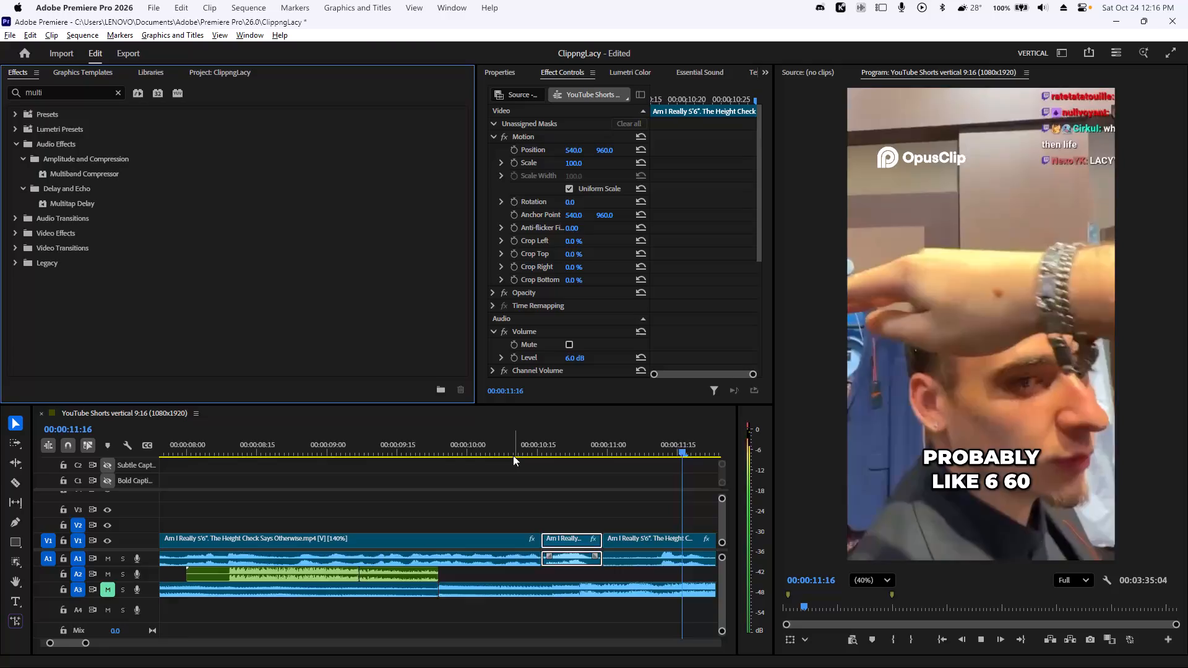
# Play back the footage between about 00:00:11:00 and 00:00:13:05 to find where the measuring shot needs a cut.
pyautogui.press('space')
pyautogui.scroll(11, 472, 495)
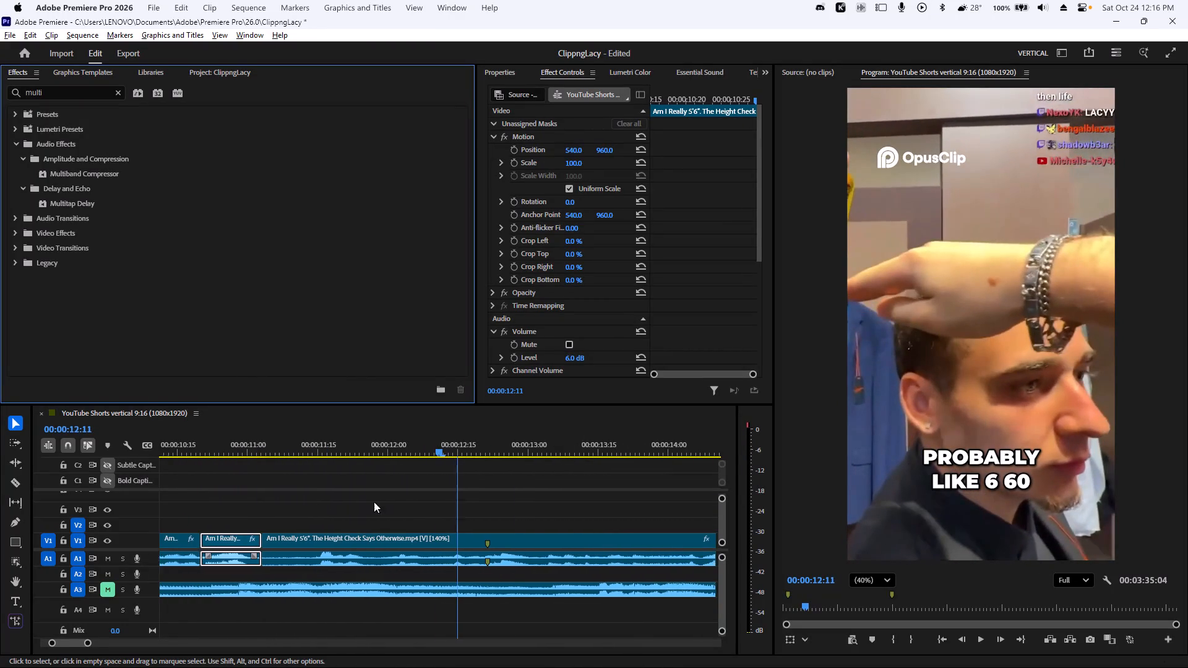
pyautogui.scroll(8, 374, 502)
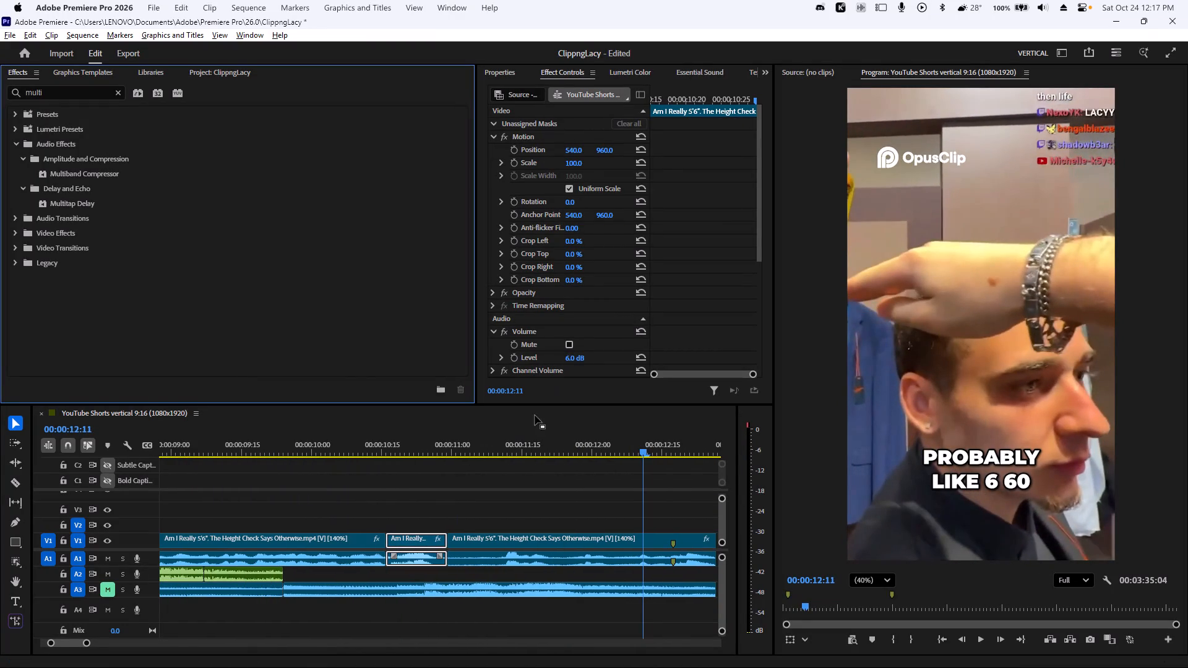
pyautogui.moveTo(381, 454); pyautogui.dragTo(332, 463)
pyautogui.press('space')
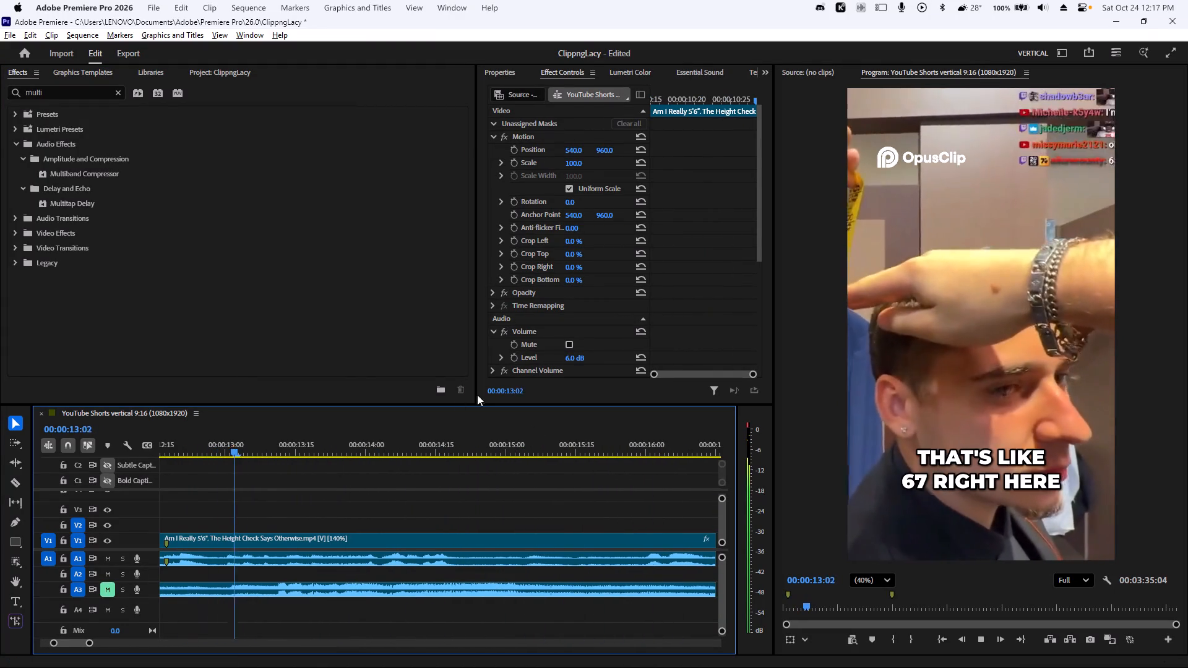
pyautogui.scroll(7, 337, 462)
pyautogui.press('space')
pyautogui.moveTo(392, 448); pyautogui.dragTo(366, 455)
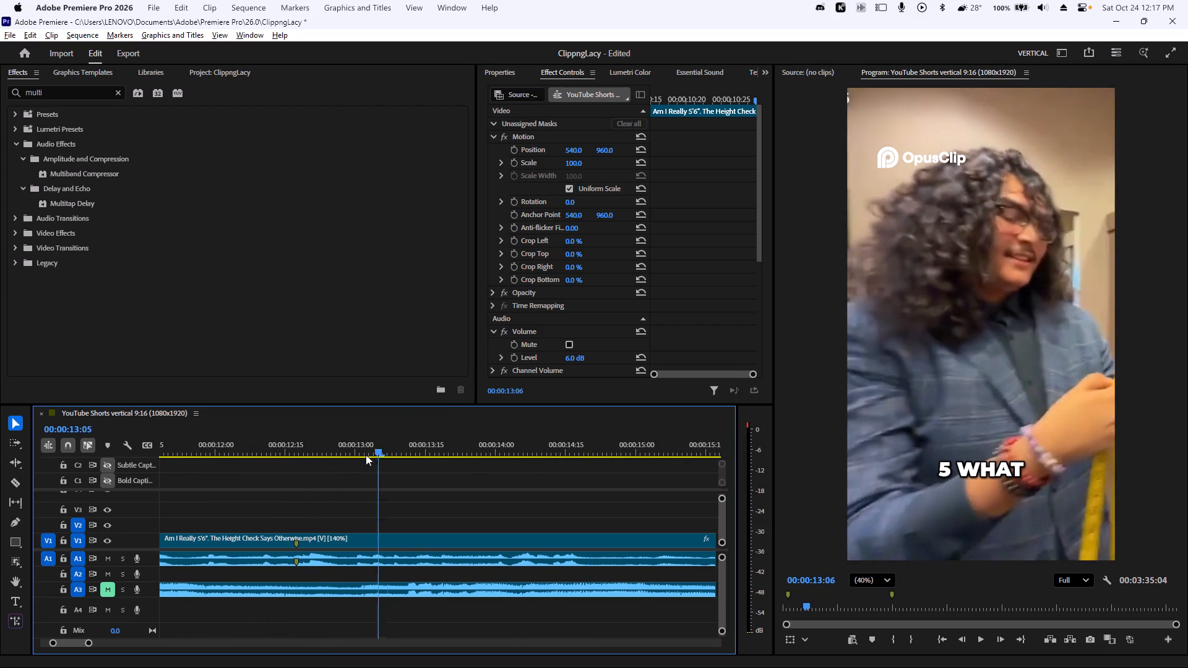
pyautogui.moveTo(366, 455); pyautogui.dragTo(433, 456)
pyautogui.press('space')
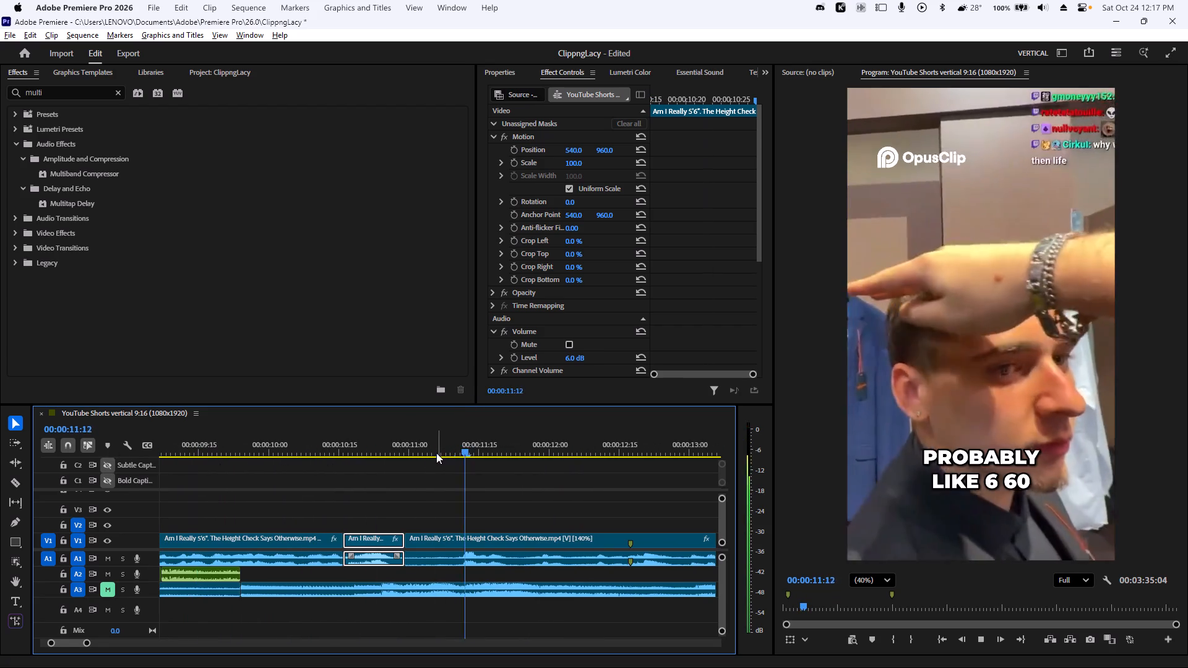
pyautogui.press('space')
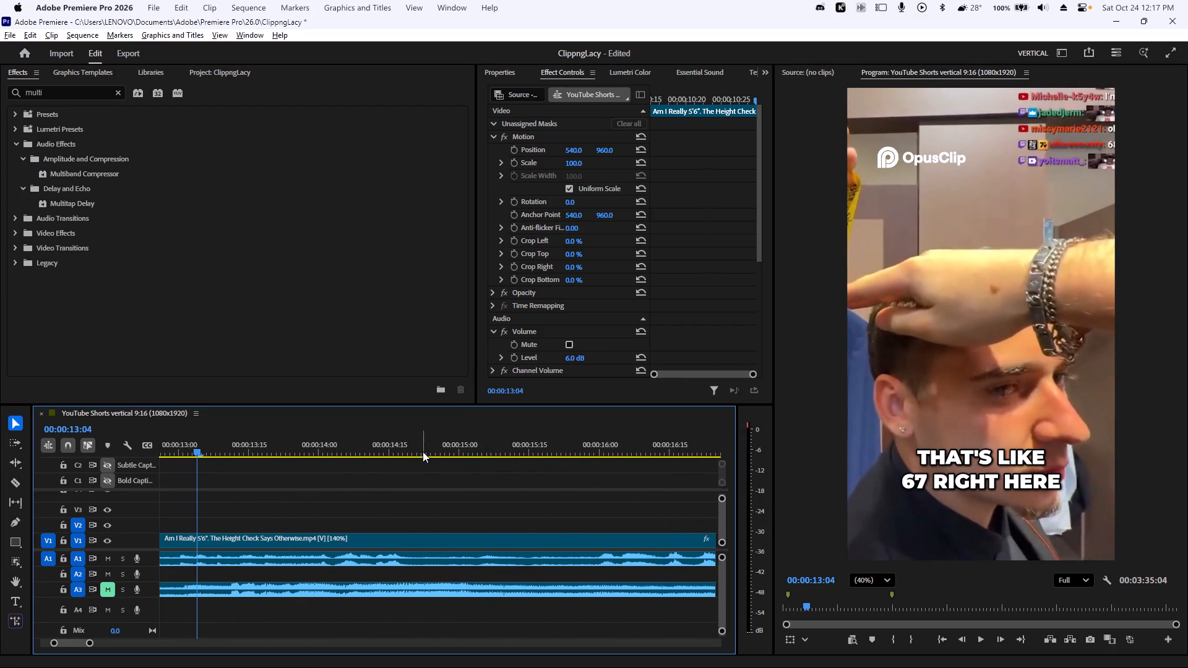
# Split the V1 clip and its linked audio at 00:00:12:27.
pyautogui.scroll(12, 275, 447)
pyautogui.moveTo(346, 447); pyautogui.dragTo(341, 447)
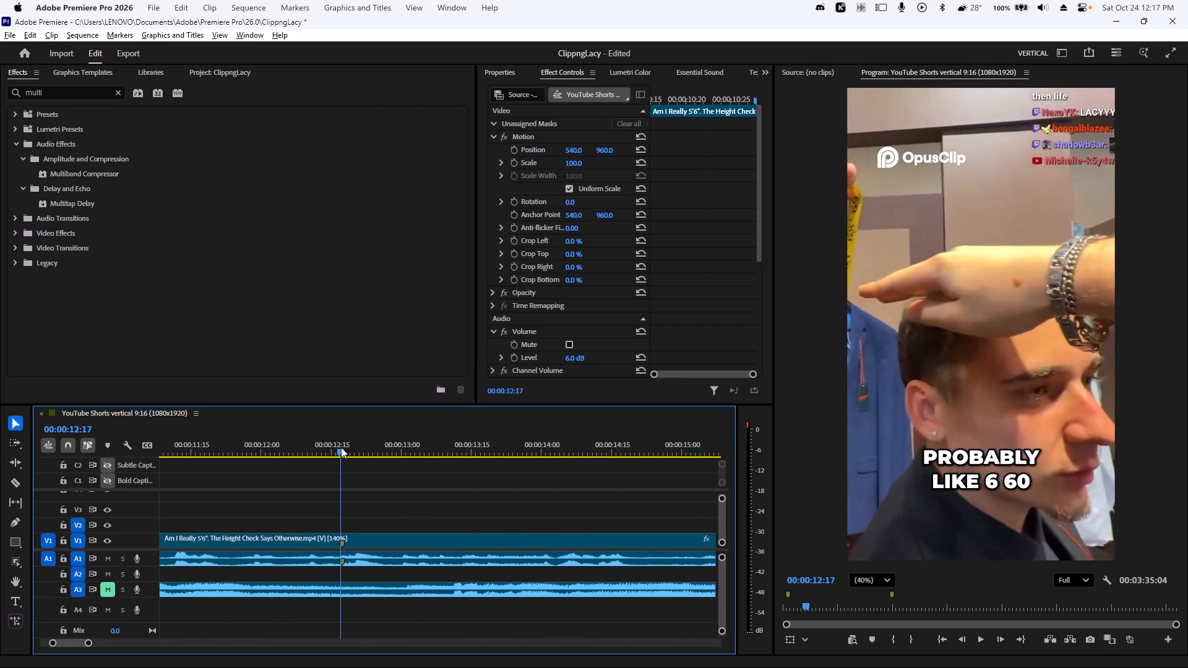
pyautogui.moveTo(341, 447); pyautogui.dragTo(389, 459)
pyautogui.press('x')
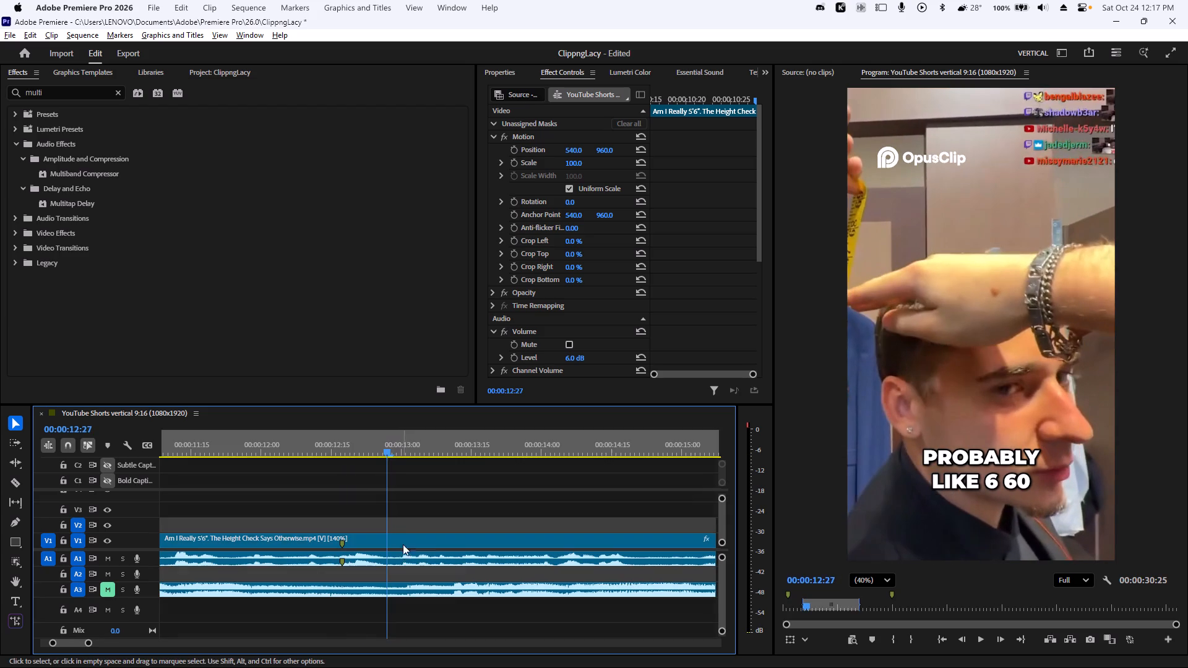
pyautogui.press('c')
pyautogui.click(390, 542)
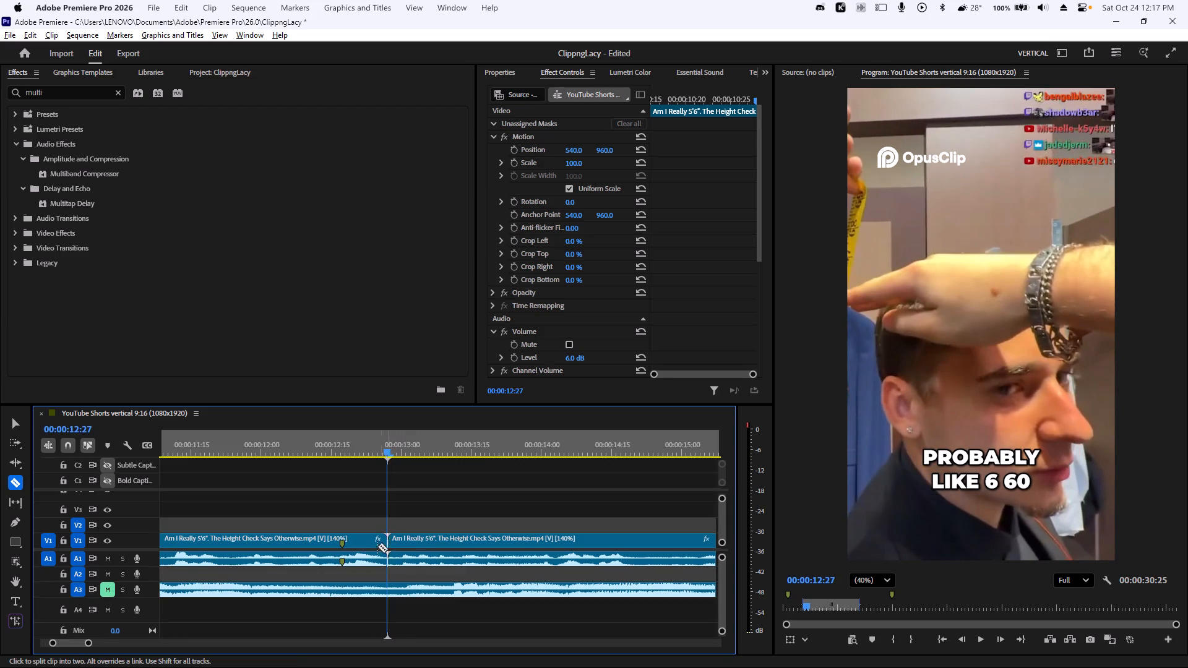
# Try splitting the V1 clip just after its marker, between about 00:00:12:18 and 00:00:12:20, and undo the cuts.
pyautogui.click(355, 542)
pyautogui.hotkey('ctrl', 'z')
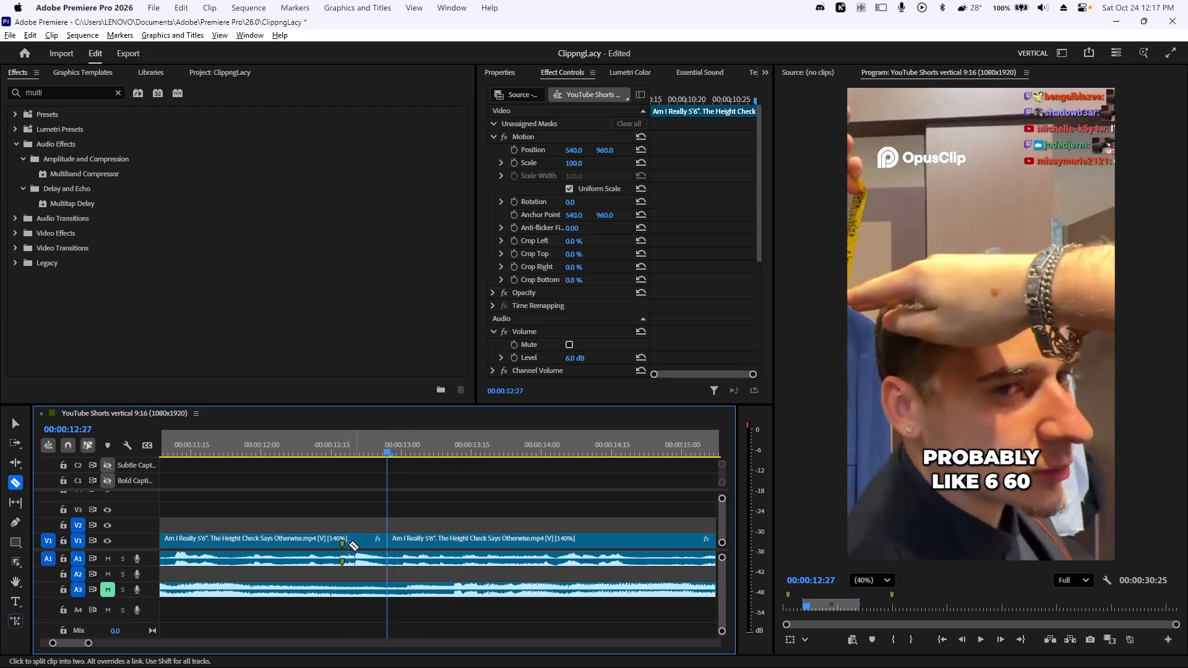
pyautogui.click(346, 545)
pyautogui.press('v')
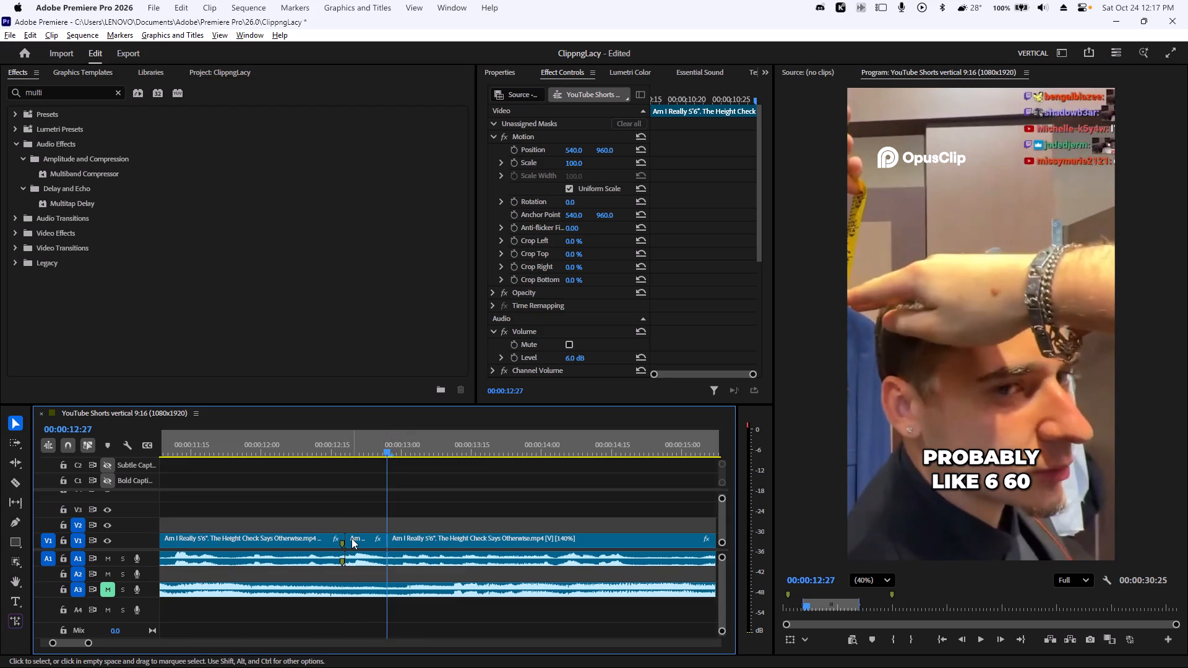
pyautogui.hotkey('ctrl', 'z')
# Split the V1 clip at its marker, about 00:00:12:17.
pyautogui.press('c')
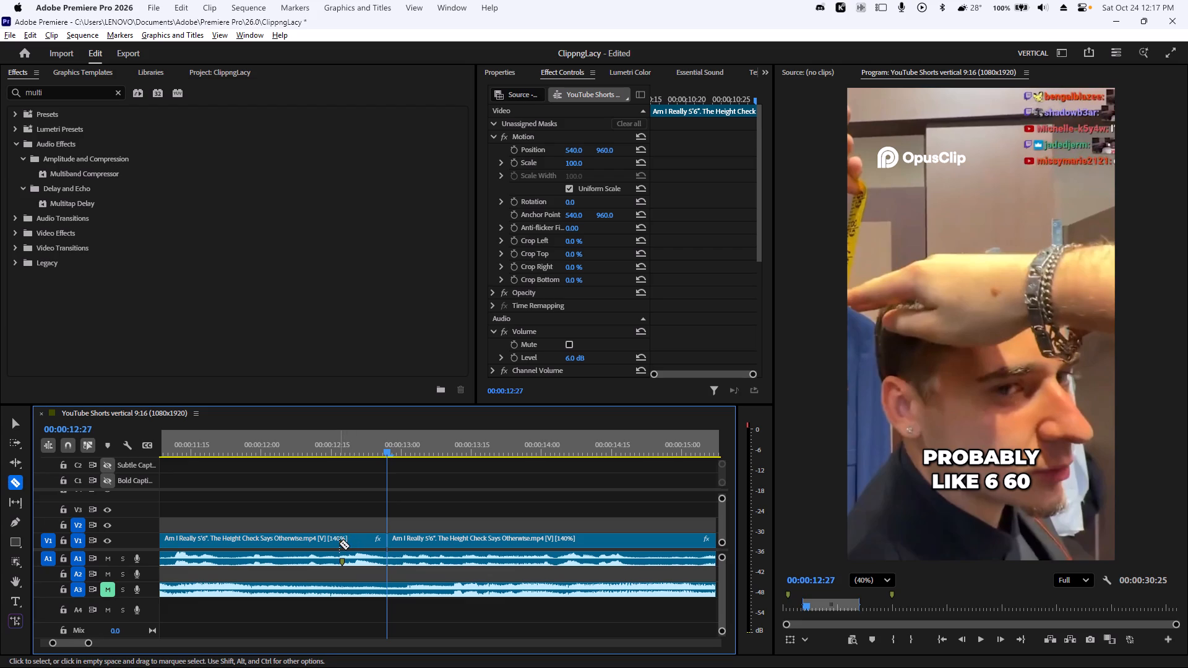
pyautogui.click(342, 543)
pyautogui.press('v')
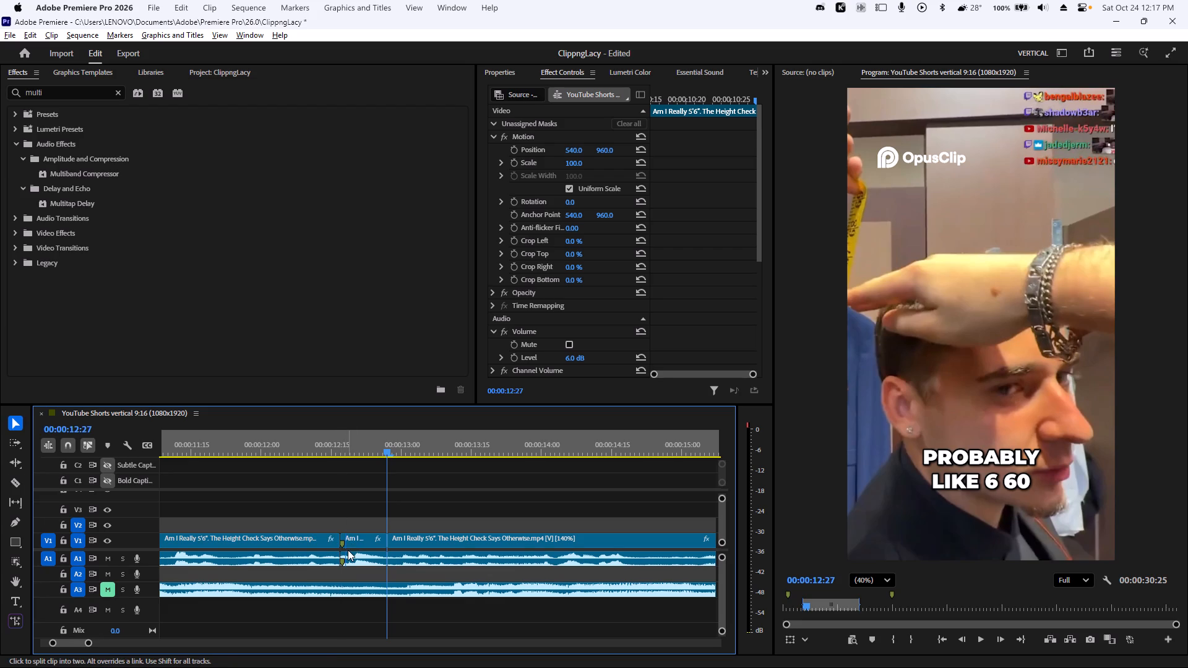
# Clear the sequence's Out point and In point.
pyautogui.click(309, 447)
pyautogui.rightClick(308, 446)
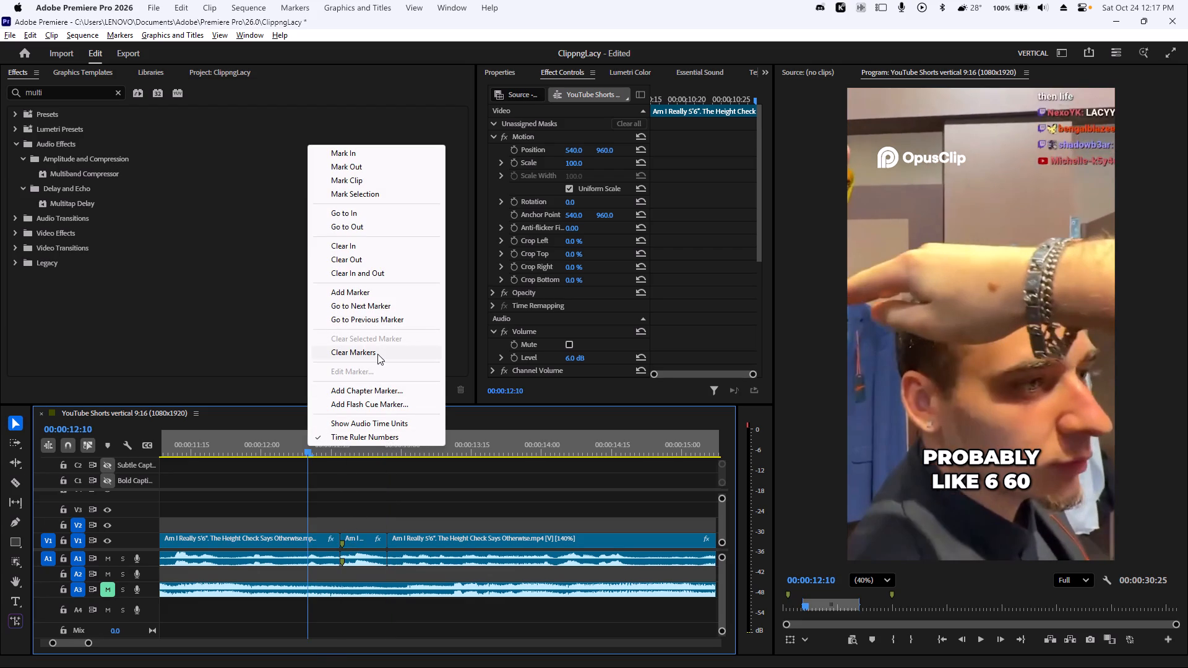
pyautogui.click(377, 260)
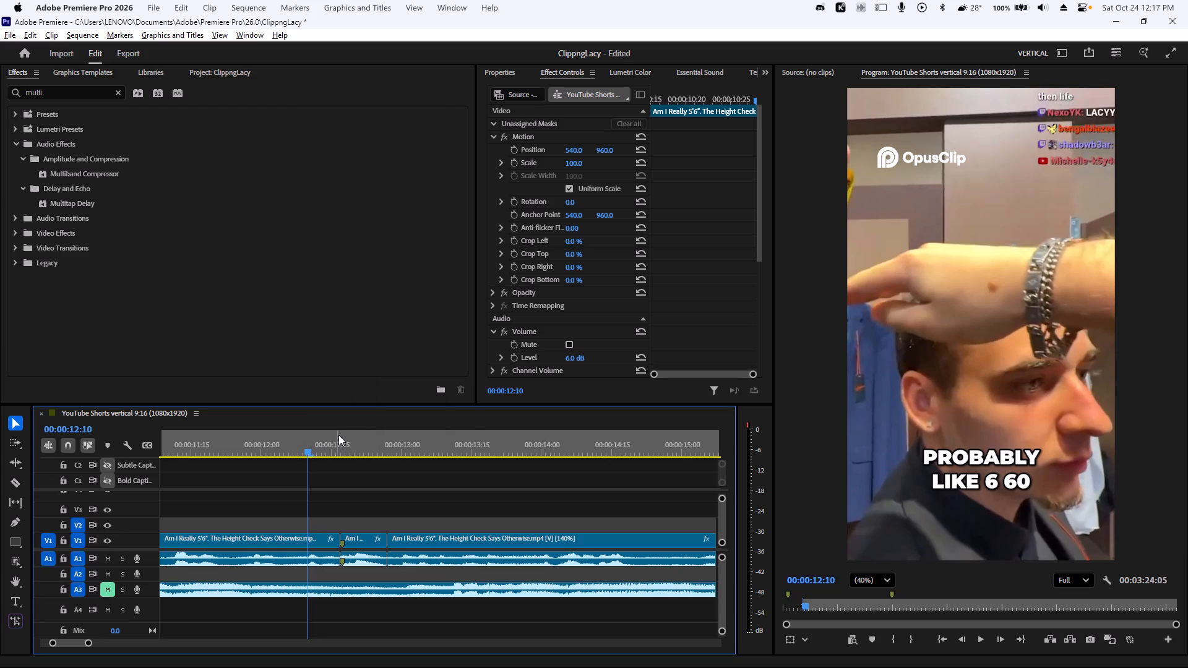
pyautogui.rightClick(338, 435)
pyautogui.click(395, 270)
pyautogui.click(396, 264)
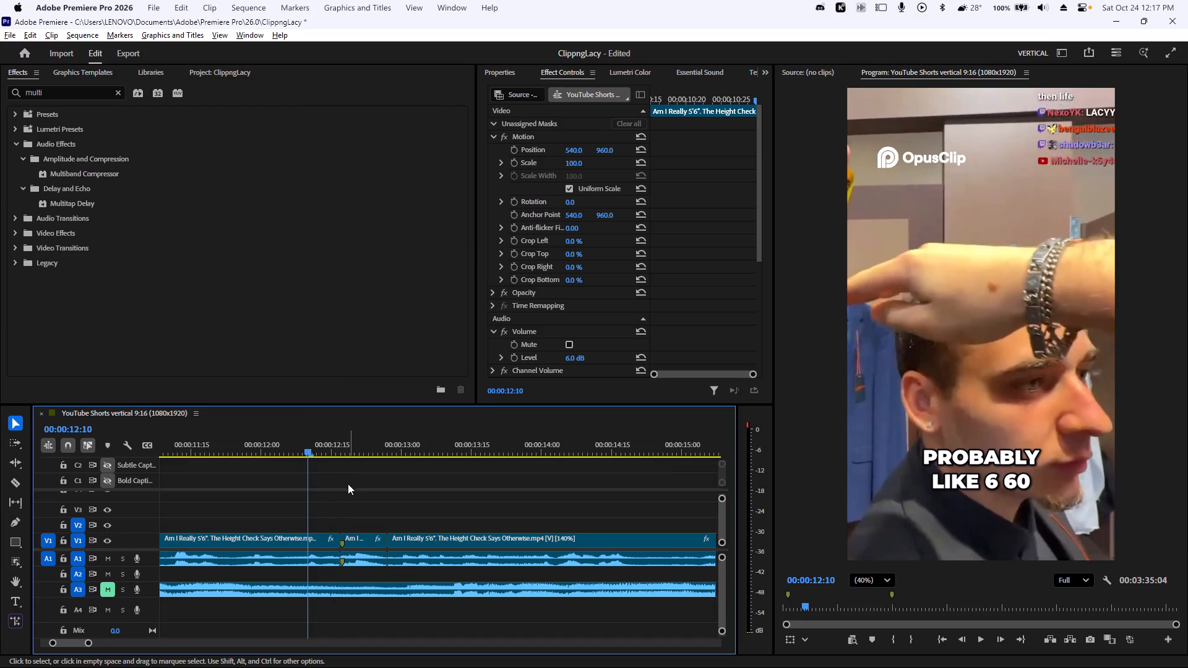
# Play back the sequence from 00:00:12:10 through about 00:00:18:00 to examine the pause and the phone dialogue.
pyautogui.press('space')
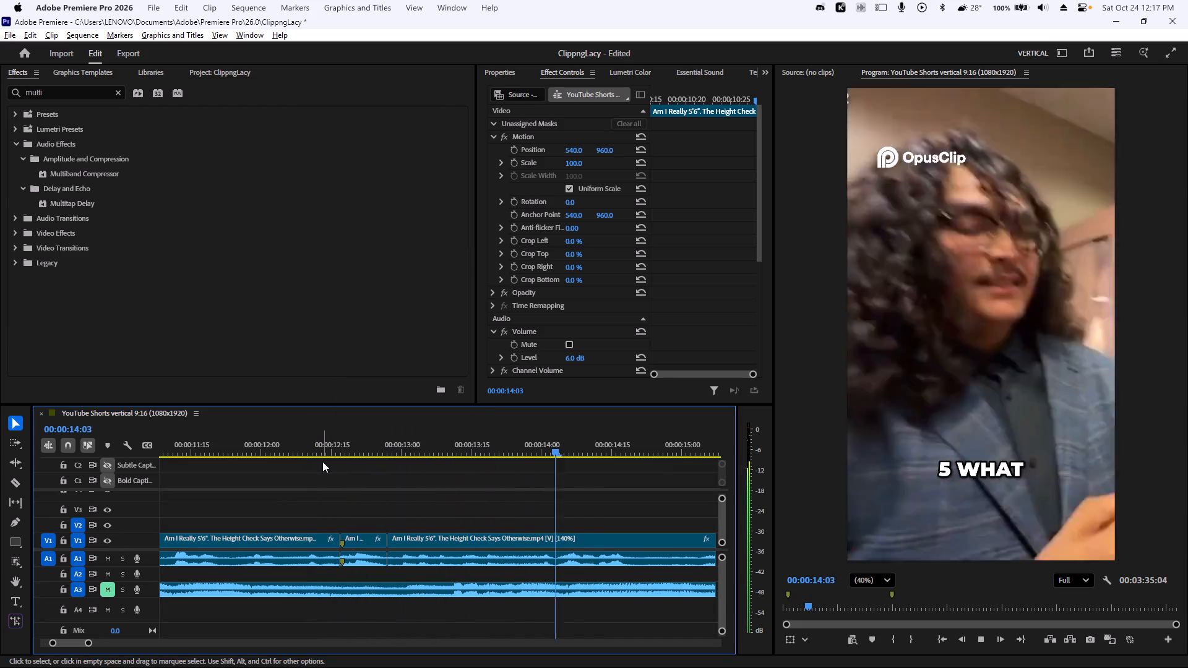
pyautogui.press('space')
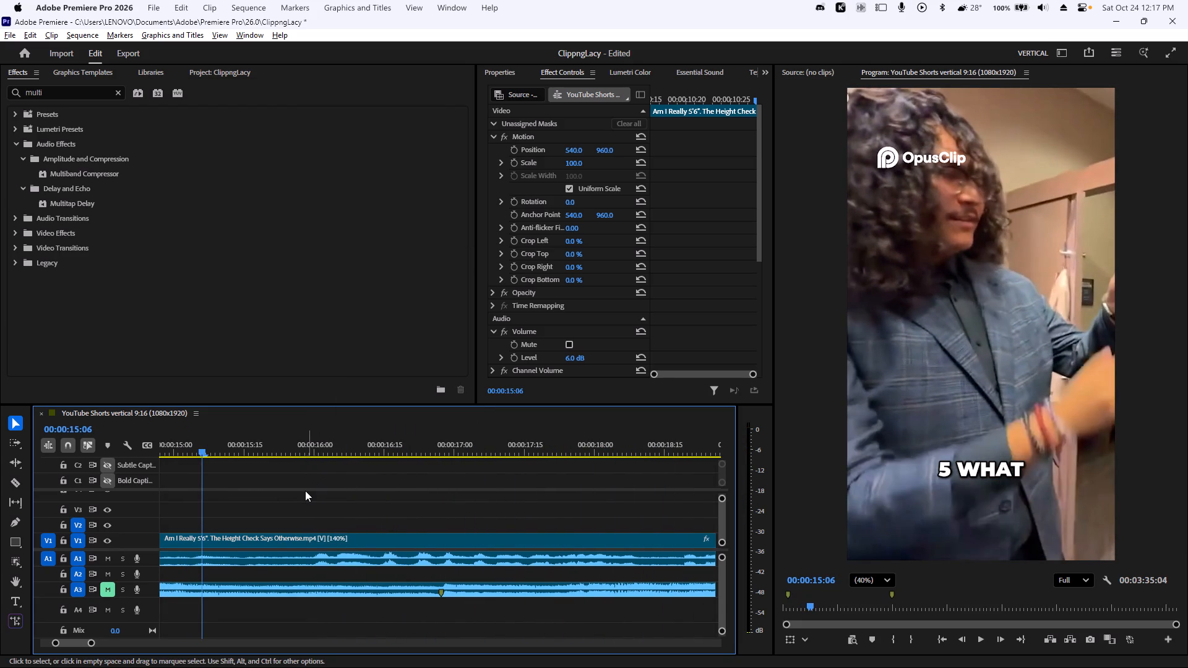
pyautogui.keyDown('alt'); pyautogui.scroll(-13, 300, 492); pyautogui.keyUp('alt')
pyautogui.press('space')
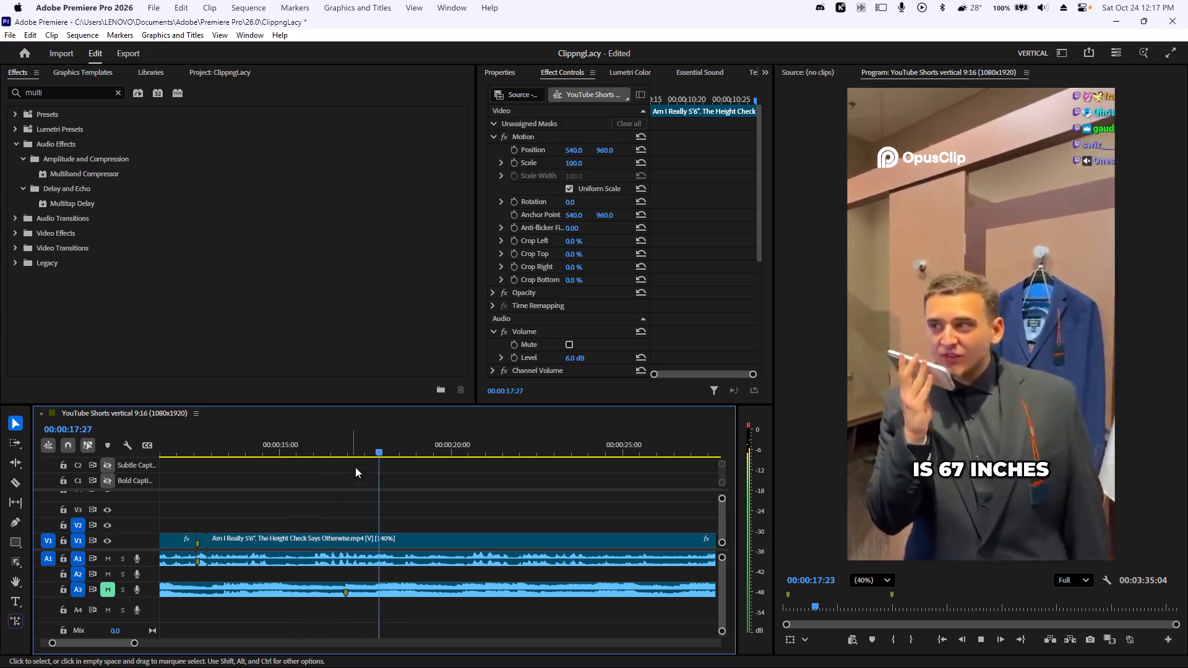
pyautogui.moveTo(394, 450); pyautogui.dragTo(311, 456)
pyautogui.press('space')
pyautogui.press('space')
# Split the V1 clip at 00:00:16:00, where the phone question starts.
pyautogui.click(311, 456)
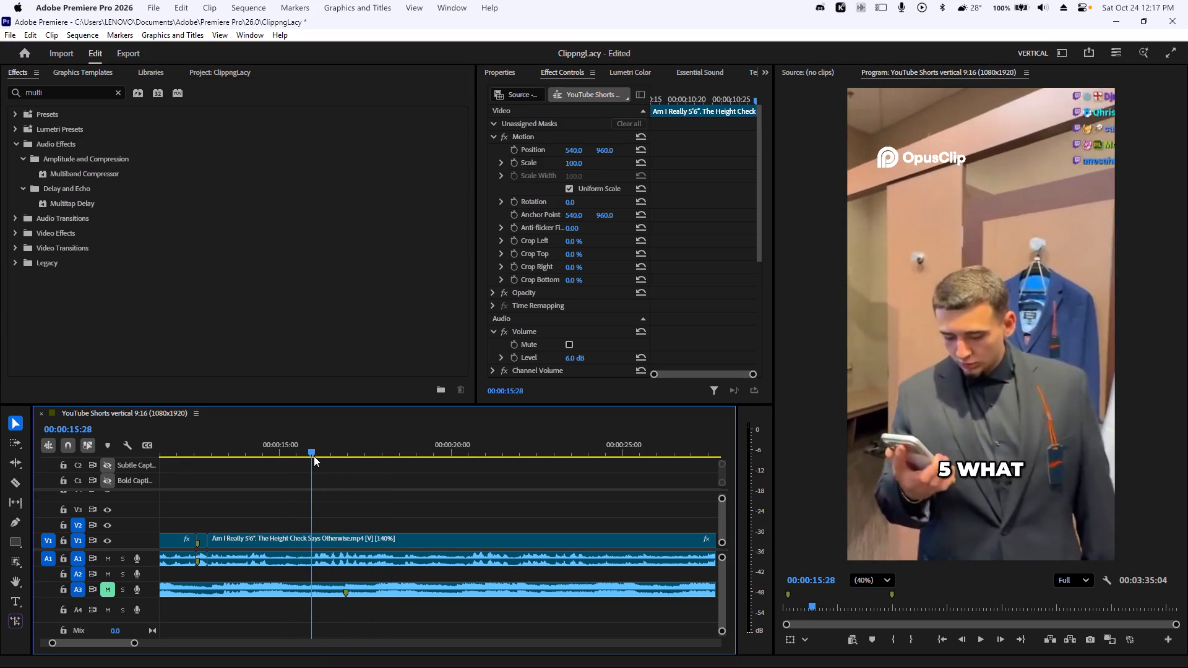
pyautogui.press('space')
pyautogui.click(316, 456)
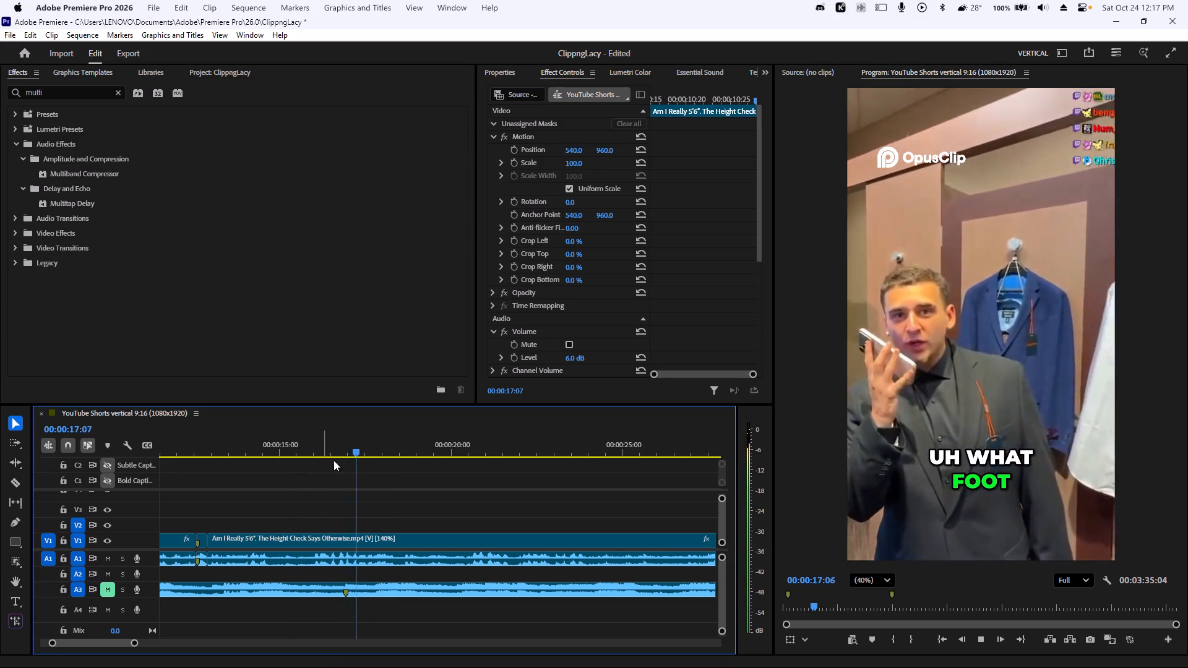
pyautogui.click(338, 462)
pyautogui.moveTo(374, 453); pyautogui.dragTo(311, 448)
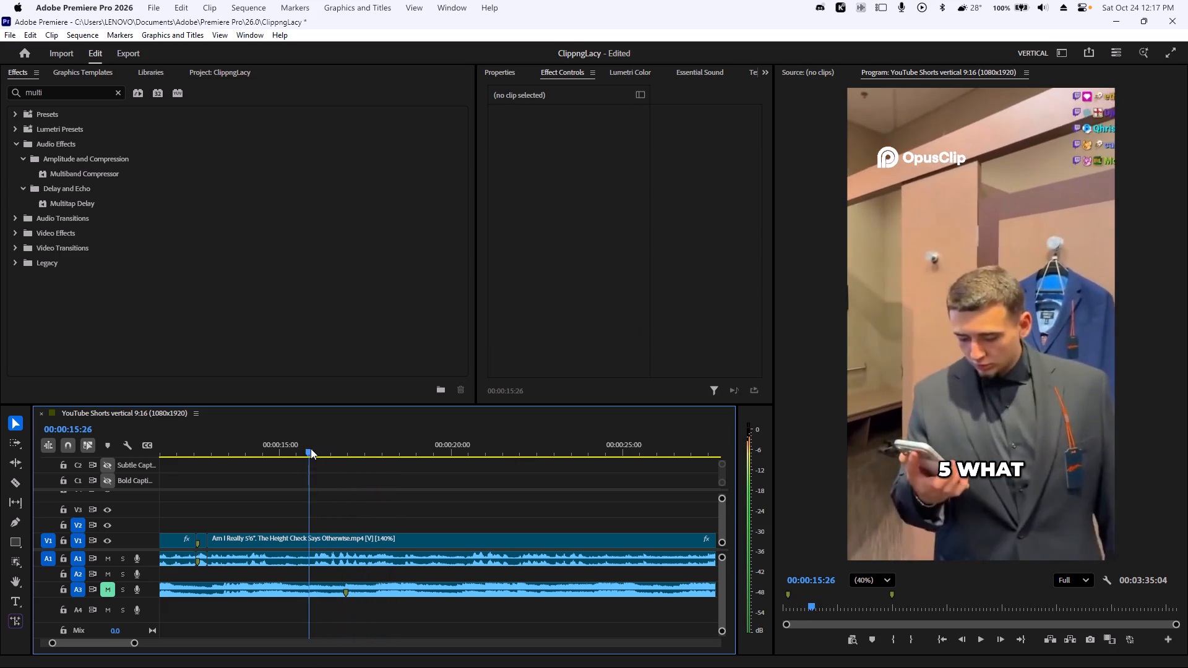
pyautogui.moveTo(311, 448); pyautogui.dragTo(316, 448)
pyautogui.press('c')
pyautogui.click(312, 538)
pyautogui.press('v')
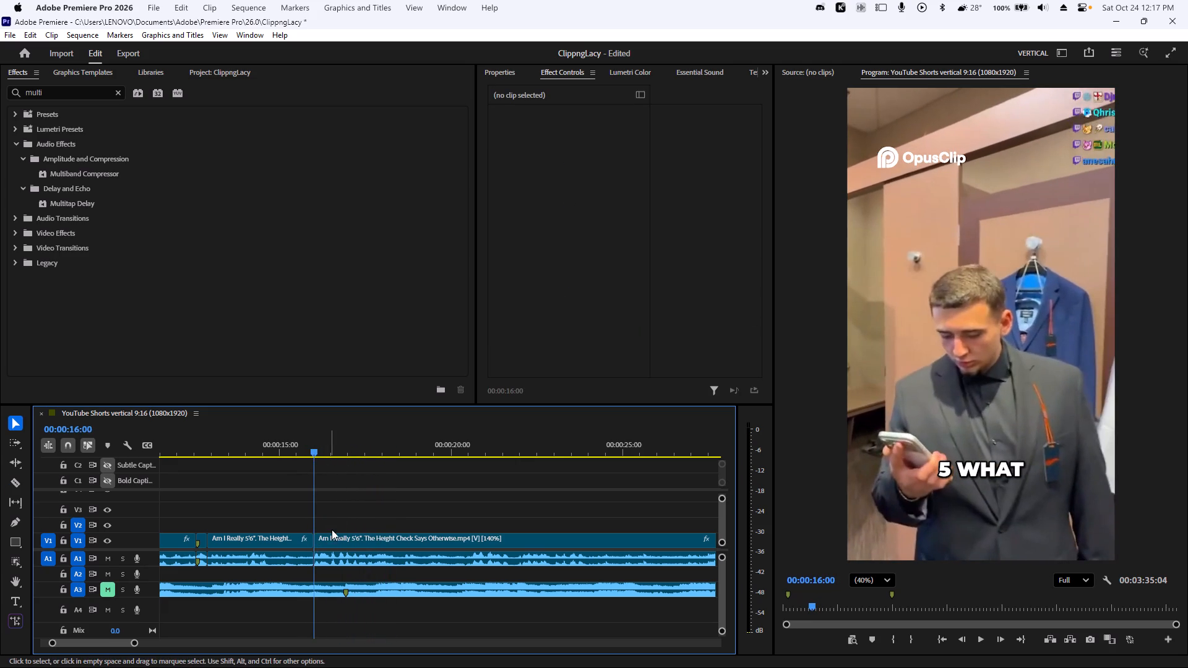
# Split the V1 clip at 00:00:18:14, at the end of the "is 67 inches" line.
pyautogui.press('space')
pyautogui.press('c')
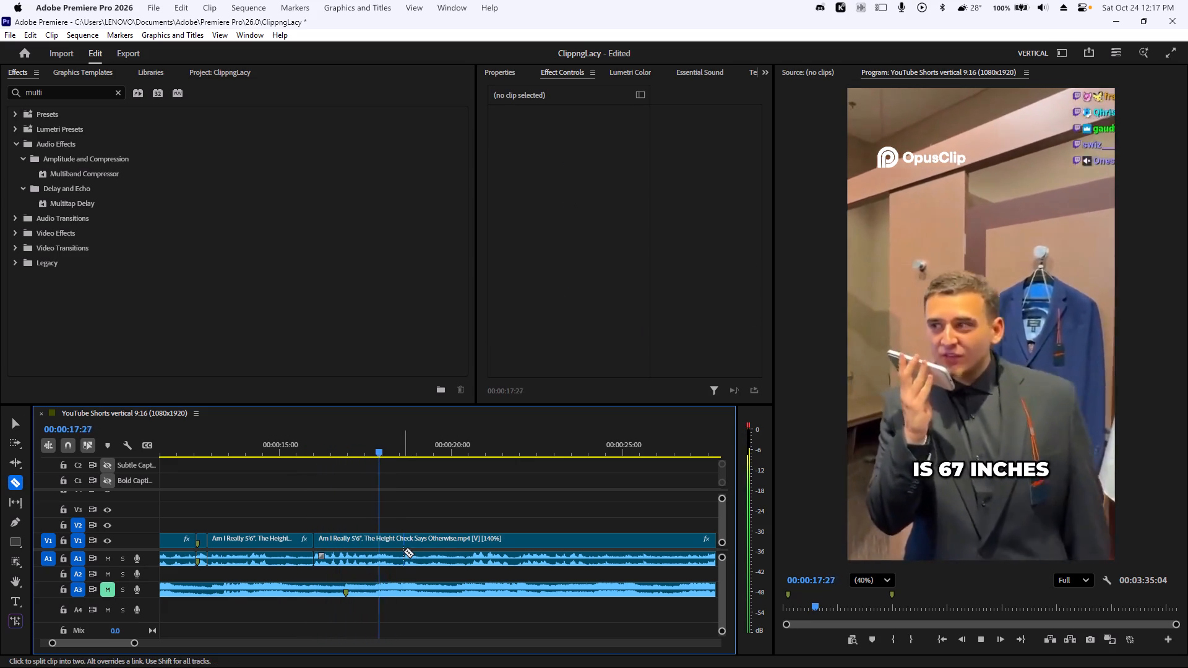
pyautogui.press('space')
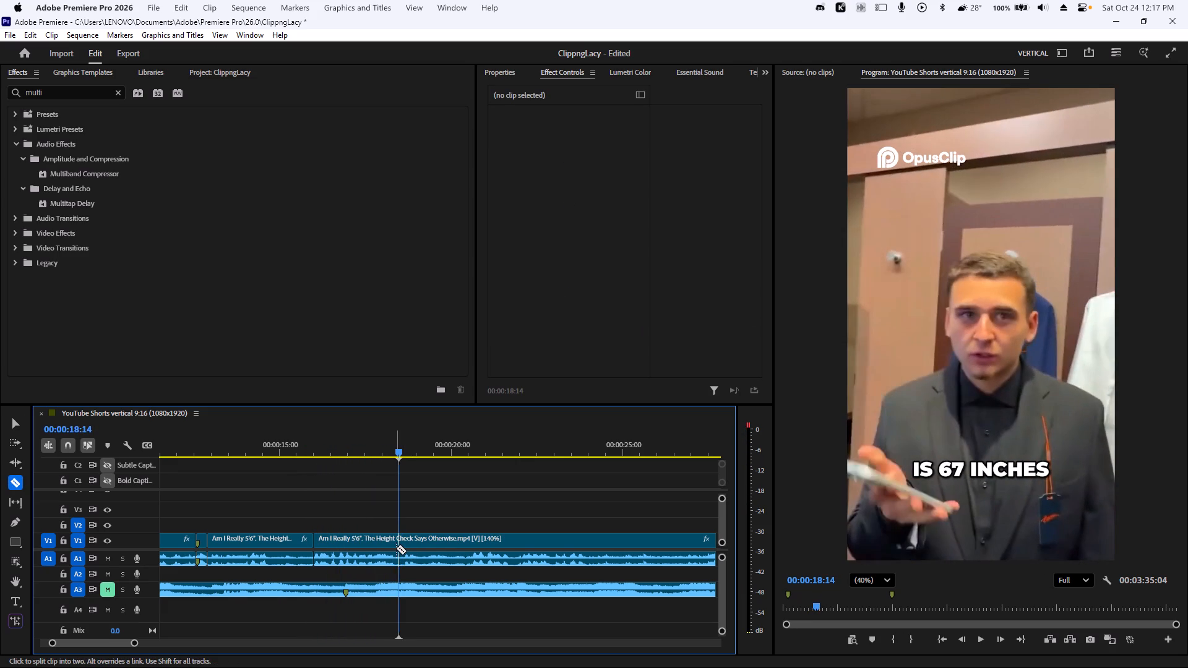
pyautogui.click(399, 549)
pyautogui.press('v')
pyautogui.press('v')
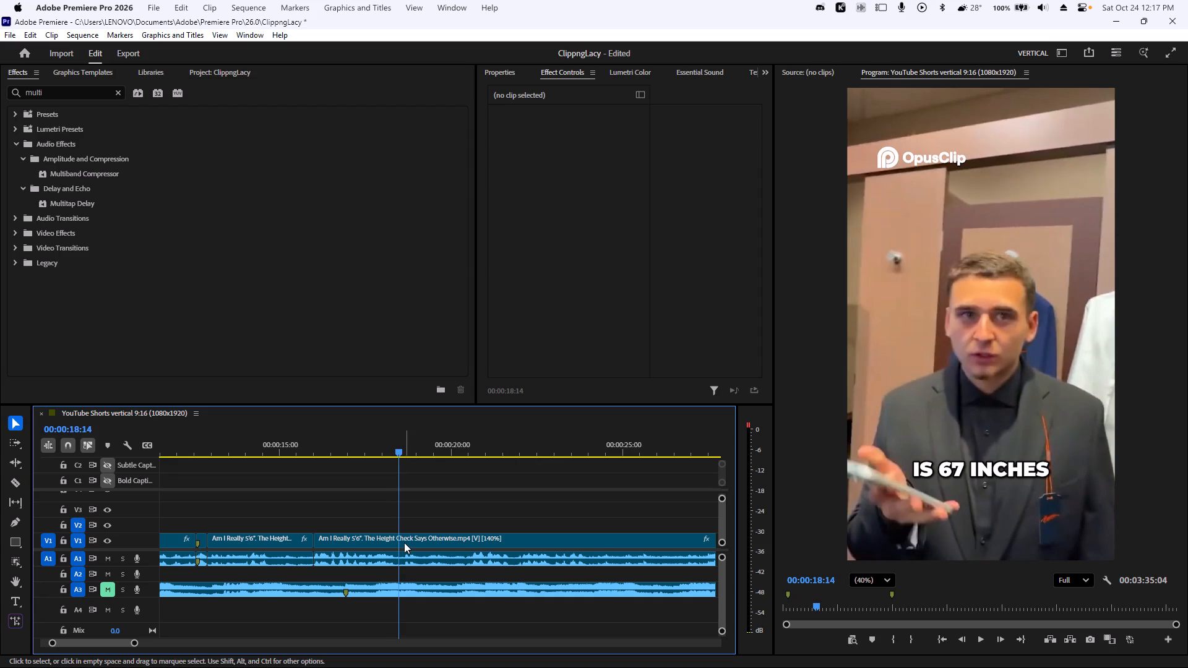
pyautogui.press('c')
pyautogui.click(401, 542)
pyautogui.press('space')
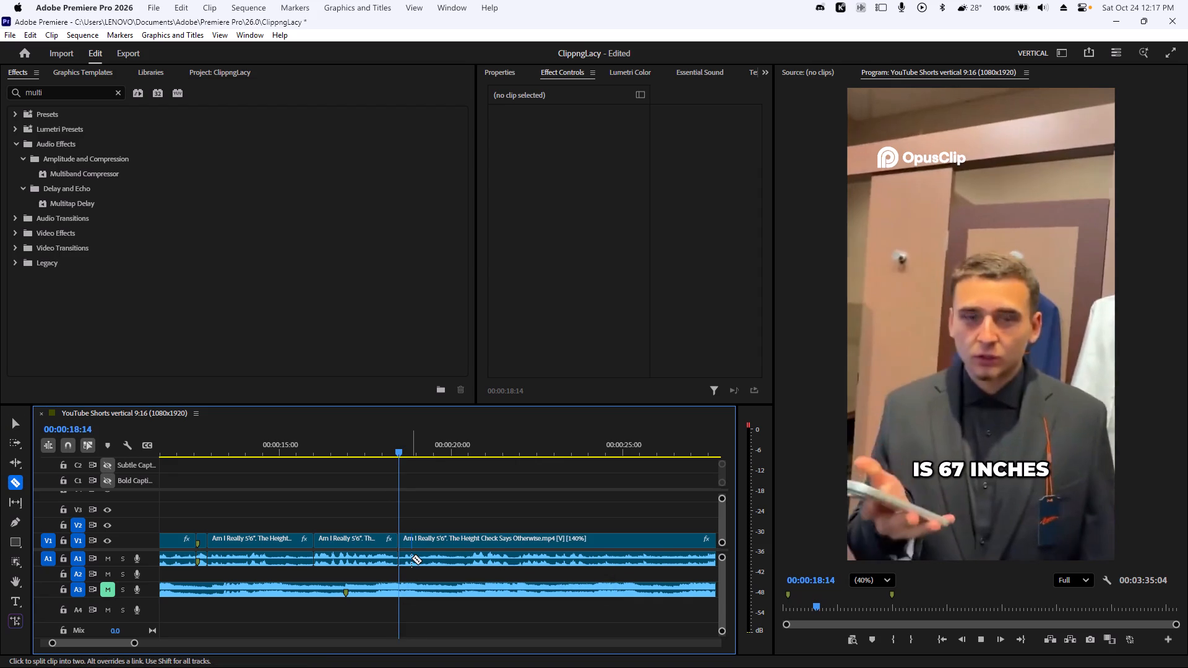
pyautogui.press('v')
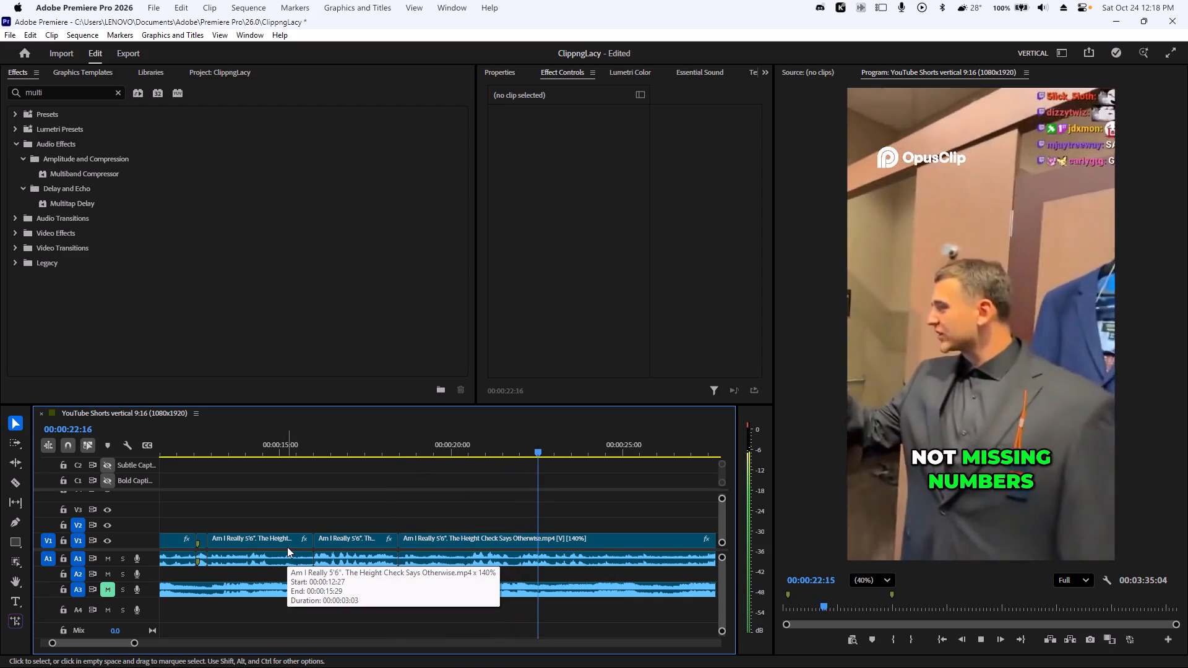
# Replay the "I'm not 5 6" moment and split the V1 clip at 00:00:21:23.
pyautogui.press('space')
pyautogui.moveTo(557, 455); pyautogui.dragTo(494, 445)
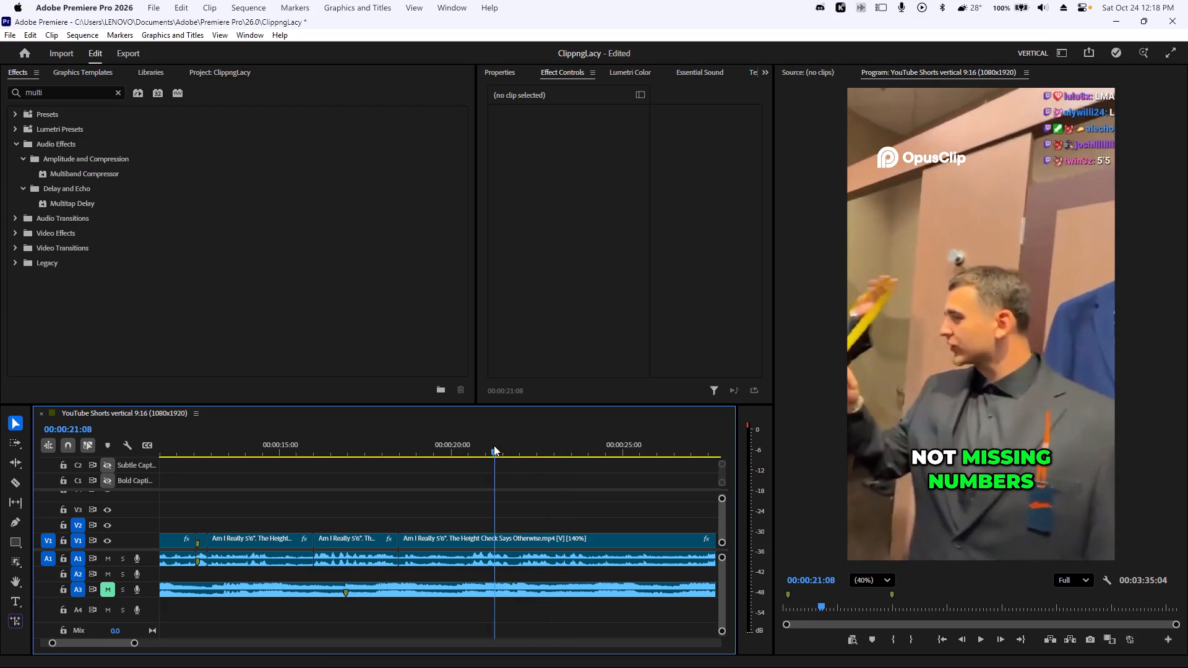
pyautogui.moveTo(494, 445); pyautogui.dragTo(480, 447)
pyautogui.press('space')
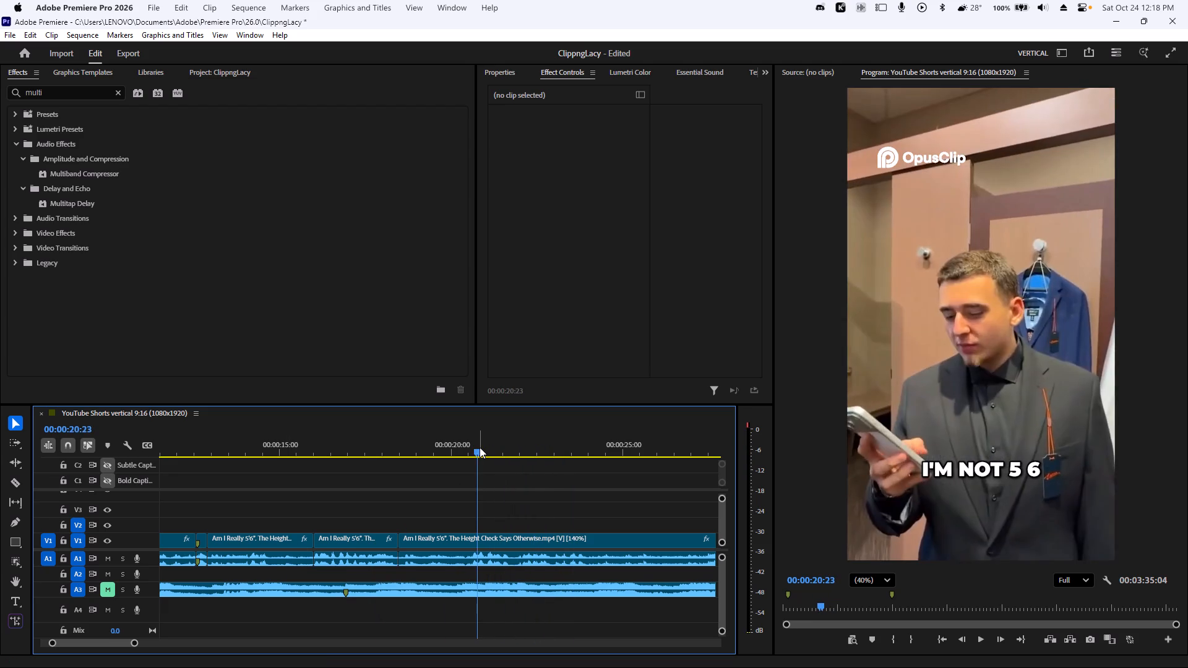
pyautogui.press('space')
pyautogui.press('space')
pyautogui.press('space')
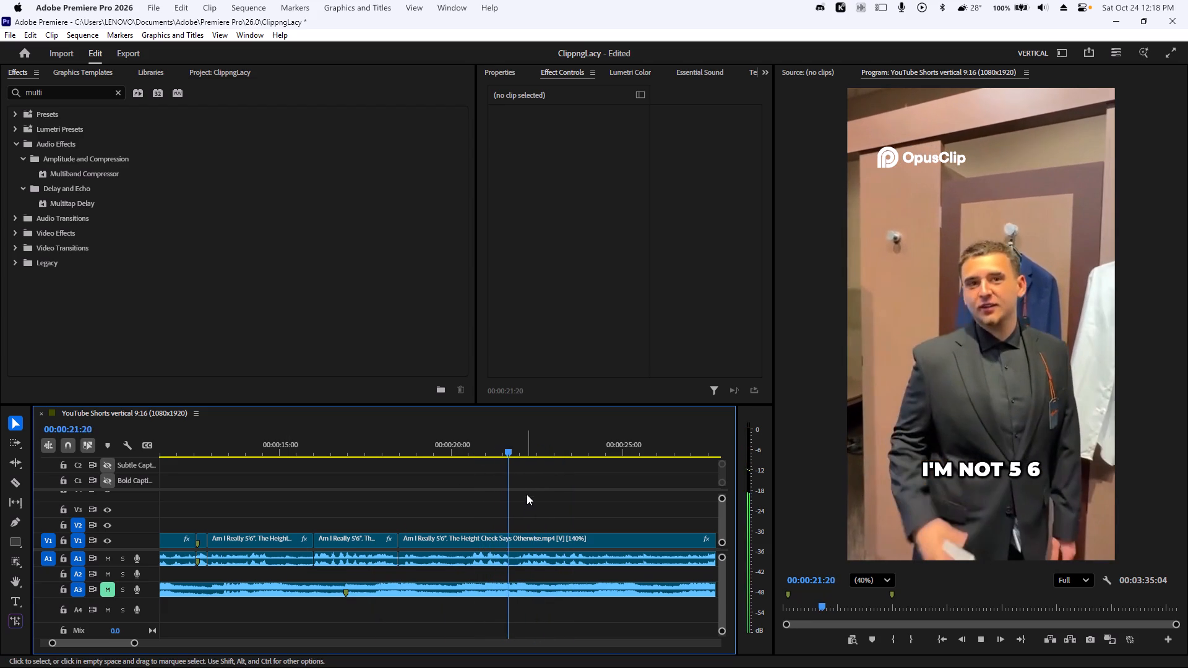
pyautogui.press('c')
pyautogui.click(510, 549)
pyautogui.press('v')
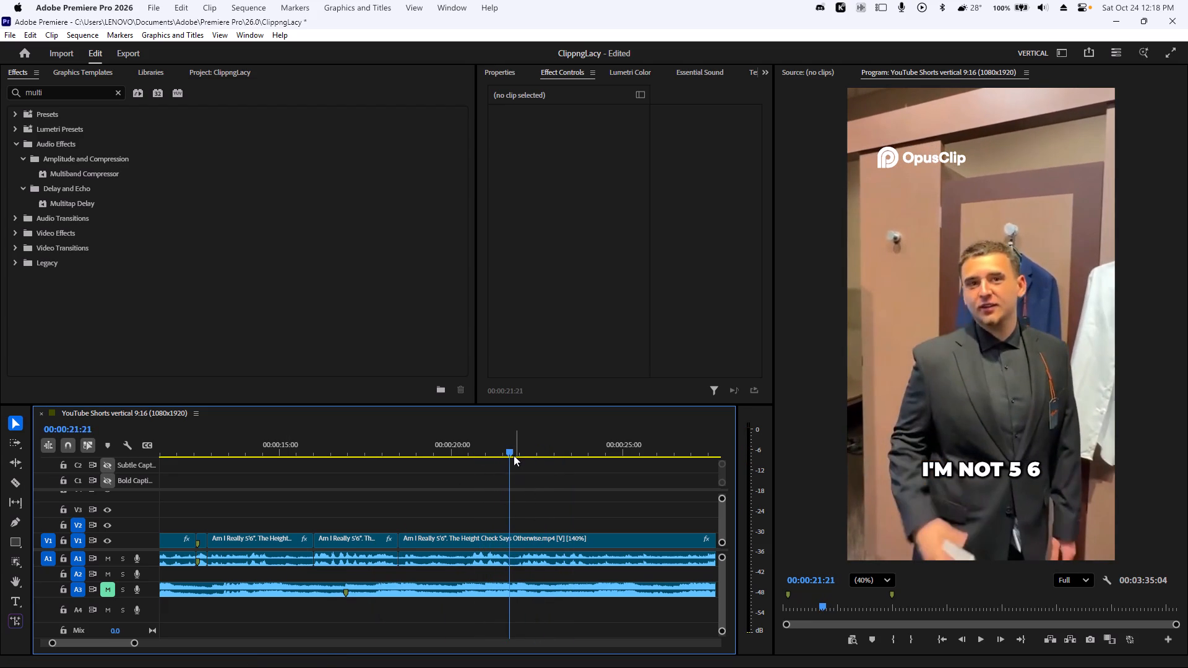
pyautogui.click(512, 450)
pyautogui.press('c')
pyautogui.click(514, 545)
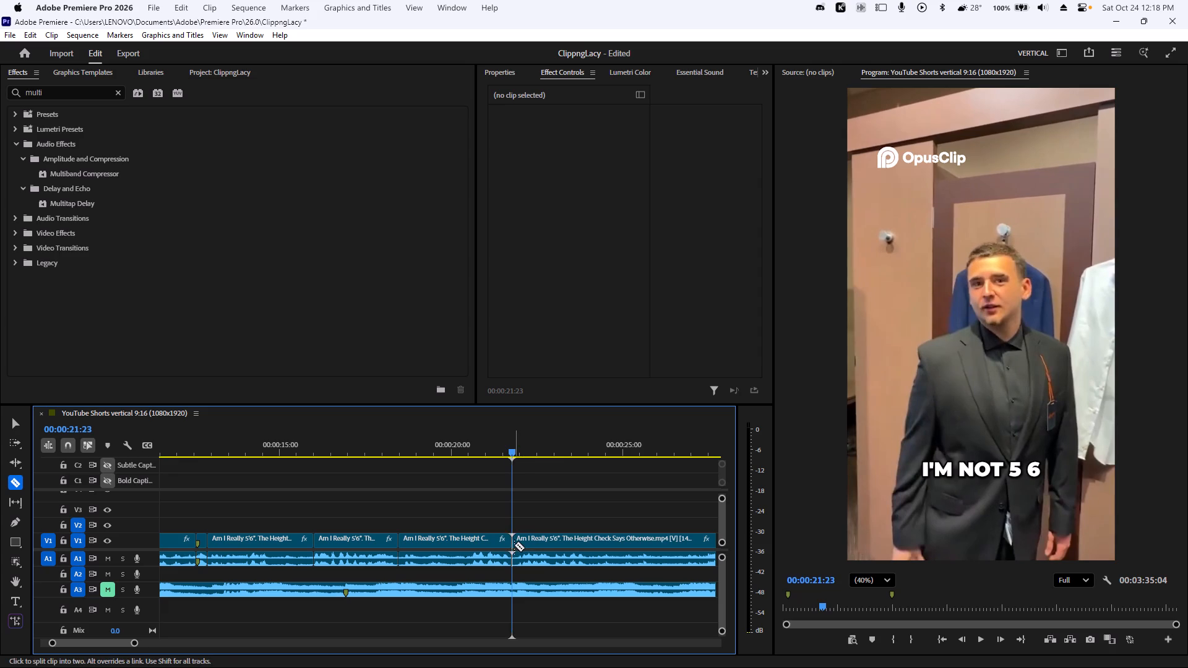
pyautogui.press('v')
# Review the footage around the phone question, delete the V1 segment from 00:00:12:27 to 00:00:16:00 and close the gap.
pyautogui.click(350, 542)
pyautogui.click(341, 455)
pyautogui.press('space')
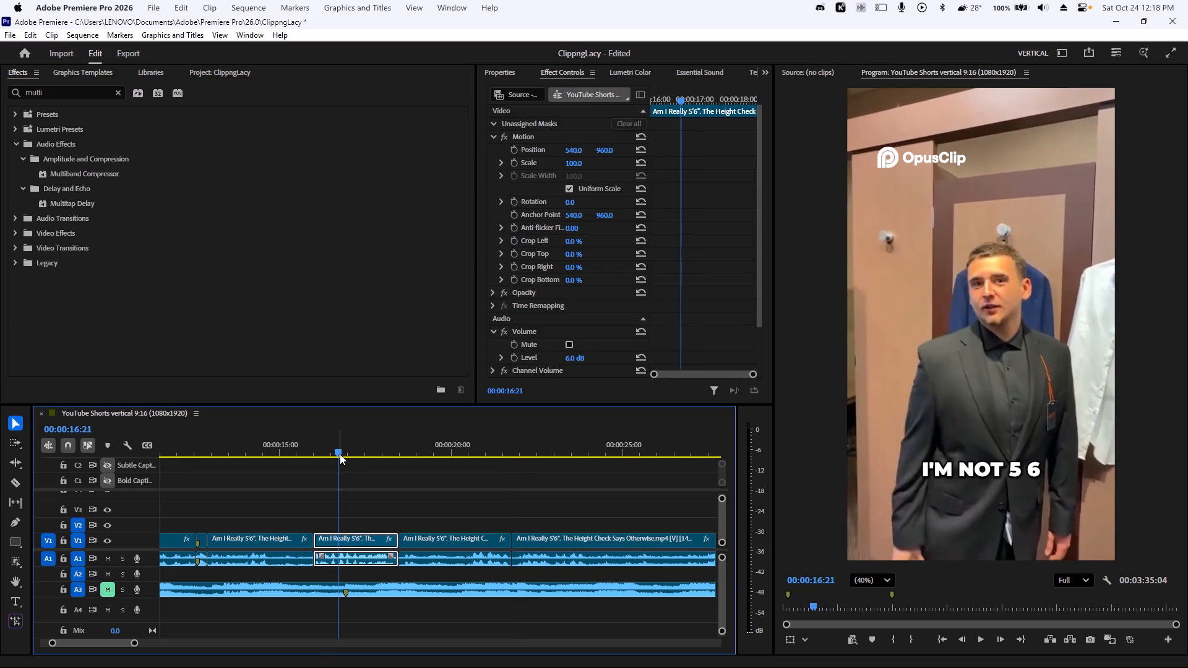
pyautogui.press('space')
pyautogui.press('space')
pyautogui.press('space')
pyautogui.moveTo(325, 452); pyautogui.dragTo(306, 452)
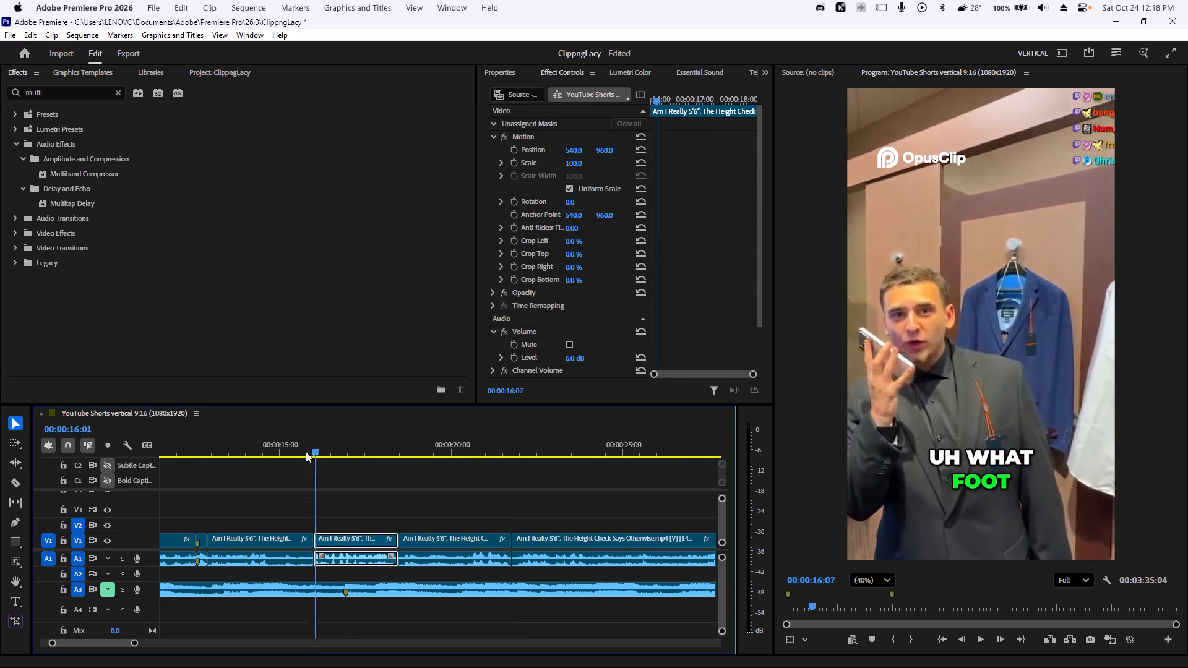
pyautogui.moveTo(306, 452); pyautogui.dragTo(257, 451)
pyautogui.click(281, 542)
pyautogui.press('Delete')
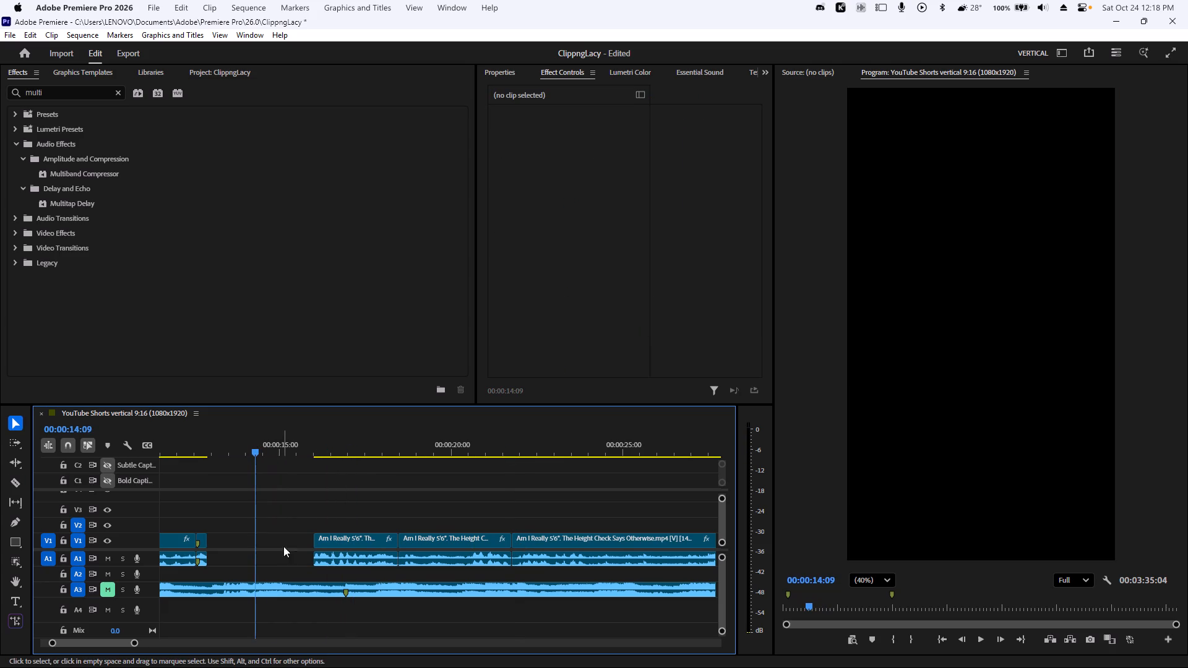
pyautogui.click(285, 541)
pyautogui.press('Delete')
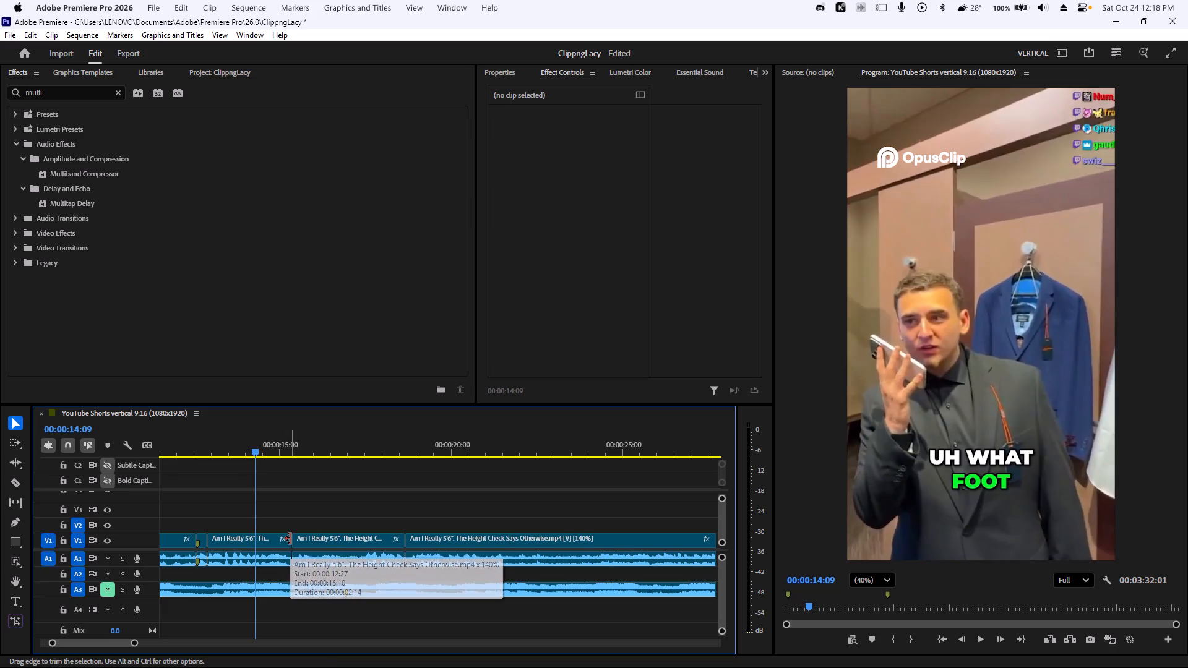
# Play back the opening through the new cut near 00:00:12:27 and unmute audio track A3.
pyautogui.moveTo(204, 440); pyautogui.dragTo(157, 453)
pyautogui.press('space')
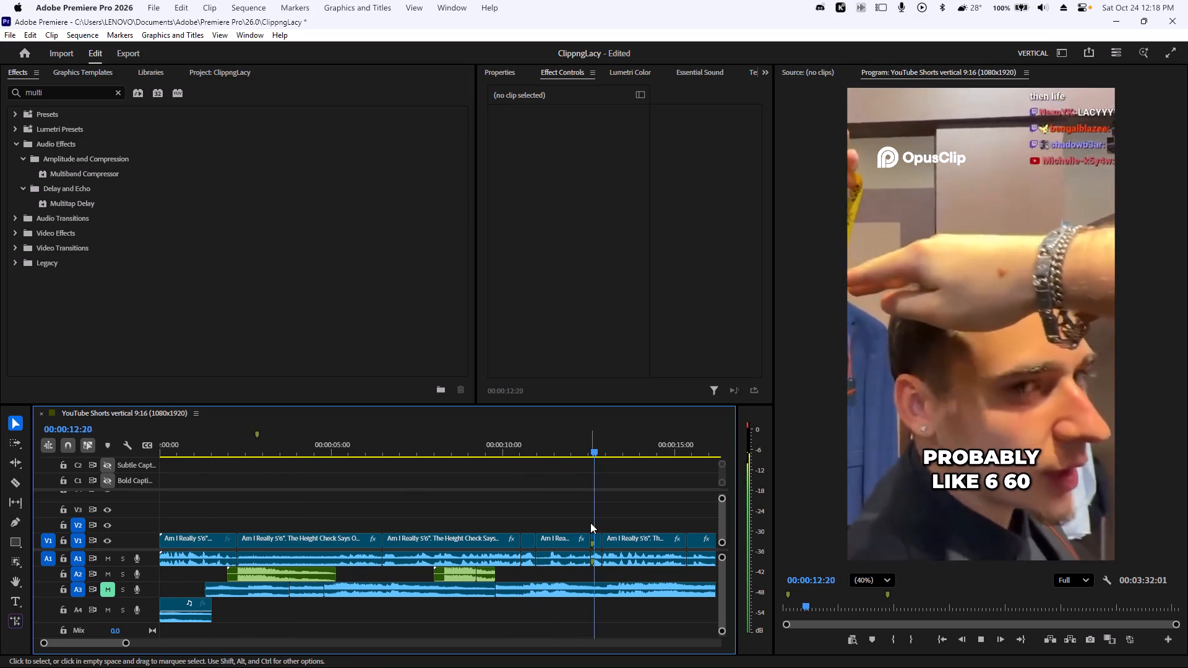
pyautogui.press('space')
pyautogui.click(110, 591)
pyautogui.press('space')
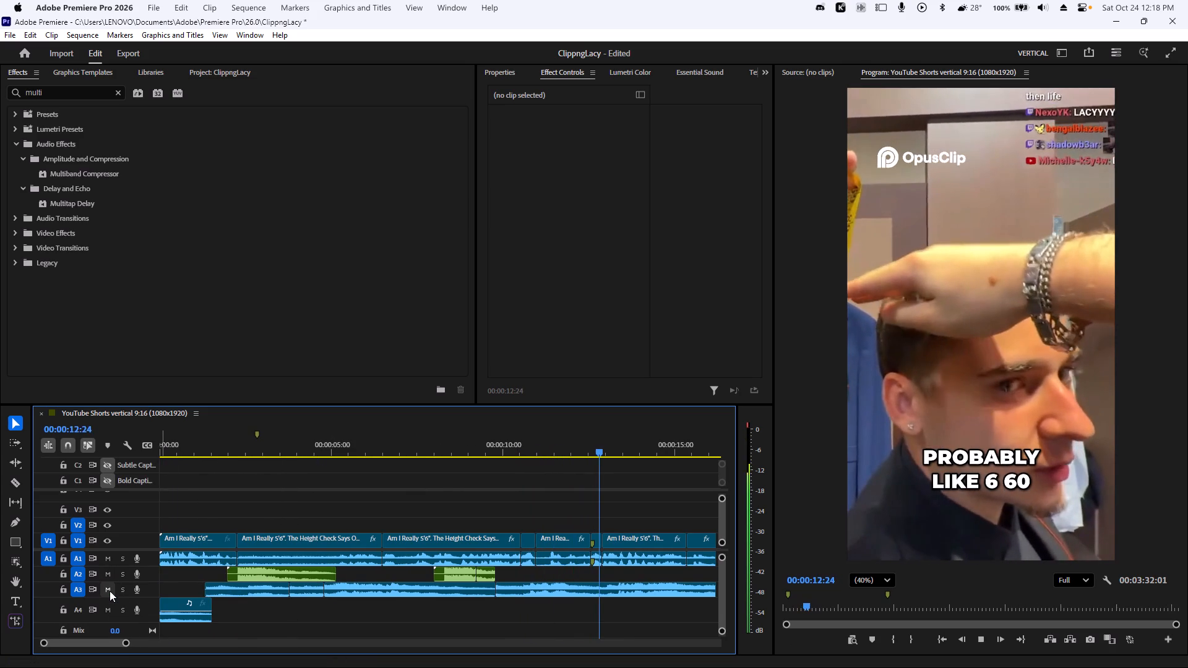
pyautogui.press('space')
# Set the volume level of the Yelda.mp4 clip on A3 to -8 dB.
pyautogui.click(520, 591)
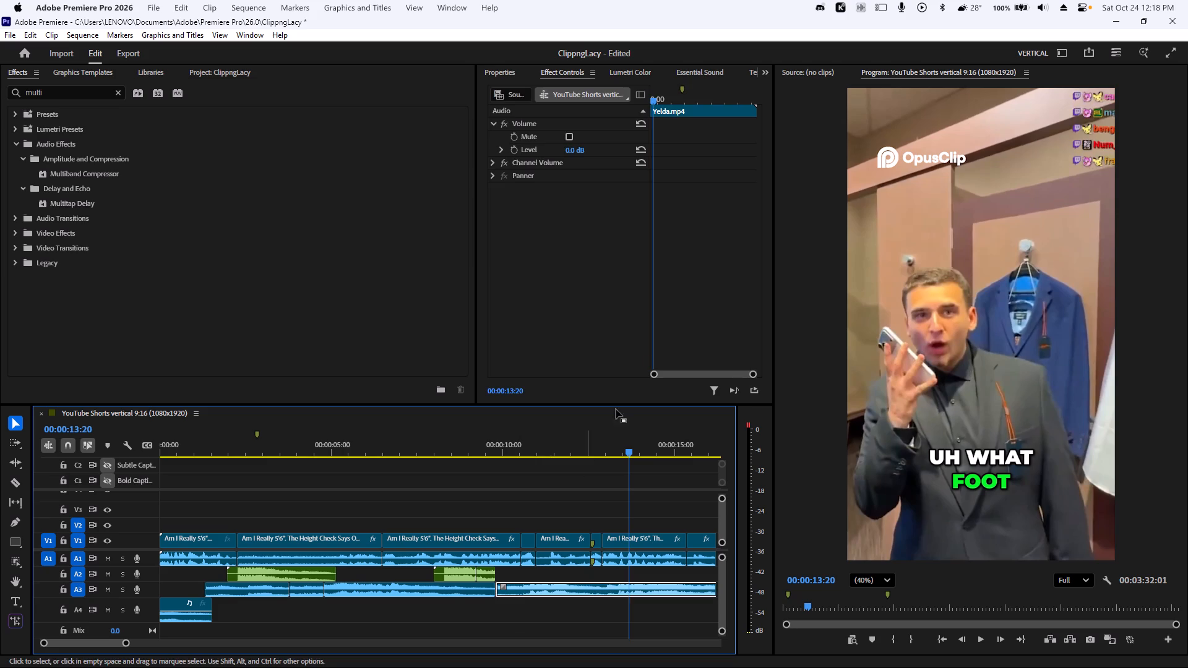
pyautogui.click(569, 152)
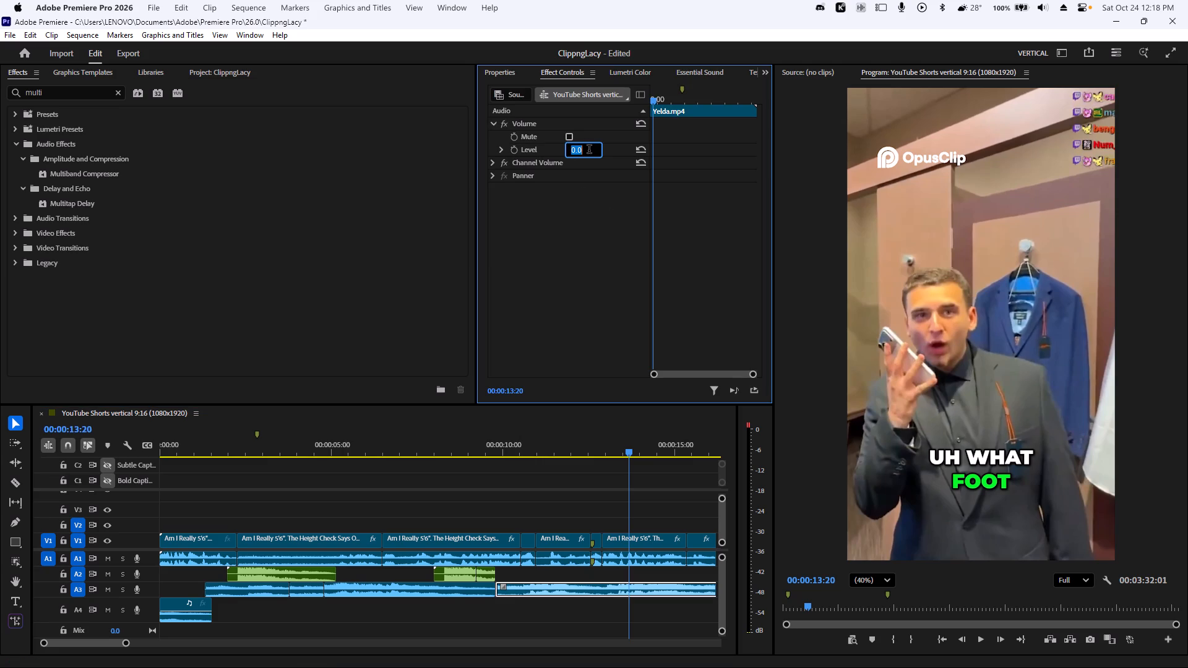
pyautogui.write('-8')
pyautogui.press('Return')
# Move the Vine boom clip on A2 from about 00:00:08:00 to 00:00:17:04, at "I'm not 5 6", and extend its end to 00:00:19:02.
pyautogui.press('space')
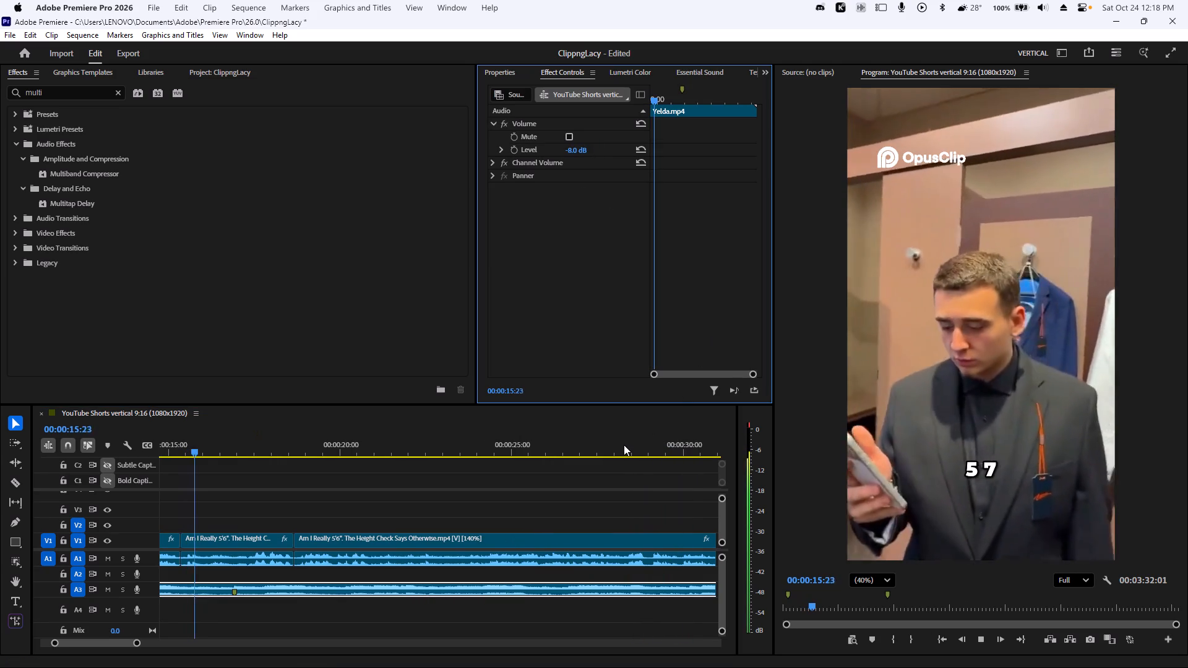
pyautogui.scroll(12, 367, 453)
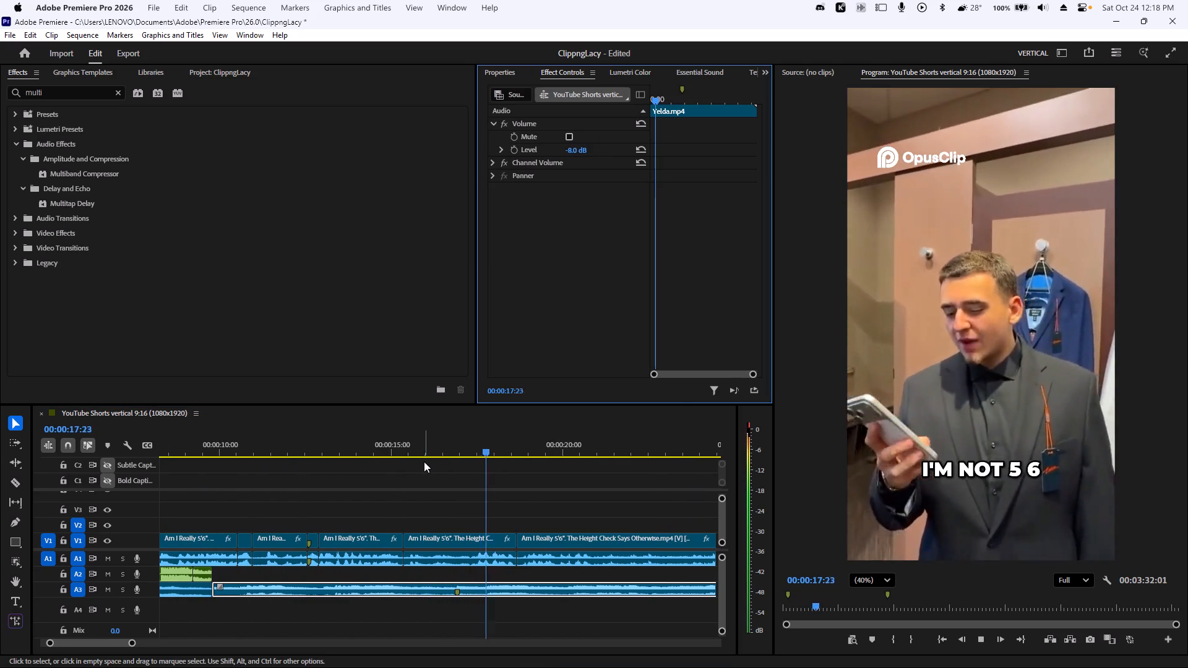
pyautogui.press('space')
pyautogui.moveTo(509, 452); pyautogui.dragTo(447, 460)
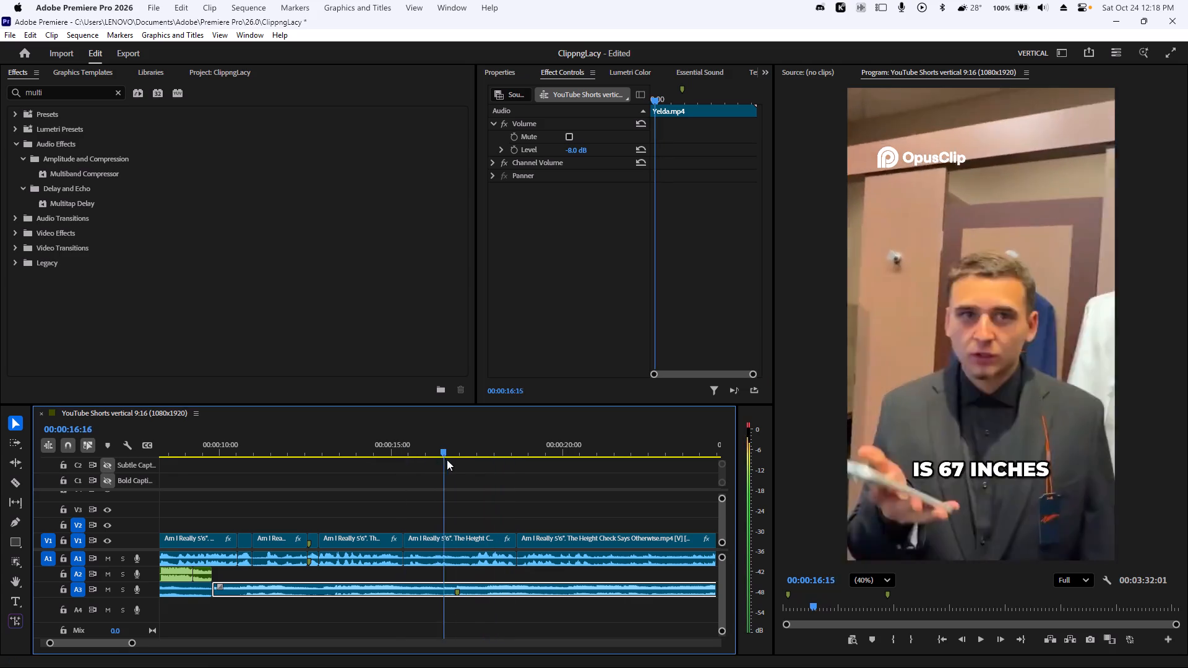
pyautogui.moveTo(447, 460); pyautogui.dragTo(473, 464)
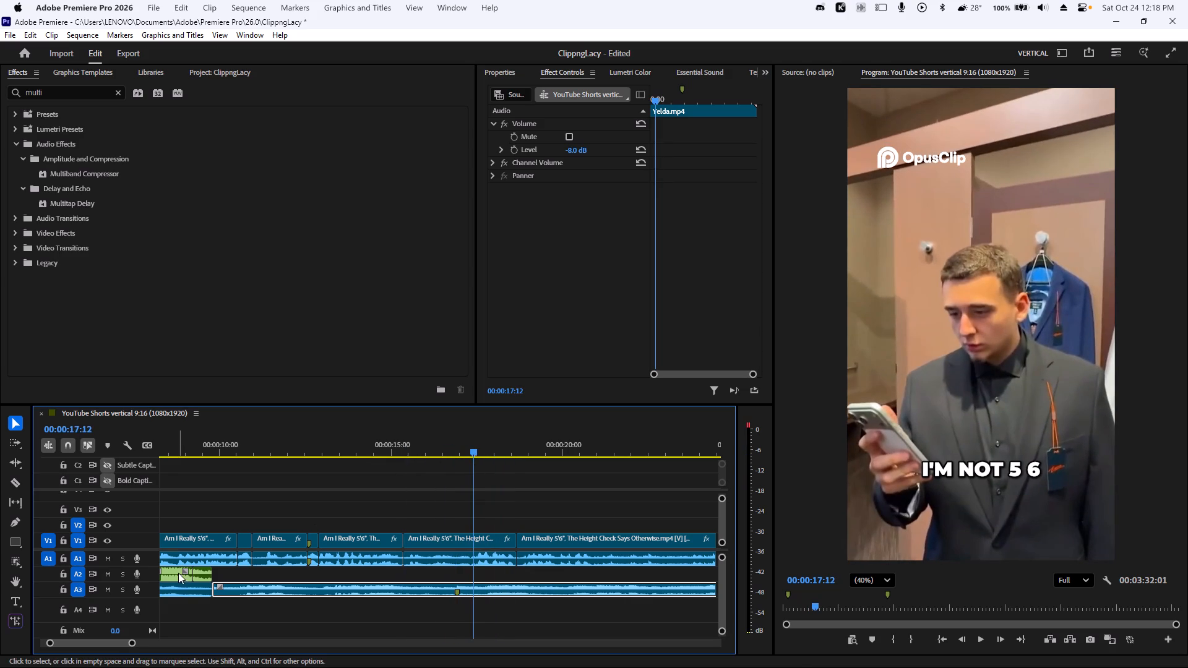
pyautogui.click(175, 578)
pyautogui.keyDown('alt'); pyautogui.moveTo(175, 576); pyautogui.dragTo(492, 578); pyautogui.keyUp('alt')
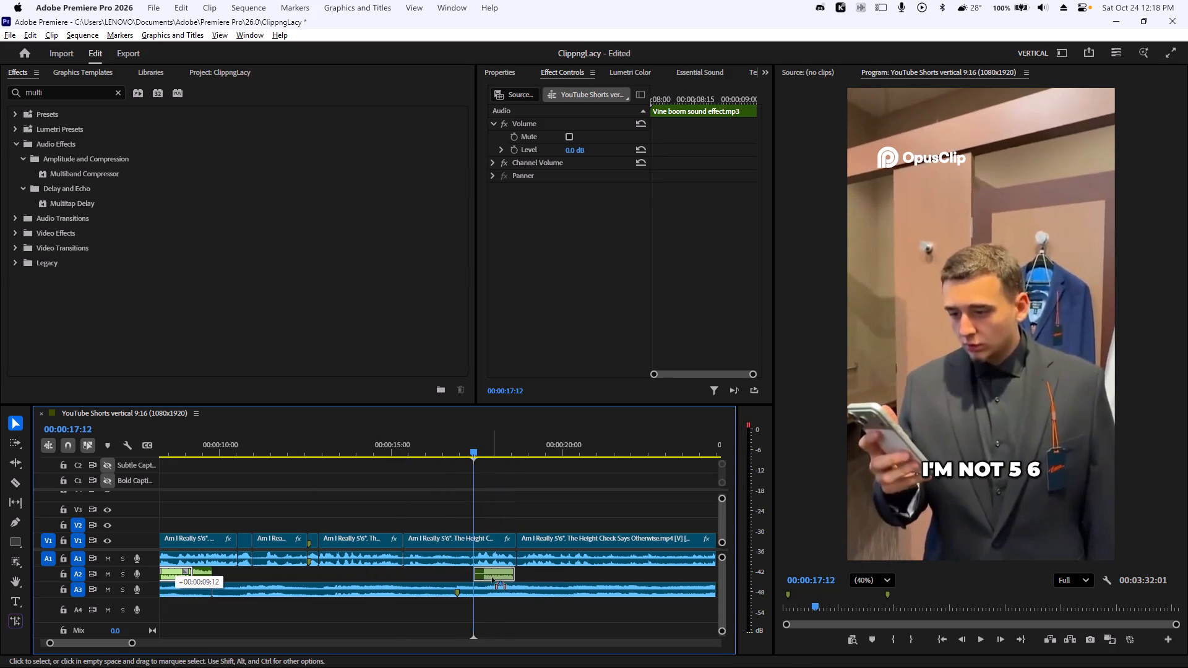
pyautogui.keyDown('alt'); pyautogui.moveTo(492, 578); pyautogui.dragTo(488, 579); pyautogui.keyUp('alt')
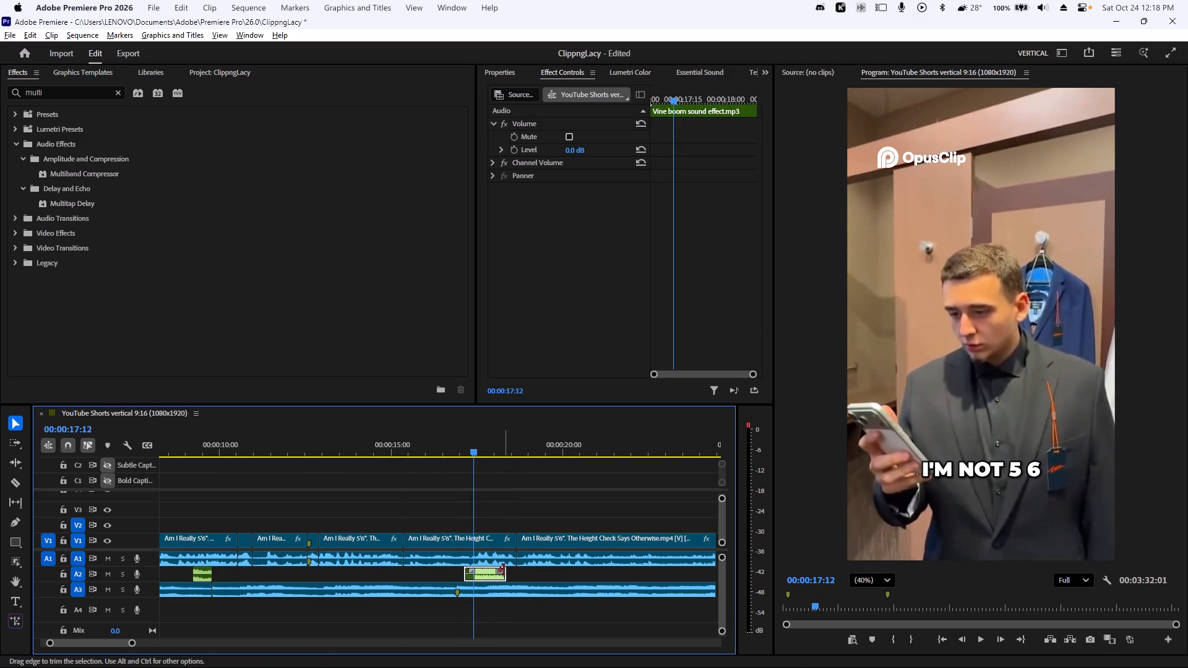
pyautogui.moveTo(506, 572); pyautogui.dragTo(531, 576)
# Duplicate the Vine boom clip, place the copy on A4 at 00:00:21:18, at "because", and play it back.
pyautogui.press('space')
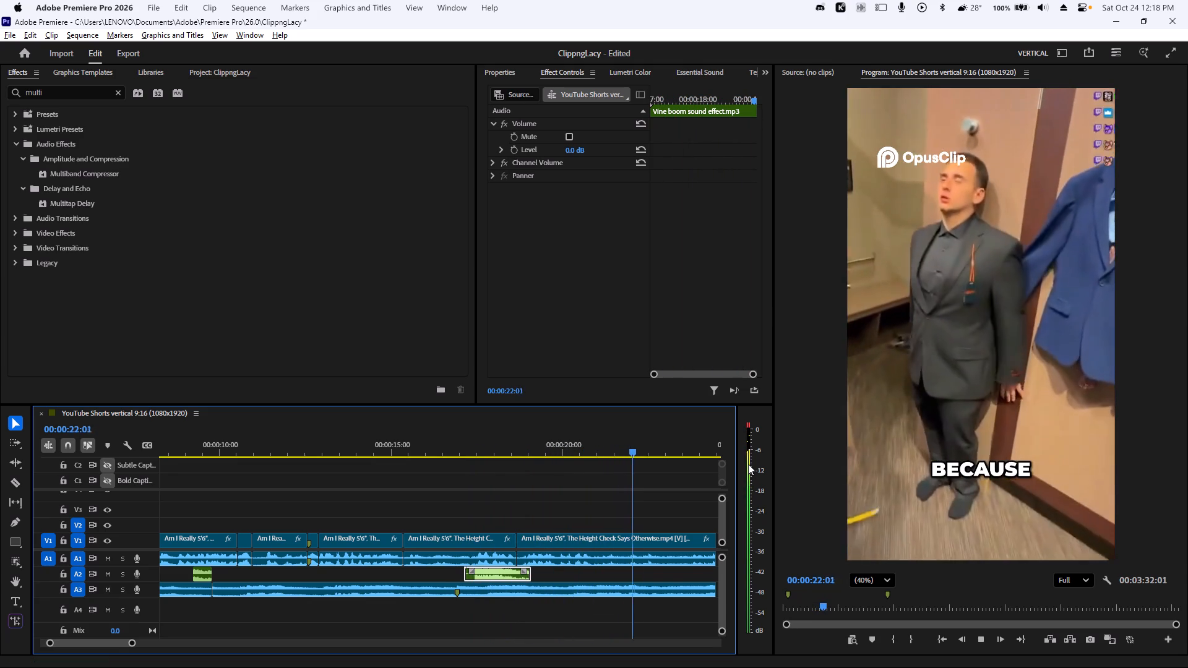
pyautogui.press('space')
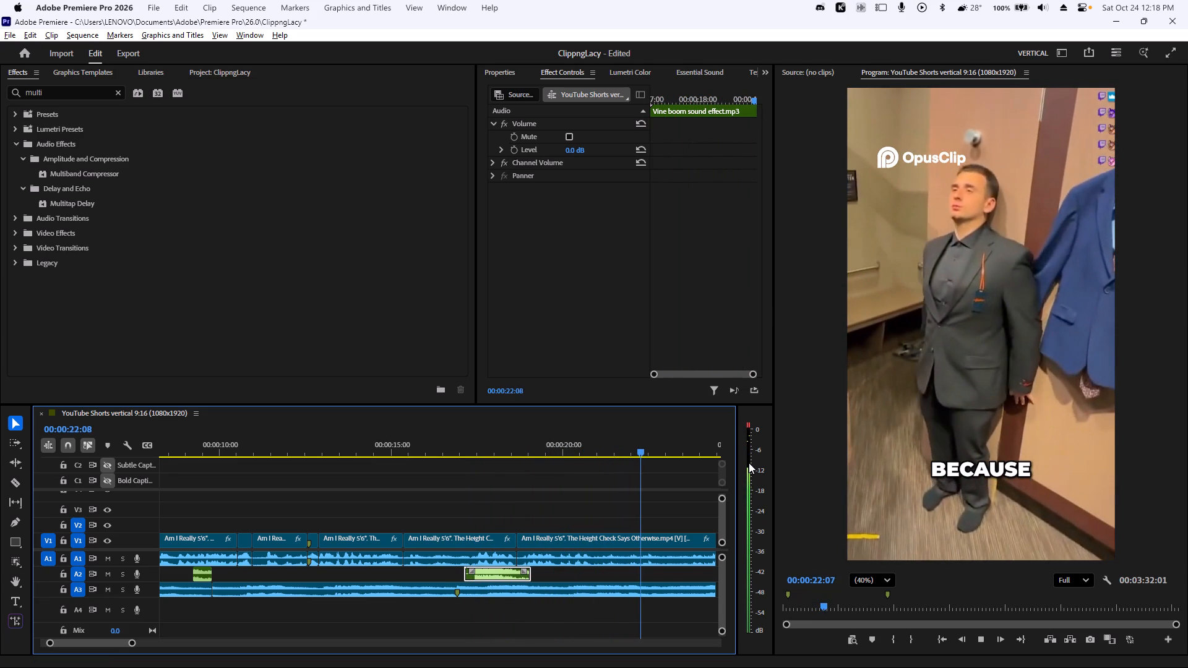
pyautogui.moveTo(639, 446); pyautogui.dragTo(552, 452)
pyautogui.press('space')
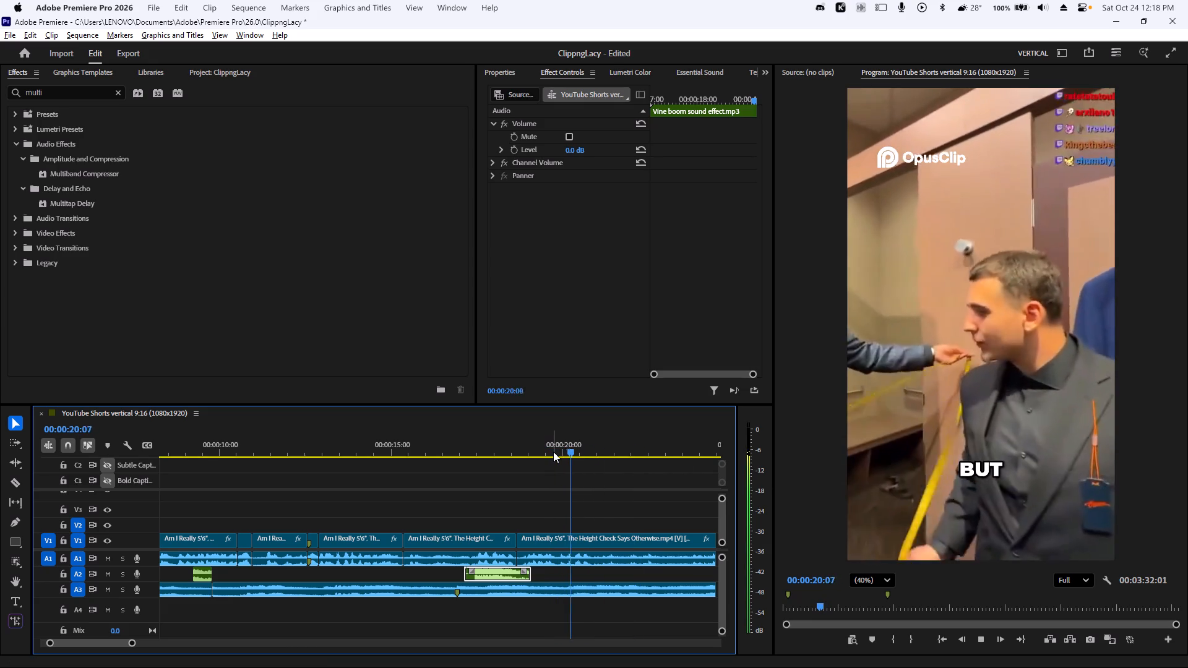
pyautogui.press('space')
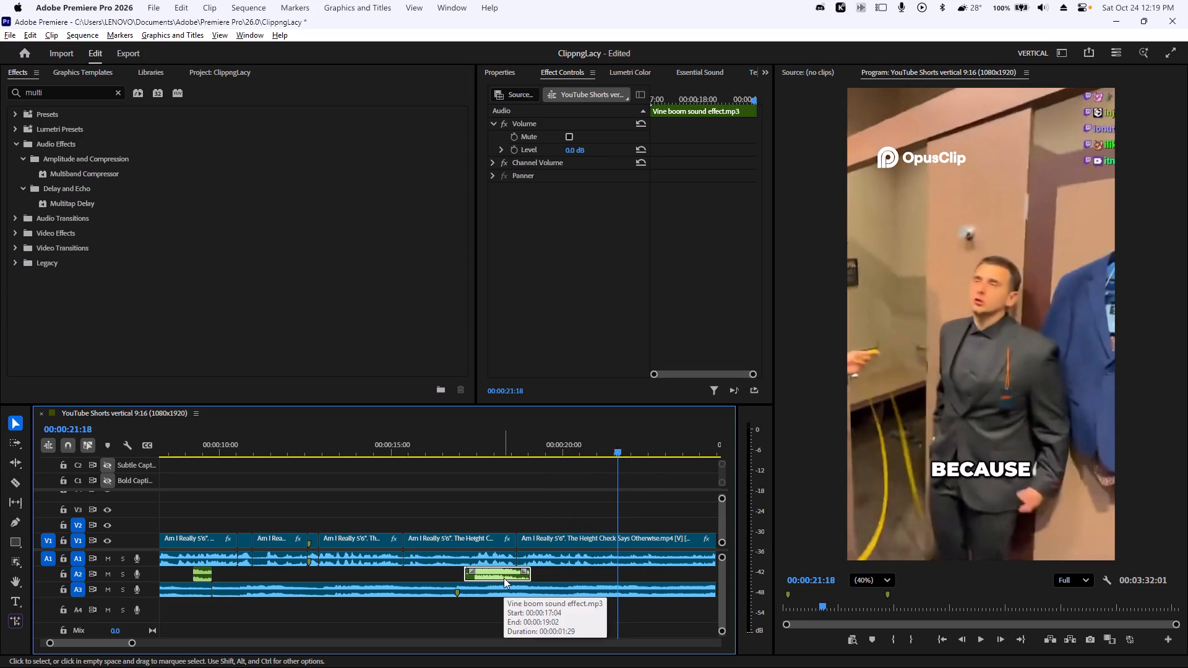
pyautogui.keyDown('alt'); pyautogui.moveTo(503, 576); pyautogui.dragTo(644, 579); pyautogui.keyUp('alt')
pyautogui.keyDown('alt'); pyautogui.moveTo(636, 573); pyautogui.dragTo(648, 608); pyautogui.keyUp('alt')
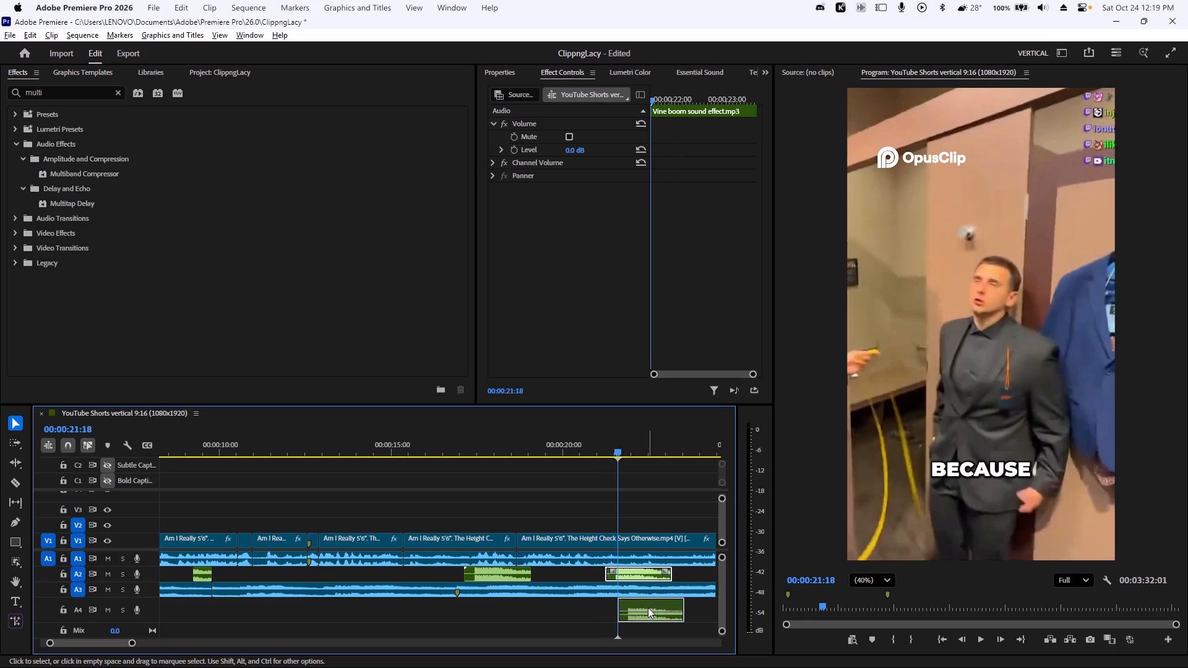
pyautogui.press('space')
pyautogui.press('space')
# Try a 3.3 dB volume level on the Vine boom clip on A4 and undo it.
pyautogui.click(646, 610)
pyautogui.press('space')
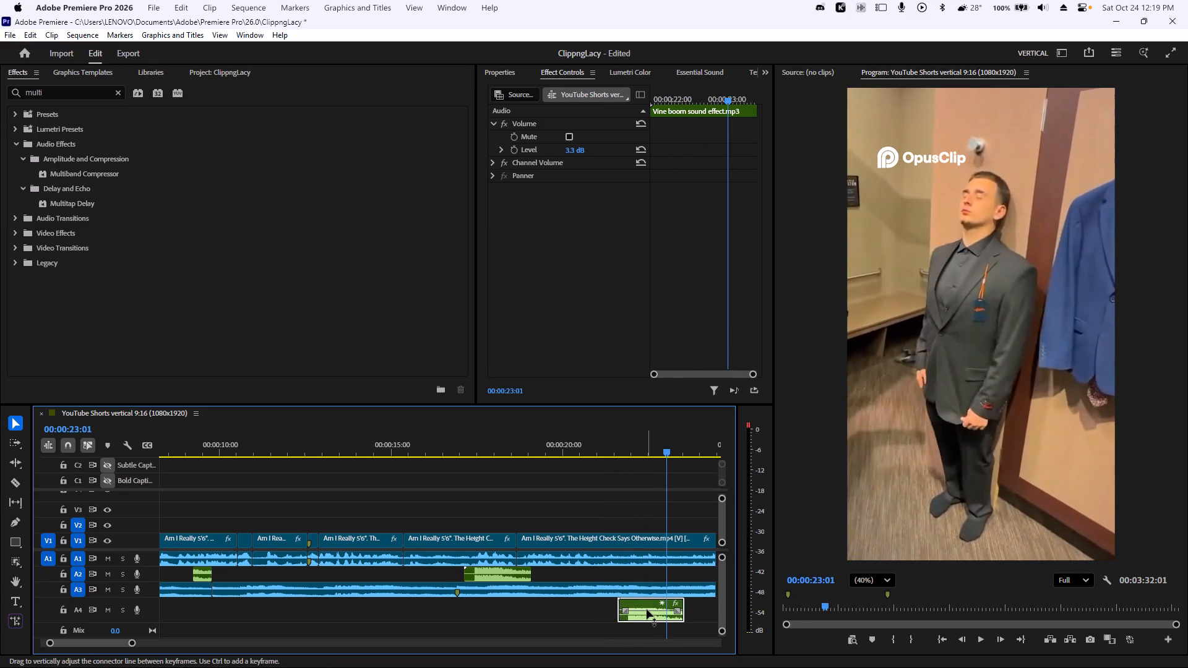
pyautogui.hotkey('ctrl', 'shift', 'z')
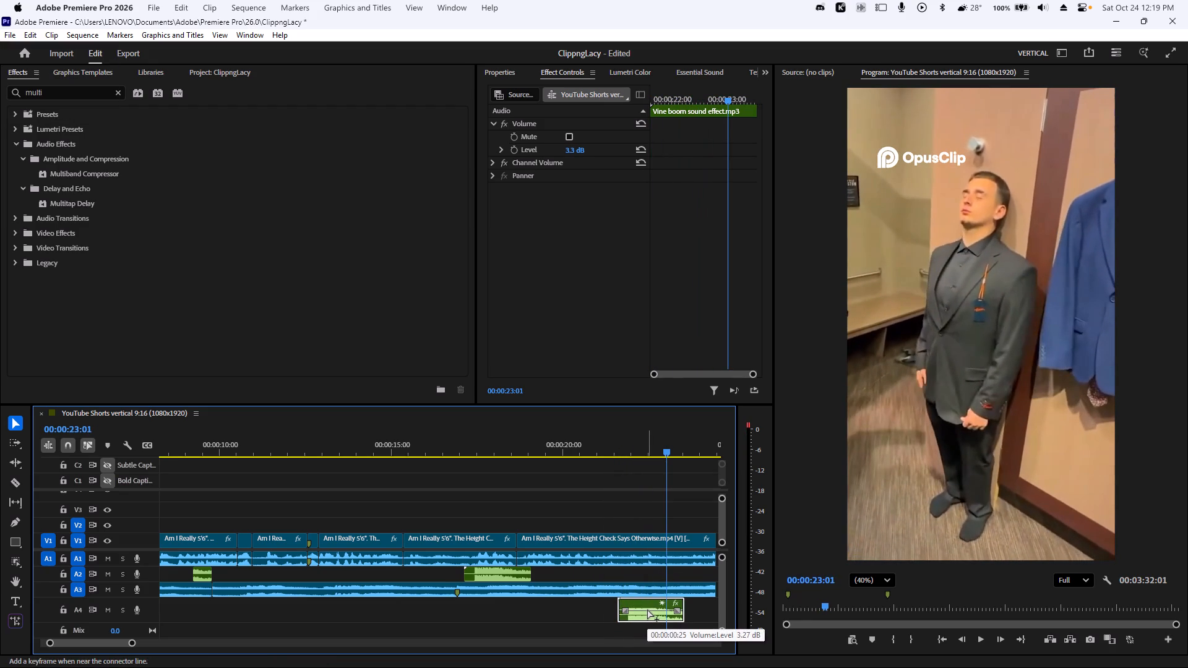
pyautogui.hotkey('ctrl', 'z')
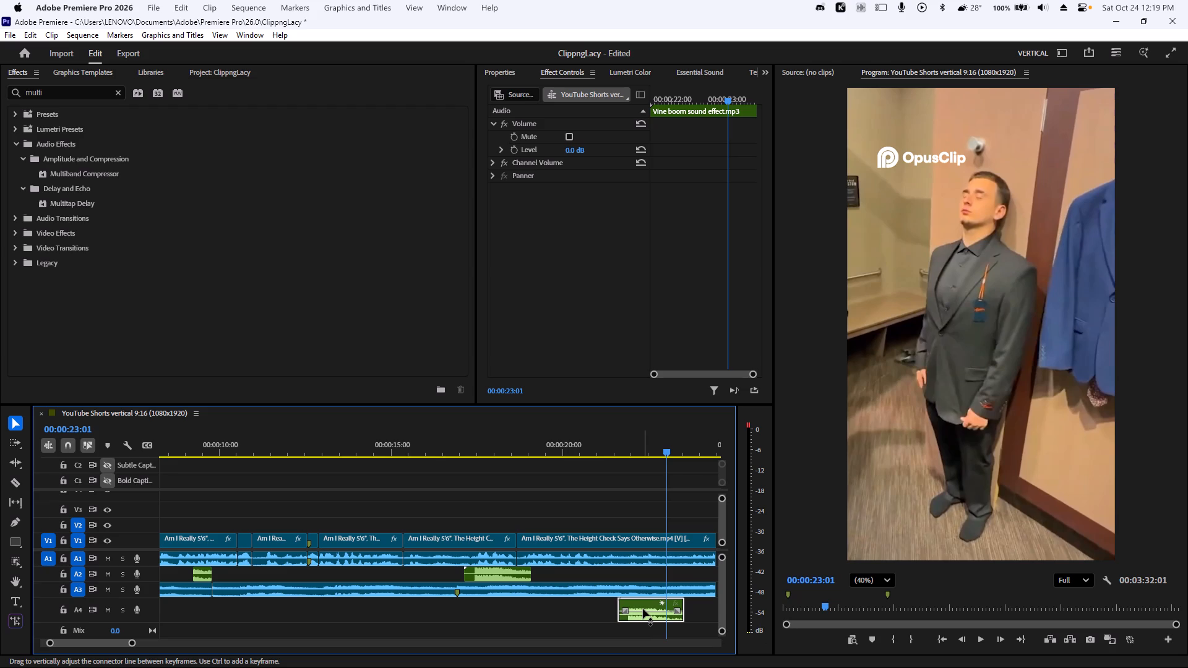
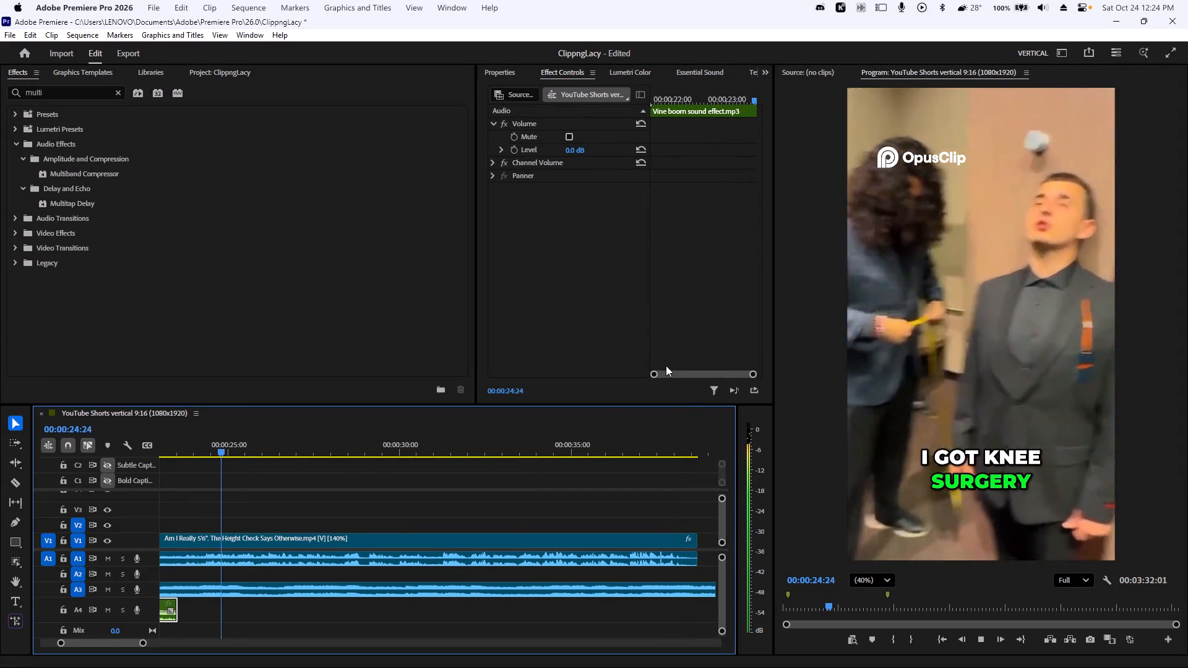
# Split the height-check video clip and its audio on V1 and A1 at 00:00:23:21.
pyautogui.scroll(6, 363, 516)
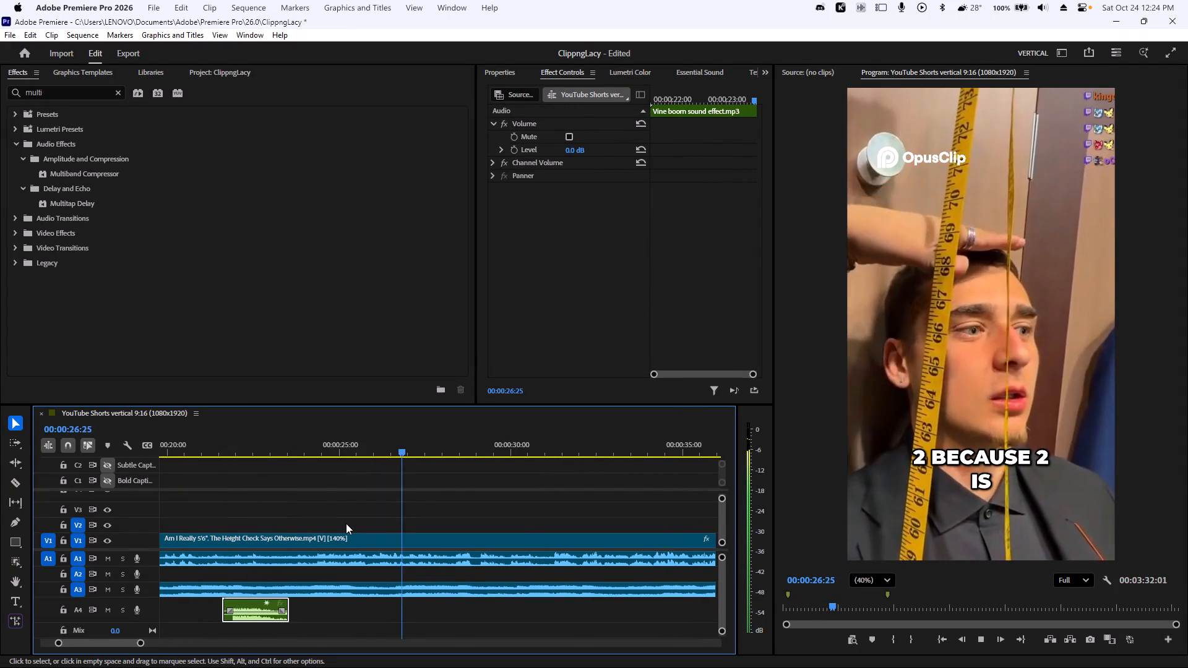
pyautogui.scroll(6, 395, 525)
pyautogui.press('space')
pyautogui.moveTo(434, 450); pyautogui.dragTo(398, 443)
pyautogui.press('space')
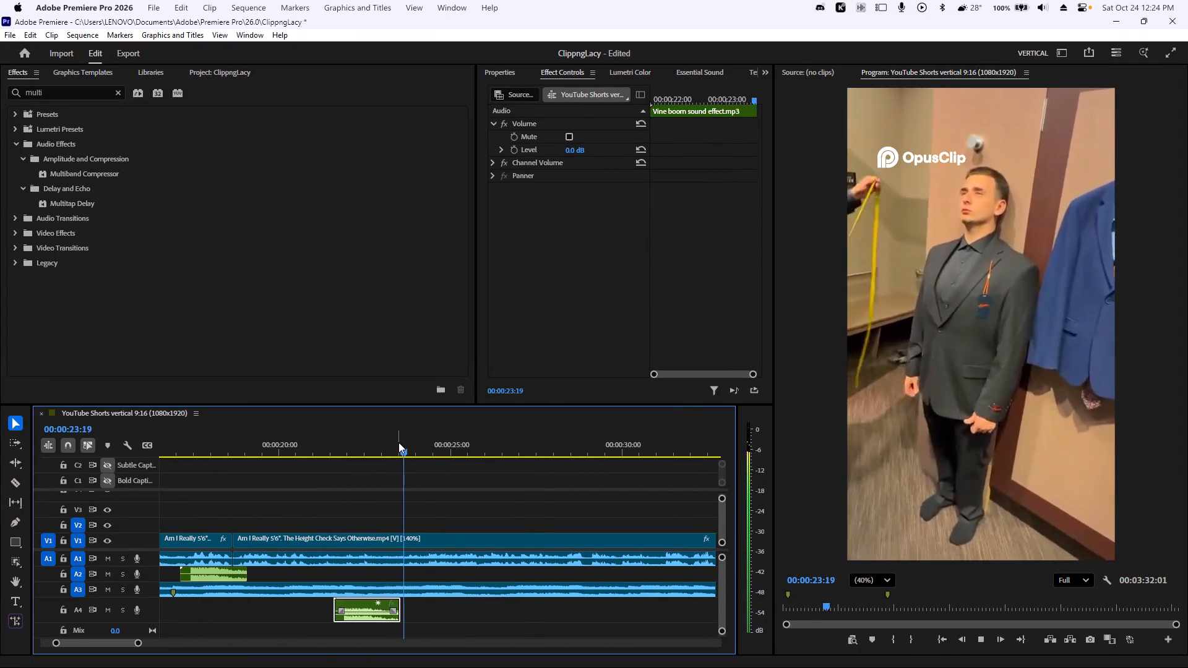
pyautogui.moveTo(398, 442); pyautogui.dragTo(408, 444)
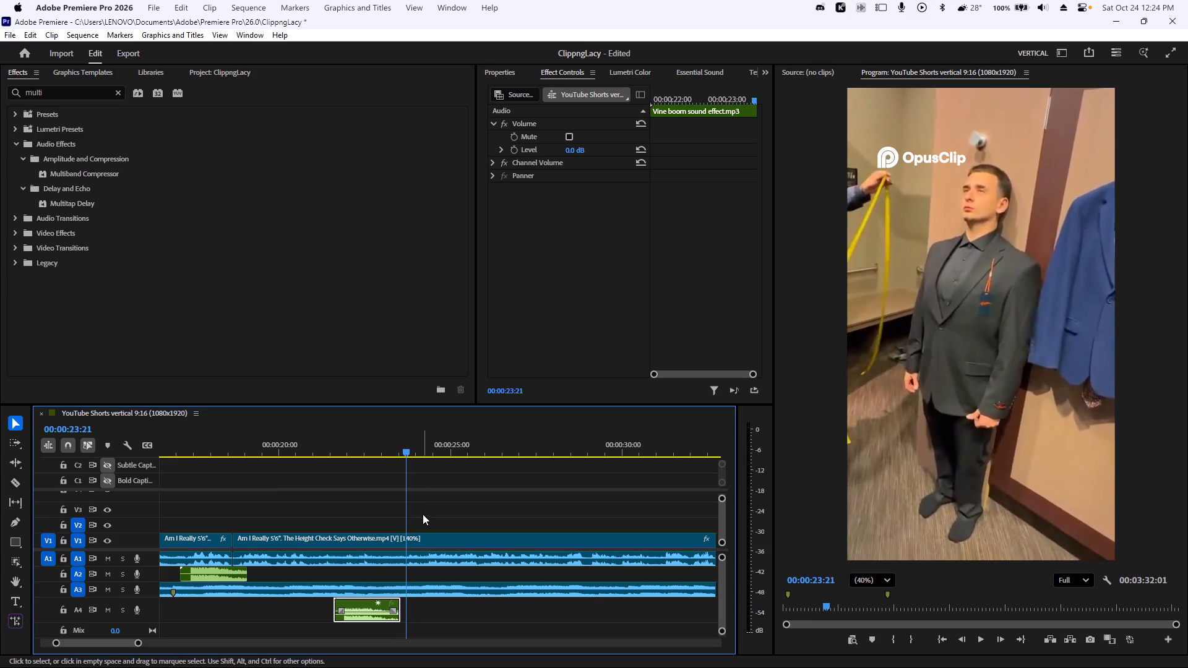
pyautogui.press('c')
pyautogui.click(407, 557)
pyautogui.press('v')
# Split the height-check clip and its audio again at 00:00:28:26, at the "68" caption.
pyautogui.press('space')
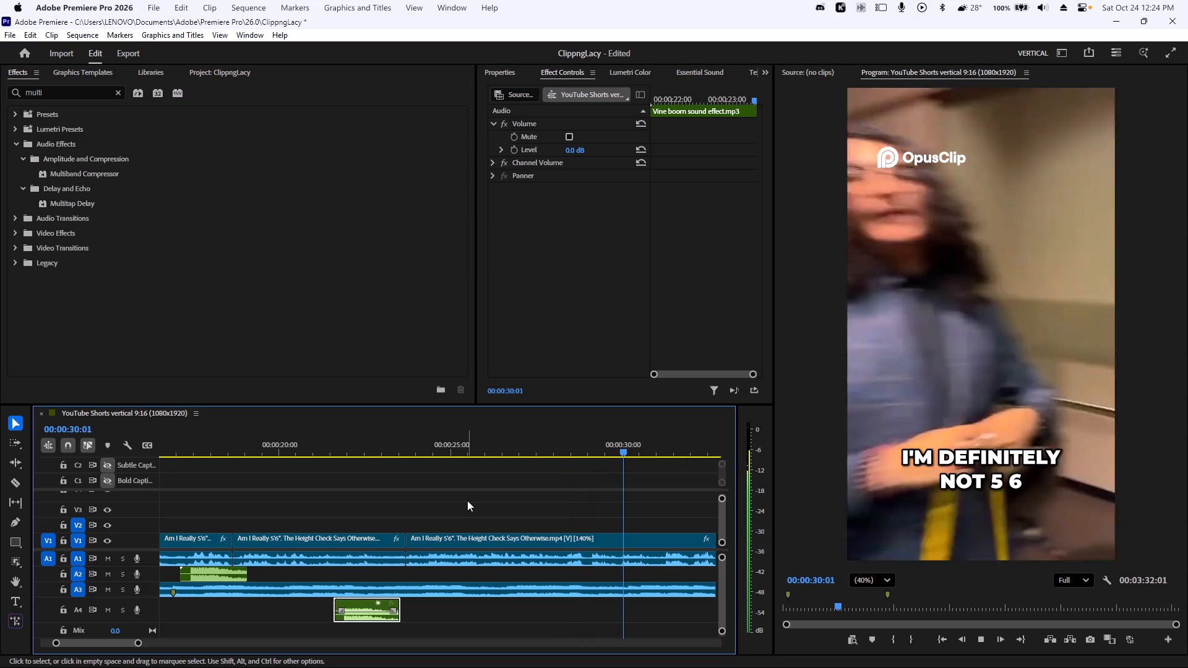
pyautogui.press('space')
pyautogui.moveTo(615, 449); pyautogui.dragTo(561, 450)
pyautogui.press('space')
pyautogui.moveTo(560, 450); pyautogui.dragTo(581, 456)
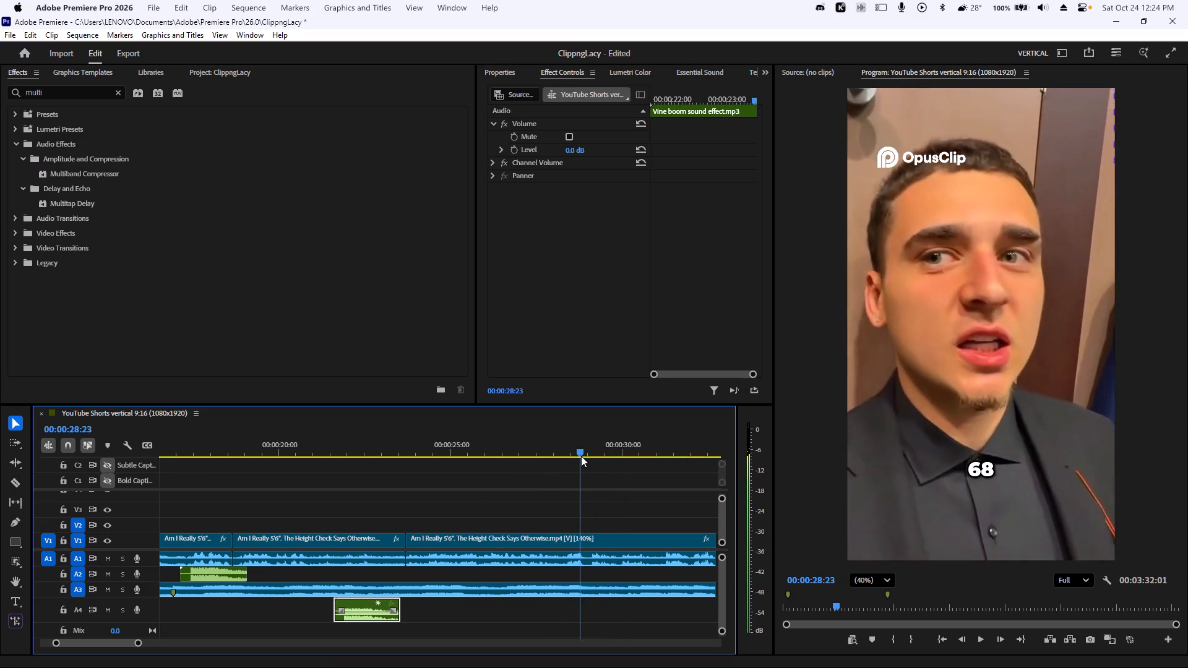
pyautogui.moveTo(581, 456); pyautogui.dragTo(585, 456)
pyautogui.press('c')
pyautogui.click(586, 557)
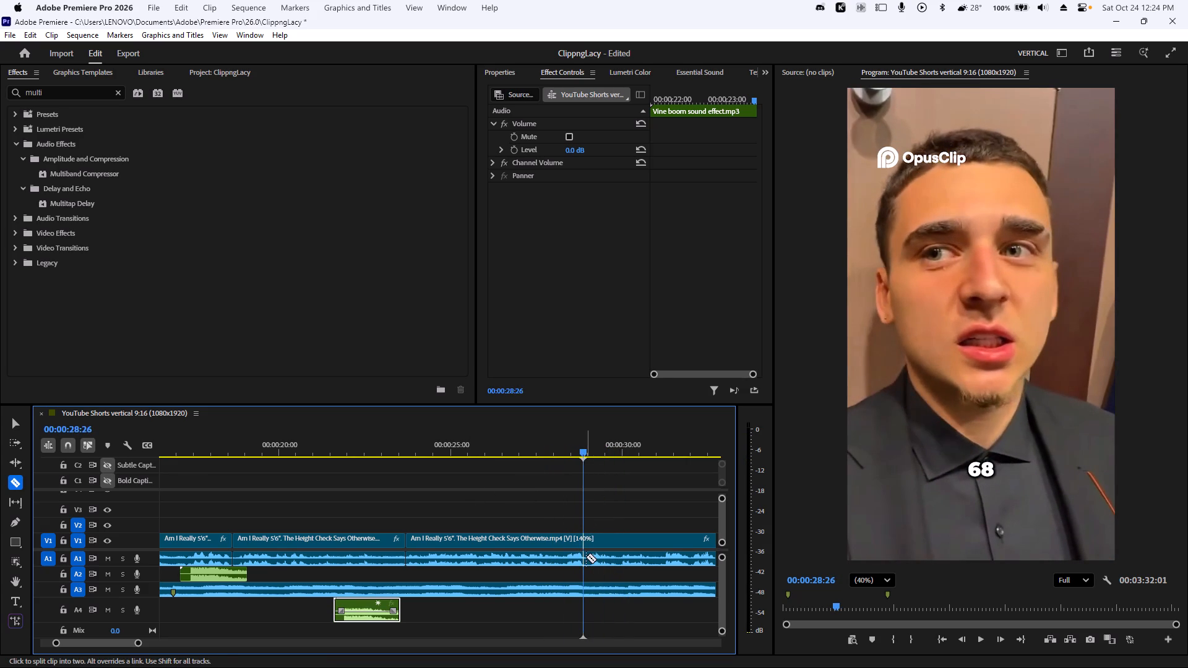
pyautogui.press('v')
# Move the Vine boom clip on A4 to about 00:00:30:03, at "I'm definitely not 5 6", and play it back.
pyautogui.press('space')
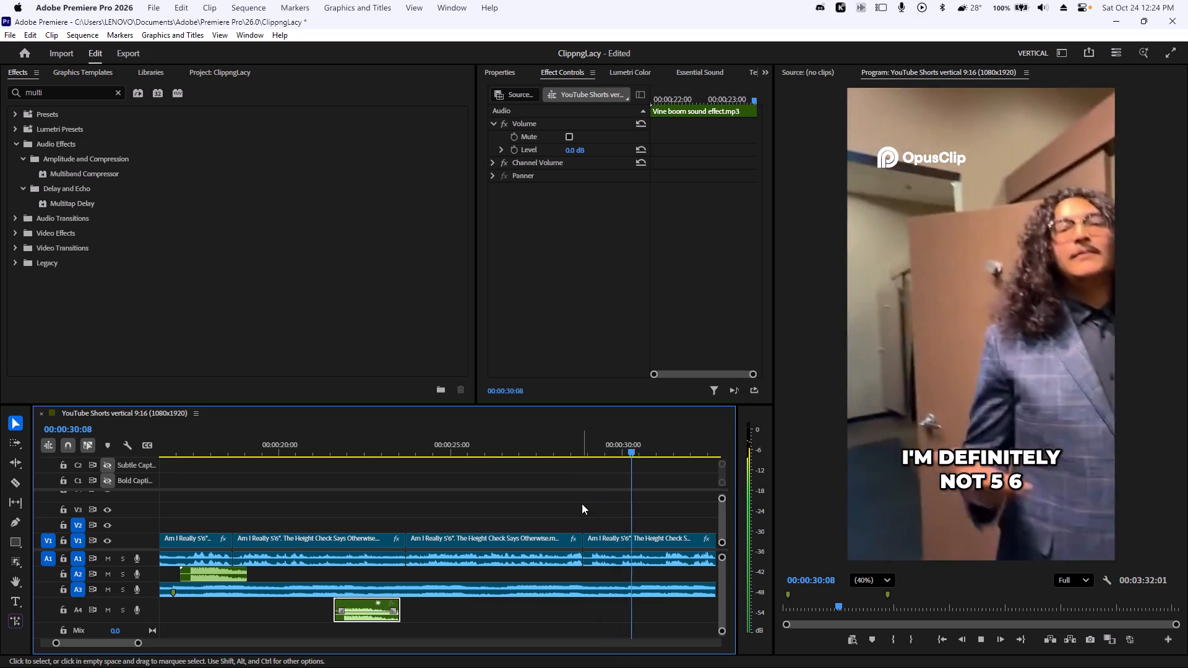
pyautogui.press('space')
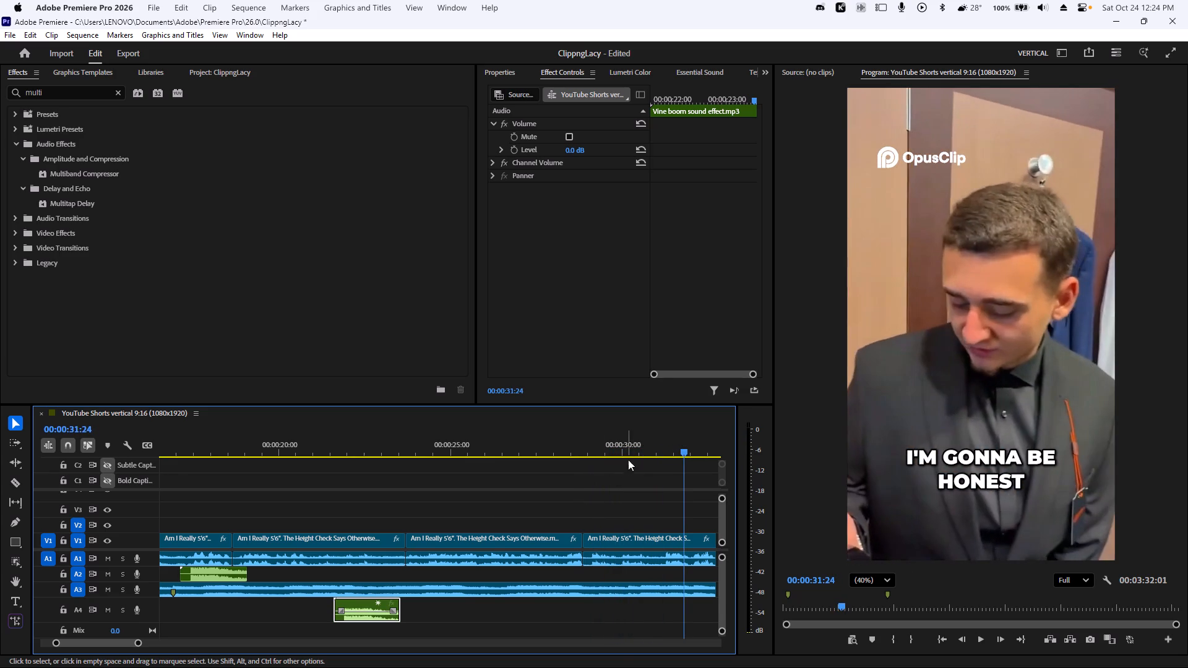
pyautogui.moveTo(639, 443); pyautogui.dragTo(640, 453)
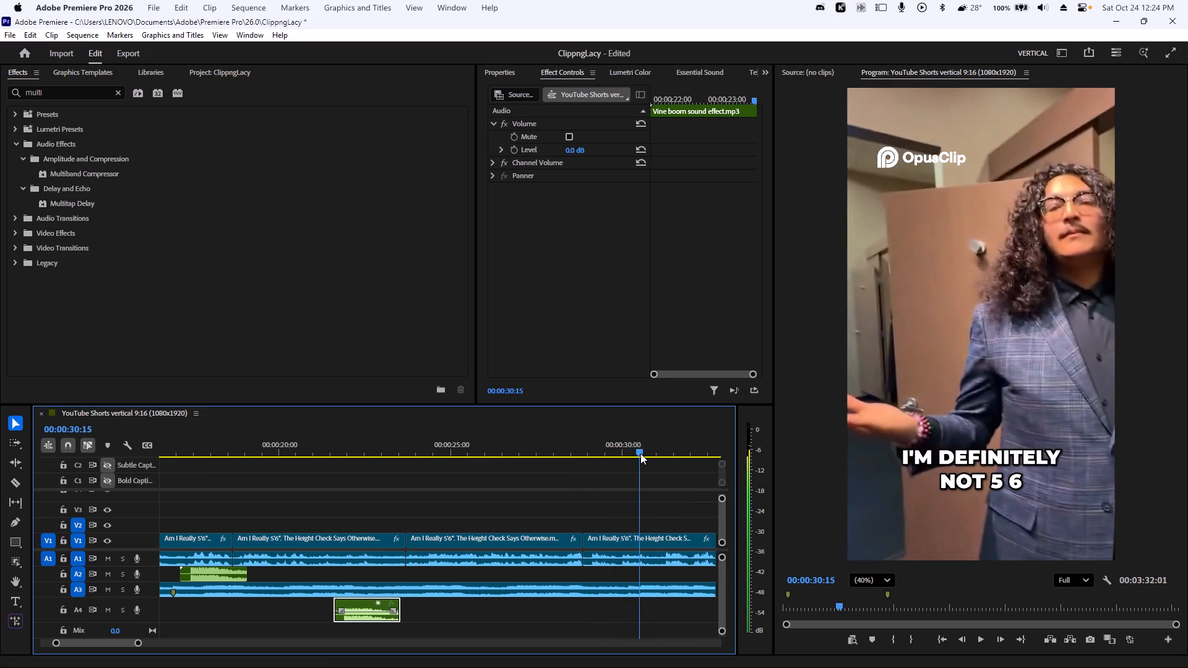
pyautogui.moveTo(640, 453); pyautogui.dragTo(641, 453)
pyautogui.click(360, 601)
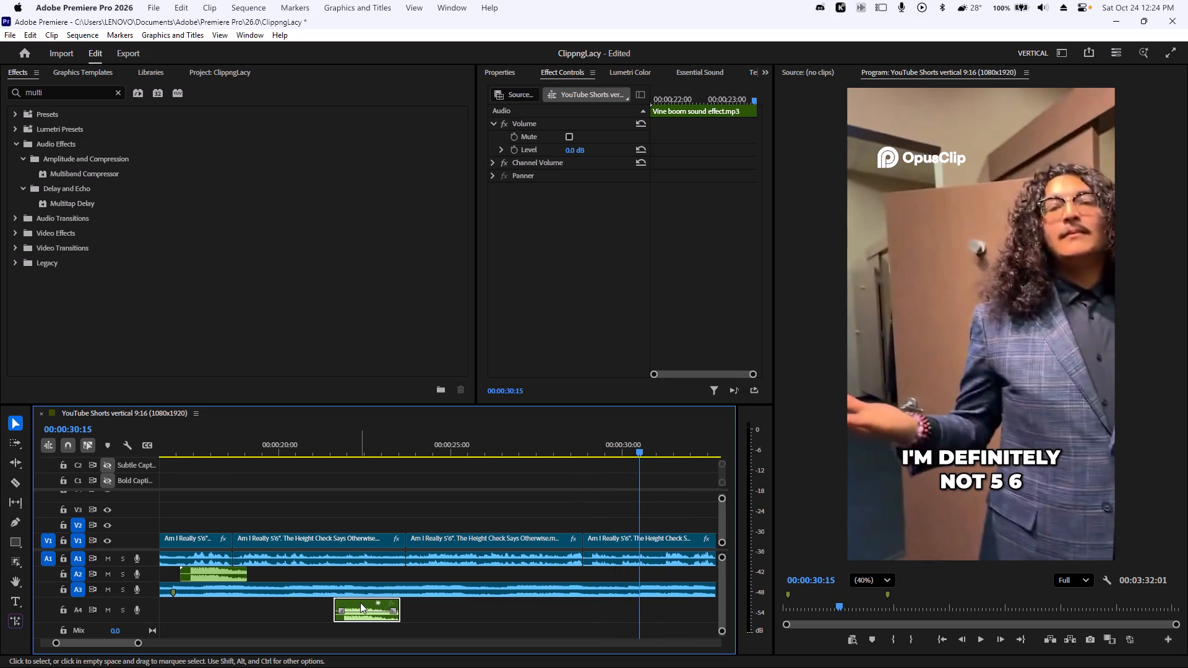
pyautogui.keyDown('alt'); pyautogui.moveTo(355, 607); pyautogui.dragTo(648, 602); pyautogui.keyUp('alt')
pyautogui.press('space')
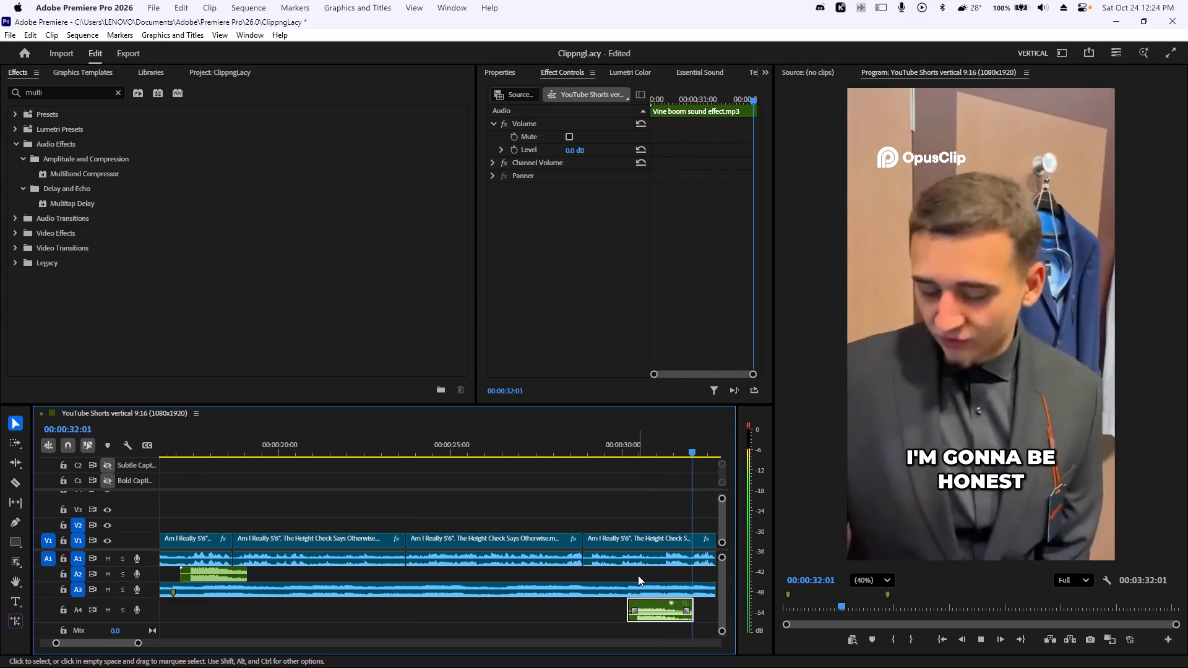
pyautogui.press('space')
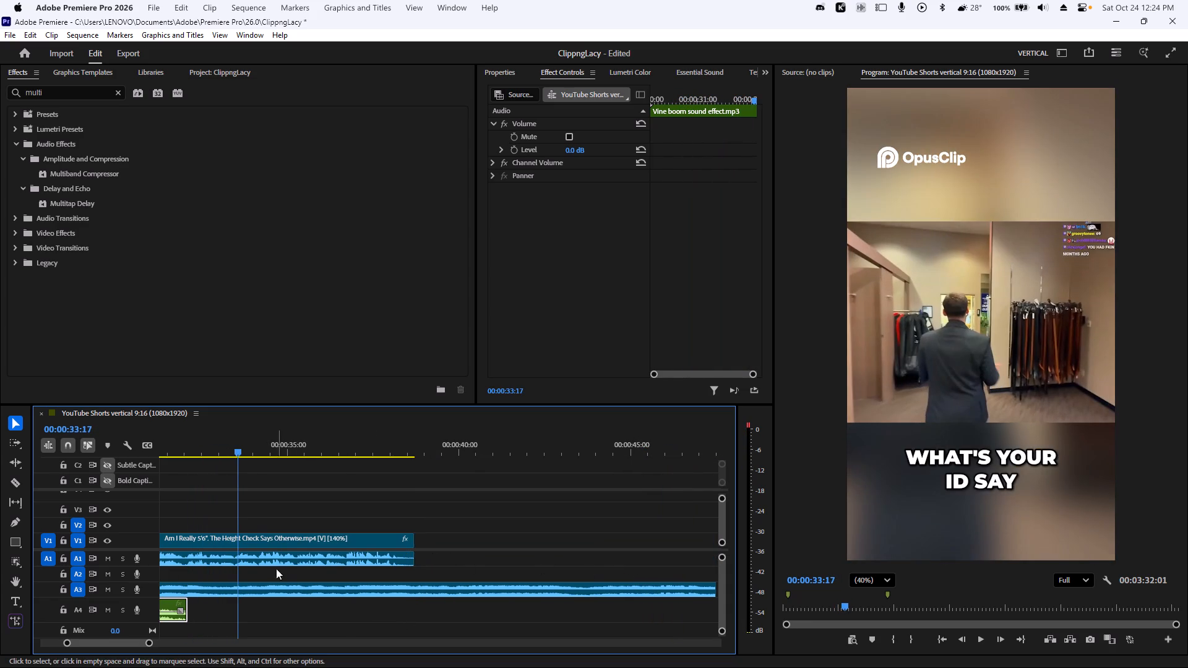
# Replay the passage around 00:00:33:12 and audition the Bell meme, Arsenal Roblox spawn and Fahh sound effects from the Trending SFX bin.
pyautogui.scroll(7, 258, 574)
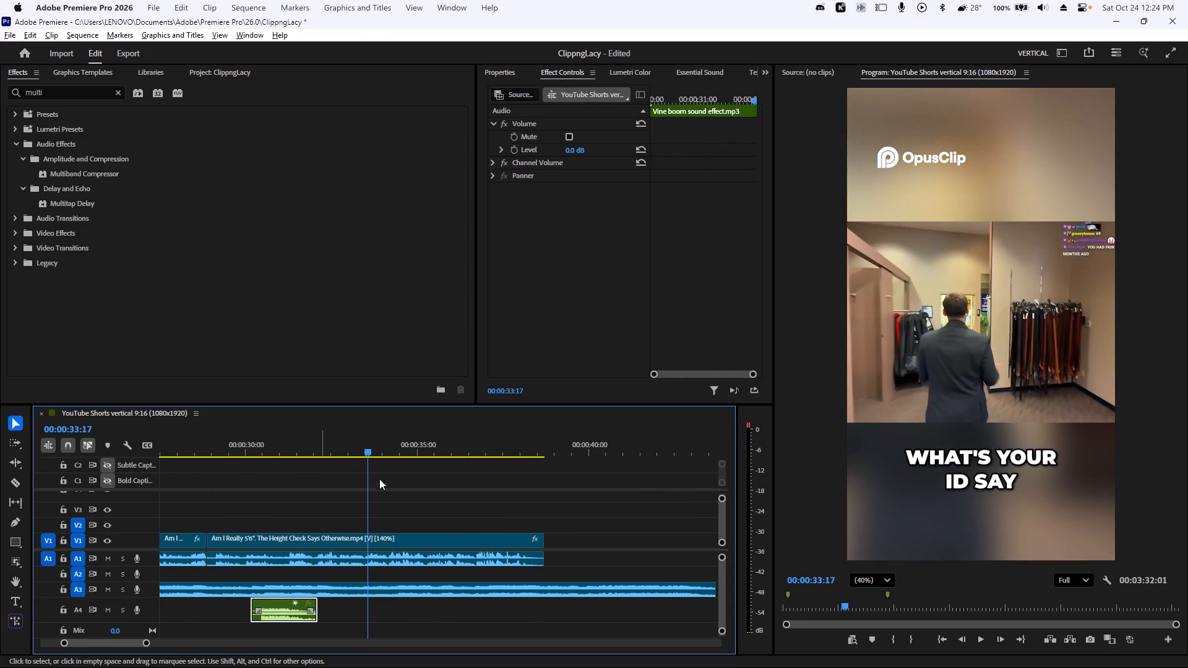
pyautogui.moveTo(370, 447); pyautogui.dragTo(329, 456)
pyautogui.press('space')
pyautogui.press('space')
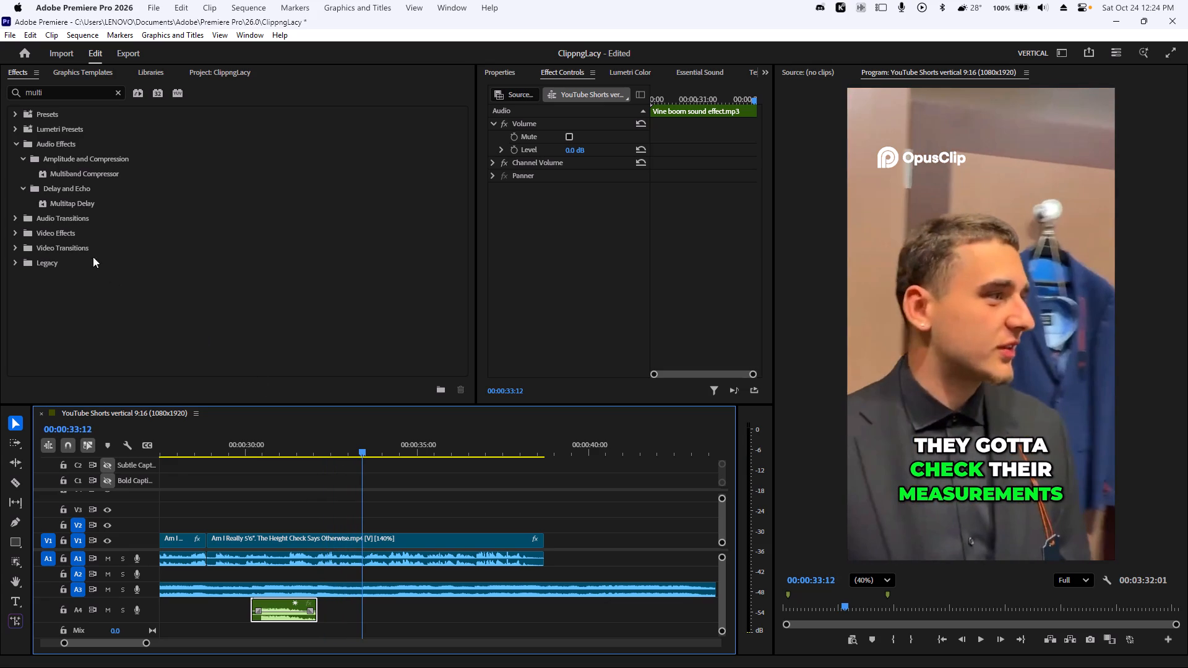
pyautogui.scroll(-3, 85, 73)
pyautogui.click(72, 356)
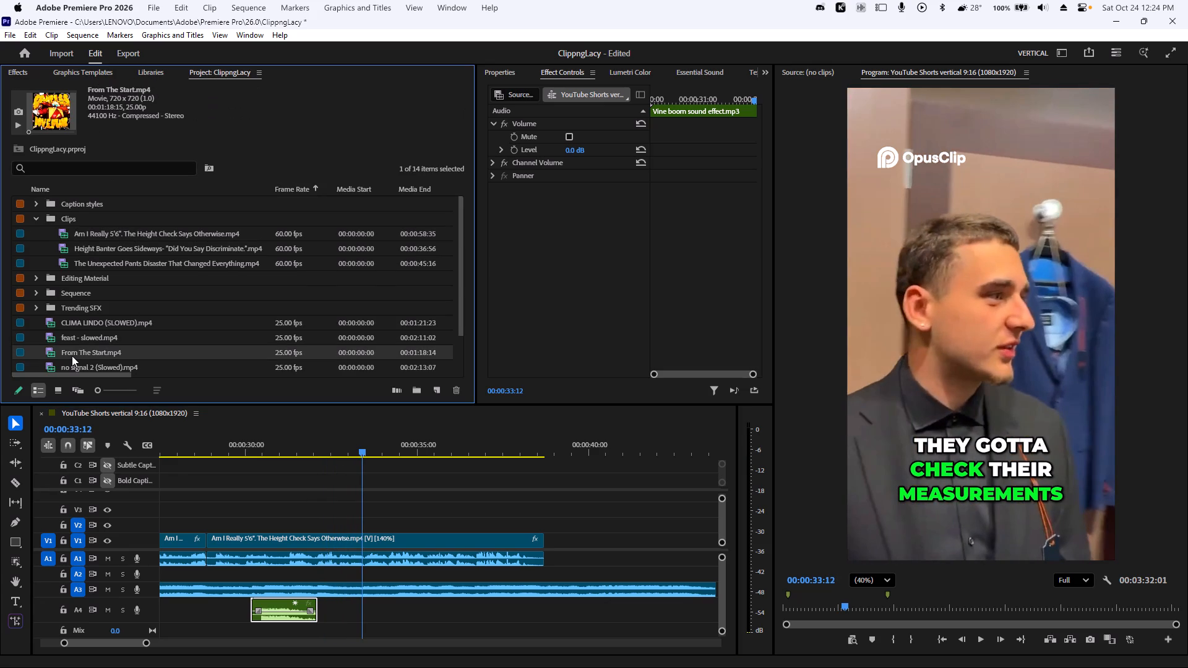
pyautogui.press('space')
pyautogui.scroll(-10, 72, 356)
pyautogui.press('space')
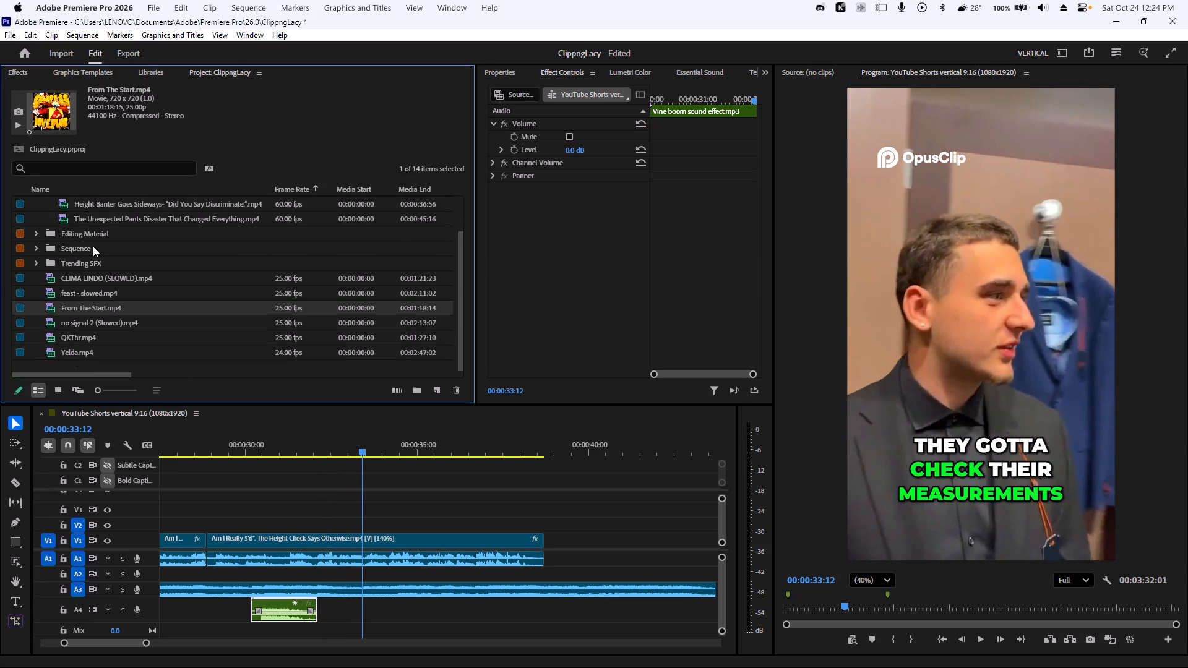
pyautogui.click(37, 260)
pyautogui.click(36, 250)
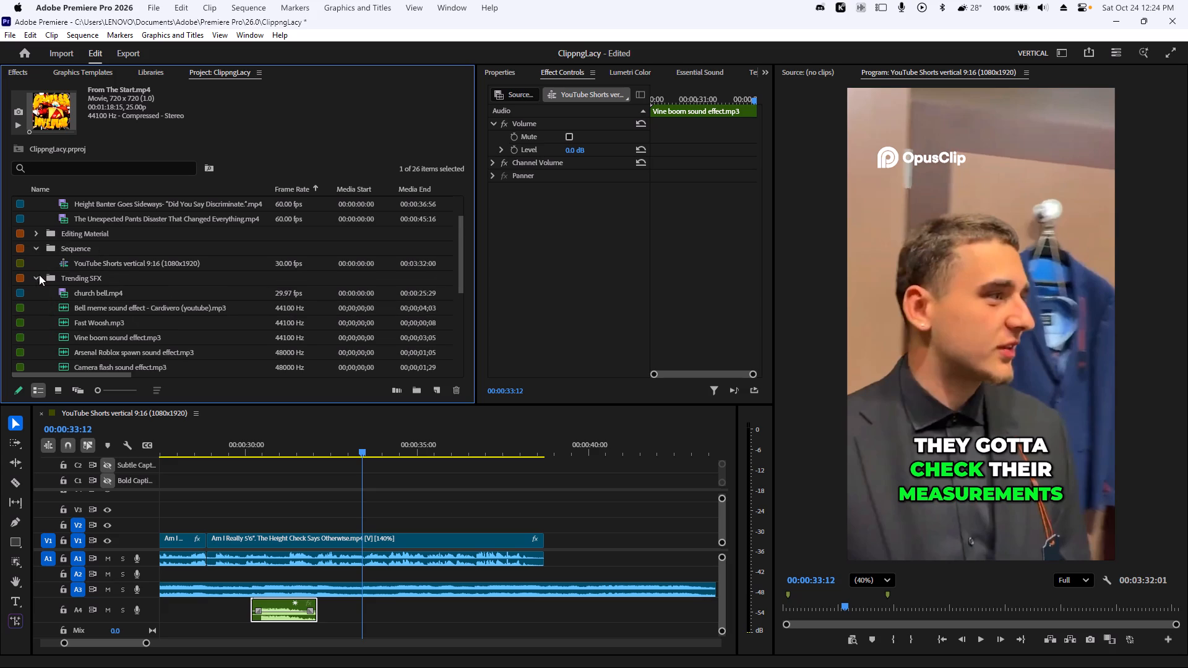
pyautogui.click(39, 275)
pyautogui.click(37, 278)
pyautogui.click(119, 306)
pyautogui.press('space')
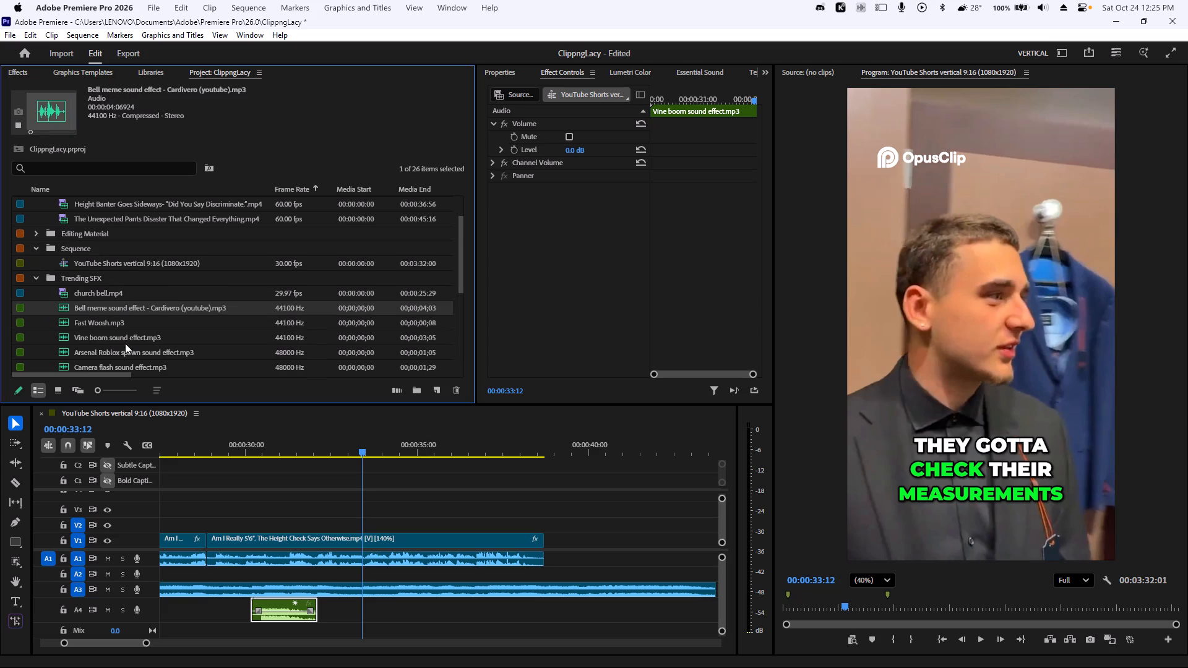
pyautogui.scroll(-2, 126, 346)
pyautogui.click(124, 320)
pyautogui.press('space')
pyautogui.scroll(-3, 134, 366)
pyautogui.click(126, 327)
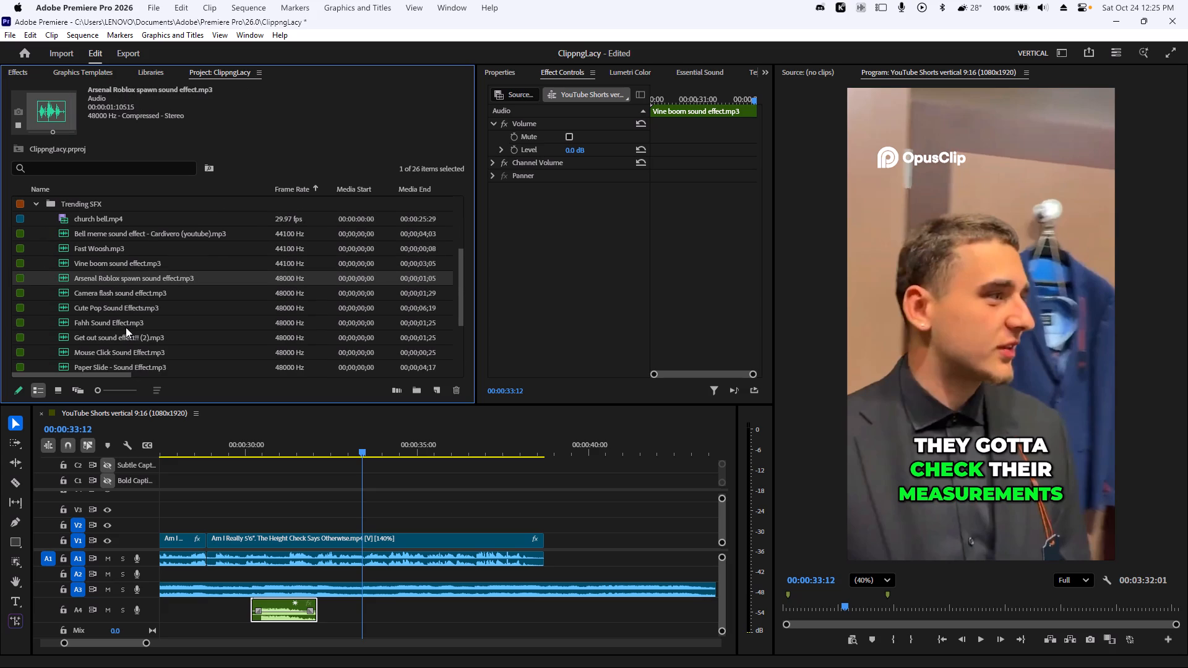
pyautogui.press('space')
# Preview "Get out sound effect!! (2).mp3", place it on A4 at about 00:00:33:20 and play back the passage.
pyautogui.click(124, 341)
pyautogui.press('space')
pyautogui.press('space')
pyautogui.moveTo(126, 338); pyautogui.dragTo(370, 610)
pyautogui.moveTo(361, 453); pyautogui.dragTo(360, 453)
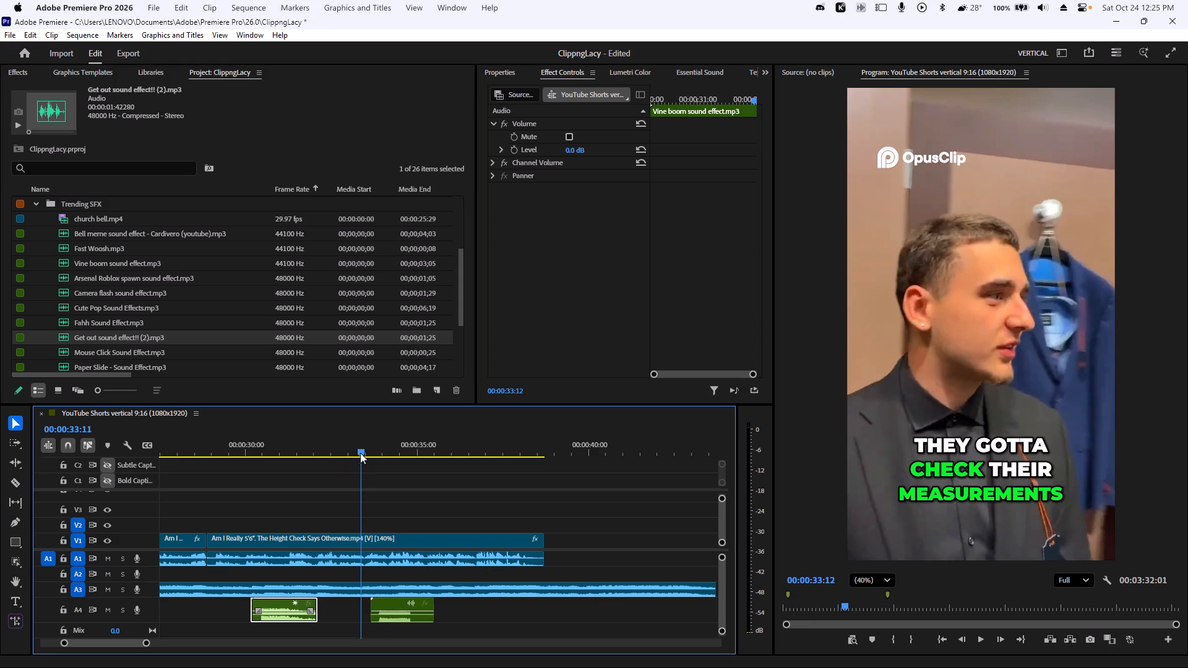
pyautogui.moveTo(360, 453); pyautogui.dragTo(347, 451)
pyautogui.press('space')
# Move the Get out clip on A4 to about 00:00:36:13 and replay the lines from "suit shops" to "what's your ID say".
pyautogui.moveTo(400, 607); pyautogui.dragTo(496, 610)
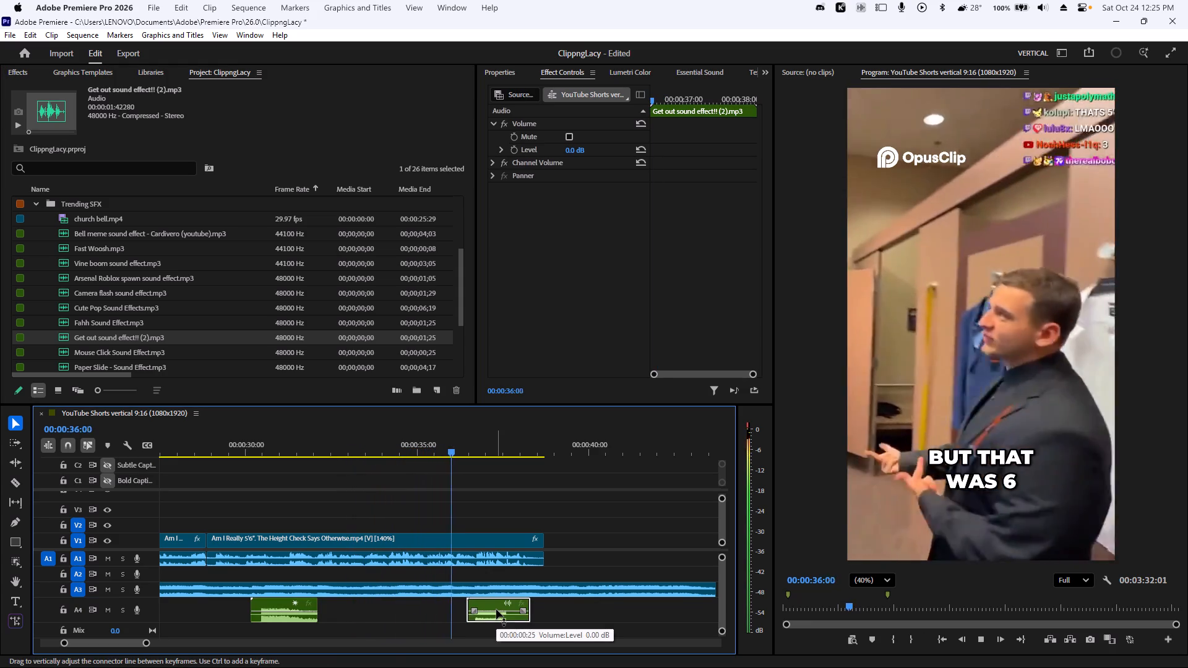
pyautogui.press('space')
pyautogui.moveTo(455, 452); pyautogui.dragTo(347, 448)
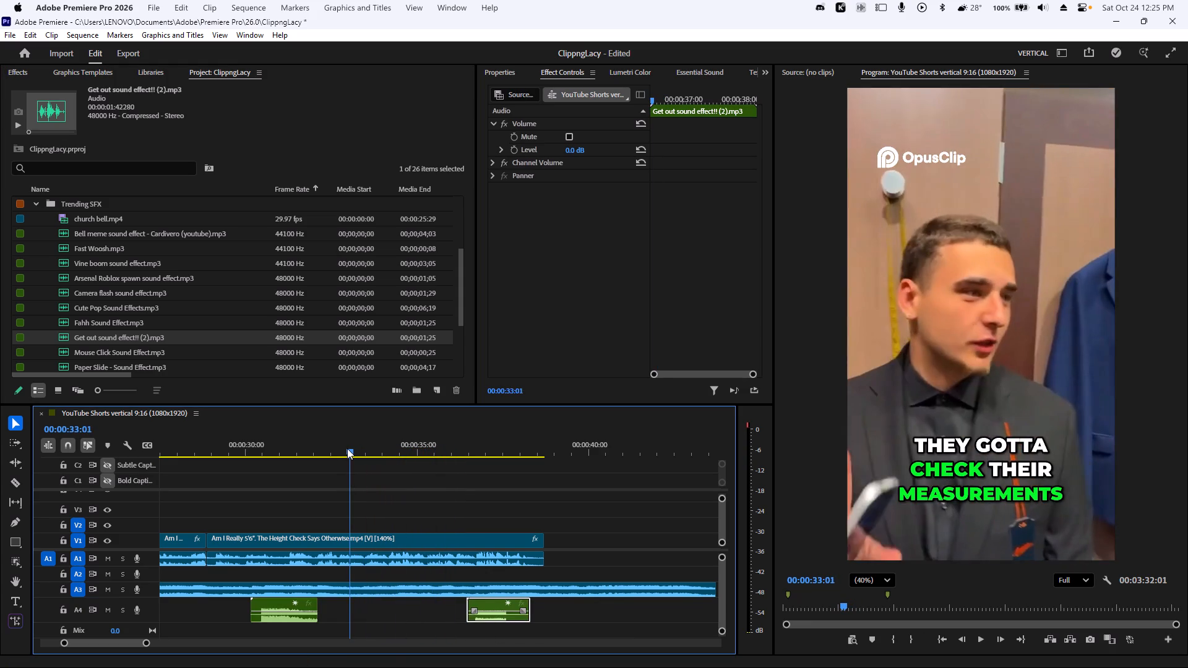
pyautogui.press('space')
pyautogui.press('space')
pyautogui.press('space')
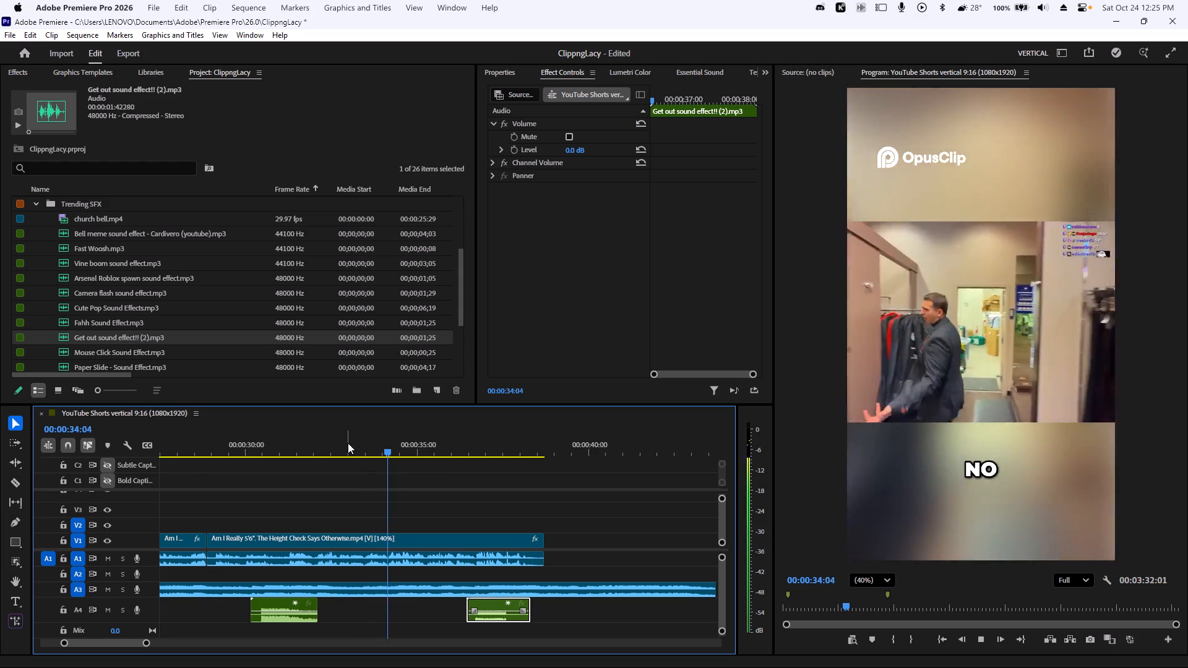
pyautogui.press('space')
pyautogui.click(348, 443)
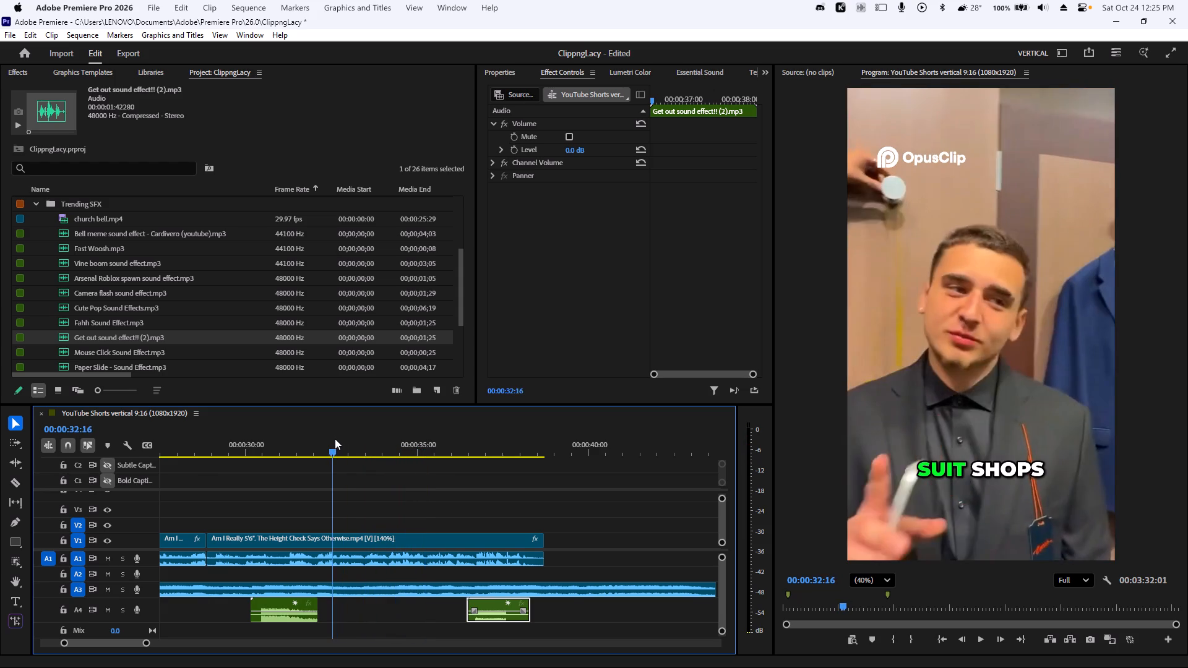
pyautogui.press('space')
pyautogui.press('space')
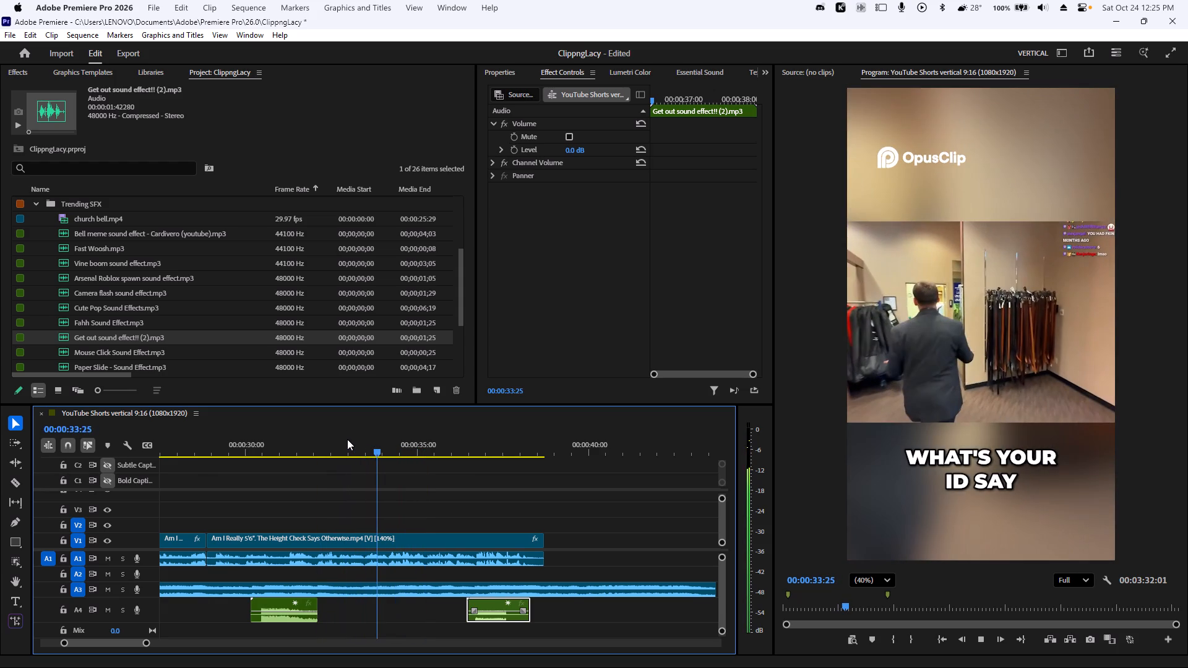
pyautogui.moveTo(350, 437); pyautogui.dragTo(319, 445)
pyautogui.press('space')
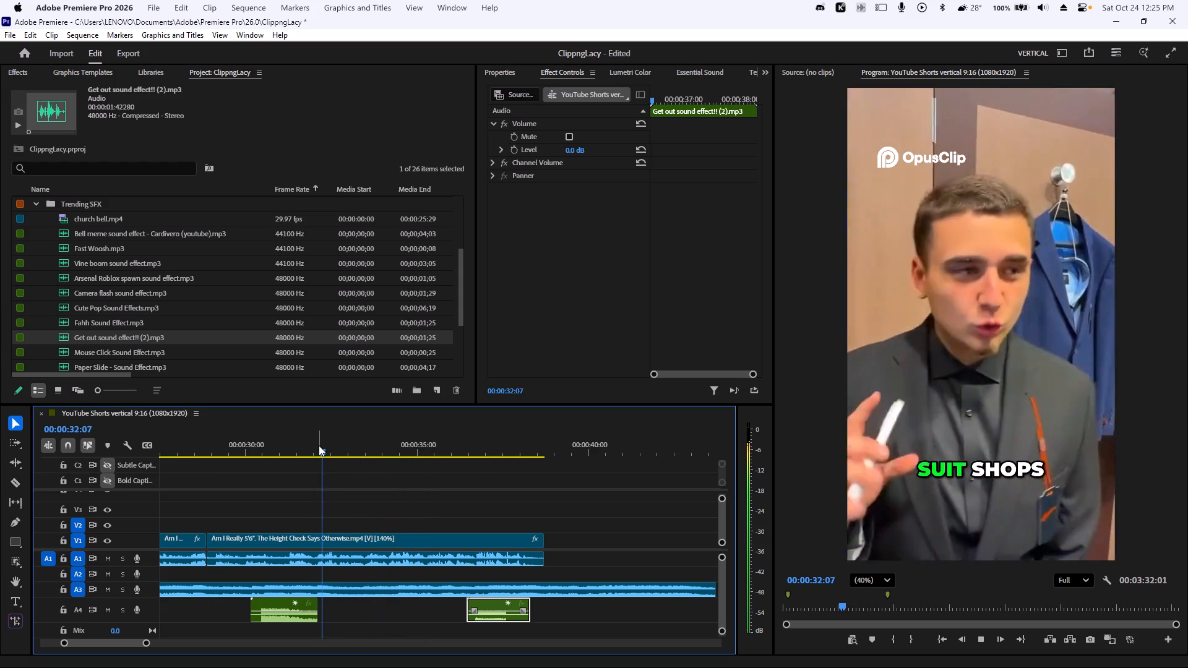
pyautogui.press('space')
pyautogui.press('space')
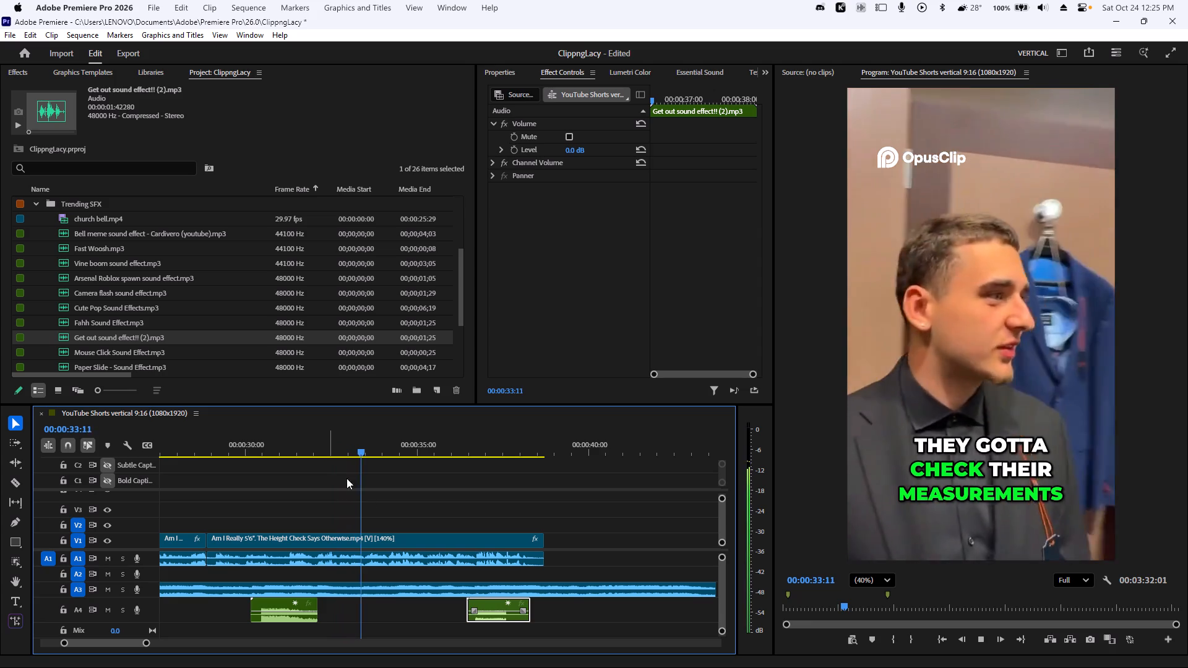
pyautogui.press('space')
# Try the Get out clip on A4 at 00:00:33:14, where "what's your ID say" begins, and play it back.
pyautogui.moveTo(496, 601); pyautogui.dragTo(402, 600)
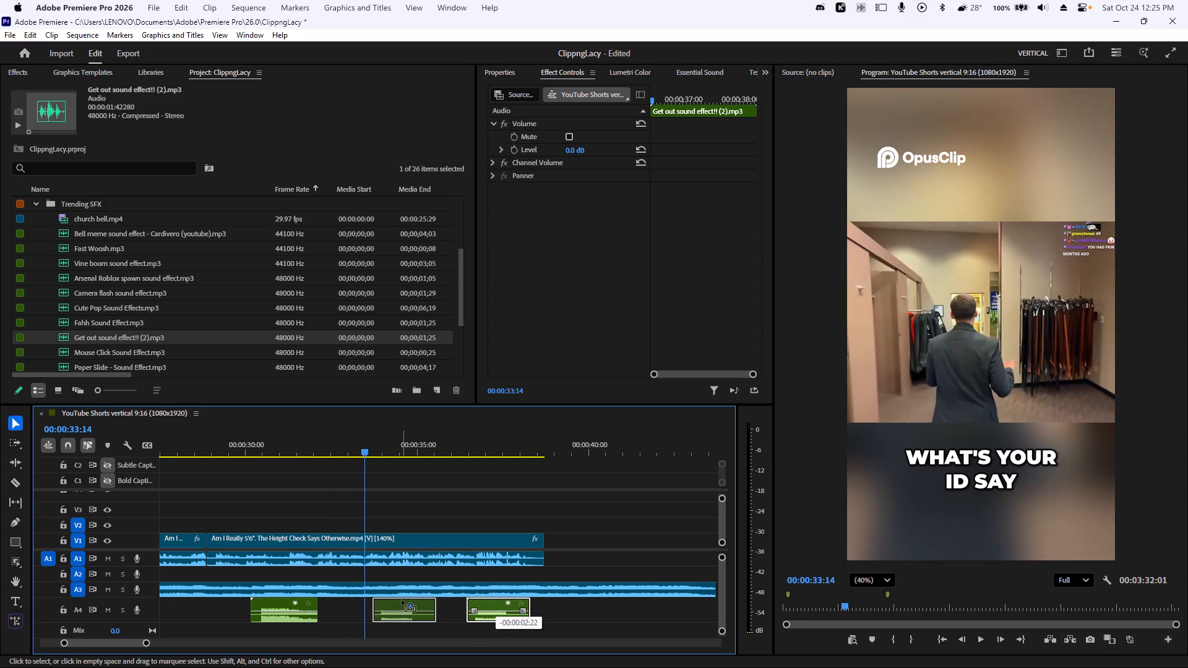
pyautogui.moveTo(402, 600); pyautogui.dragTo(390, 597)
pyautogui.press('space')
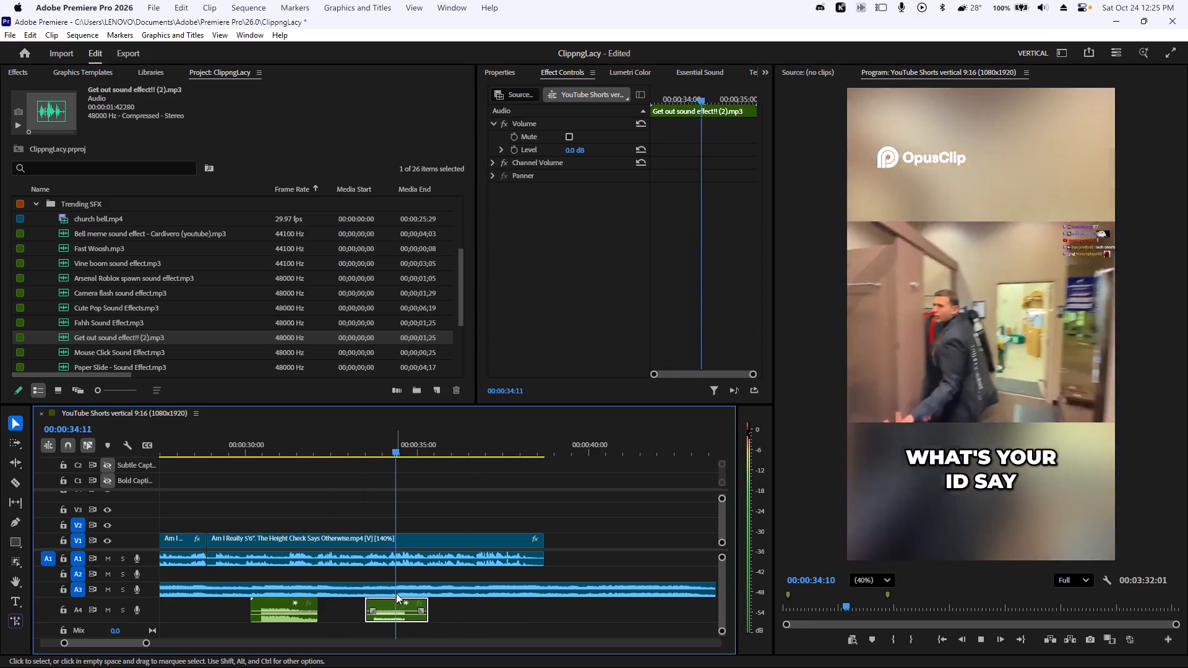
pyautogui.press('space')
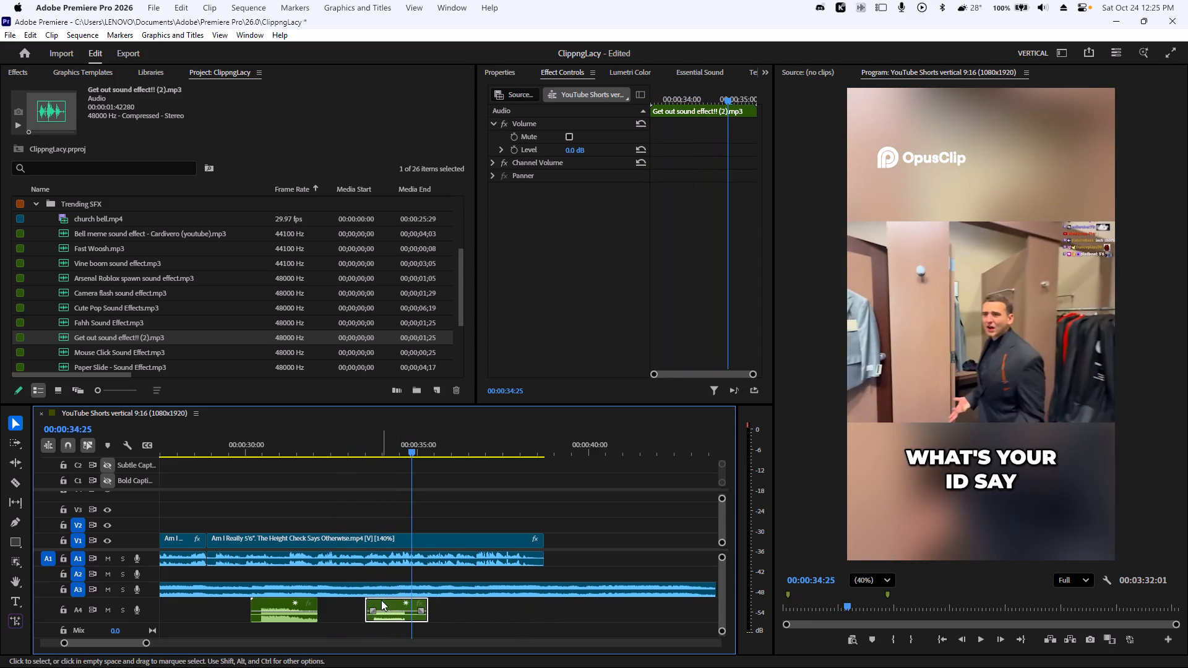
# Move the Get out clip on A4 away from the dialogue to about 00:00:38:08 and resume playback briefly.
pyautogui.moveTo(386, 605); pyautogui.dragTo(551, 603)
pyautogui.press('space')
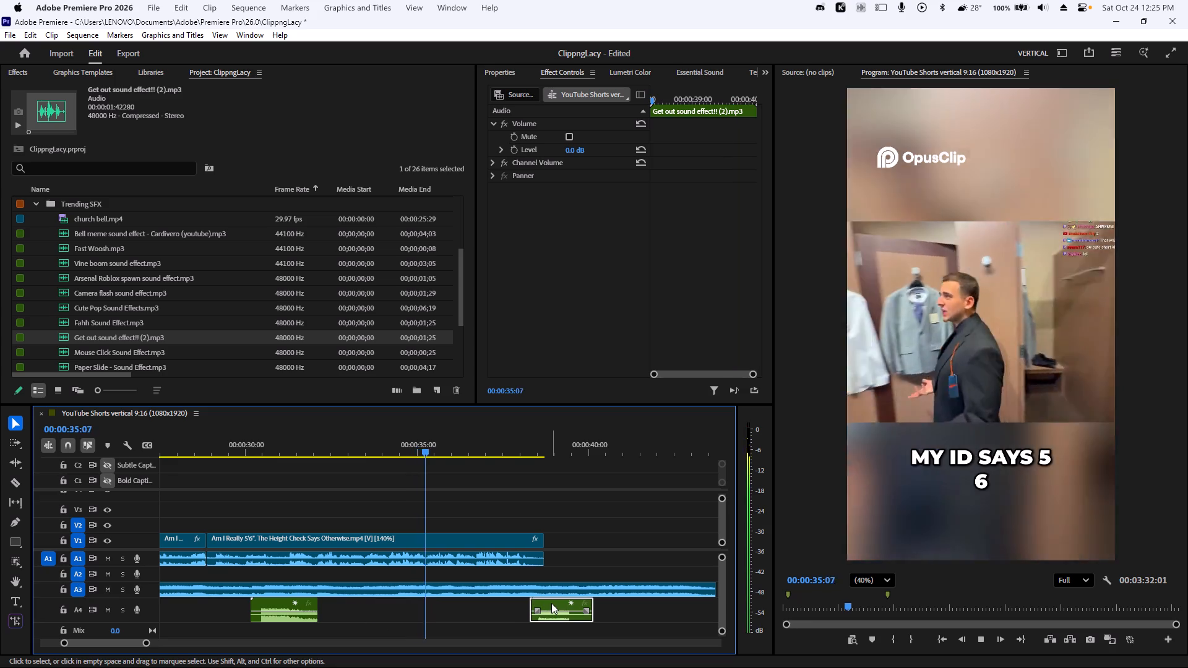
pyautogui.press('space')
# Move the Vine boom clip on A4 to about 00:00:33:02, so it hits at "what's your ID say", and play it back.
pyautogui.moveTo(415, 448); pyautogui.dragTo(386, 452)
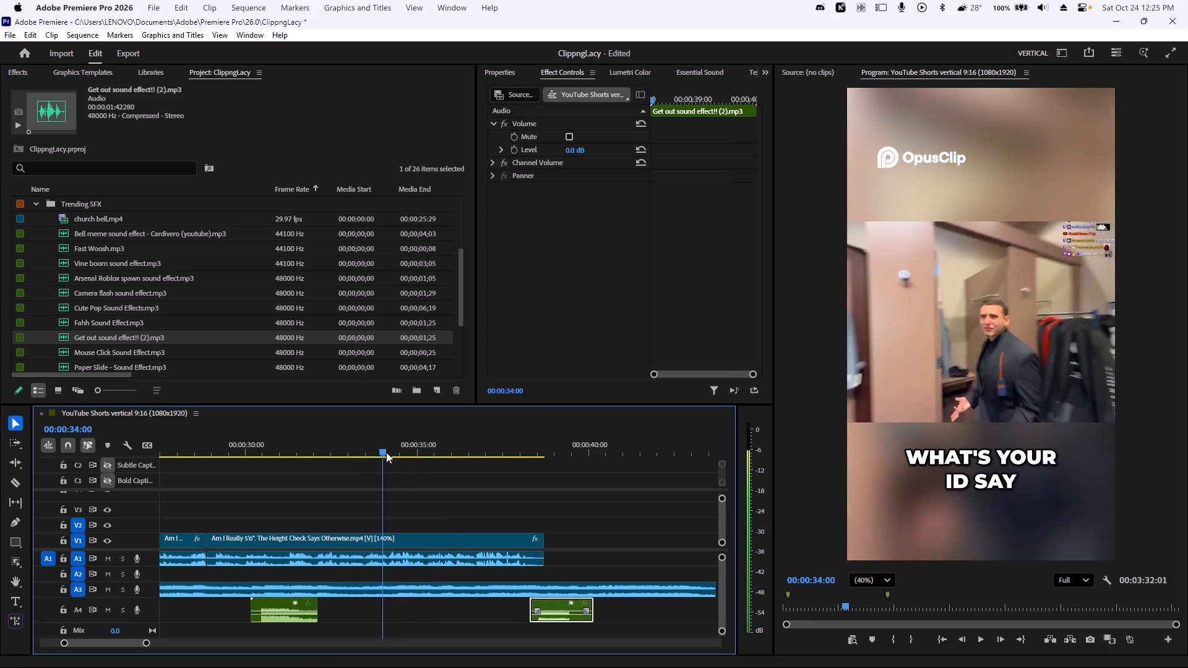
pyautogui.moveTo(386, 452); pyautogui.dragTo(355, 474)
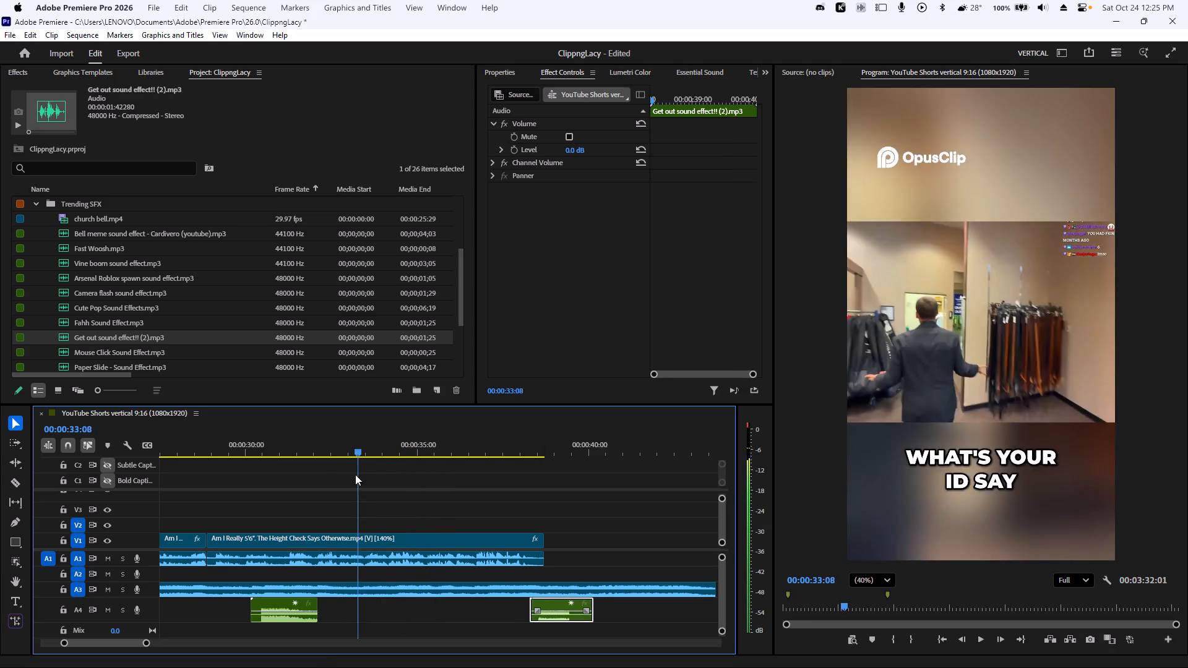
pyautogui.moveTo(355, 474); pyautogui.dragTo(358, 485)
pyautogui.moveTo(358, 454); pyautogui.dragTo(358, 454)
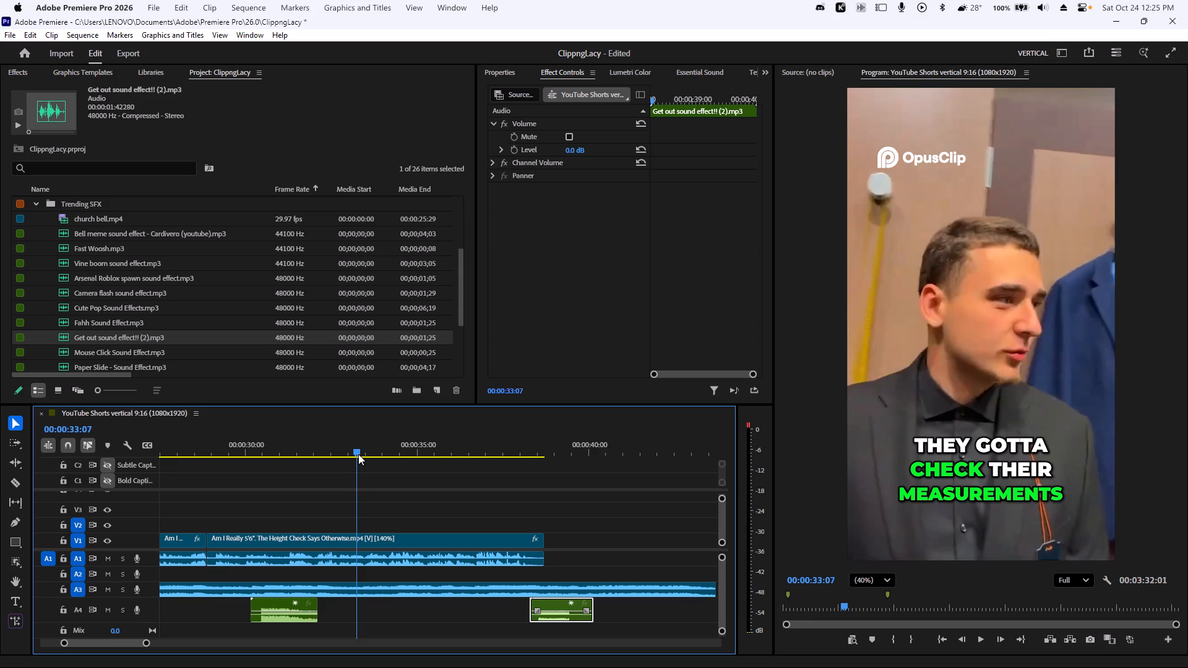
pyautogui.moveTo(358, 454); pyautogui.dragTo(365, 453)
pyautogui.keyDown('alt'); pyautogui.moveTo(275, 604); pyautogui.dragTo(376, 601); pyautogui.keyUp('alt')
pyautogui.press('space')
pyautogui.press('space')
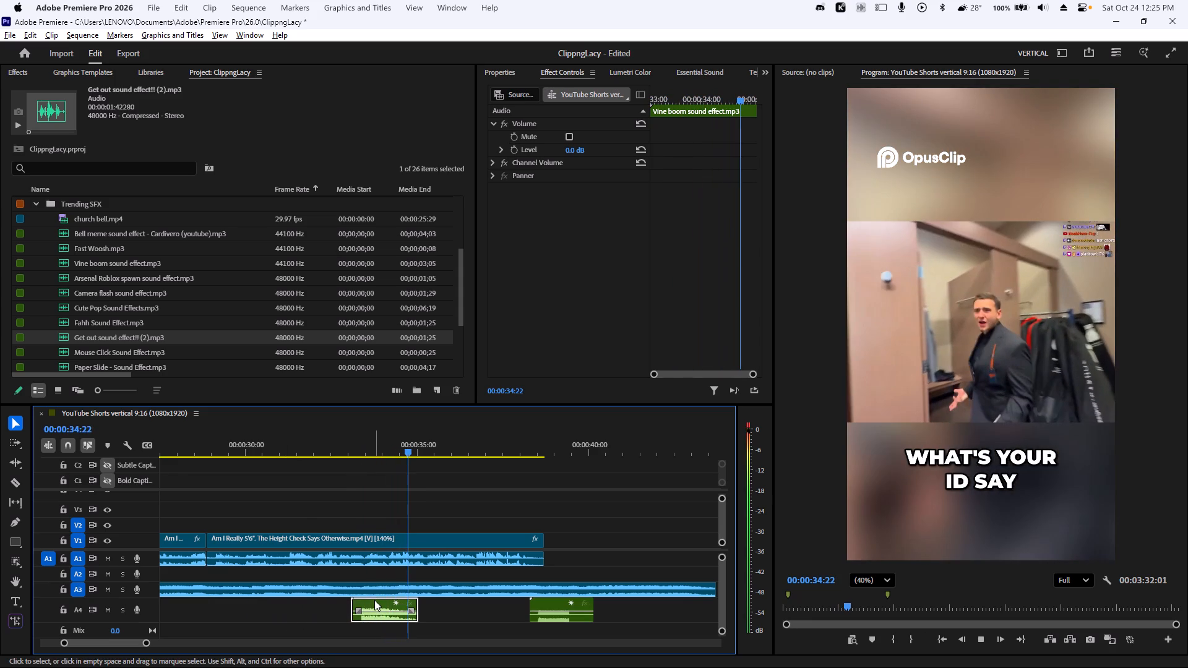
# Undo the last move of the Vine boom clip on A4.
pyautogui.hotkey('ctrl', 'z')
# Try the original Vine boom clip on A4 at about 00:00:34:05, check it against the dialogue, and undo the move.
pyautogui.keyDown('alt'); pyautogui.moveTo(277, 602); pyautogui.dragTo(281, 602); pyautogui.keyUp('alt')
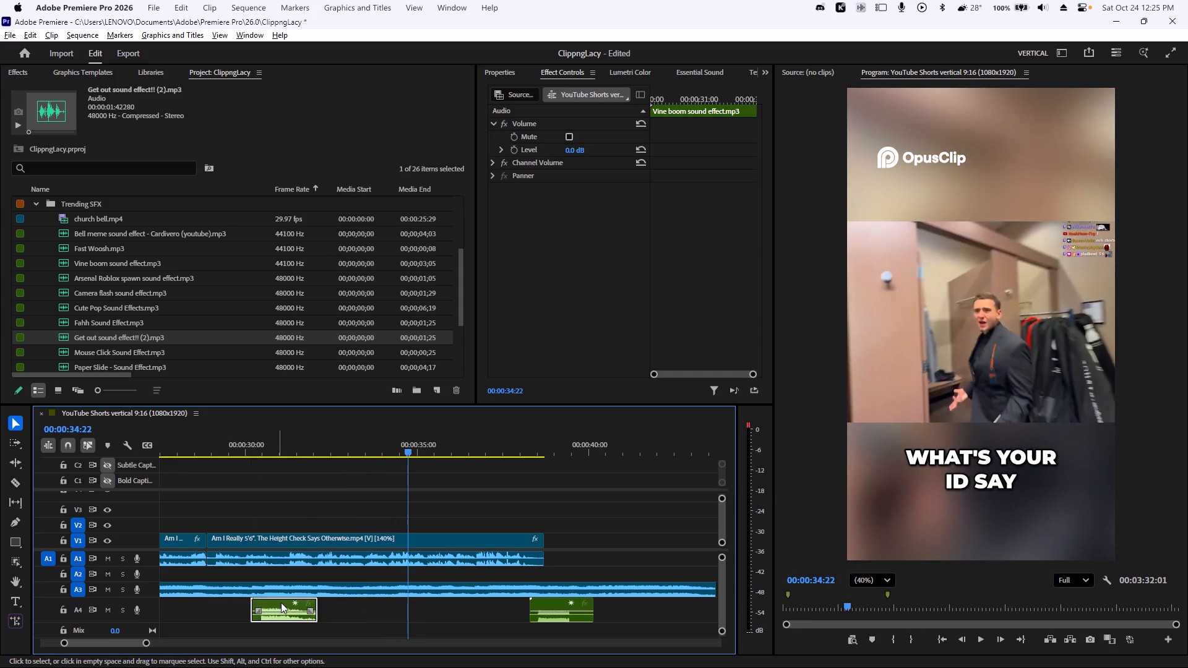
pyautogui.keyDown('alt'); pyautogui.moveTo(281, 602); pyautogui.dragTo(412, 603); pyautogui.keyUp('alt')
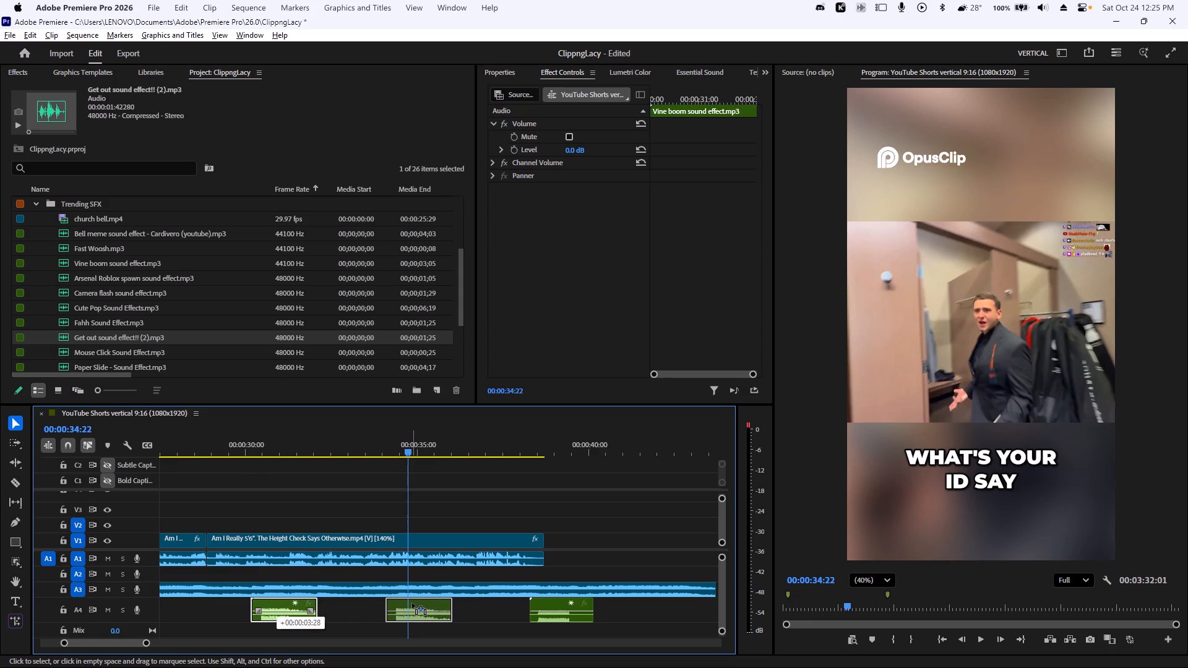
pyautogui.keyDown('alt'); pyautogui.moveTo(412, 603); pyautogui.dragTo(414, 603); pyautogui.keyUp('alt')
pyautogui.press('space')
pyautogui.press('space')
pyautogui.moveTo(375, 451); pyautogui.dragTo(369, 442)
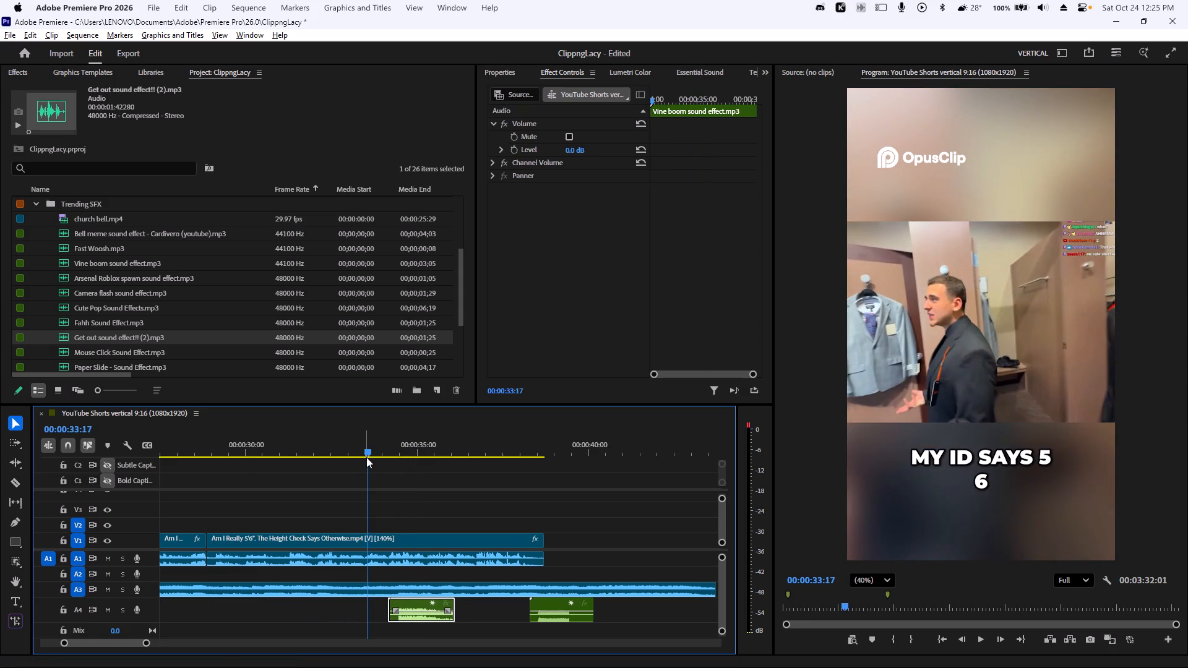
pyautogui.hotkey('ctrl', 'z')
# Duplicate the Vine boom clip on A4, place the copy at about 00:00:33:10, and play back the "what's your ID say" line.
pyautogui.click(278, 603)
pyautogui.keyDown('alt'); pyautogui.moveTo(273, 605); pyautogui.dragTo(346, 601); pyautogui.keyUp('alt')
pyautogui.keyDown('alt'); pyautogui.moveTo(342, 603); pyautogui.dragTo(381, 603); pyautogui.keyUp('alt')
pyautogui.moveTo(381, 603); pyautogui.dragTo(372, 602)
pyautogui.moveTo(364, 432); pyautogui.dragTo(360, 438)
pyautogui.moveTo(349, 440); pyautogui.dragTo(342, 442)
pyautogui.press('space')
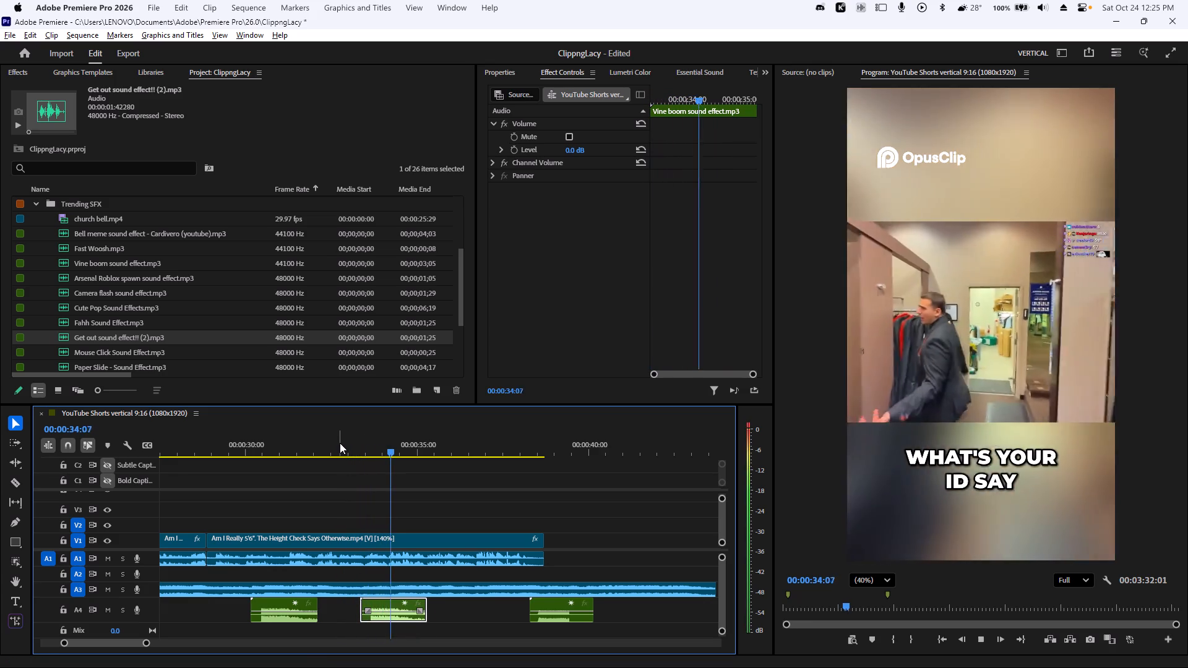
pyautogui.press('space')
# Shift the Vine boom copy on A4 earlier to about 00:00:33:00 and play through to the closing "5 6" line.
pyautogui.moveTo(380, 605); pyautogui.dragTo(367, 604)
pyautogui.moveTo(337, 445); pyautogui.dragTo(308, 445)
pyautogui.press('space')
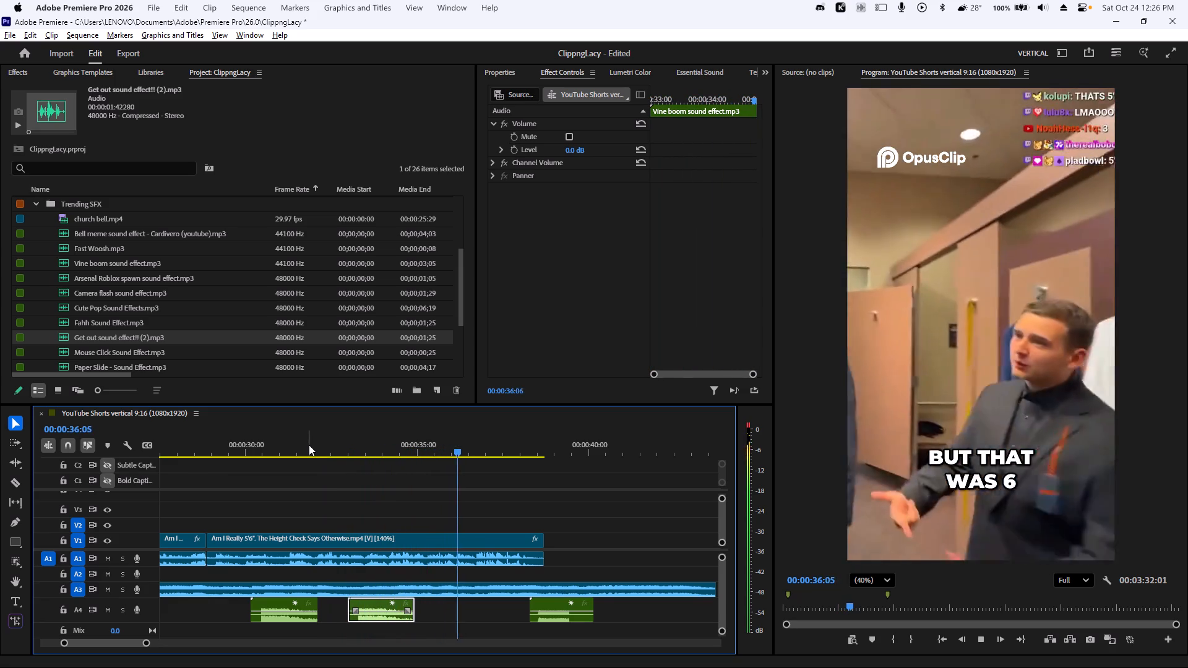
pyautogui.press('space')
pyautogui.press('space')
pyautogui.press('space')
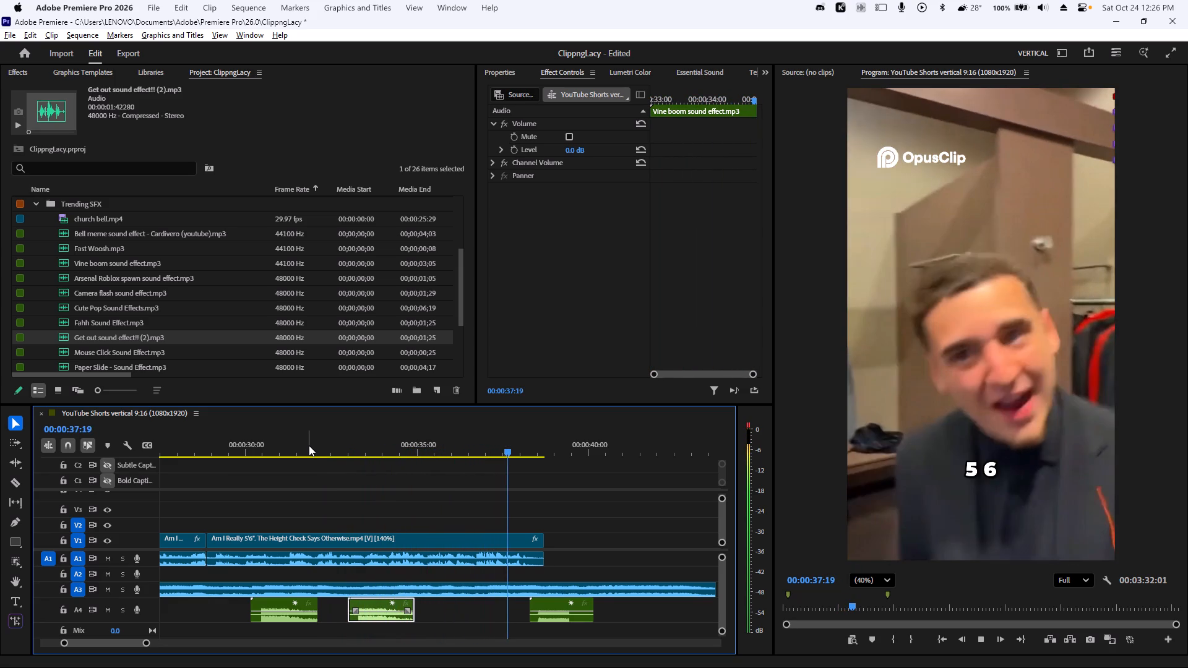
pyautogui.press('space')
pyautogui.press('space')
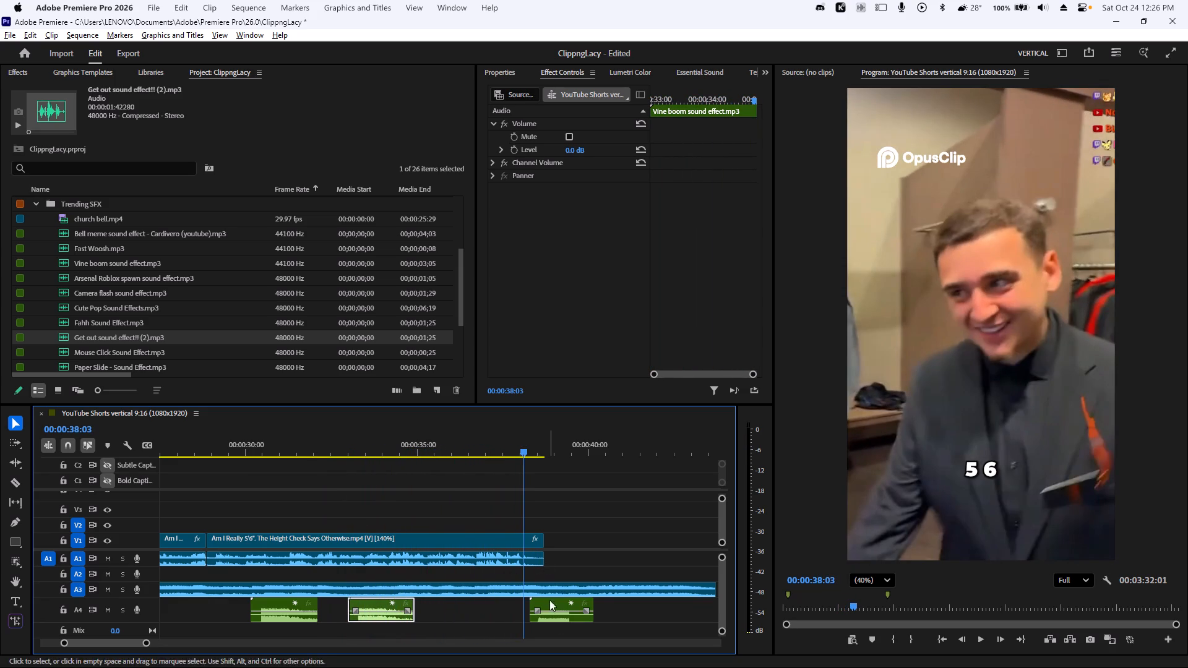
# Move the Get out clip on A4 earlier to about 00:00:37:26 and play back the ending.
pyautogui.moveTo(557, 607); pyautogui.dragTo(541, 605)
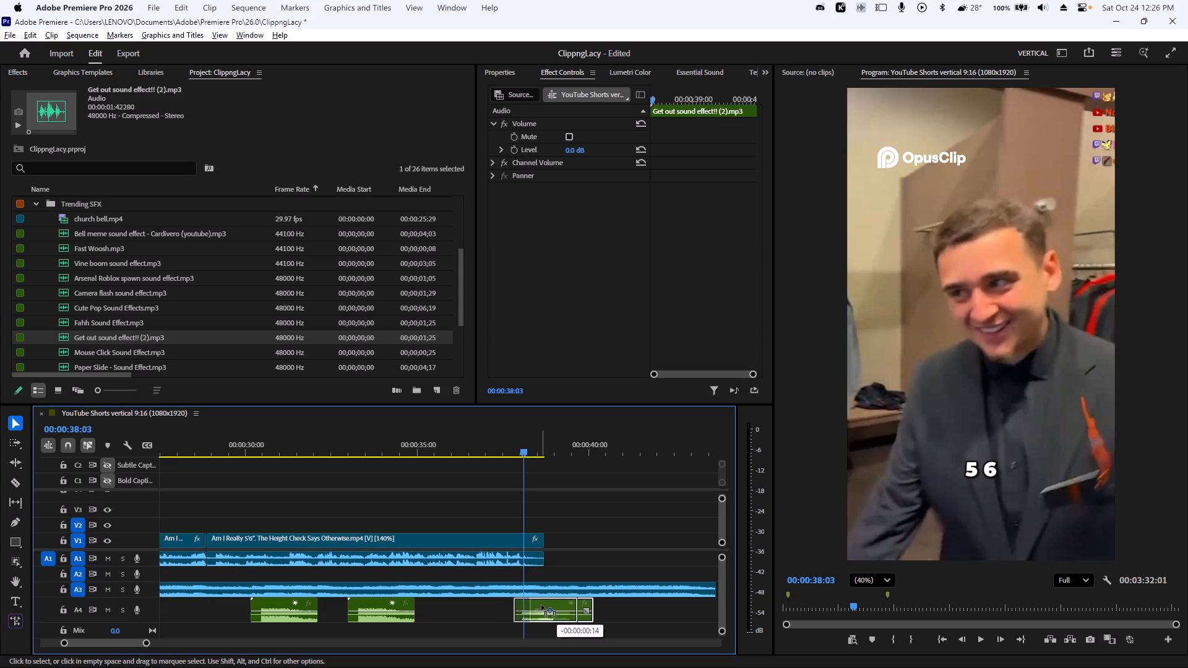
pyautogui.moveTo(541, 605); pyautogui.dragTo(543, 605)
pyautogui.press('space')
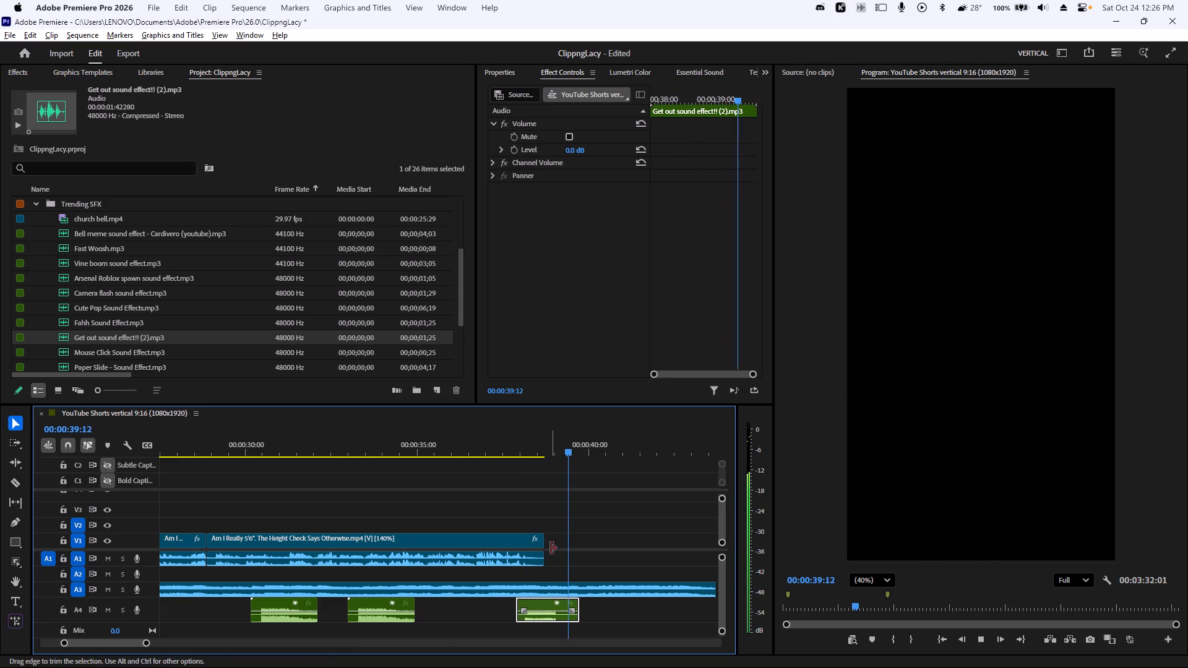
pyautogui.press('space')
# Move the Get out clip on A4 earlier to about 00:00:37:18 and replay the "in the world I'm 5 6" line.
pyautogui.moveTo(528, 452); pyautogui.dragTo(536, 463)
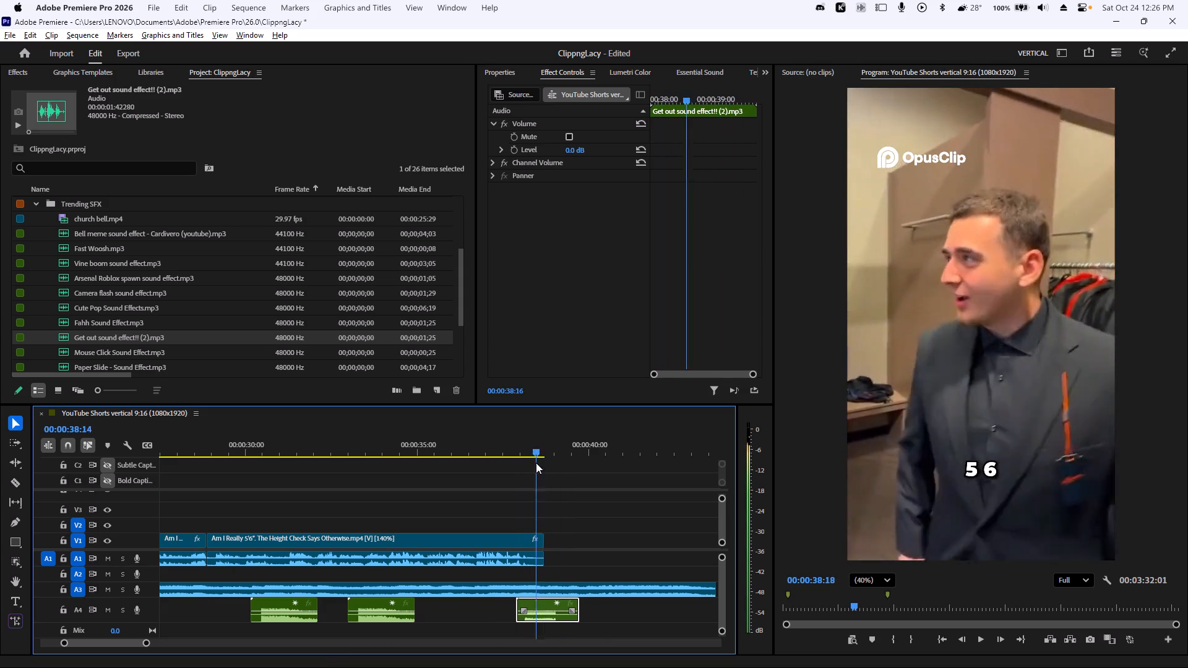
pyautogui.moveTo(536, 463); pyautogui.dragTo(524, 462)
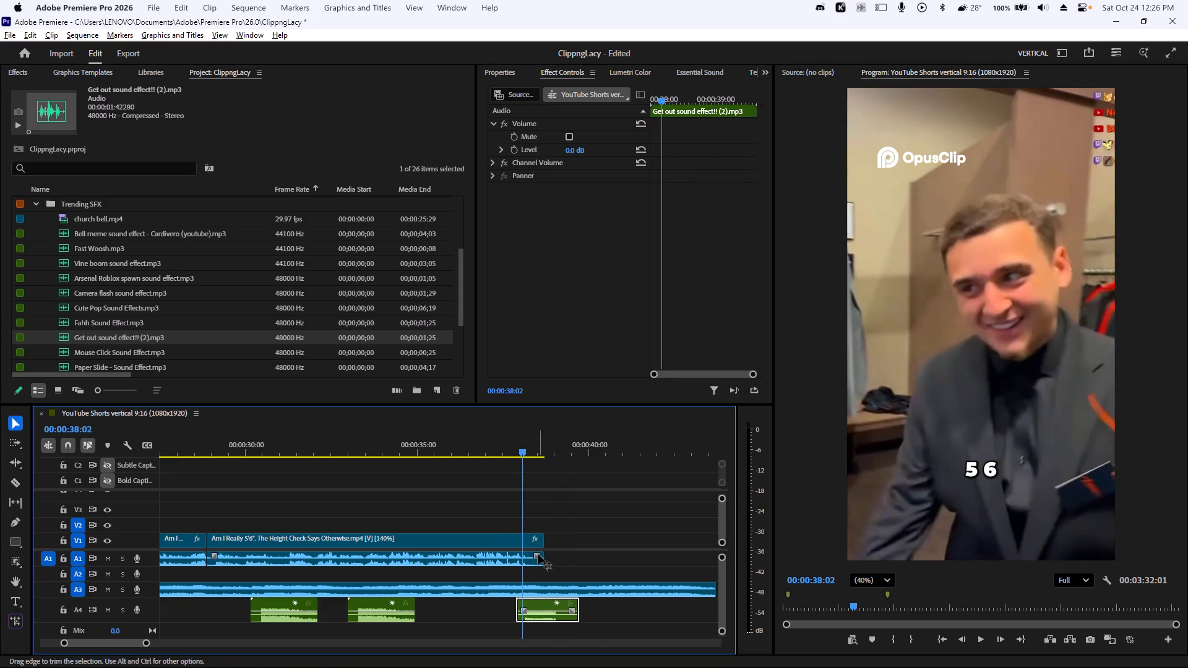
pyautogui.moveTo(540, 604); pyautogui.dragTo(532, 602)
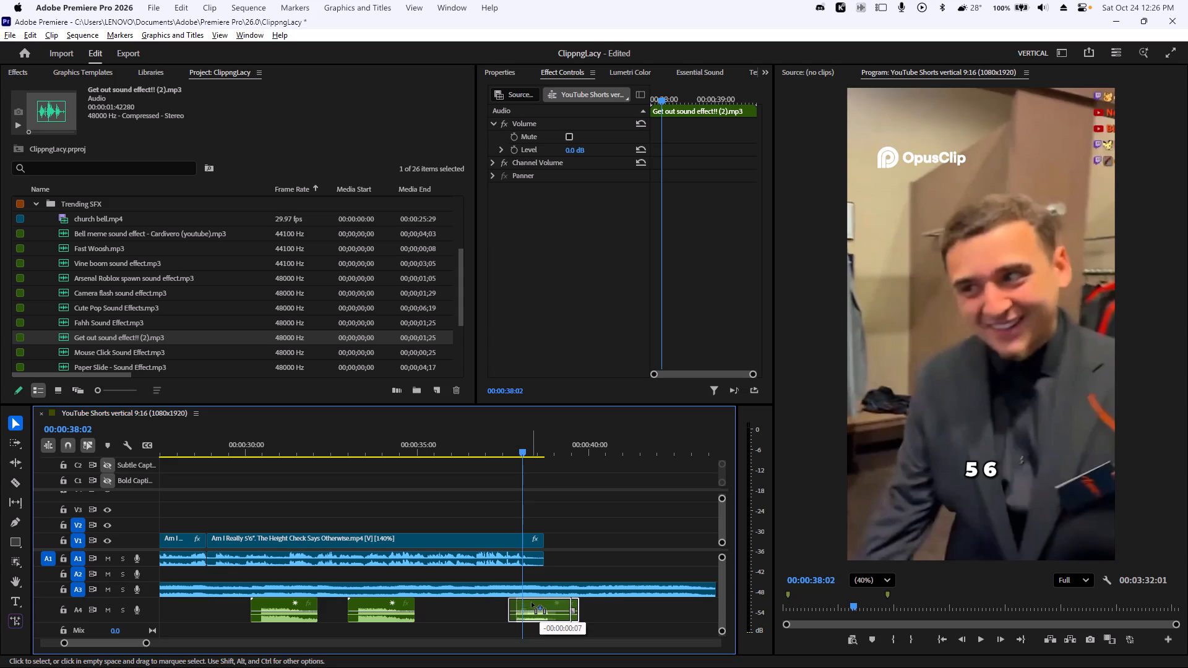
pyautogui.moveTo(532, 602); pyautogui.dragTo(531, 602)
pyautogui.moveTo(495, 445); pyautogui.dragTo(486, 443)
pyautogui.press('space')
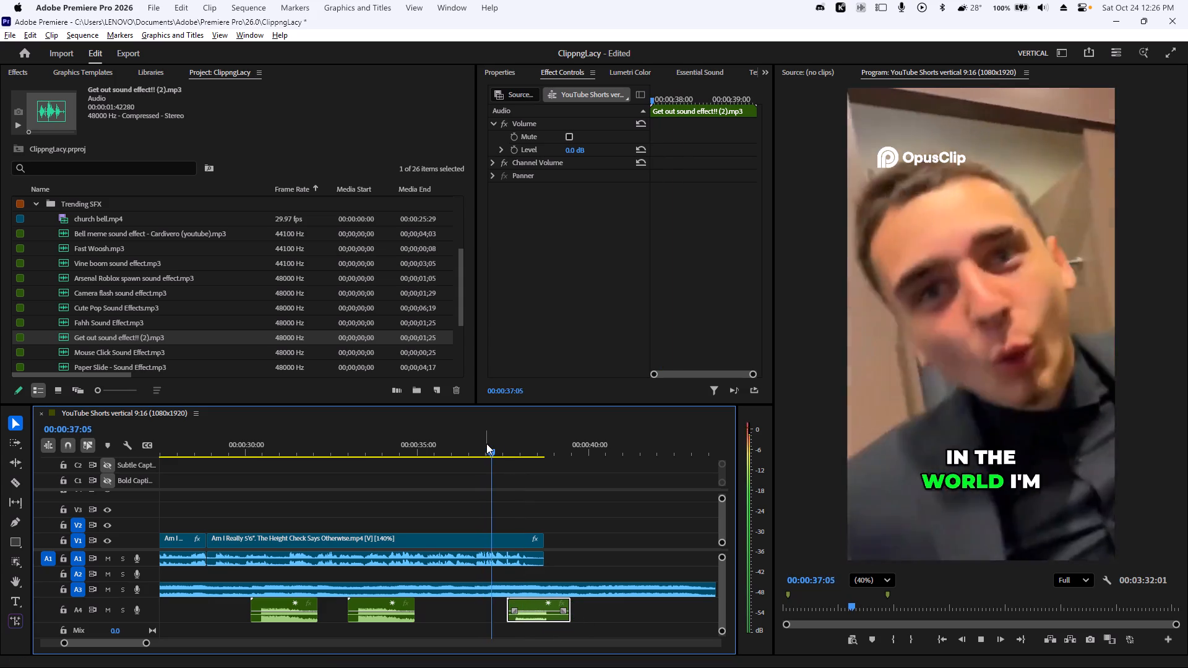
pyautogui.press('space')
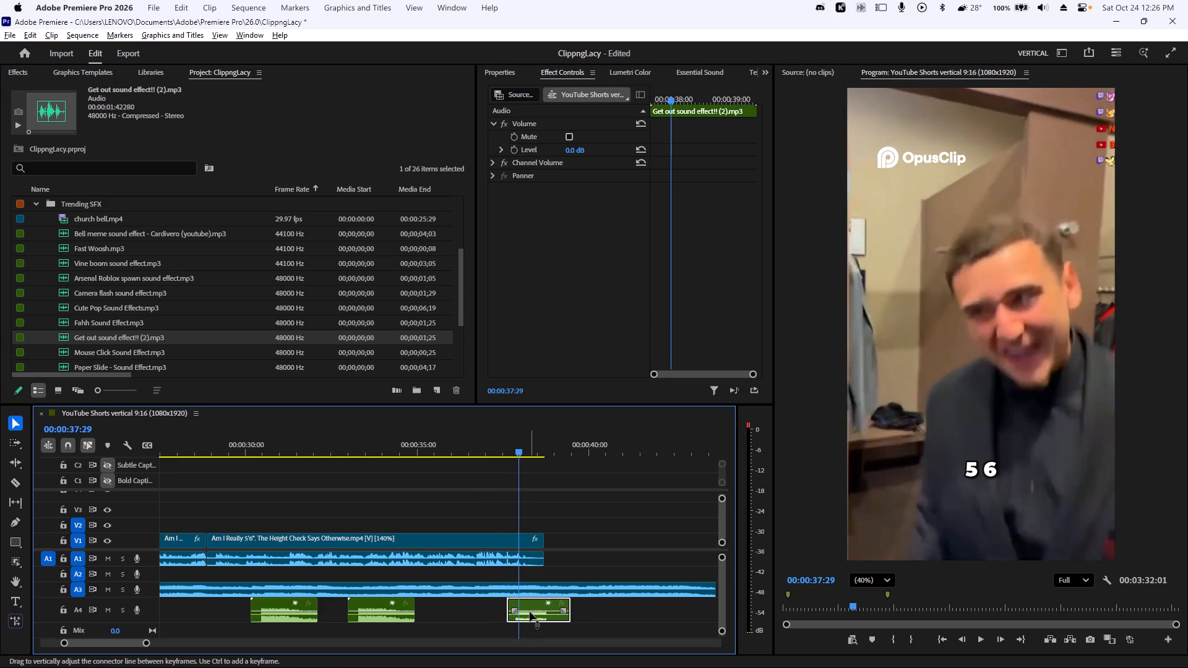
# Nudge the Get out clip on A4 later to about 00:00:37:22, undoing any accidental change to its level line.
pyautogui.moveTo(530, 611); pyautogui.dragTo(535, 610)
pyautogui.hotkey('ctrl', 'z')
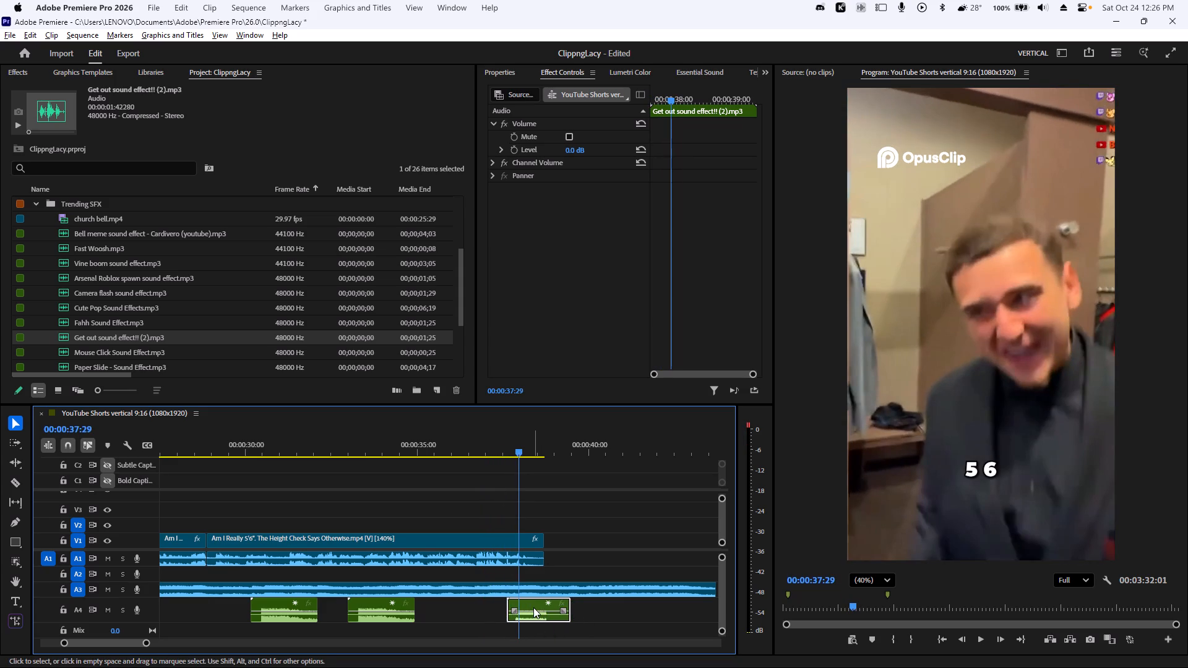
pyautogui.click(533, 607)
pyautogui.keyDown('alt'); pyautogui.scroll(13, 522, 611); pyautogui.keyUp('alt')
pyautogui.moveTo(535, 599); pyautogui.dragTo(536, 599)
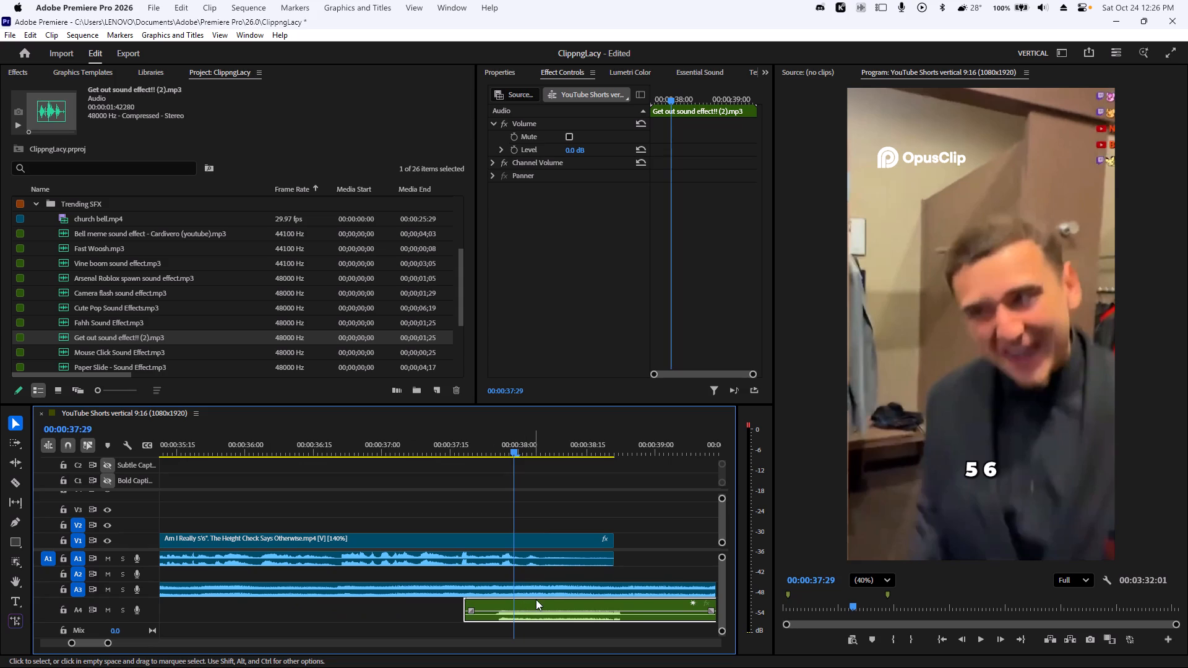
pyautogui.moveTo(536, 599); pyautogui.dragTo(555, 599)
pyautogui.moveTo(534, 603); pyautogui.dragTo(550, 602)
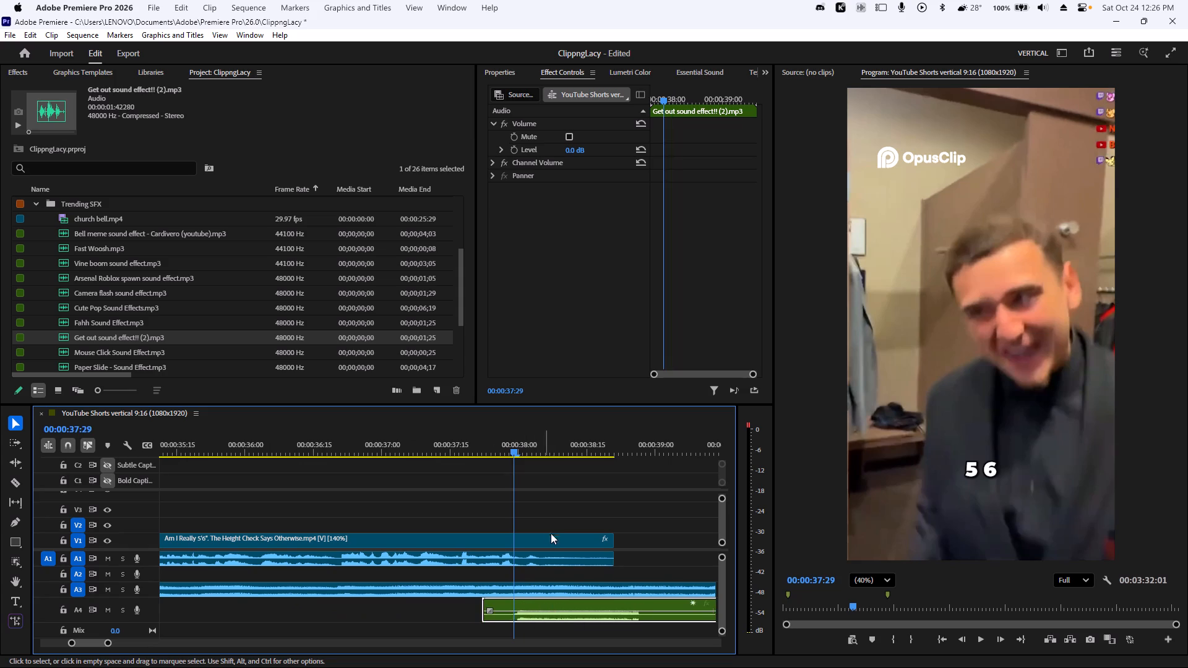
# Split the final Am I Really 5'6" clip on V1 and A1 at about 00:00:38:10.
pyautogui.click(551, 531)
pyautogui.click(549, 542)
pyautogui.press('c')
pyautogui.click(564, 542)
pyautogui.press('v')
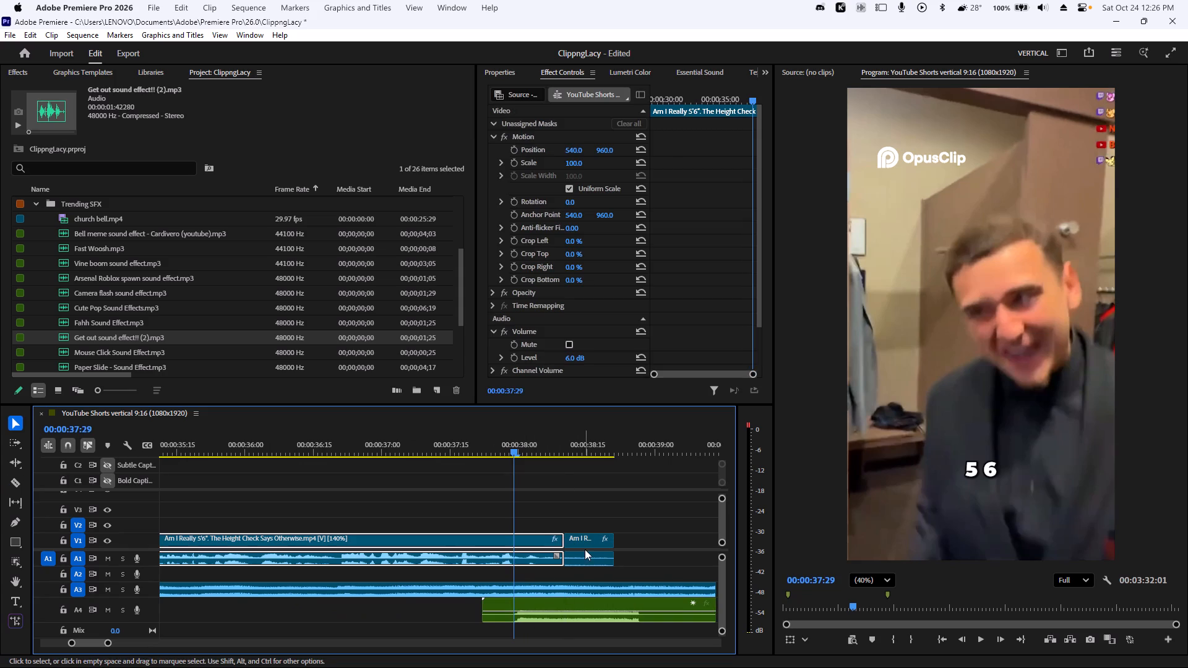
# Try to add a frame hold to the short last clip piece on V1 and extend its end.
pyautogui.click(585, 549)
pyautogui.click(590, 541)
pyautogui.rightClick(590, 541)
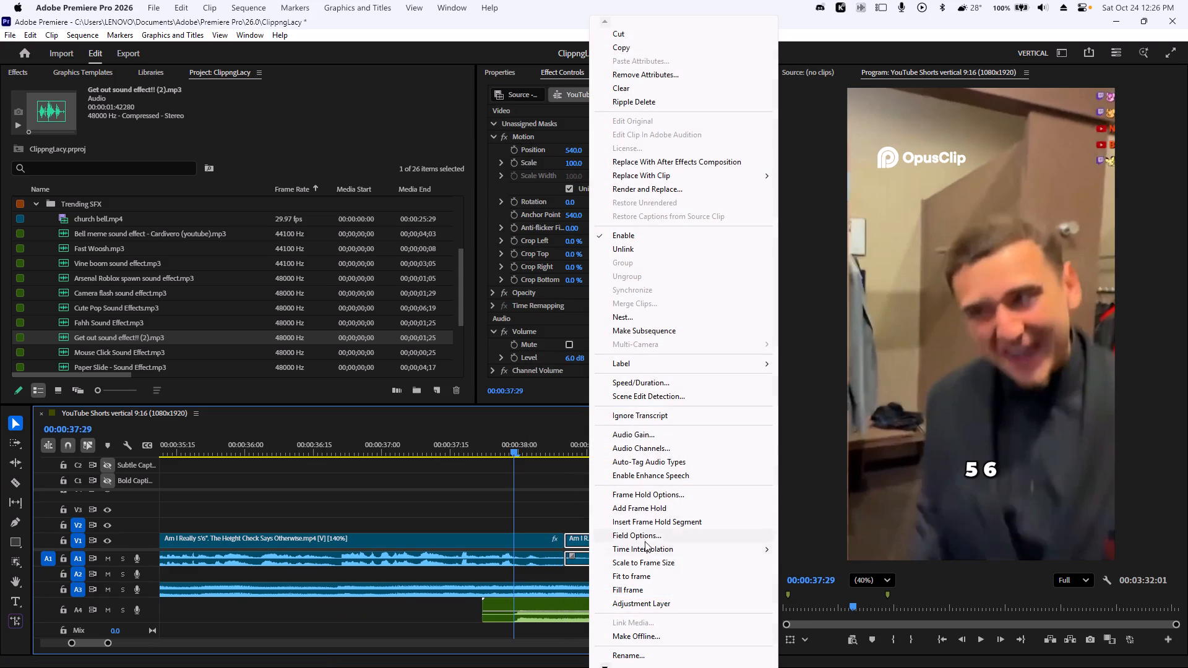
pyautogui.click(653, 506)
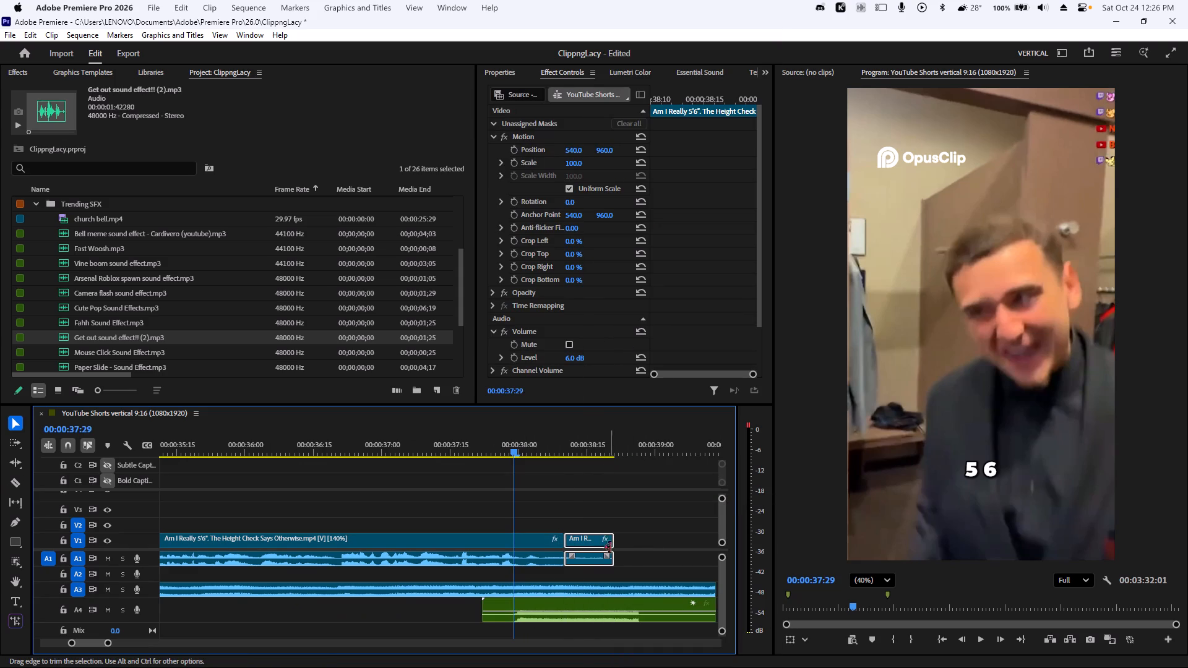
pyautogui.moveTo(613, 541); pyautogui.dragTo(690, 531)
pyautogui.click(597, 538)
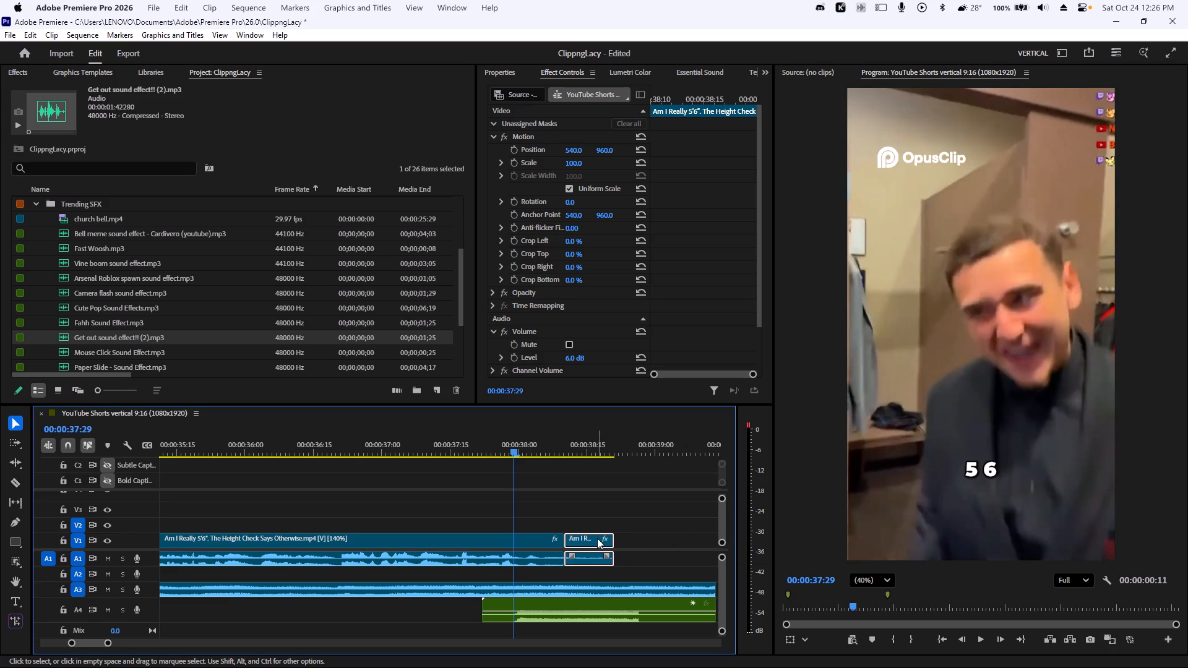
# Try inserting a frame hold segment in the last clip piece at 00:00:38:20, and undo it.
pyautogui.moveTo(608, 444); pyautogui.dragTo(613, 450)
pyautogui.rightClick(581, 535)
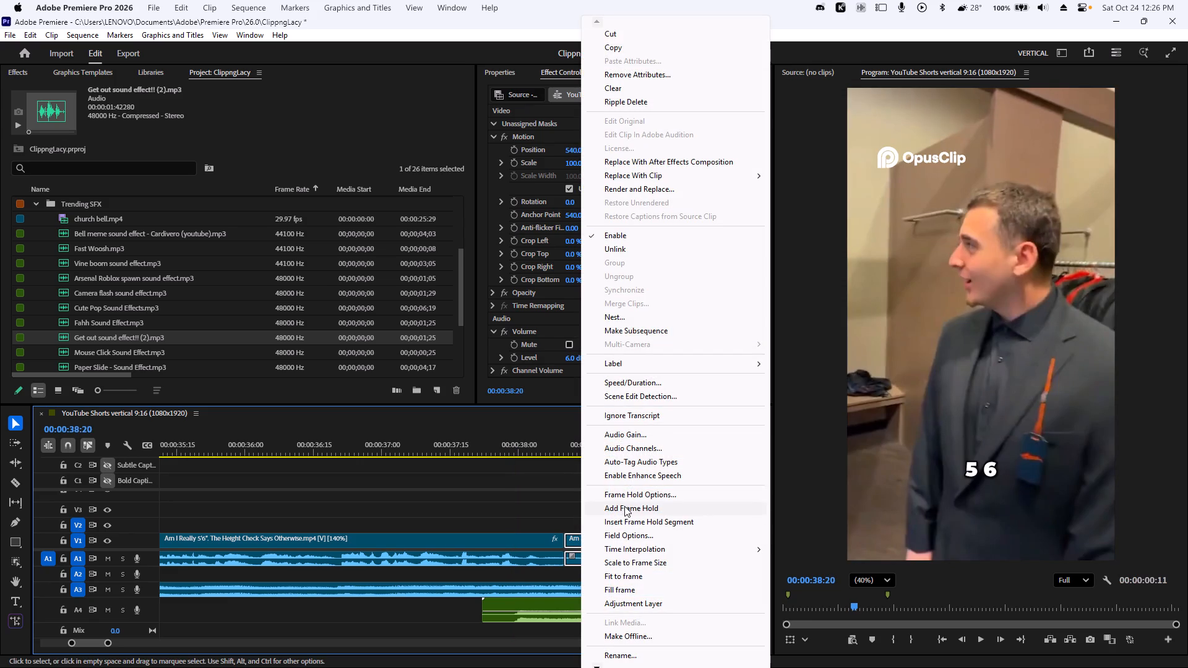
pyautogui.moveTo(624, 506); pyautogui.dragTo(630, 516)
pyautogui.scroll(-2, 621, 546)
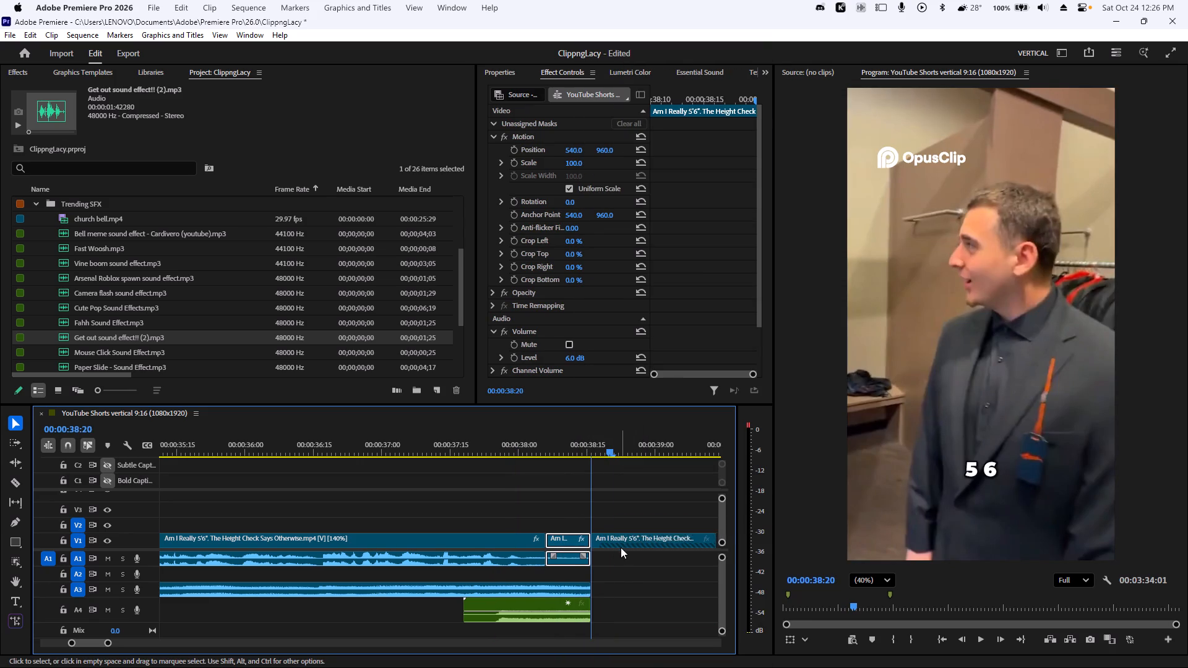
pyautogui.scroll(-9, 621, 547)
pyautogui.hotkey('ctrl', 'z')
# Add a frame hold to the last Am I Really 5'6" clip piece on V1 at 00:00:38:20.
pyautogui.scroll(-6, 619, 549)
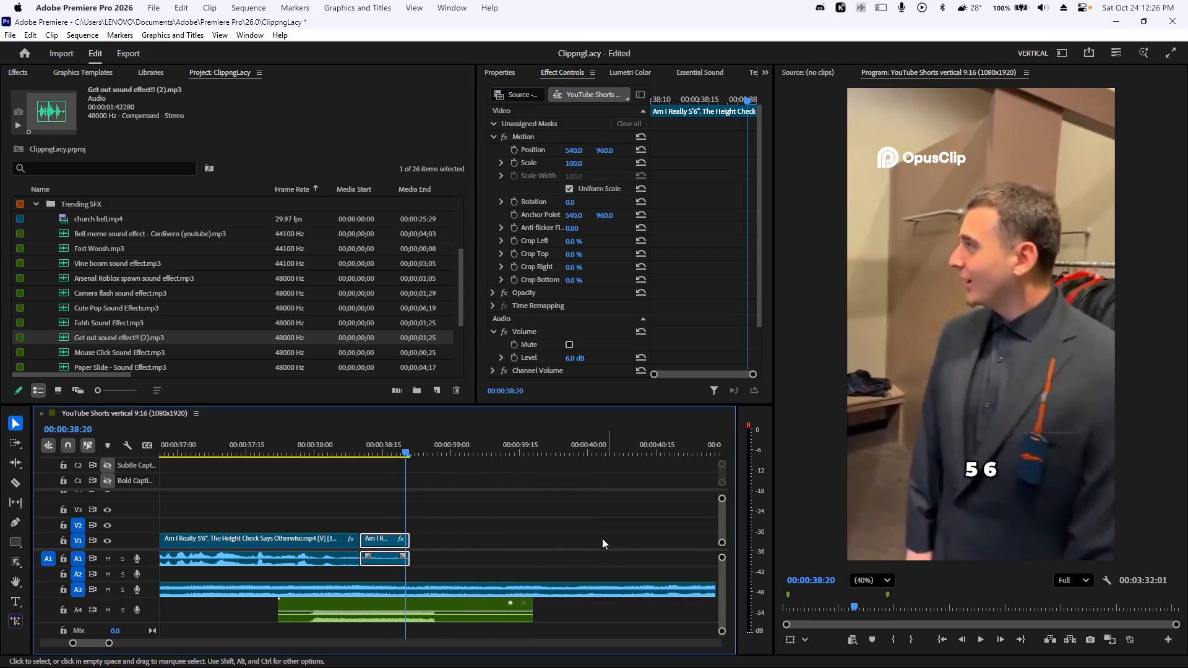
pyautogui.keyDown('alt'); pyautogui.scroll(-6, 583, 537); pyautogui.keyUp('alt')
pyautogui.keyDown('alt'); pyautogui.scroll(-11, 494, 536); pyautogui.keyUp('alt')
pyautogui.rightClick(488, 542)
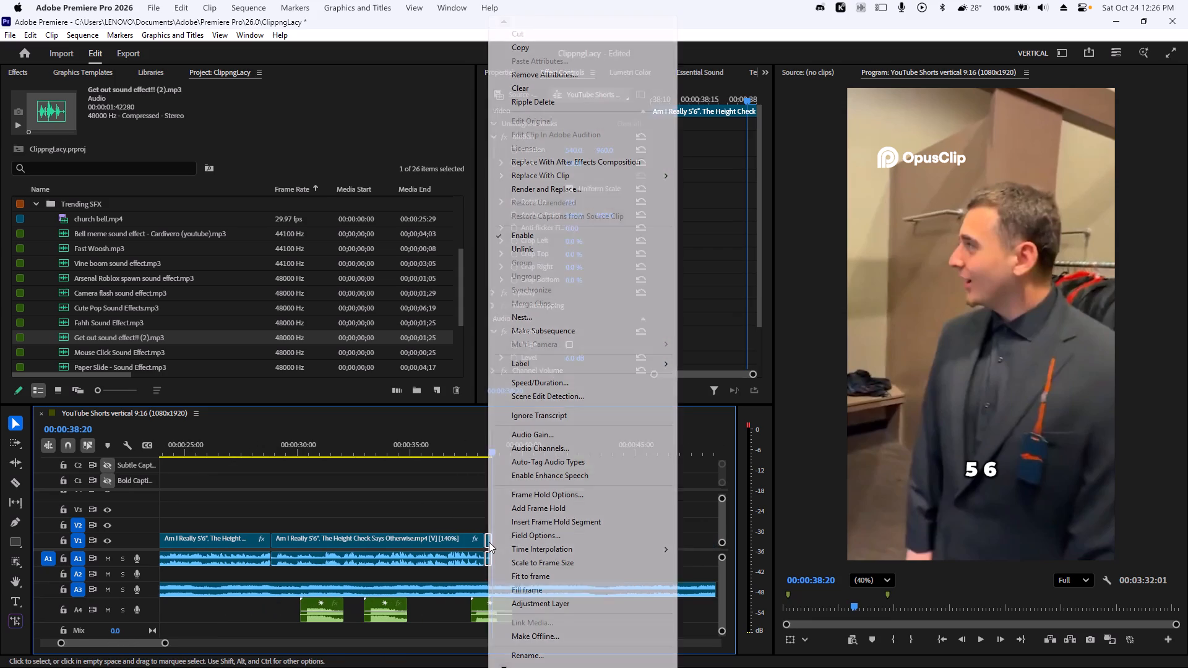
pyautogui.scroll(7, 492, 516)
pyautogui.scroll(-3, 488, 512)
pyautogui.scroll(4, 445, 500)
pyautogui.click(445, 500)
pyautogui.scroll(13, 520, 533)
pyautogui.keyDown('alt'); pyautogui.scroll(19, 586, 528); pyautogui.keyUp('alt')
pyautogui.scroll(-16, 655, 516)
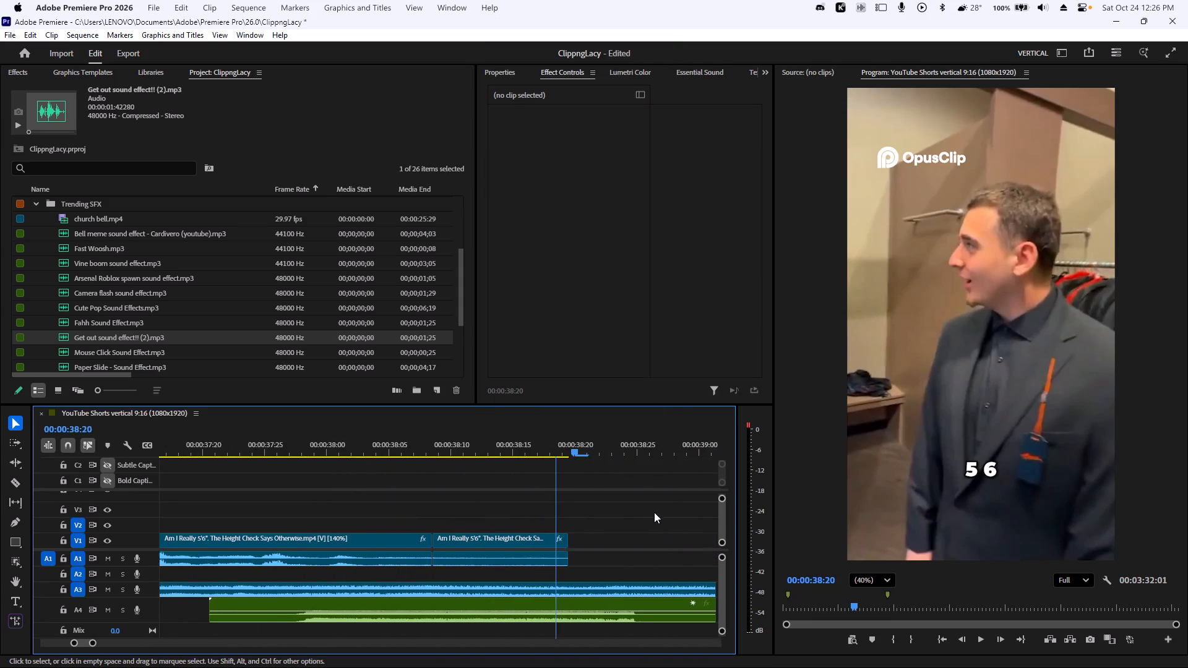
pyautogui.scroll(-3, 654, 512)
pyautogui.click(428, 540)
pyautogui.rightClick(428, 540)
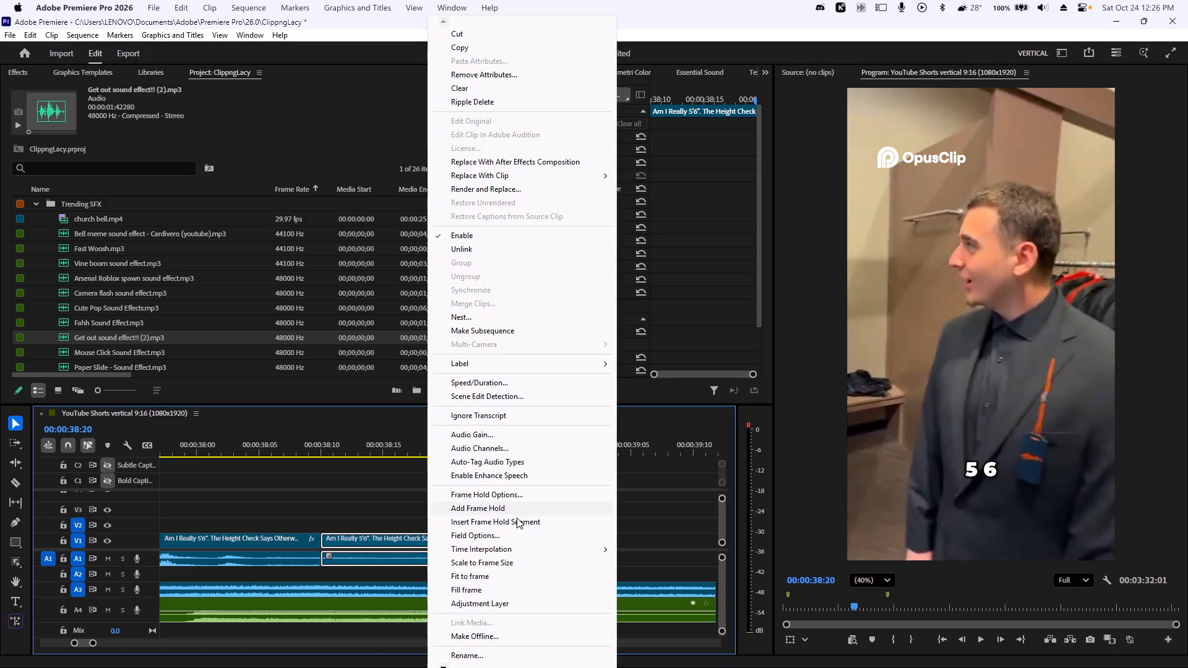
pyautogui.click(517, 508)
# Extend the held-frame clip on V1 so it ends at about 00:00:39:00, and check the frozen ending.
pyautogui.click(452, 548)
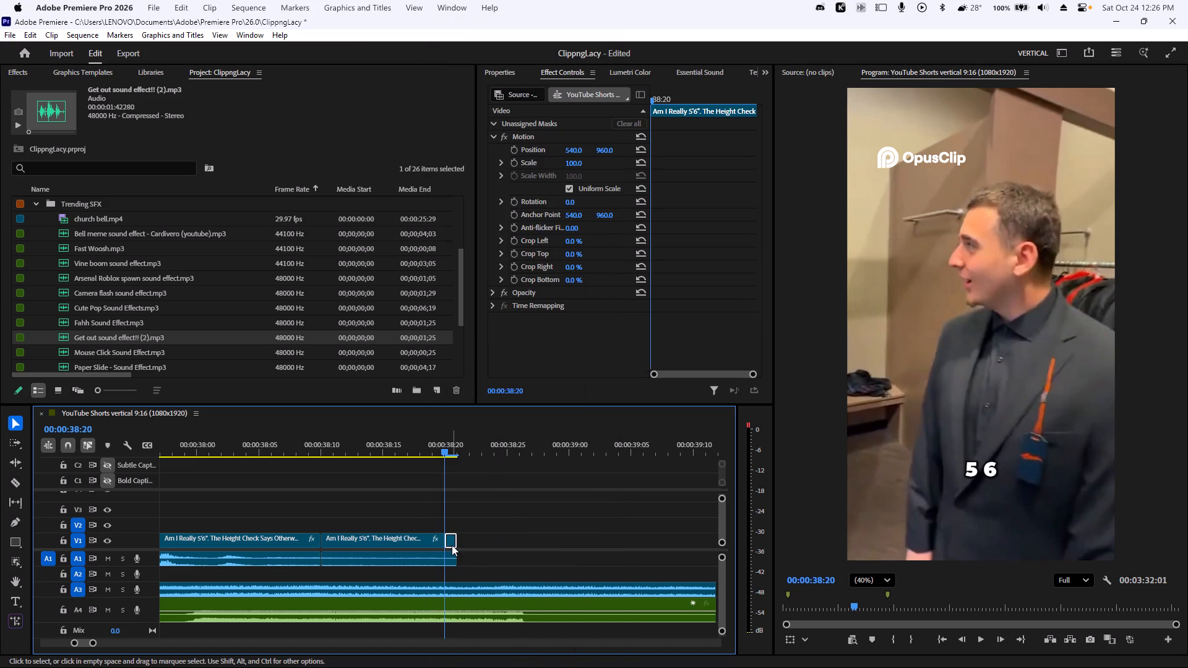
pyautogui.moveTo(455, 542); pyautogui.dragTo(621, 545)
pyautogui.press('space')
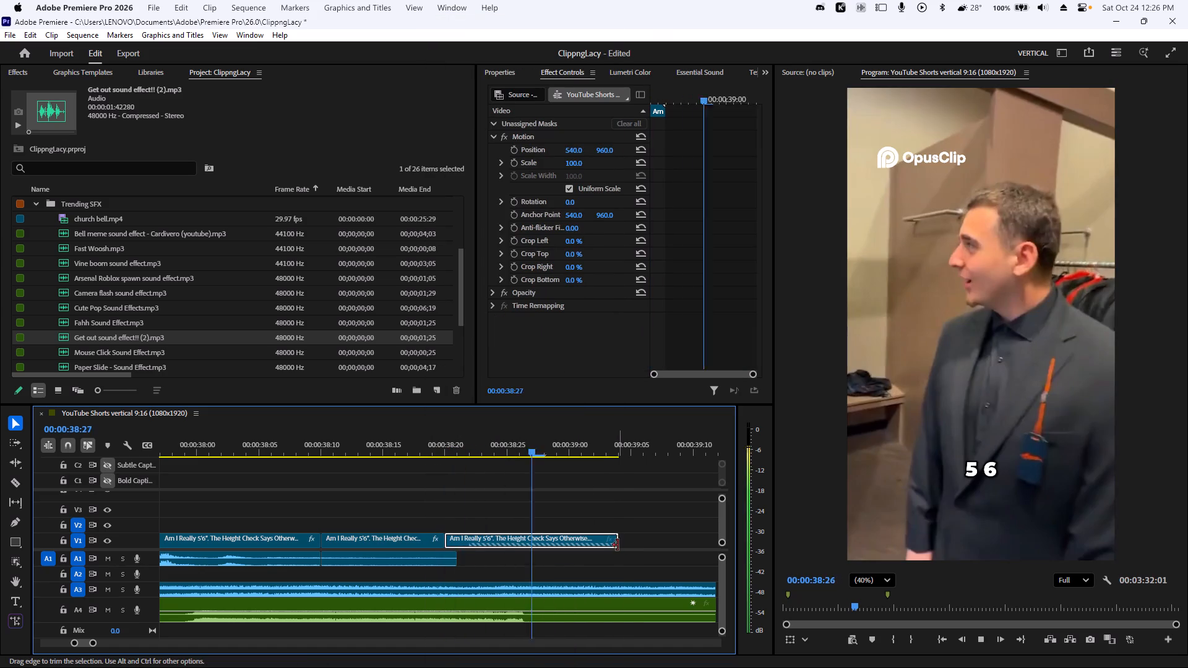
pyautogui.press('space')
pyautogui.moveTo(615, 544); pyautogui.dragTo(543, 541)
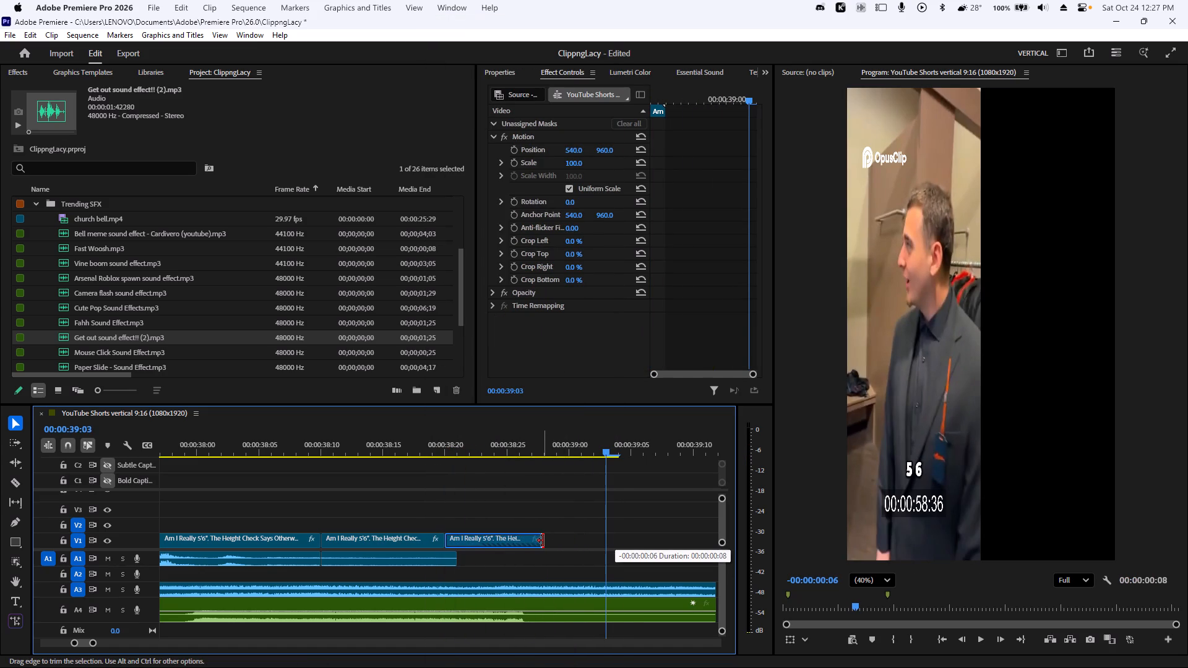
pyautogui.moveTo(543, 541); pyautogui.dragTo(543, 541)
pyautogui.moveTo(544, 445); pyautogui.dragTo(540, 458)
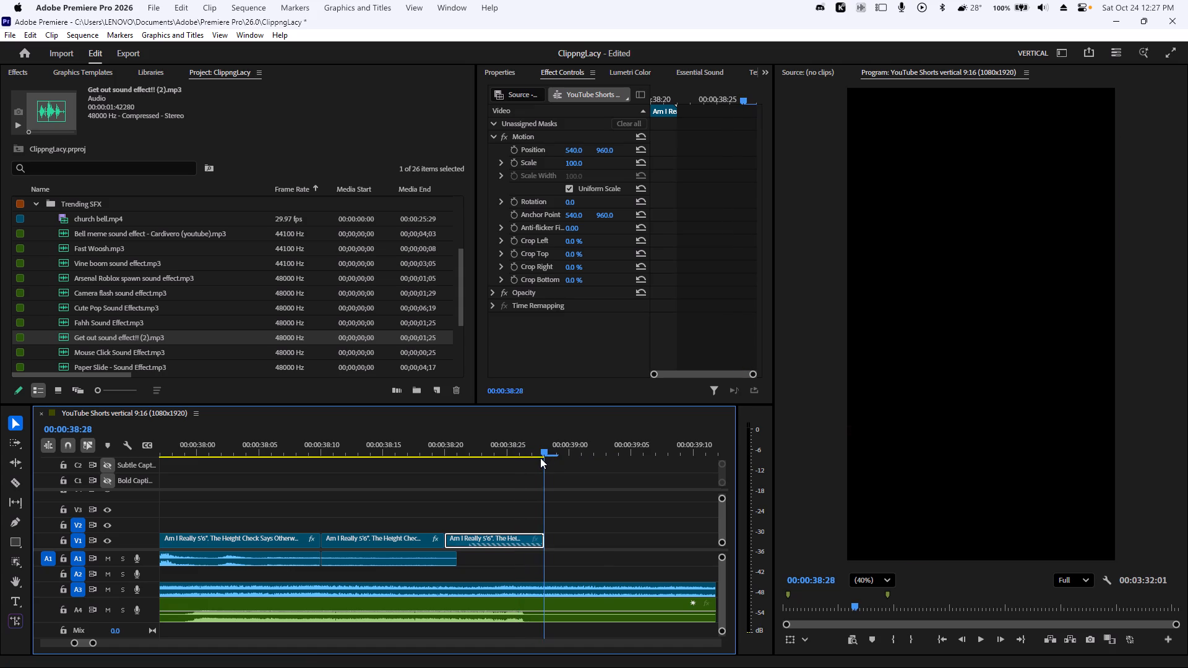
pyautogui.moveTo(540, 458); pyautogui.dragTo(538, 474)
pyautogui.moveTo(543, 544); pyautogui.dragTo(570, 544)
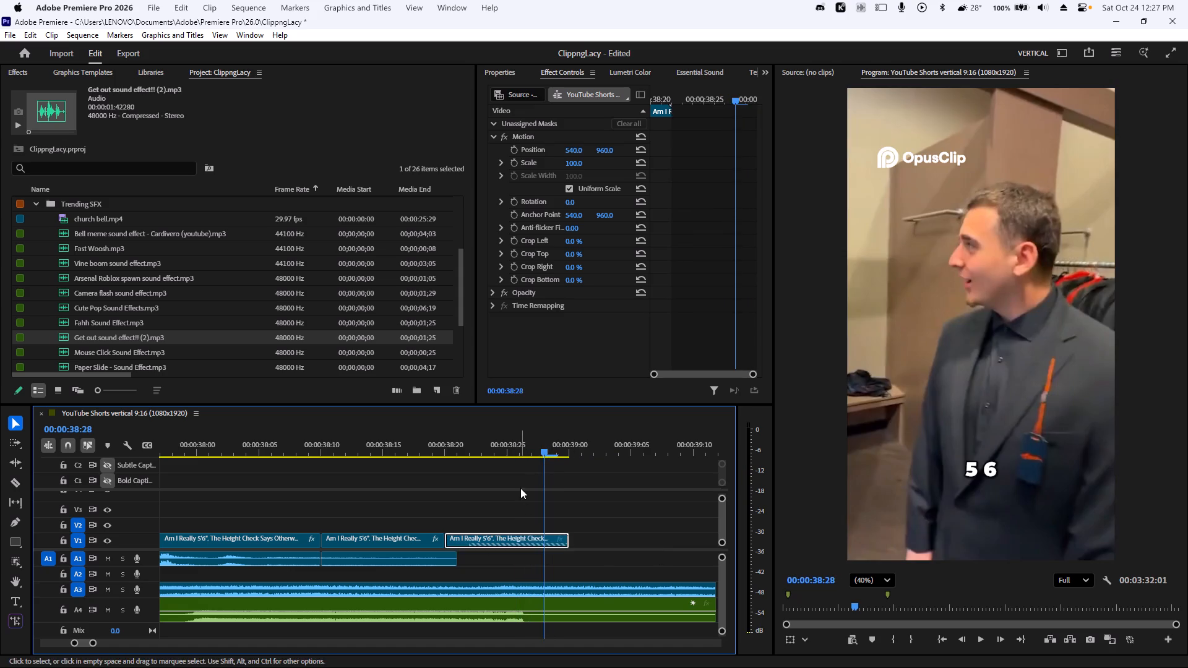
pyautogui.moveTo(520, 458); pyautogui.dragTo(502, 452)
pyautogui.moveTo(516, 450); pyautogui.dragTo(522, 457)
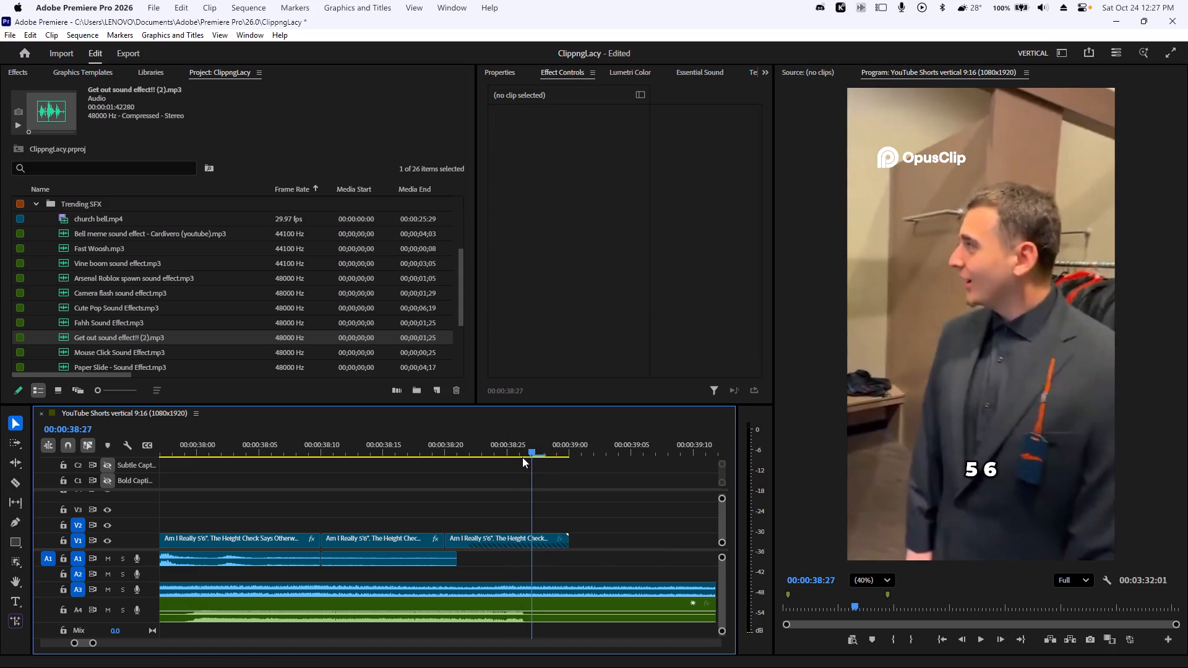
pyautogui.moveTo(522, 457); pyautogui.dragTo(520, 456)
# Audition the Paper Slide sound effect and the CLIMA LINDO (SLOWED), QKThr, Yelda and From The Start tracks in the project.
pyautogui.scroll(-6, 204, 332)
pyautogui.click(118, 278)
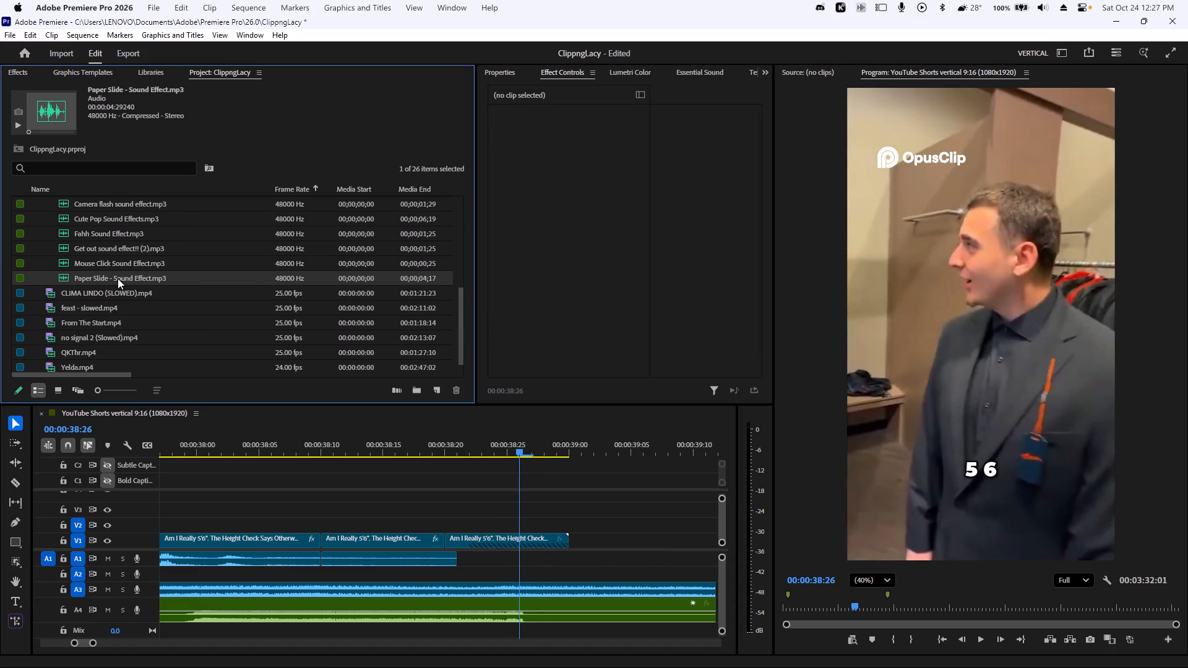
pyautogui.press('space')
pyautogui.click(105, 296)
pyautogui.press('space')
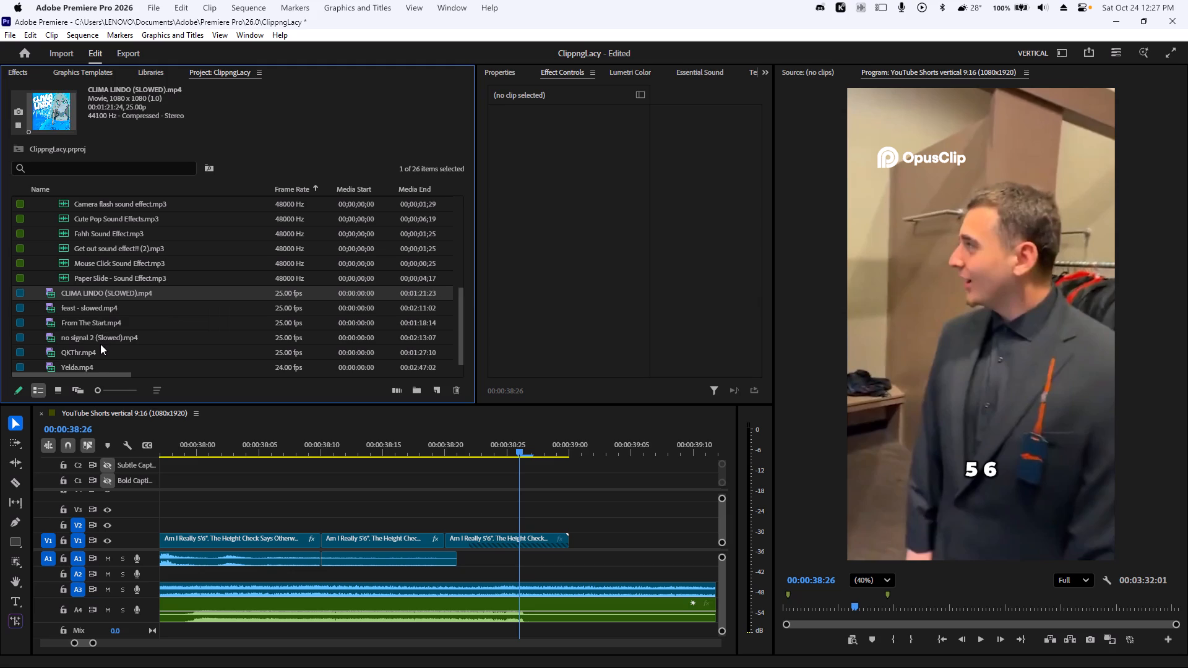
pyautogui.press('space')
pyautogui.click(93, 358)
pyautogui.press('space')
pyautogui.scroll(-5, 93, 356)
pyautogui.click(93, 349)
pyautogui.press('space')
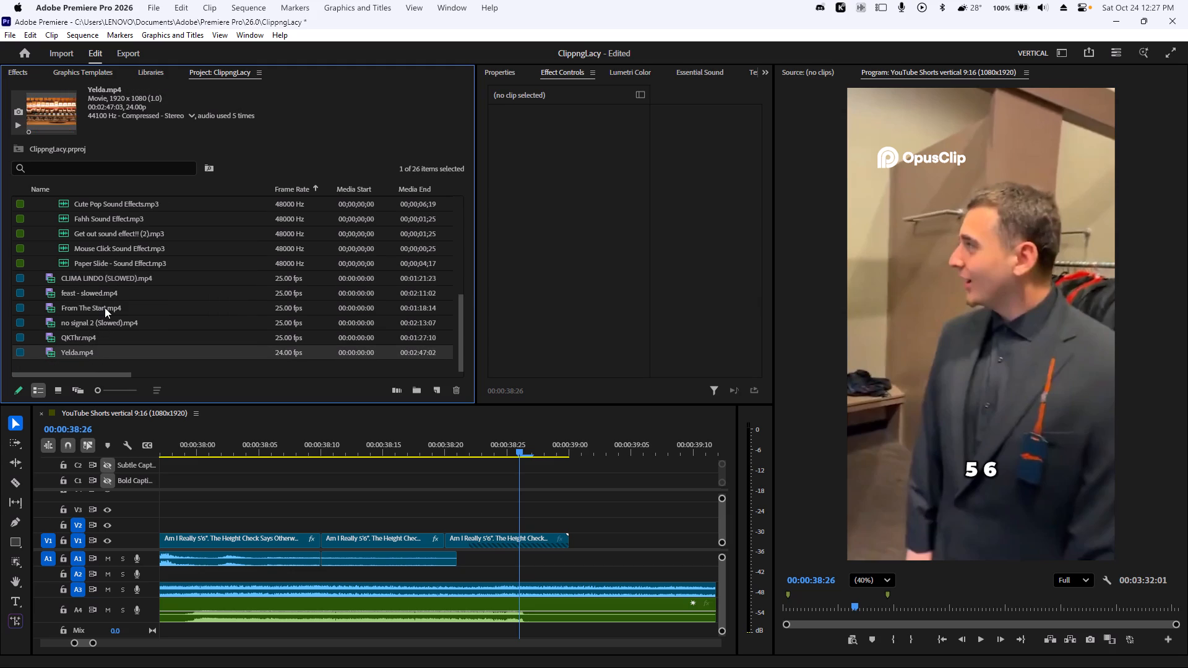
pyautogui.click(106, 306)
pyautogui.press('space')
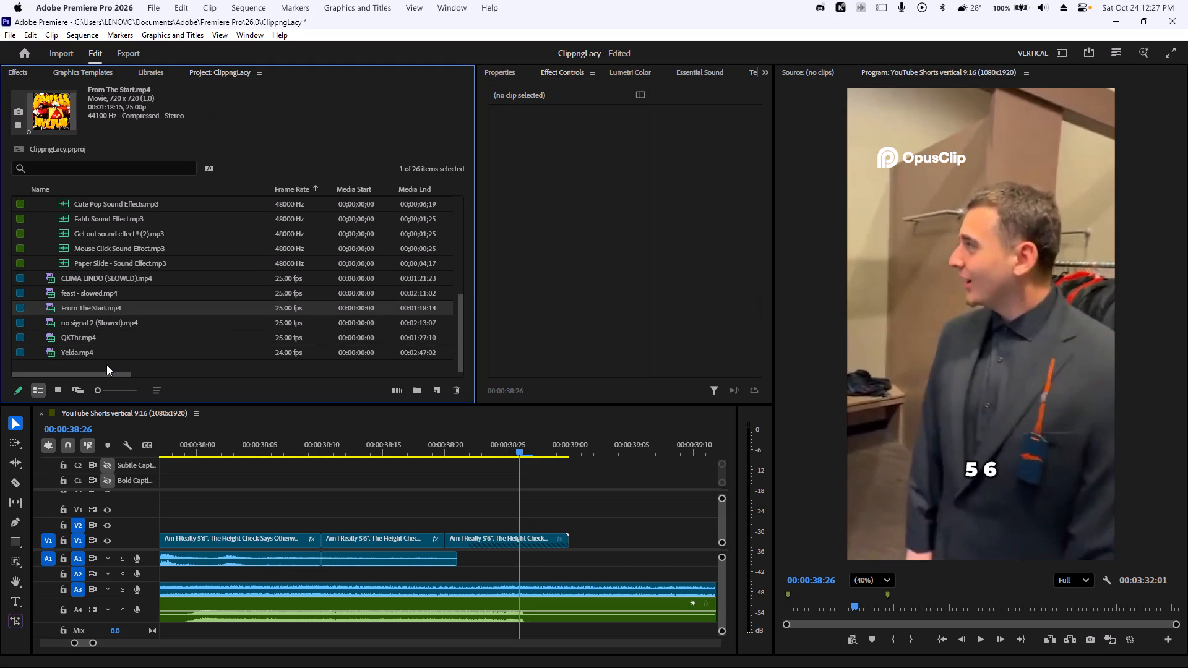
# Import the ETERNA GELADA! video from the Downloads Video folder into the project.
pyautogui.click(106, 365)
pyautogui.hotkey('ctrl', 'i')
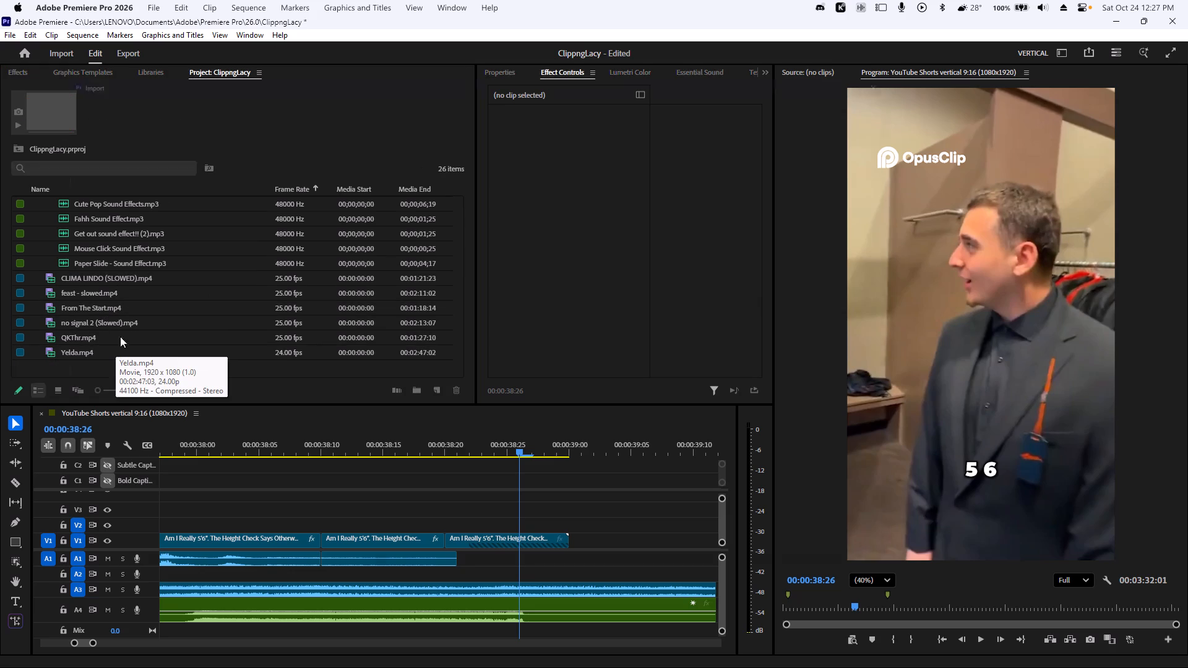
pyautogui.click(140, 186)
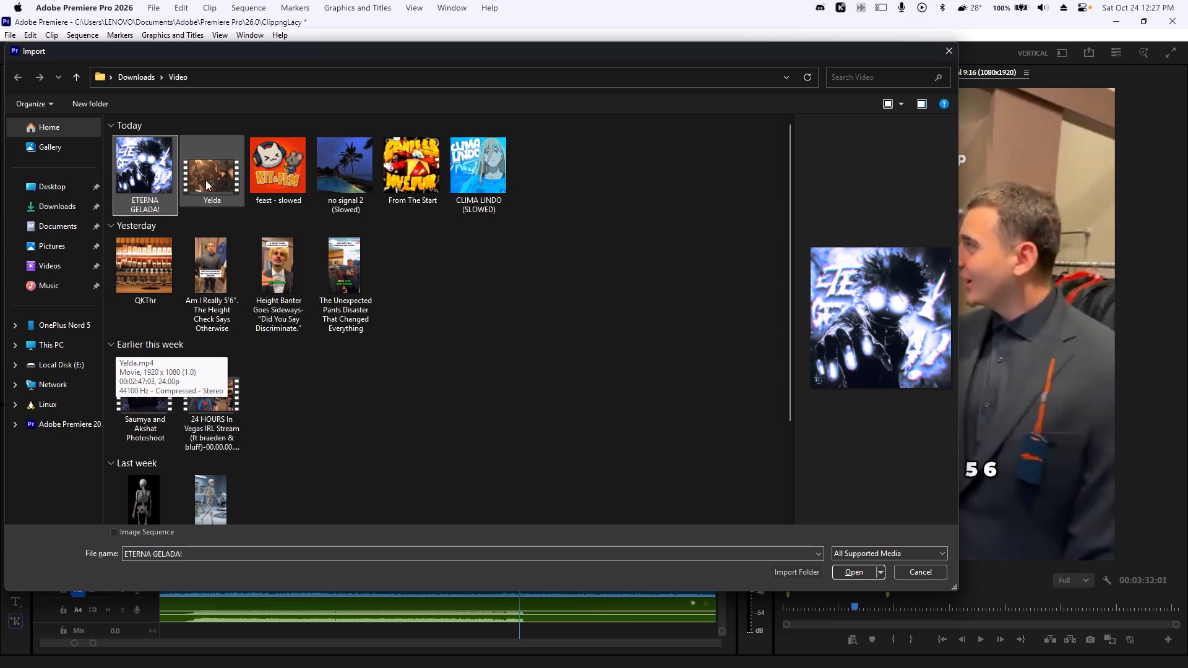
pyautogui.click(838, 565)
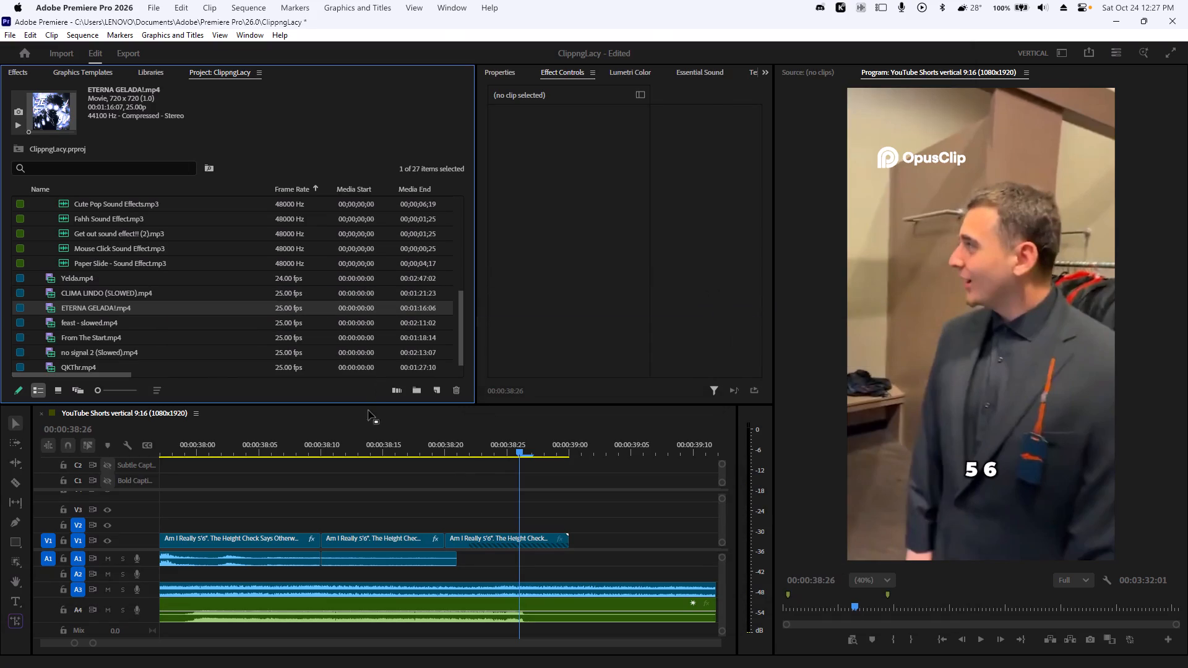
# Audition and compare the CLIMA LINDO (SLOWED), ETERNA GELADA!, feast - slowed, From The Start and no signal 2 (Slowed) tracks.
pyautogui.click(80, 280)
pyautogui.click(103, 366)
pyautogui.click(103, 300)
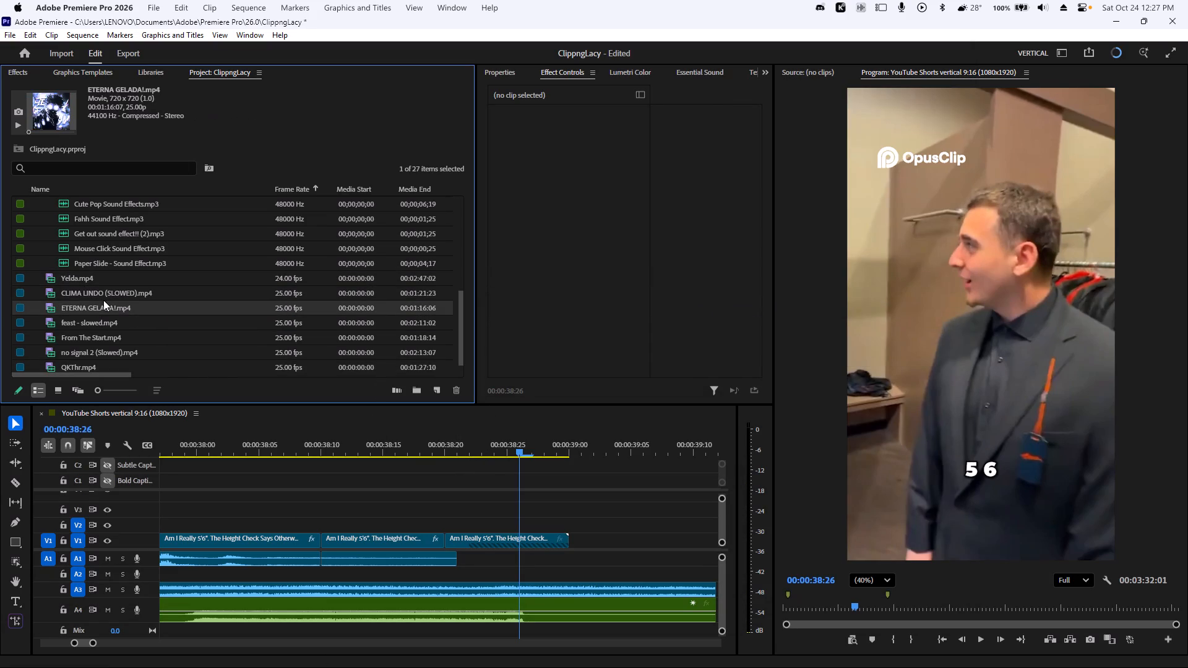
pyautogui.click(104, 292)
pyautogui.press('space')
pyautogui.click(105, 299)
pyautogui.press('space')
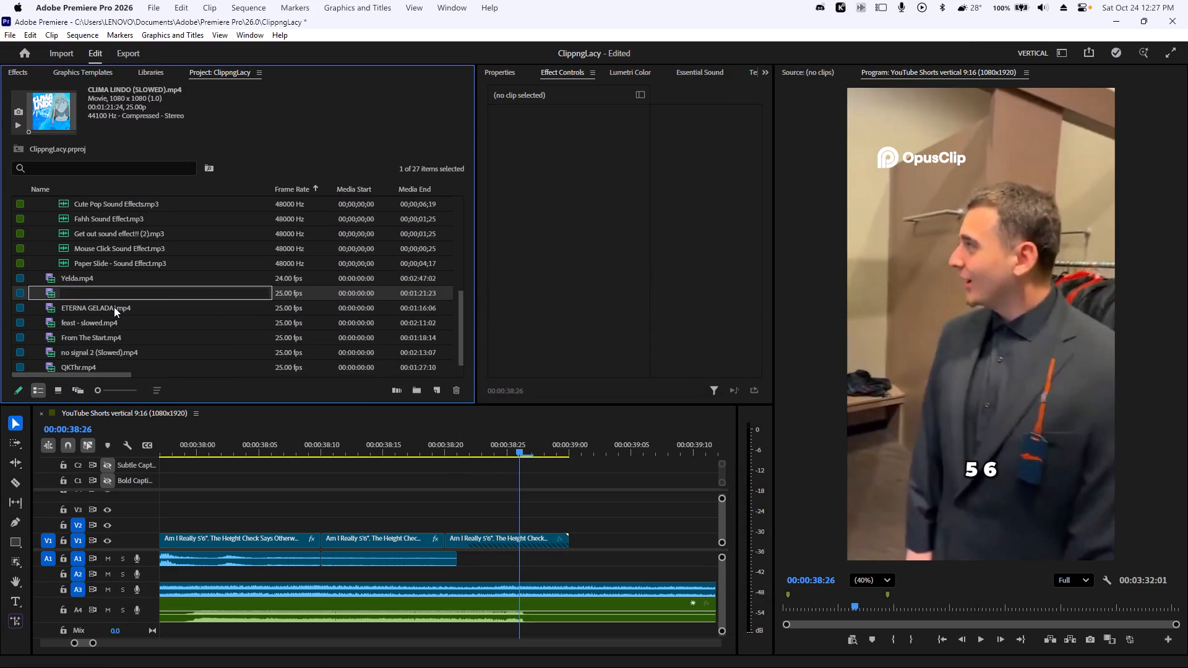
pyautogui.press('Escape')
pyautogui.click(114, 307)
pyautogui.press('space')
pyautogui.click(116, 318)
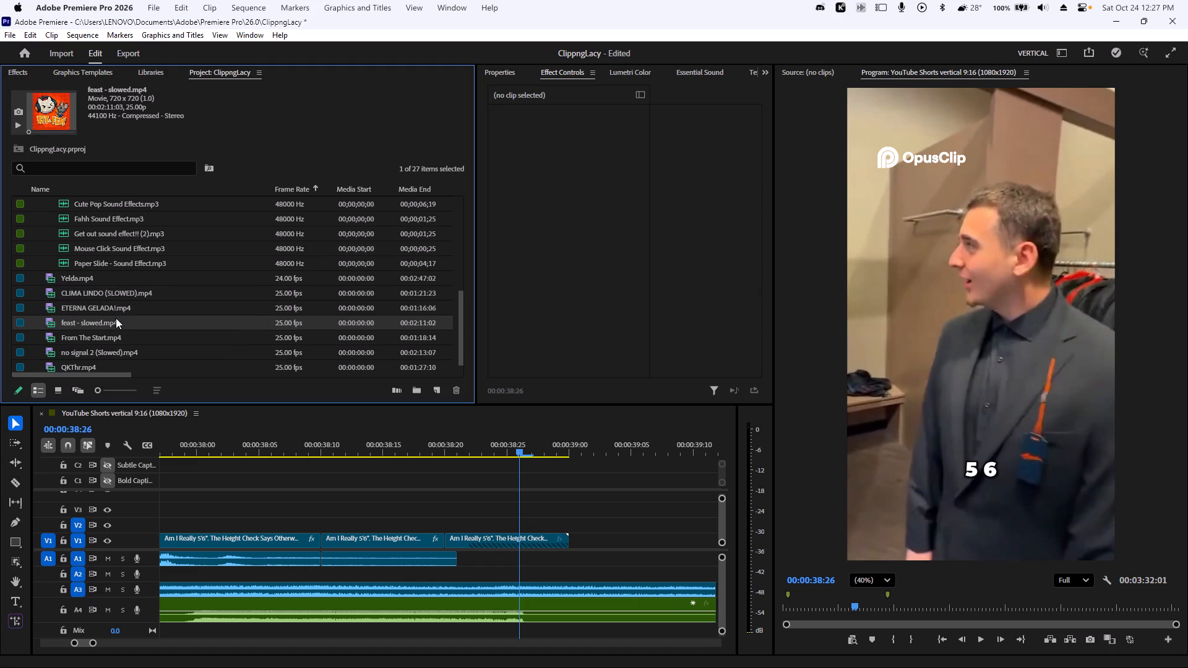
pyautogui.press('space')
pyautogui.click(119, 333)
pyautogui.press('space')
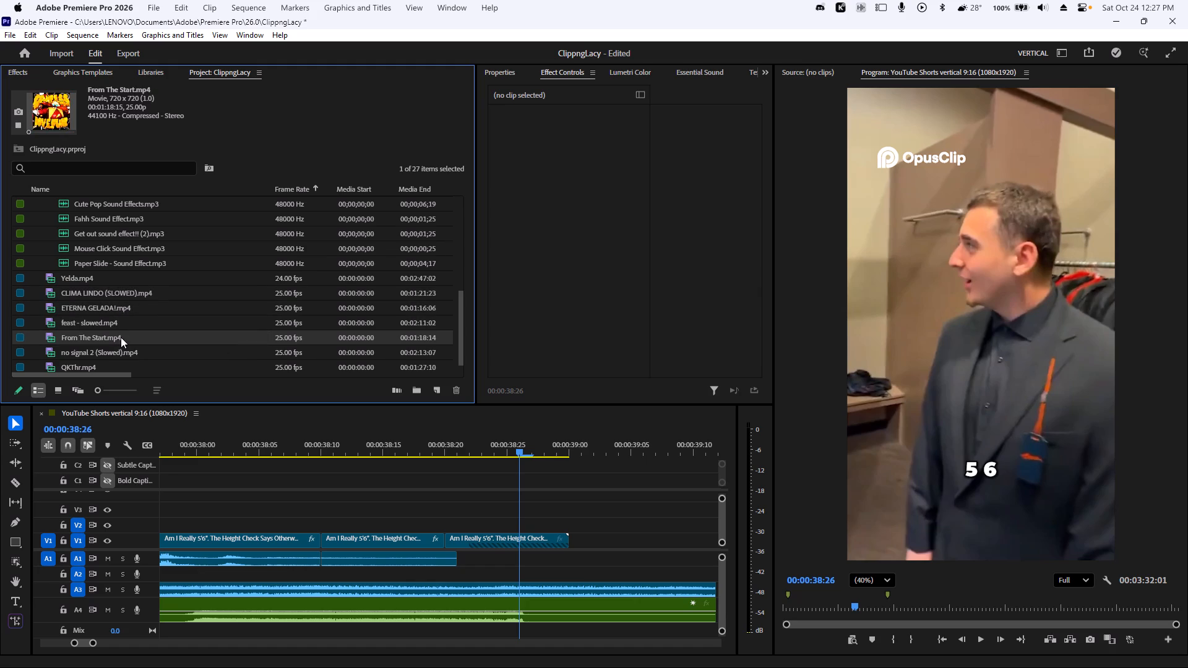
pyautogui.click(119, 328)
pyautogui.press('space')
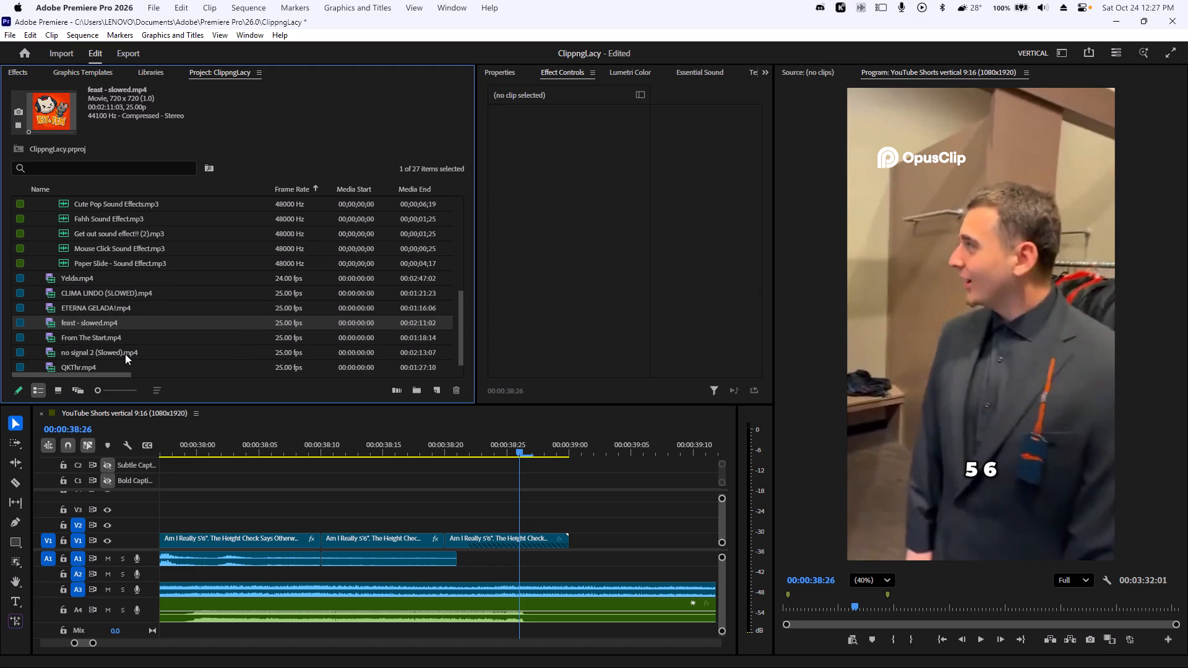
pyautogui.click(125, 354)
pyautogui.press('space')
pyautogui.click(122, 333)
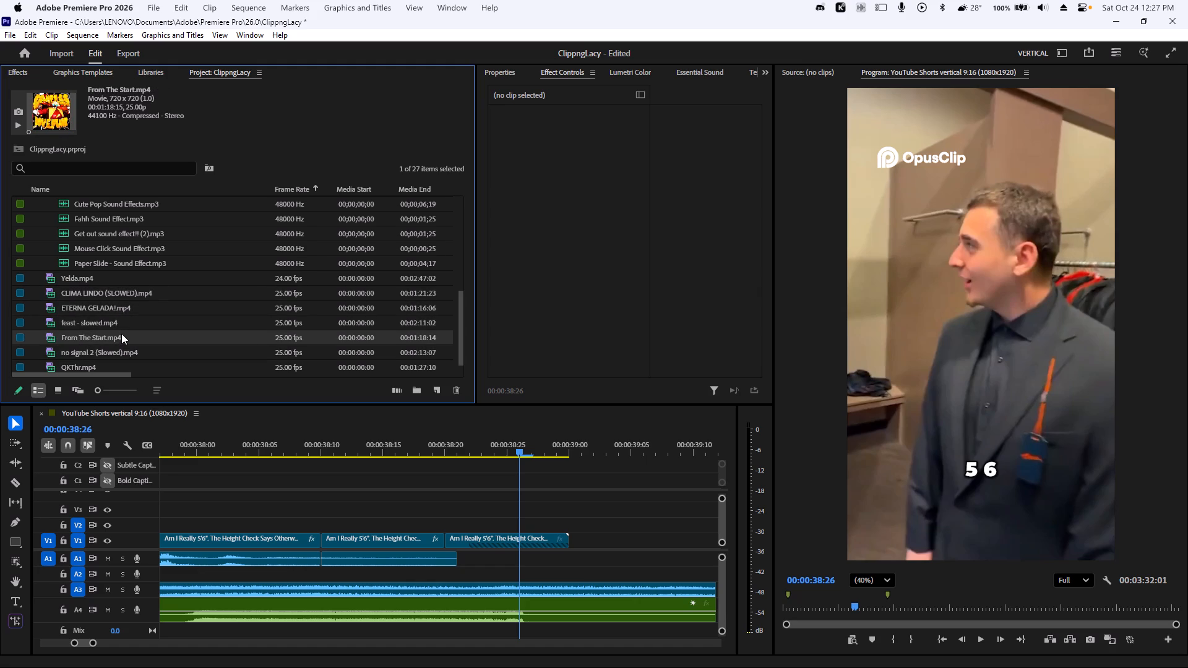
pyautogui.click(118, 322)
pyautogui.press('space')
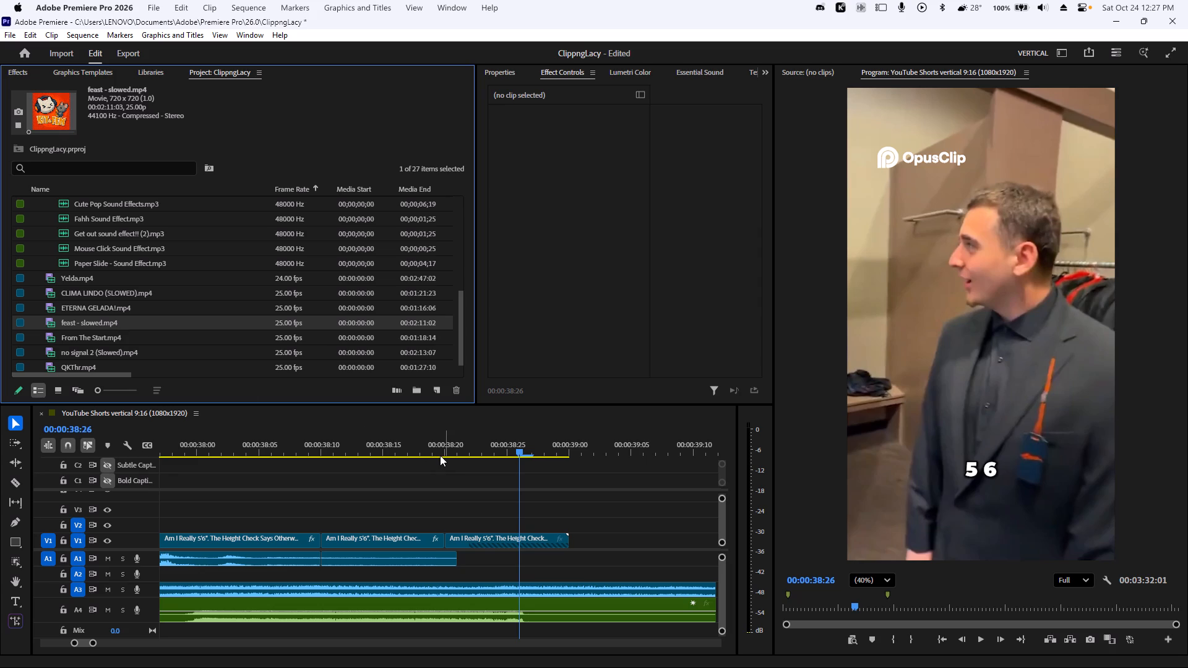
# Play the short from its beginning to about 00:00:09:09 to review the music and sound-effect timing.
pyautogui.moveTo(418, 443); pyautogui.dragTo(39, 427)
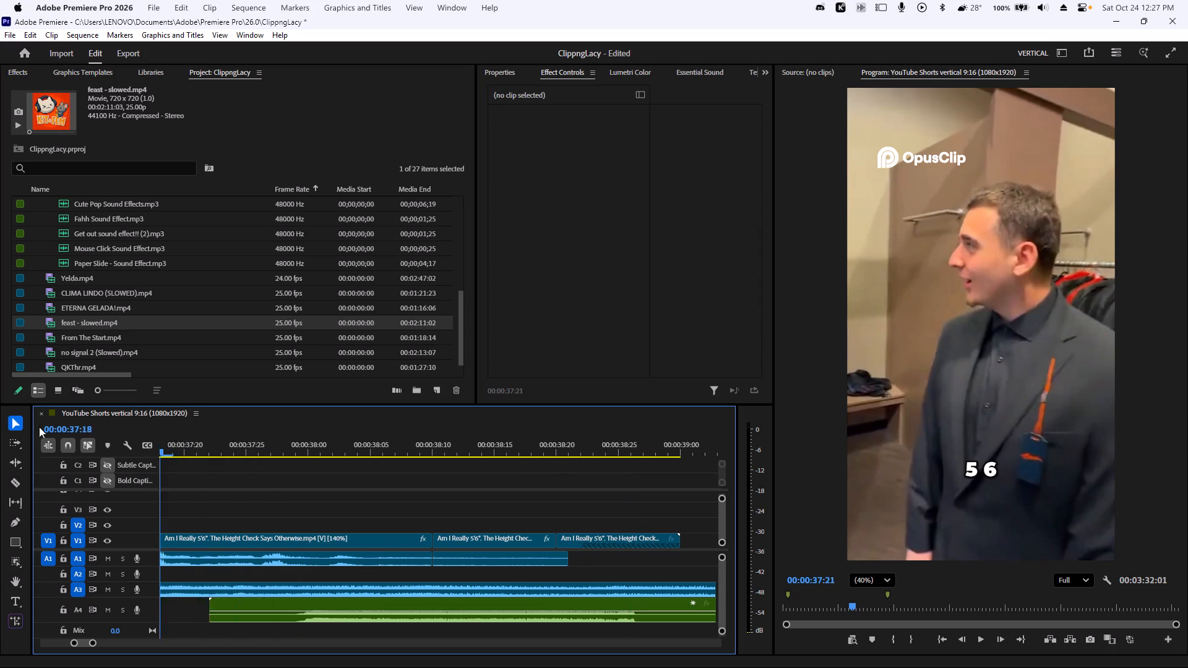
pyautogui.moveTo(39, 427); pyautogui.dragTo(0, 390)
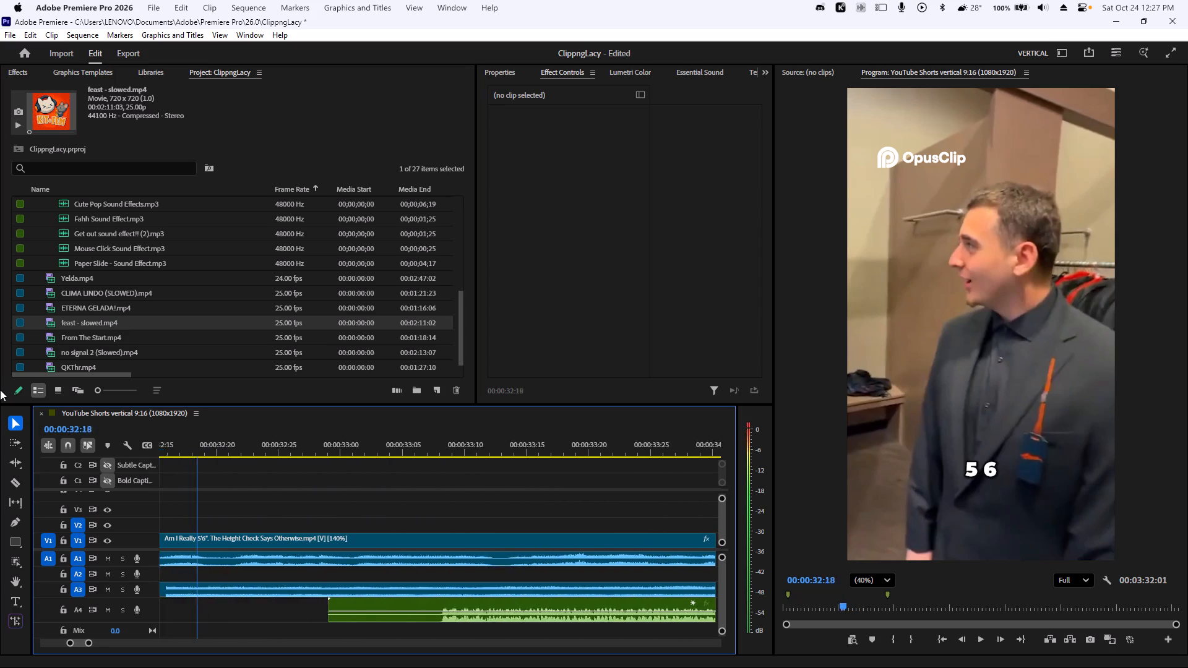
pyautogui.moveTo(0, 390); pyautogui.dragTo(0, 371)
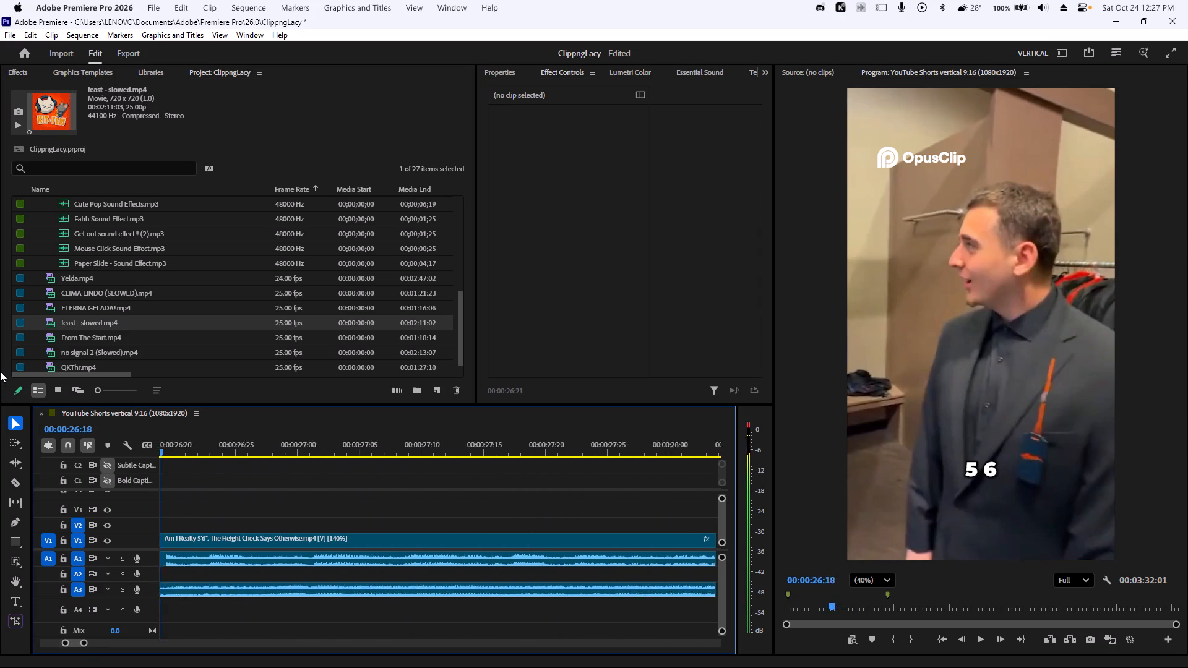
pyautogui.moveTo(0, 371); pyautogui.dragTo(0, 370)
pyautogui.press('\\')
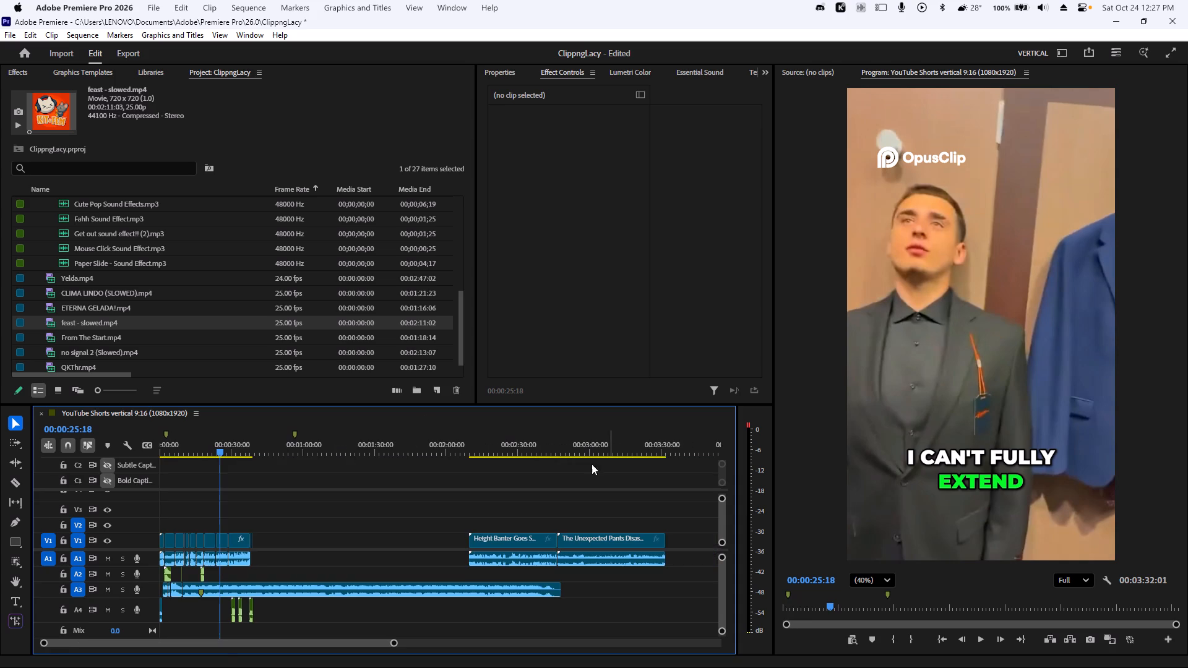
pyautogui.keyDown('alt'); pyautogui.scroll(13, 210, 517); pyautogui.keyUp('alt')
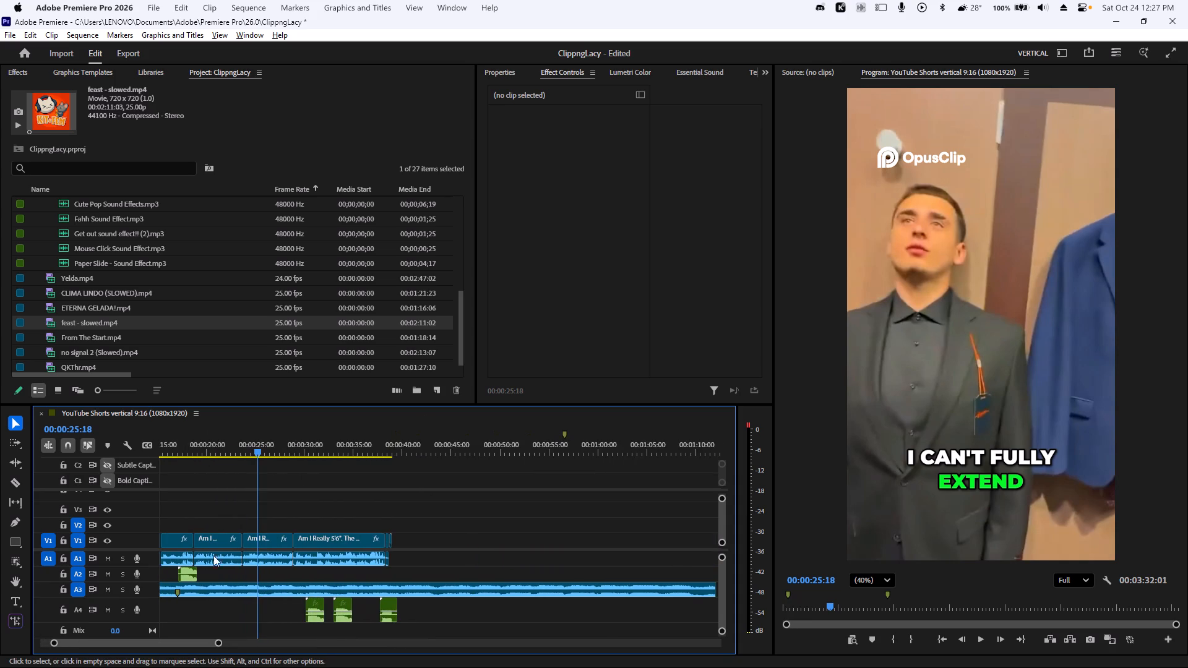
pyautogui.moveTo(163, 646); pyautogui.dragTo(0, 607)
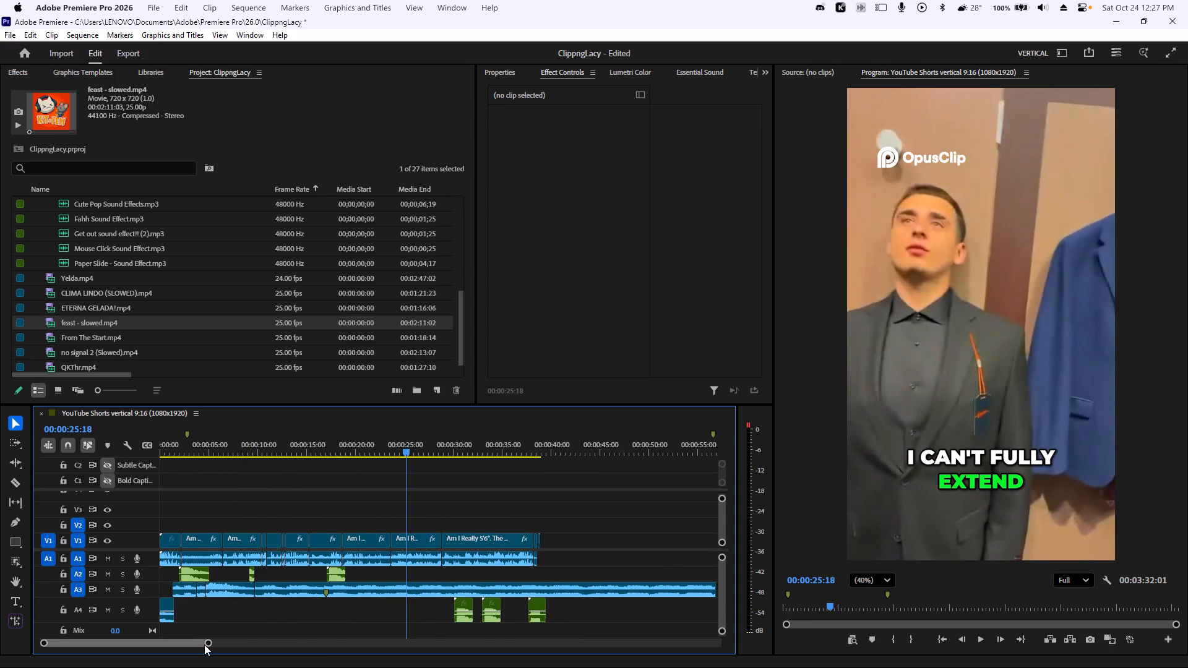
pyautogui.moveTo(204, 644); pyautogui.dragTo(181, 643)
pyautogui.moveTo(207, 642); pyautogui.dragTo(189, 640)
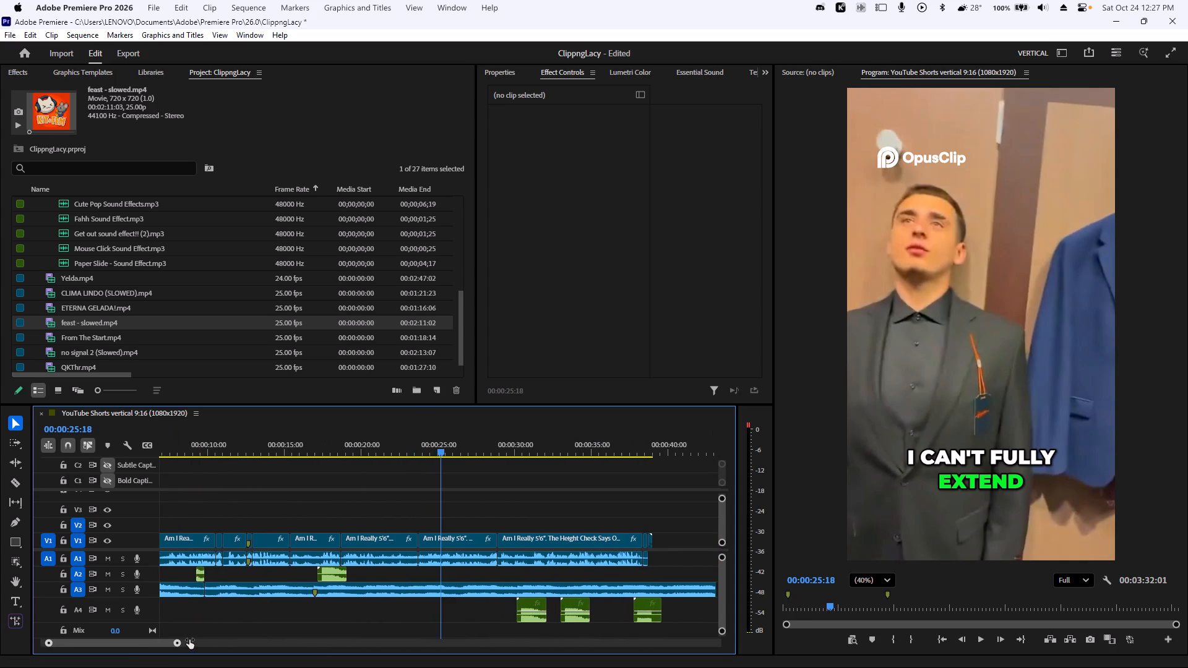
pyautogui.moveTo(189, 640); pyautogui.dragTo(188, 640)
pyautogui.moveTo(146, 640); pyautogui.dragTo(100, 642)
pyautogui.moveTo(170, 643); pyautogui.dragTo(181, 647)
pyautogui.moveTo(146, 645); pyautogui.dragTo(138, 645)
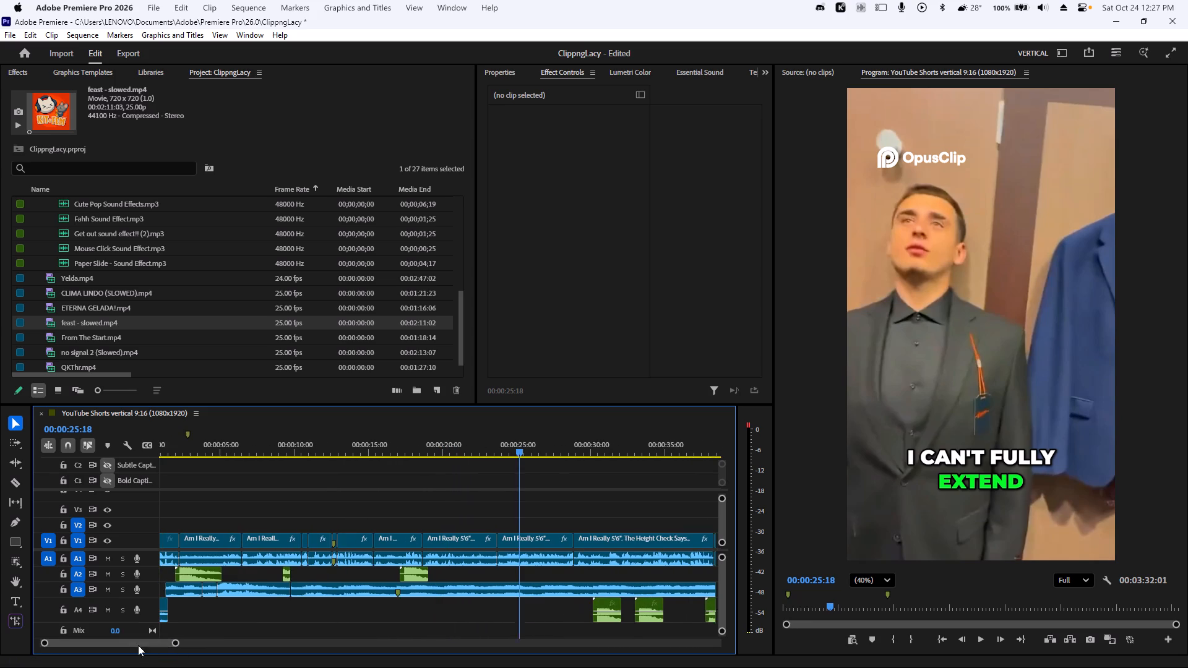
pyautogui.moveTo(138, 645); pyautogui.dragTo(116, 645)
pyautogui.moveTo(174, 641); pyautogui.dragTo(182, 643)
pyautogui.moveTo(217, 448); pyautogui.dragTo(120, 456)
pyautogui.press('space')
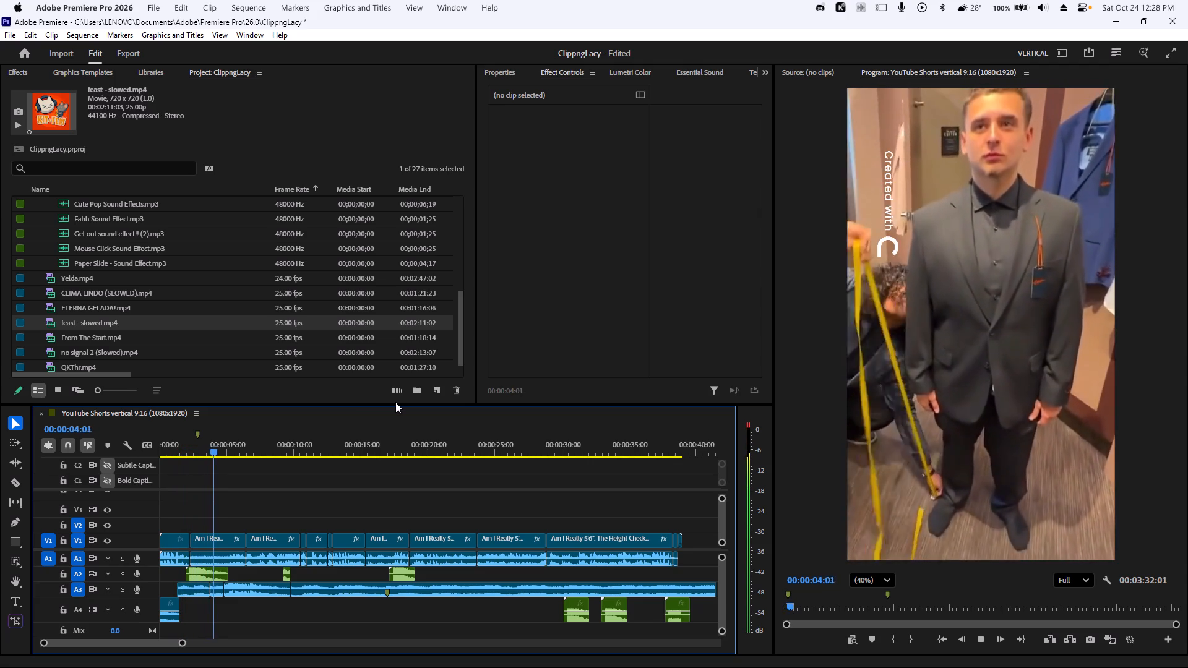
pyautogui.press('space')
pyautogui.press('space')
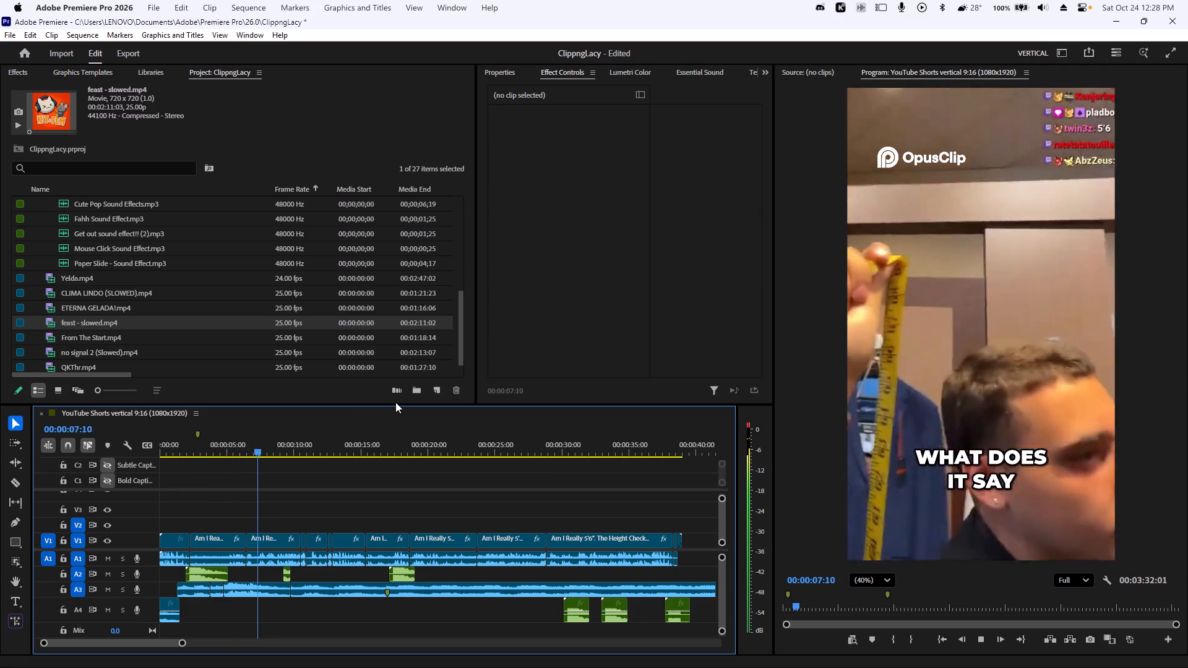
pyautogui.press('space')
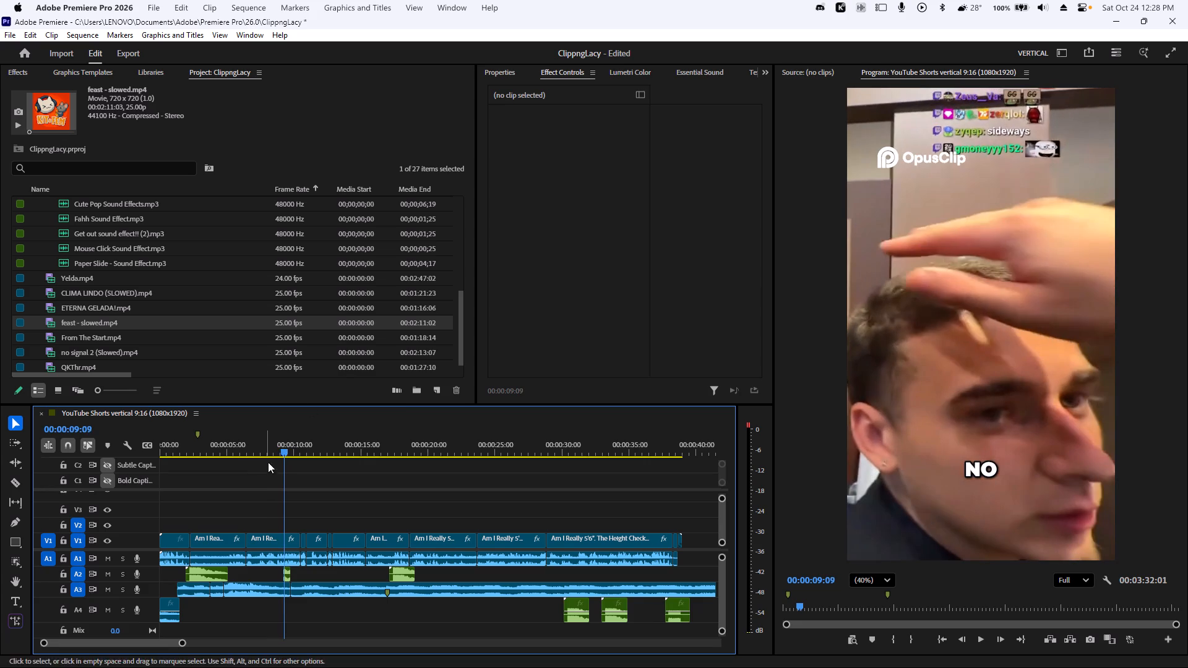
# Replay the tape-measure section from about 00:00:06:10 and locate the moment just before the "69" line at 00:00:08:02.
pyautogui.moveTo(273, 448); pyautogui.dragTo(246, 447)
pyautogui.keyDown('alt'); pyautogui.scroll(8, 235, 568); pyautogui.keyUp('alt')
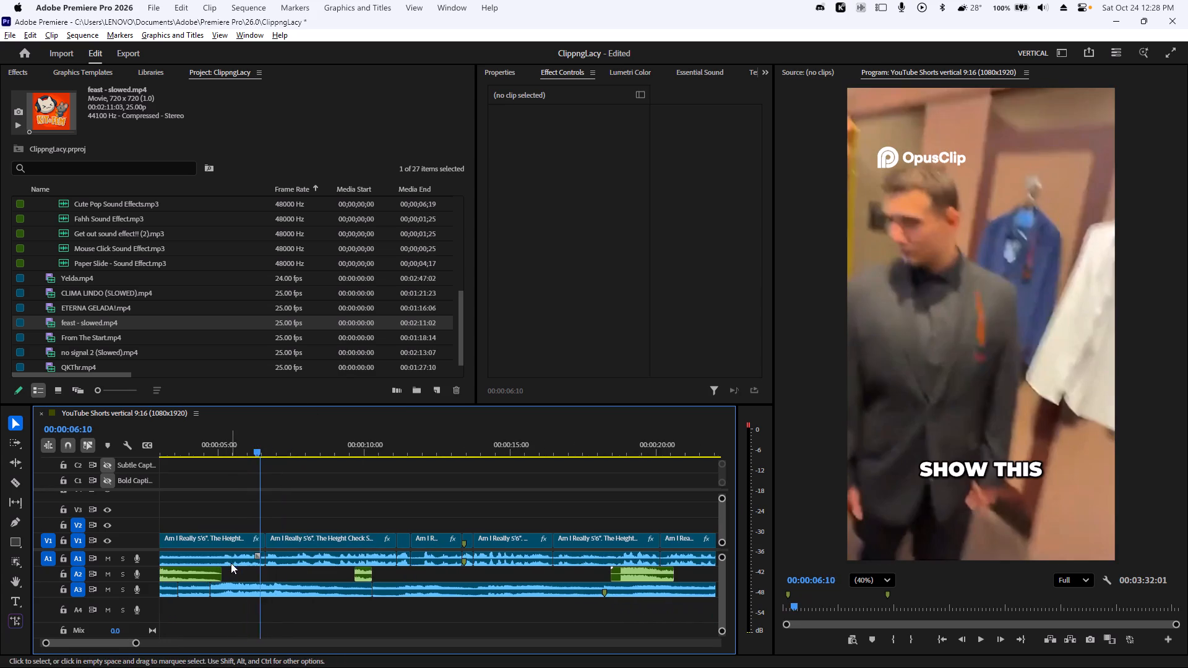
pyautogui.keyDown('alt'); pyautogui.scroll(6, 229, 557); pyautogui.keyUp('alt')
pyautogui.press('space')
pyautogui.press('space')
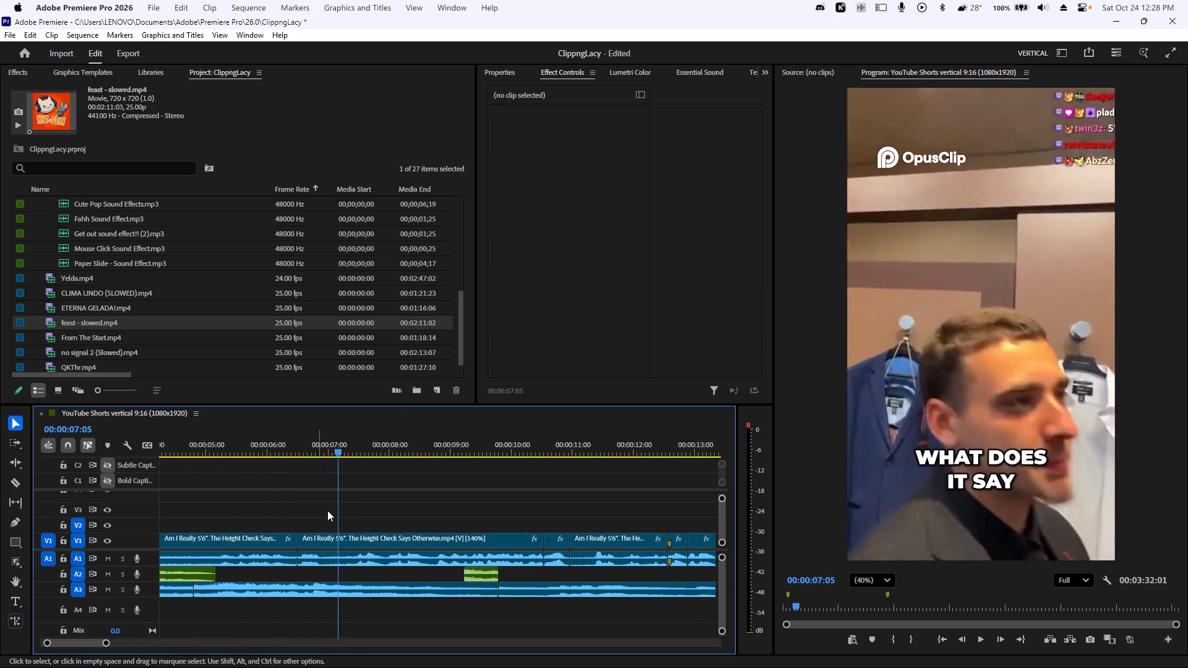
pyautogui.press('space')
pyautogui.press('space')
pyautogui.press('space')
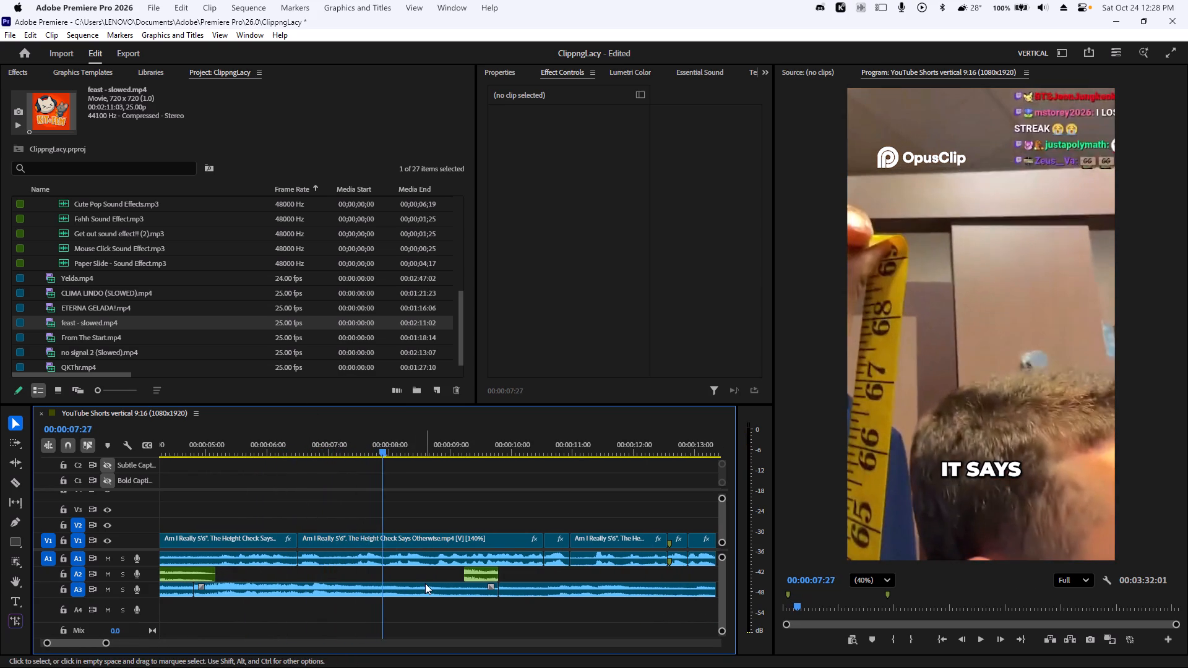
pyautogui.press('space')
pyautogui.moveTo(423, 455); pyautogui.dragTo(397, 452)
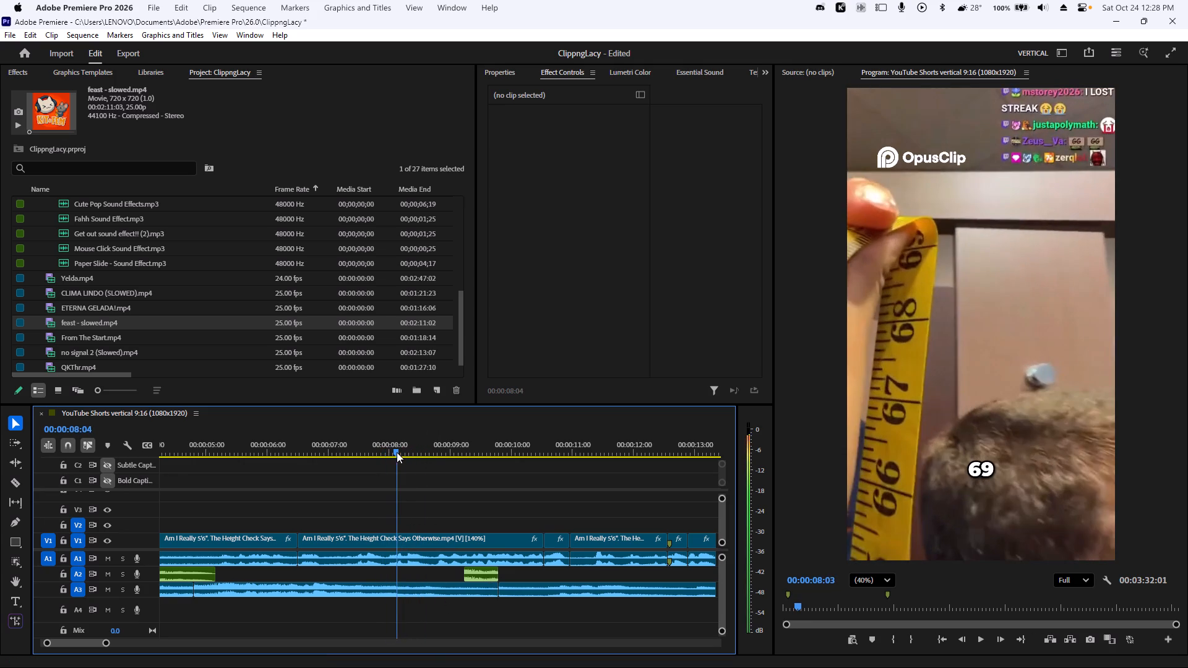
pyautogui.moveTo(397, 452); pyautogui.dragTo(394, 450)
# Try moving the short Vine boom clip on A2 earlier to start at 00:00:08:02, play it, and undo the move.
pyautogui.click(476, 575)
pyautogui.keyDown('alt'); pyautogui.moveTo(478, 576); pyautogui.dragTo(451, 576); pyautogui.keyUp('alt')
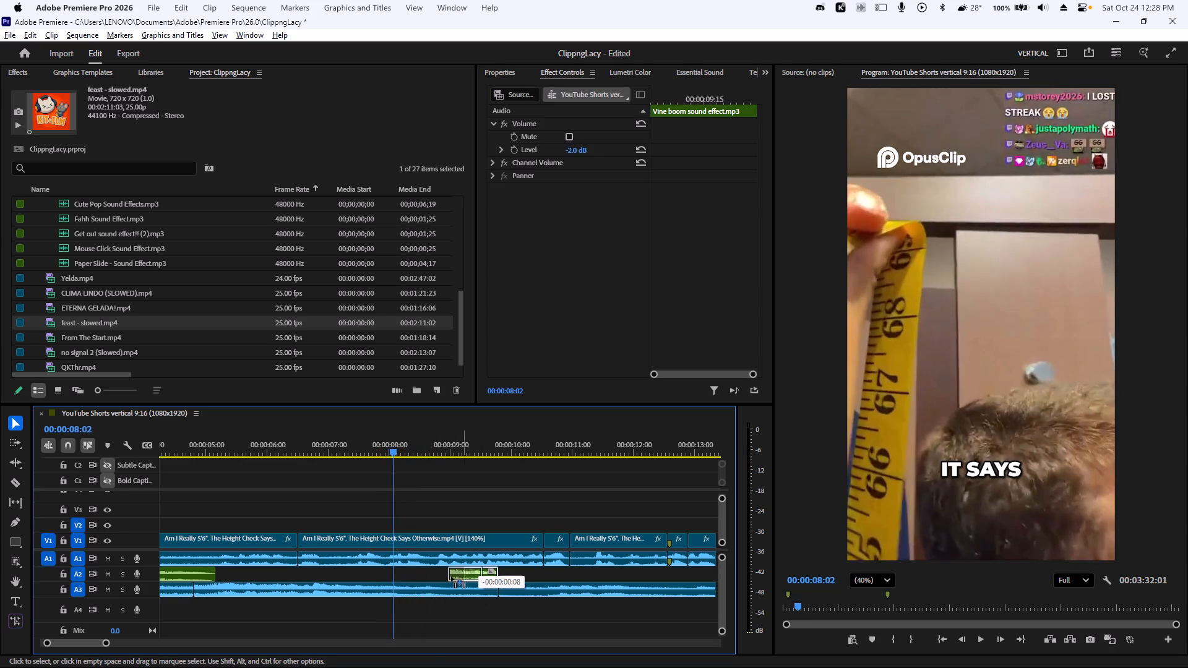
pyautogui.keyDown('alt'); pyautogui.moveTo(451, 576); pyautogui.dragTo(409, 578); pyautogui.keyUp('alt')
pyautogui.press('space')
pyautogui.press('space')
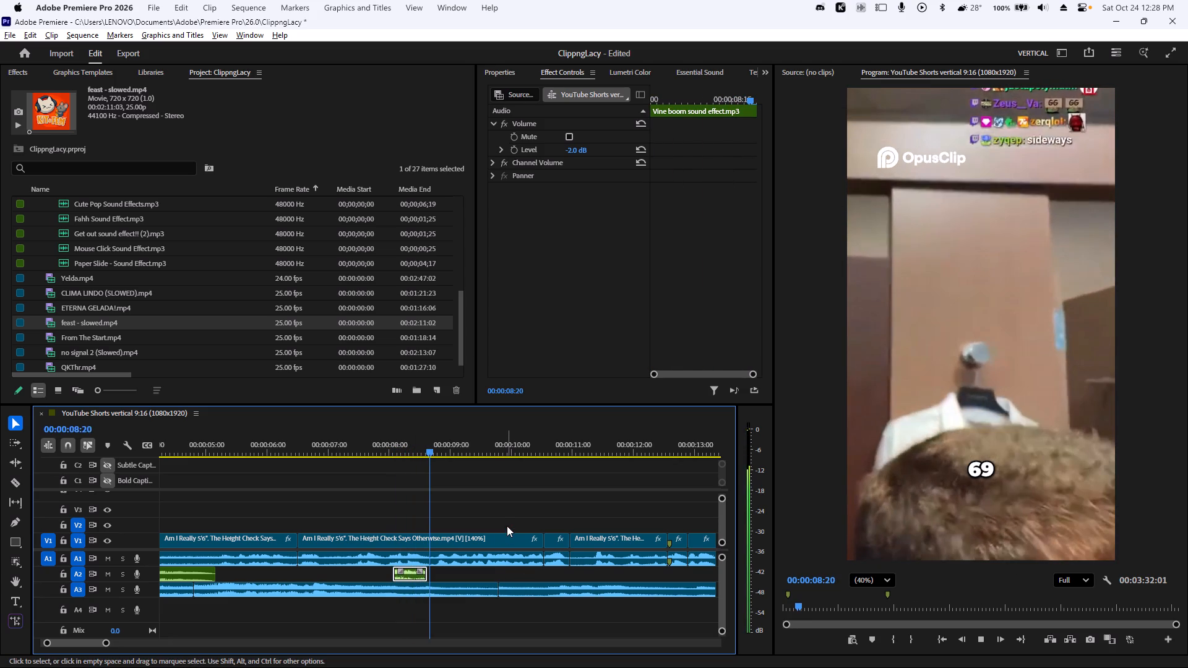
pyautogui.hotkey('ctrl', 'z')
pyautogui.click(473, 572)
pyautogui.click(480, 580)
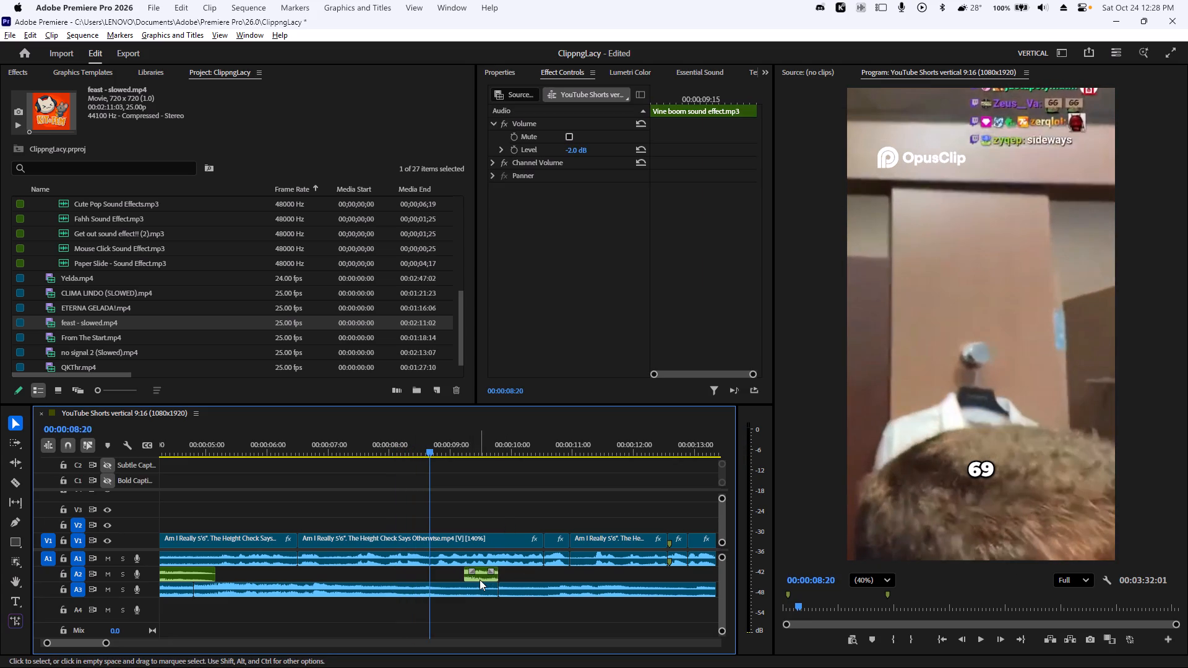
# Place another Vine boom sound effect.mp3 on A4 starting at 00:00:07:23, with its hit at about 00:00:08:03, just before the "69" line.
pyautogui.moveTo(424, 466); pyautogui.dragTo(405, 464)
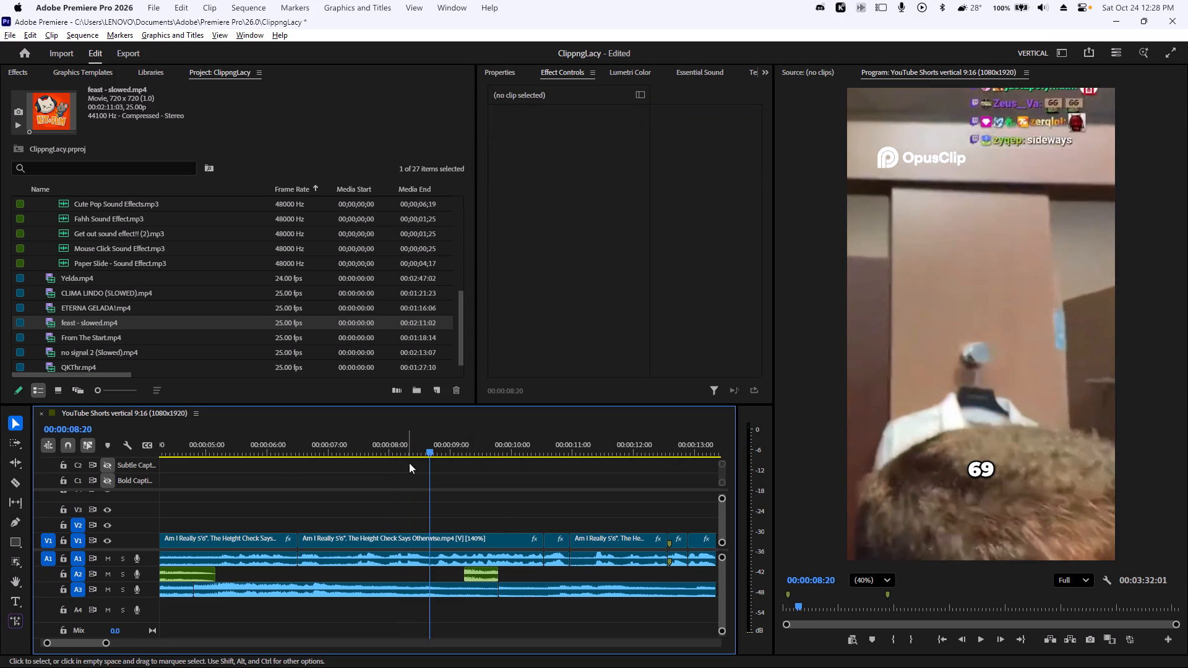
pyautogui.moveTo(412, 443); pyautogui.dragTo(395, 439)
pyautogui.press('space')
pyautogui.click(395, 439)
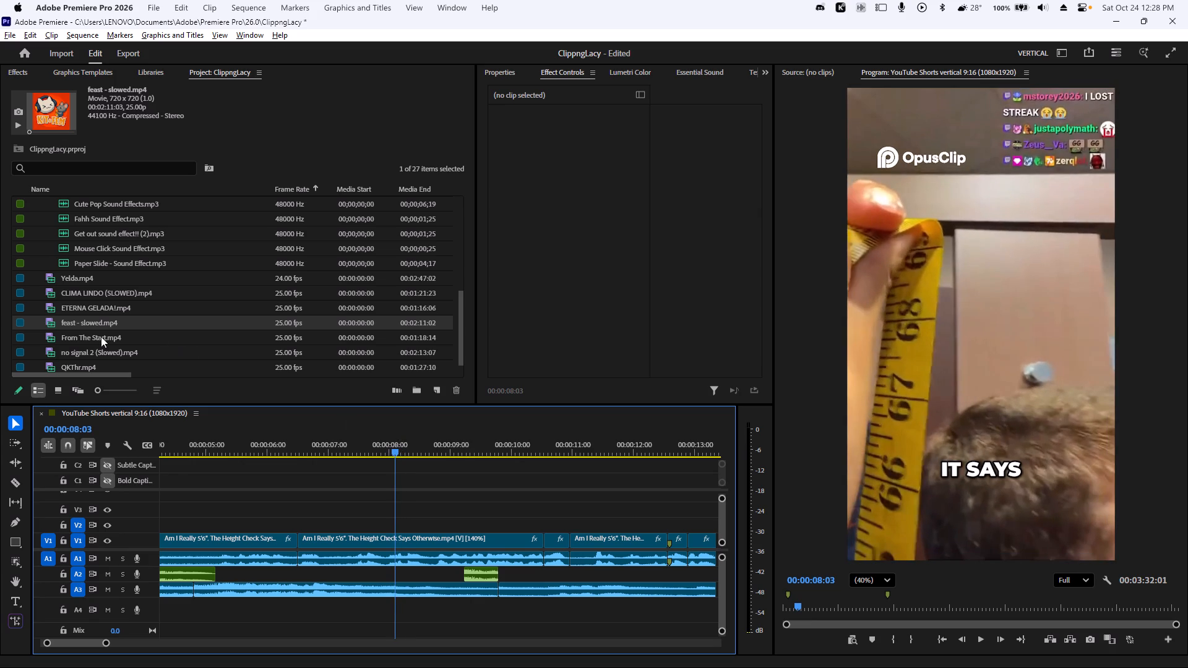
pyautogui.scroll(3, 95, 313)
pyautogui.click(95, 253)
pyautogui.click(106, 203)
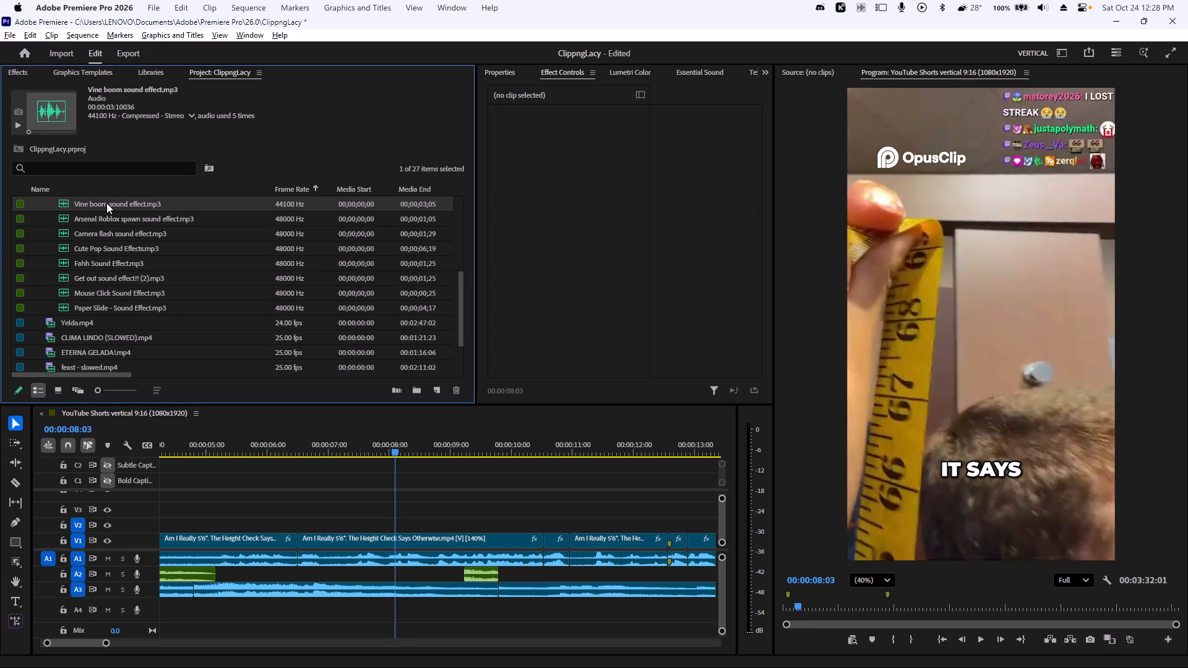
pyautogui.moveTo(106, 203); pyautogui.dragTo(407, 567)
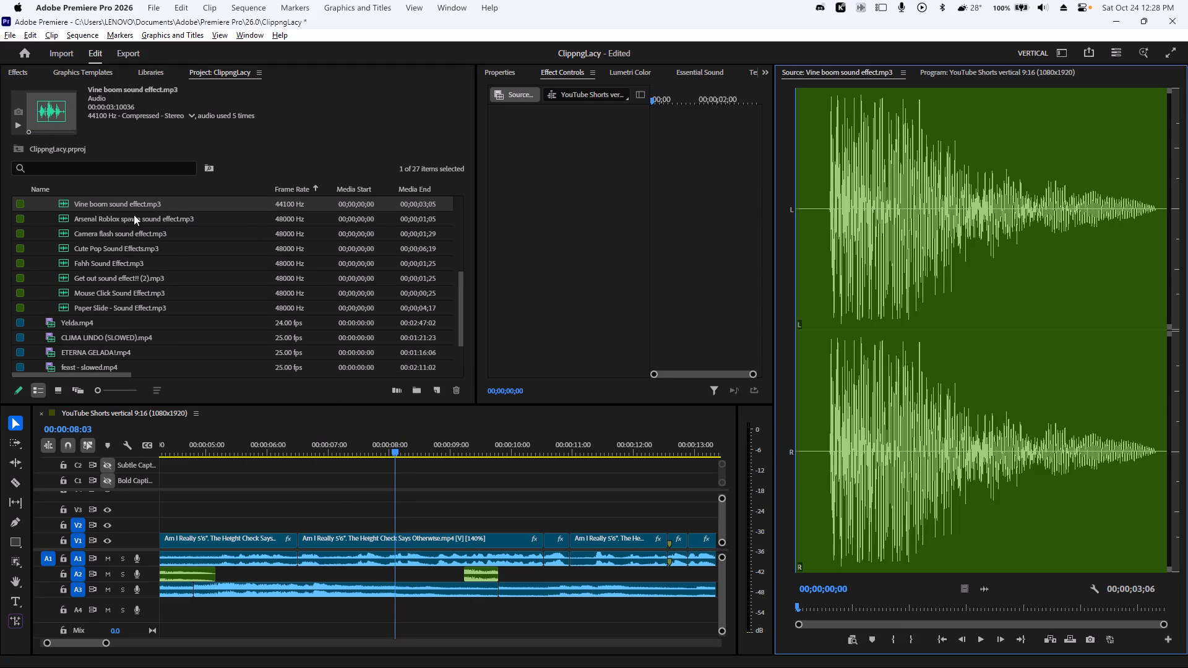
pyautogui.moveTo(84, 200); pyautogui.dragTo(369, 620)
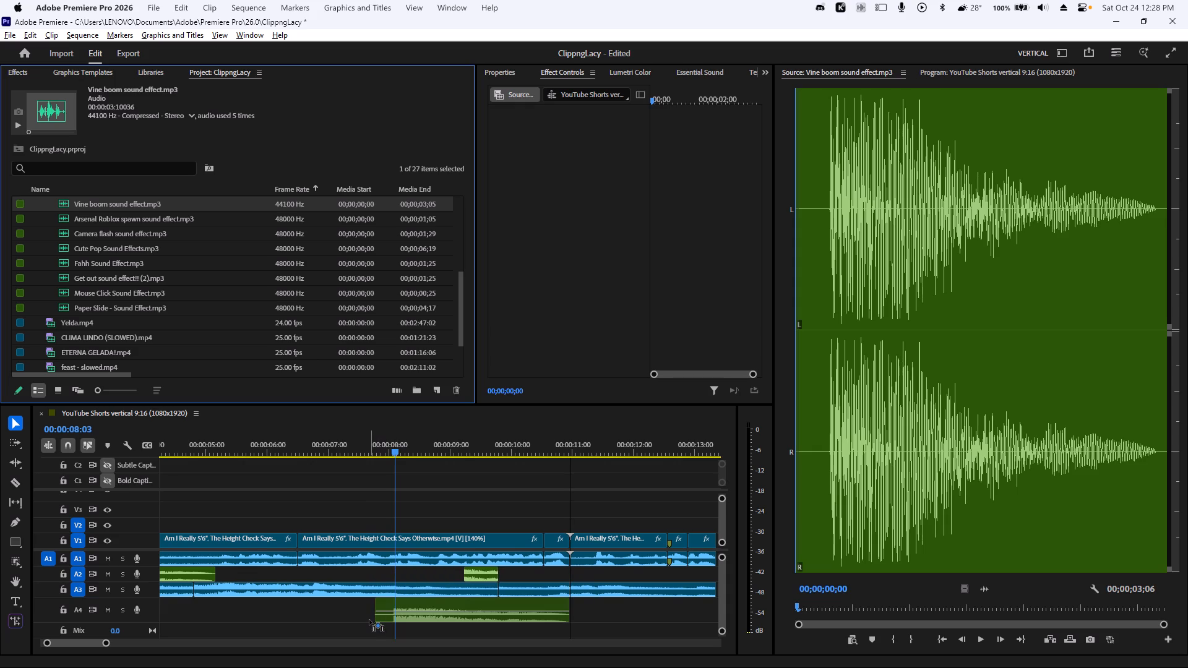
pyautogui.moveTo(369, 620); pyautogui.dragTo(374, 619)
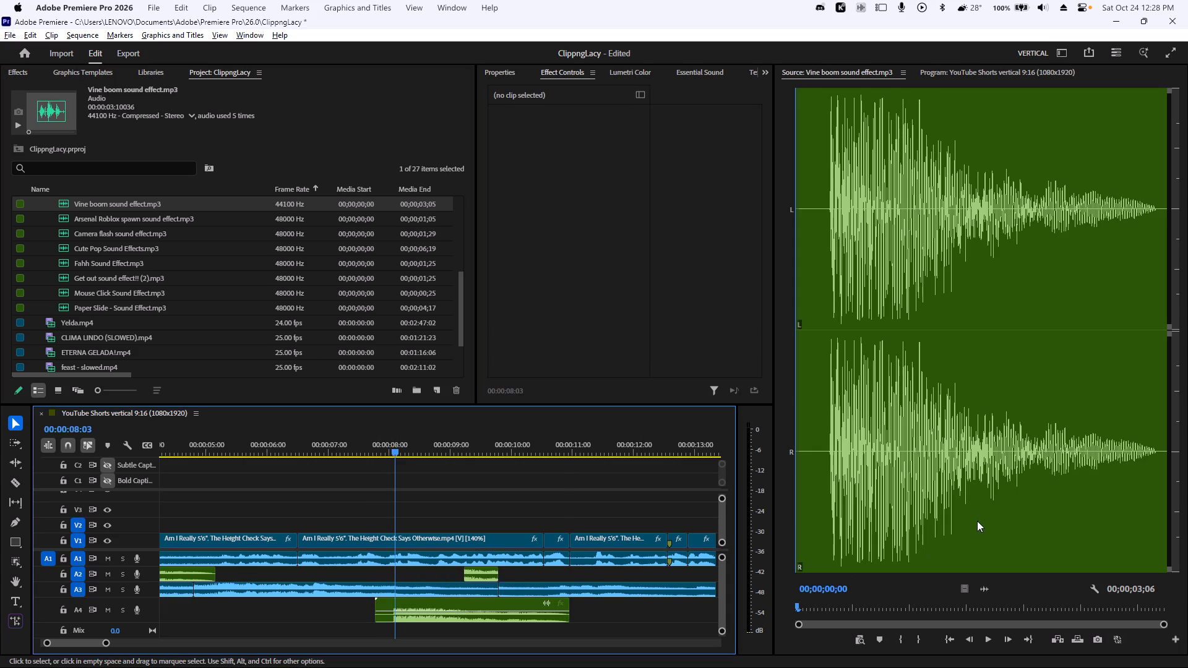
# Play the added Vine boom against the "69" line and examine the frames between 00:00:07:23 and 00:00:08:03 for its hit timing.
pyautogui.scroll(-2, 957, 77)
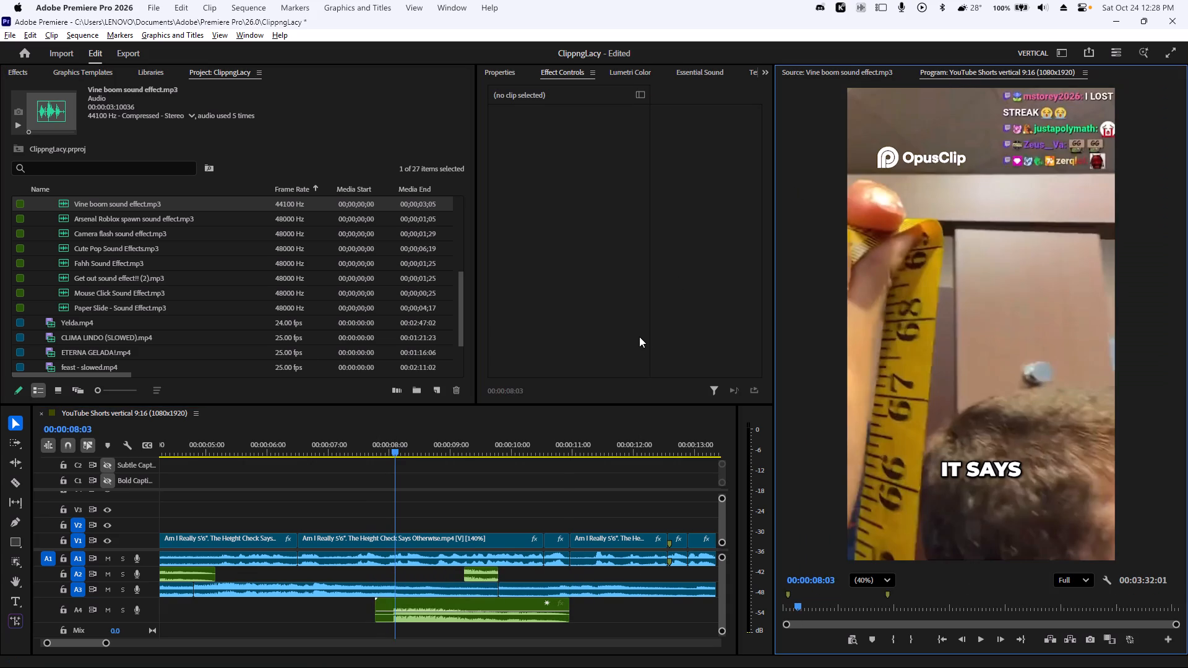
pyautogui.press('space')
pyautogui.press('space')
pyautogui.press('space')
pyautogui.press('space')
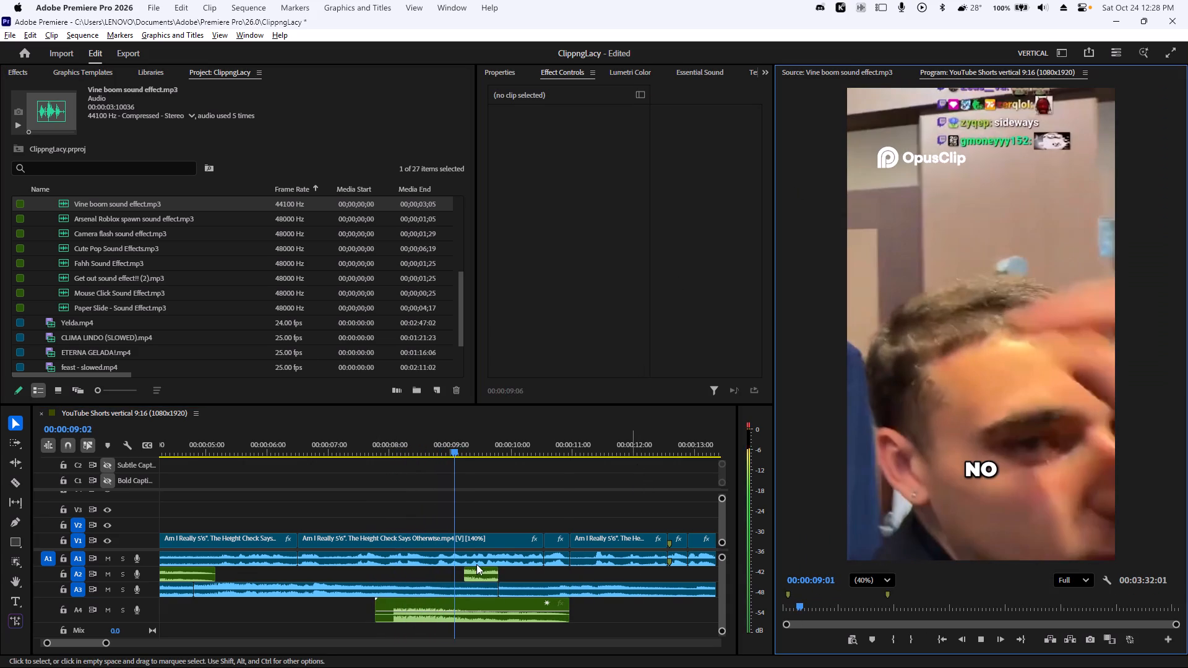
pyautogui.moveTo(437, 450); pyautogui.dragTo(377, 461)
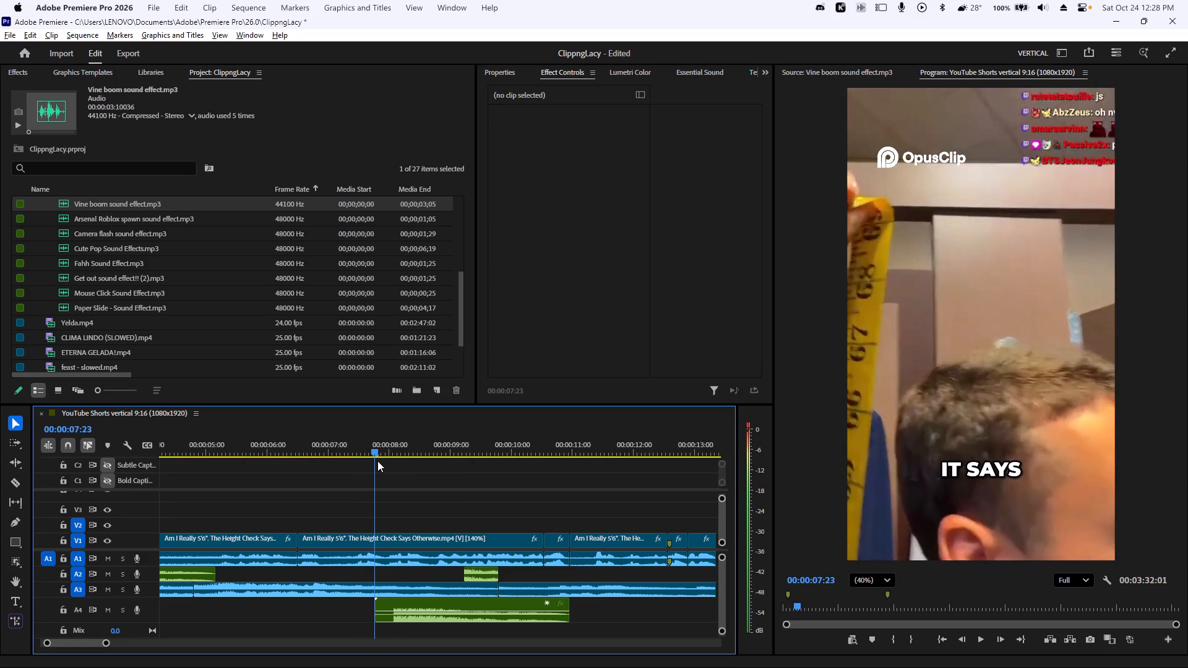
pyautogui.moveTo(377, 461); pyautogui.dragTo(383, 463)
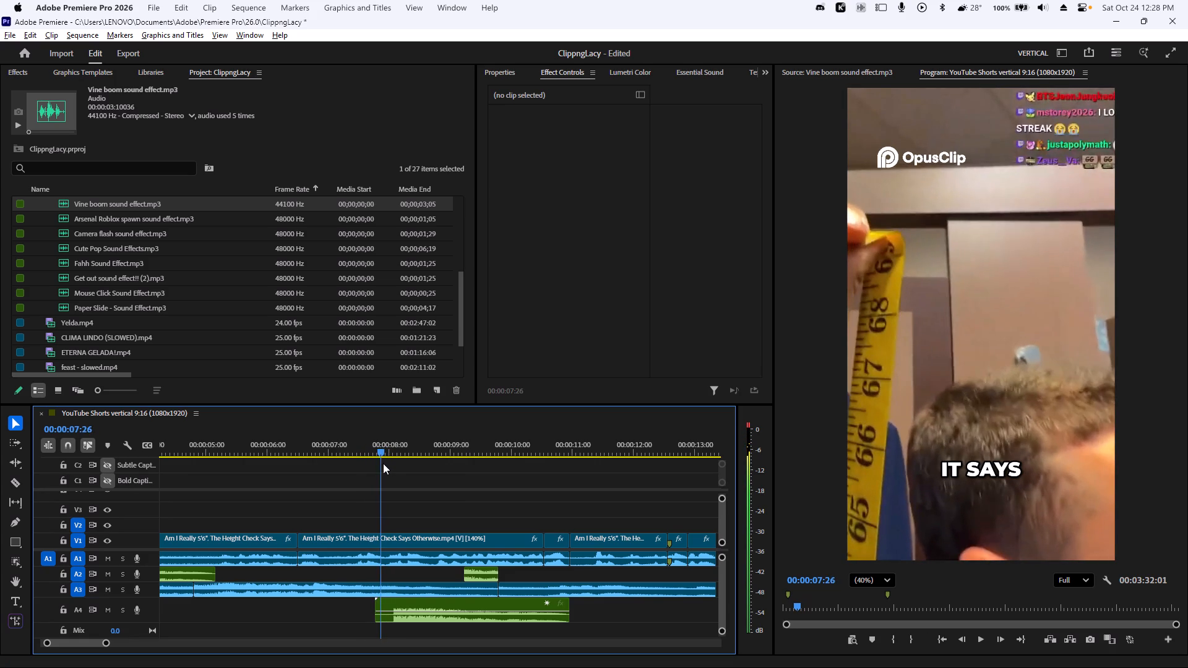
pyautogui.moveTo(383, 463); pyautogui.dragTo(394, 466)
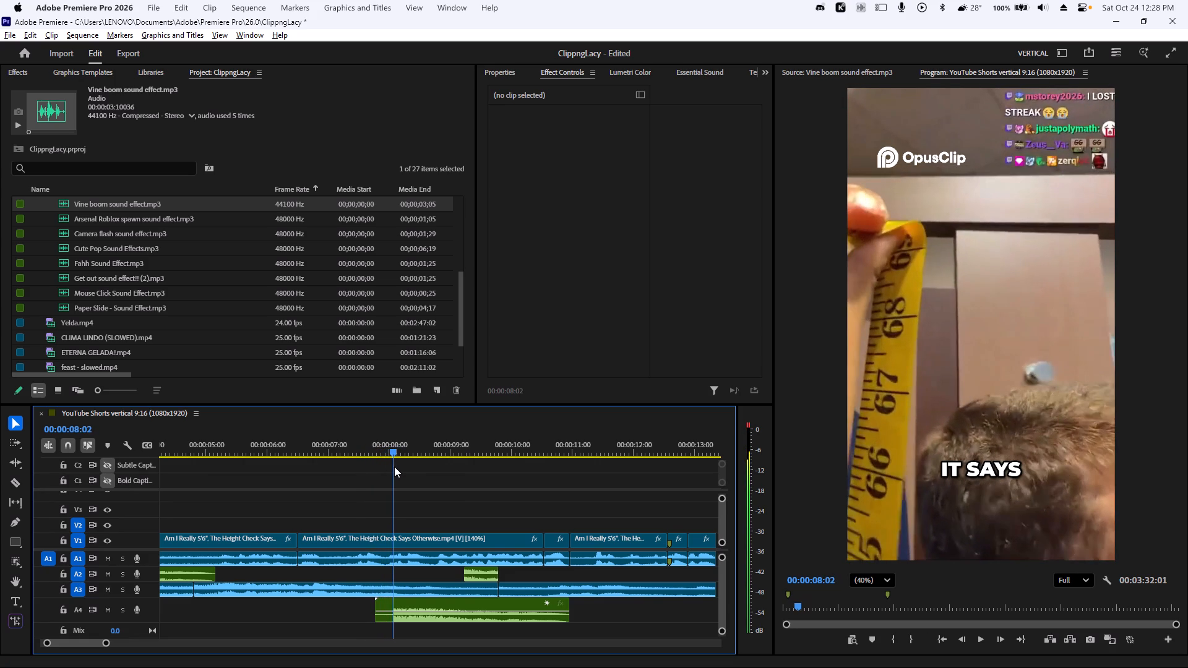
pyautogui.moveTo(394, 466); pyautogui.dragTo(396, 467)
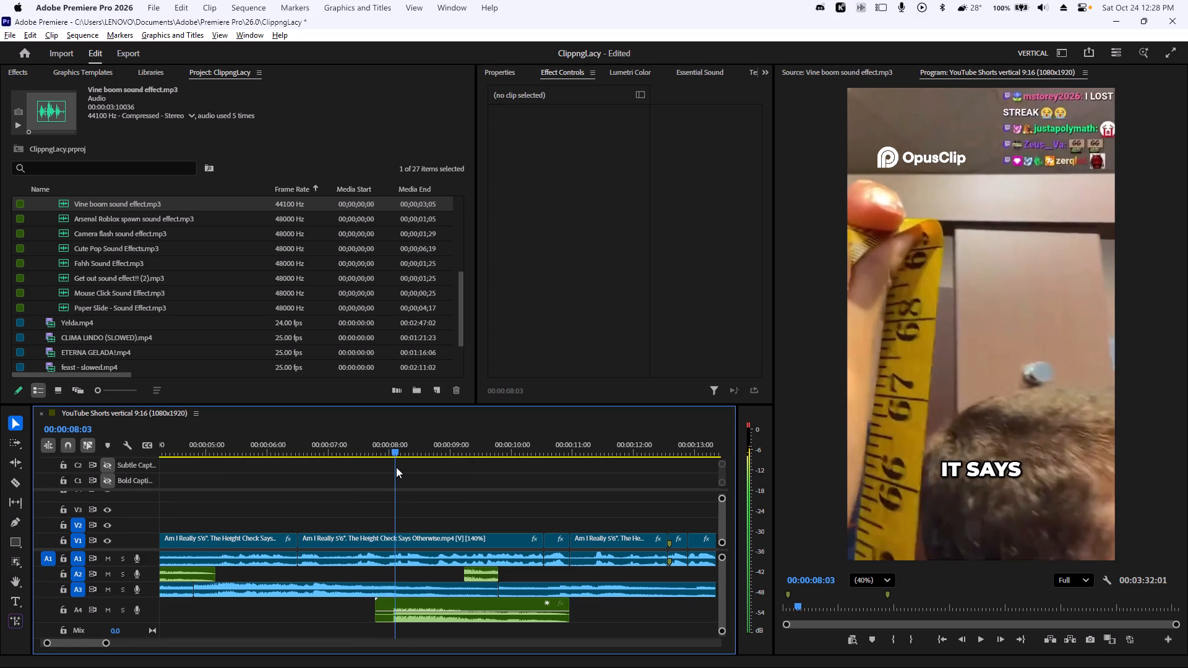
# Turn off timeline snapping and move the Vine boom clip on A4 earlier to start at 00:00:07:20, with its hit near 00:00:08:00.
pyautogui.moveTo(396, 467); pyautogui.dragTo(391, 465)
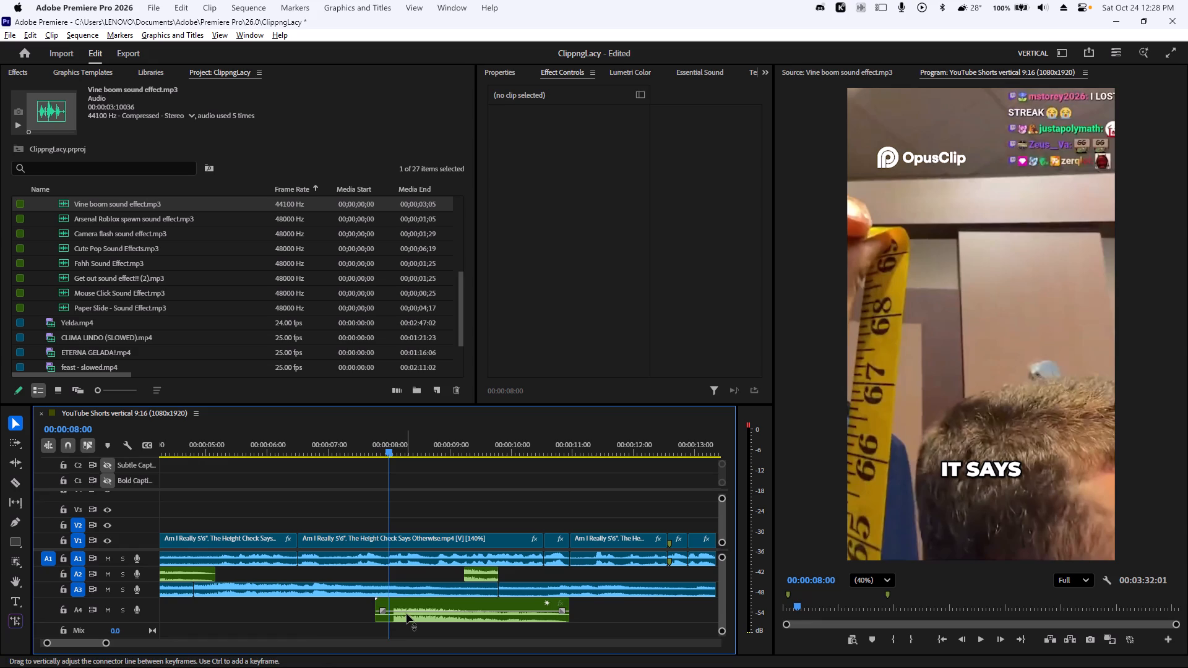
pyautogui.click(407, 614)
pyautogui.moveTo(407, 614); pyautogui.dragTo(384, 614)
pyautogui.click(415, 603)
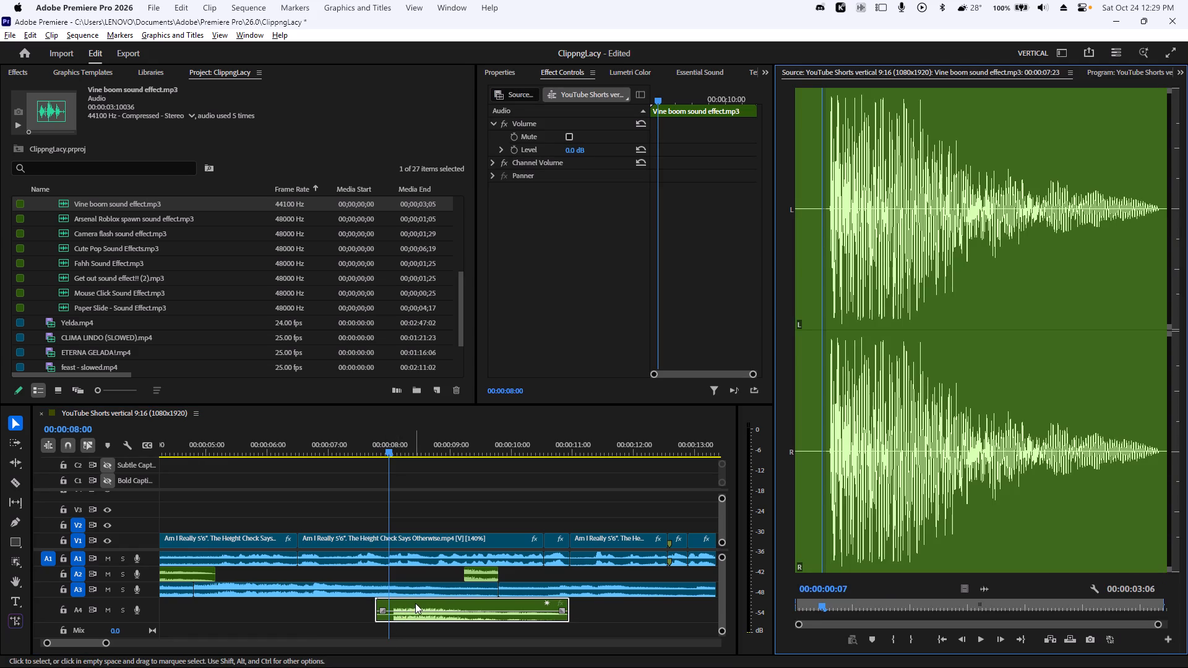
pyautogui.click(64, 445)
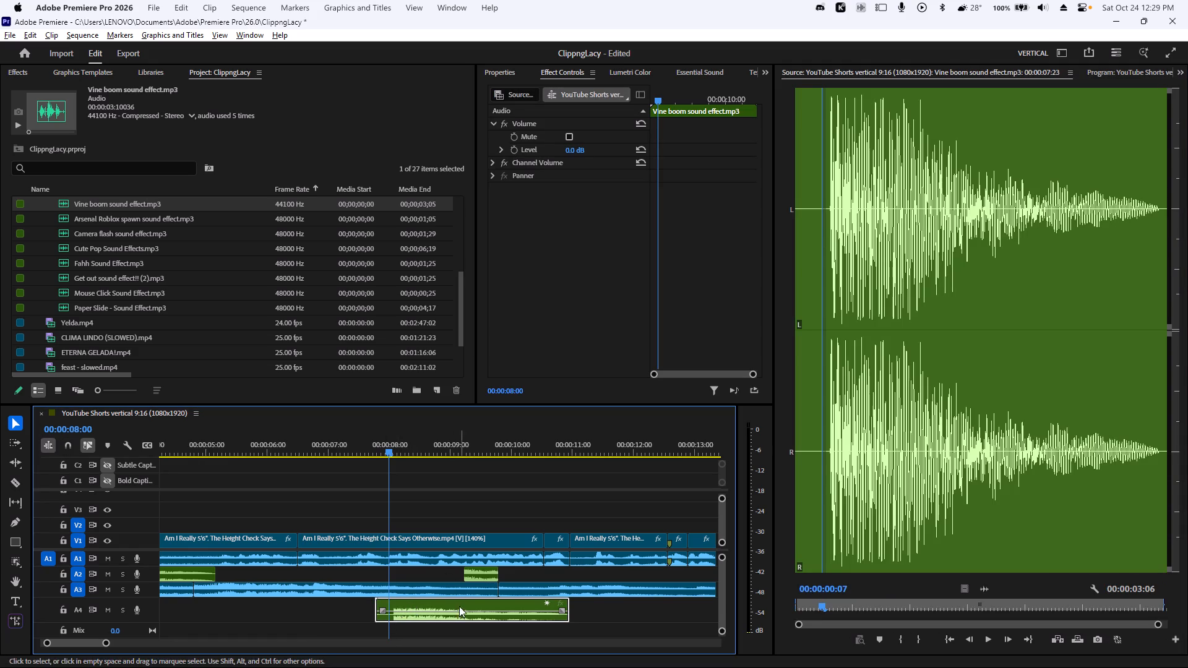
pyautogui.moveTo(456, 609); pyautogui.dragTo(446, 606)
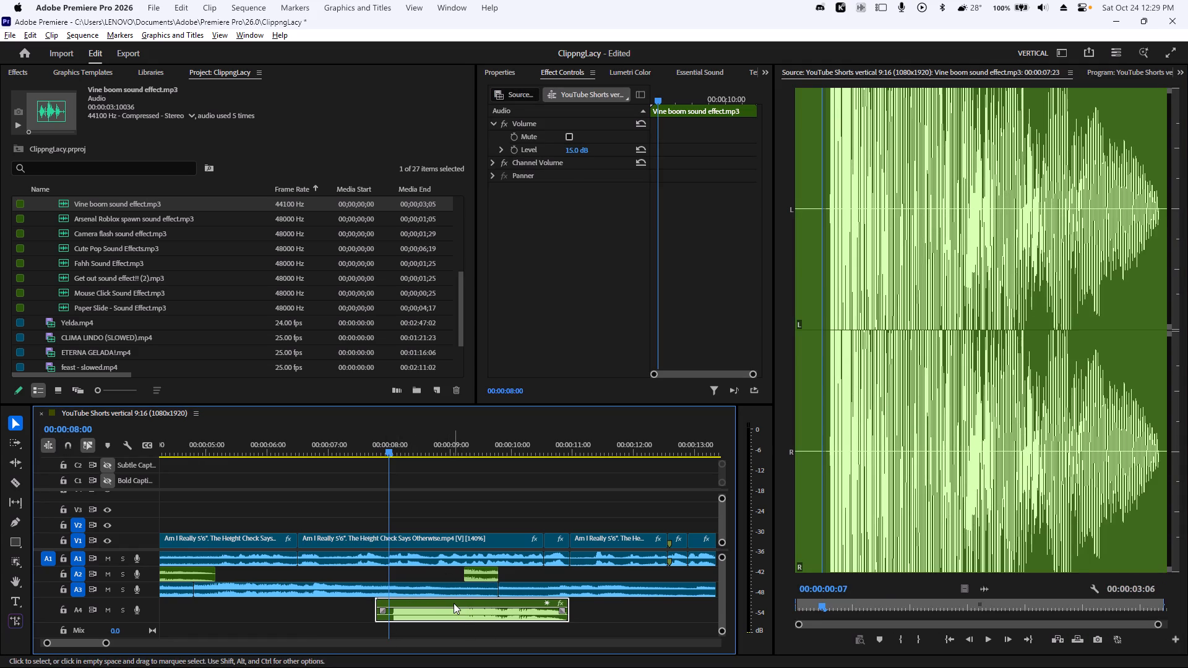
pyautogui.hotkey('ctrl', 'z')
pyautogui.moveTo(447, 604); pyautogui.dragTo(439, 604)
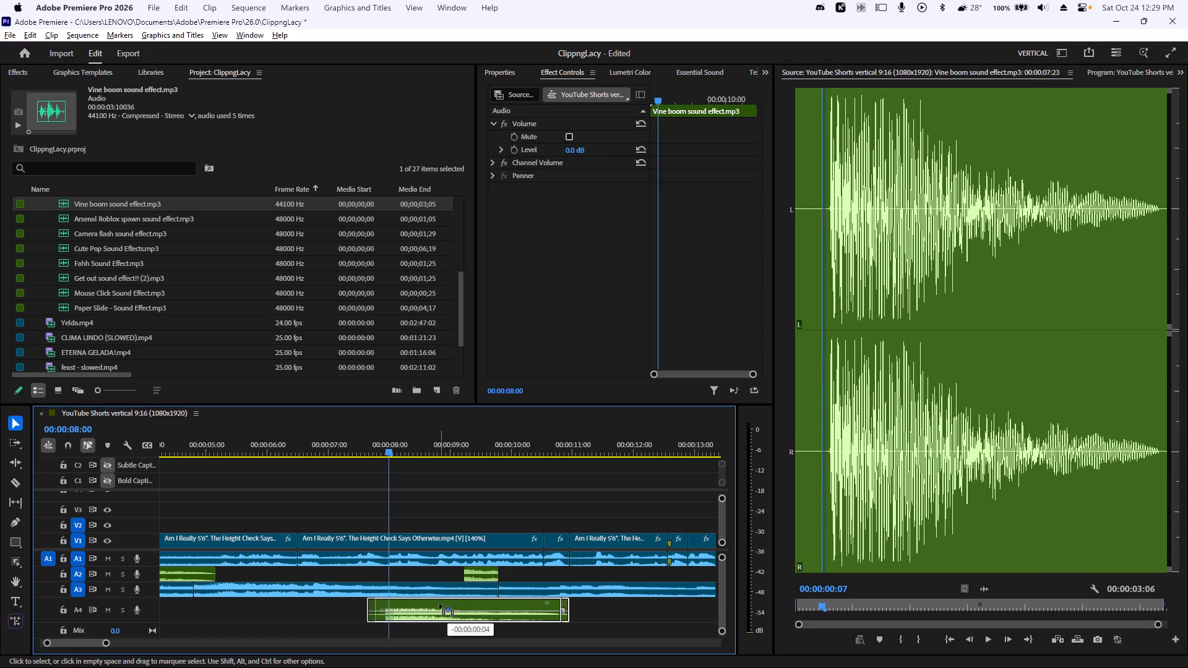
pyautogui.moveTo(439, 604); pyautogui.dragTo(442, 604)
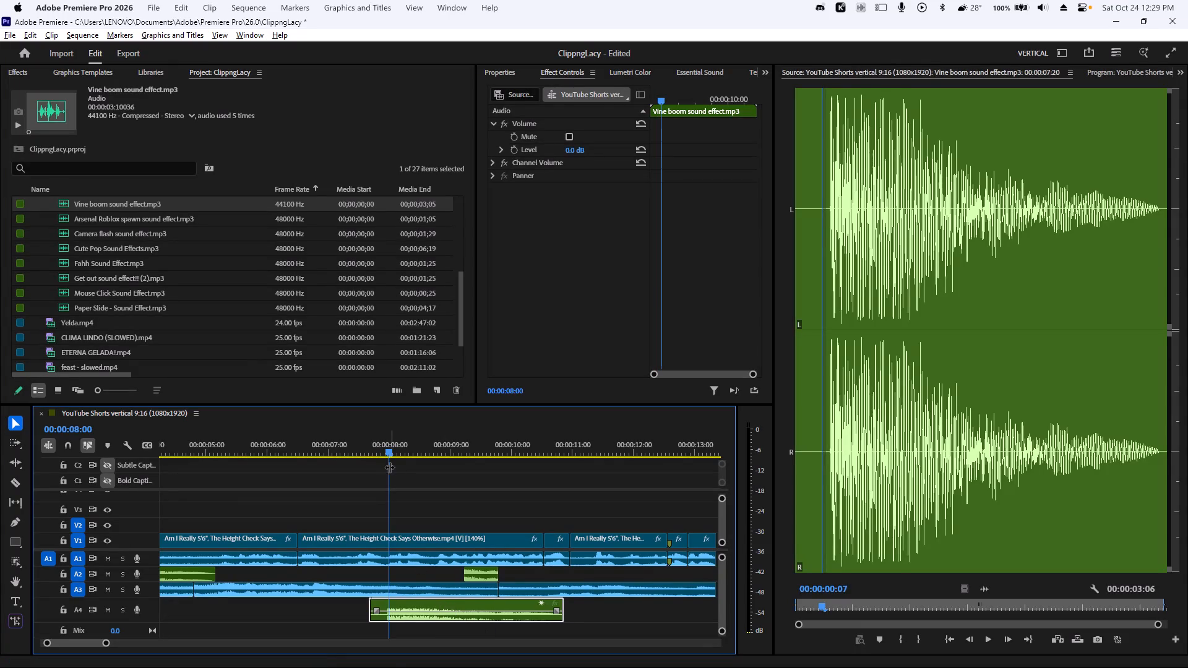
# Replay the section from about 00:00:07:22 to 00:00:10:08 several times to check both Vine booms against the dialogue.
pyautogui.moveTo(387, 449); pyautogui.dragTo(372, 449)
pyautogui.press('space')
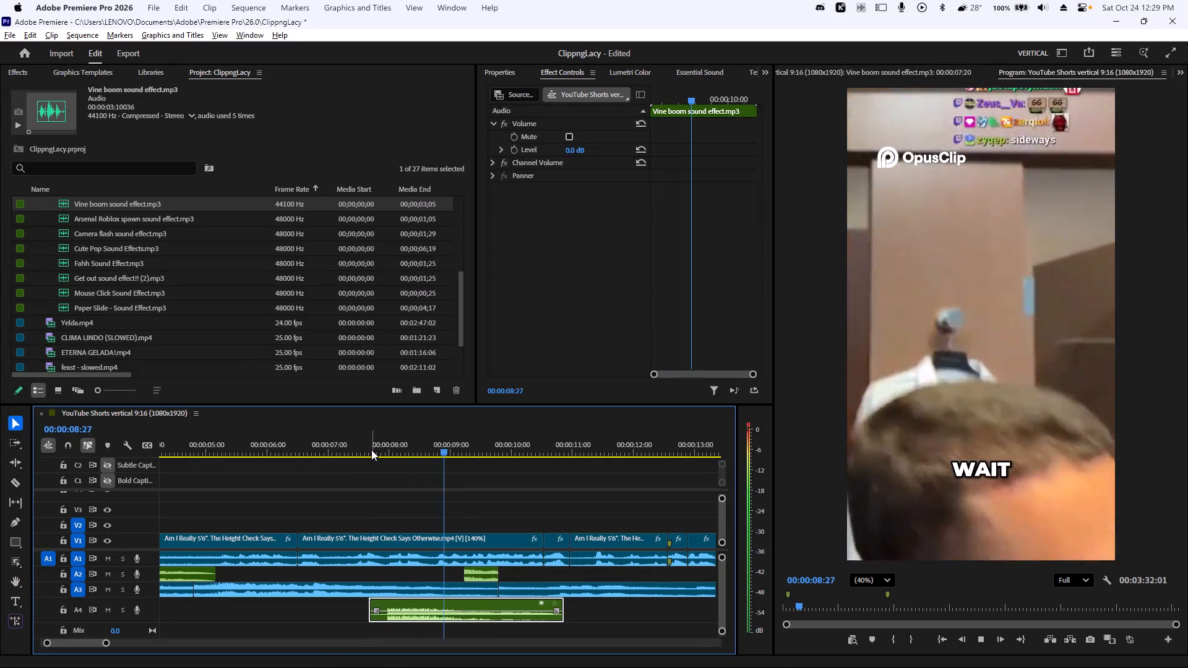
pyautogui.press('space')
pyautogui.moveTo(411, 426); pyautogui.dragTo(390, 429)
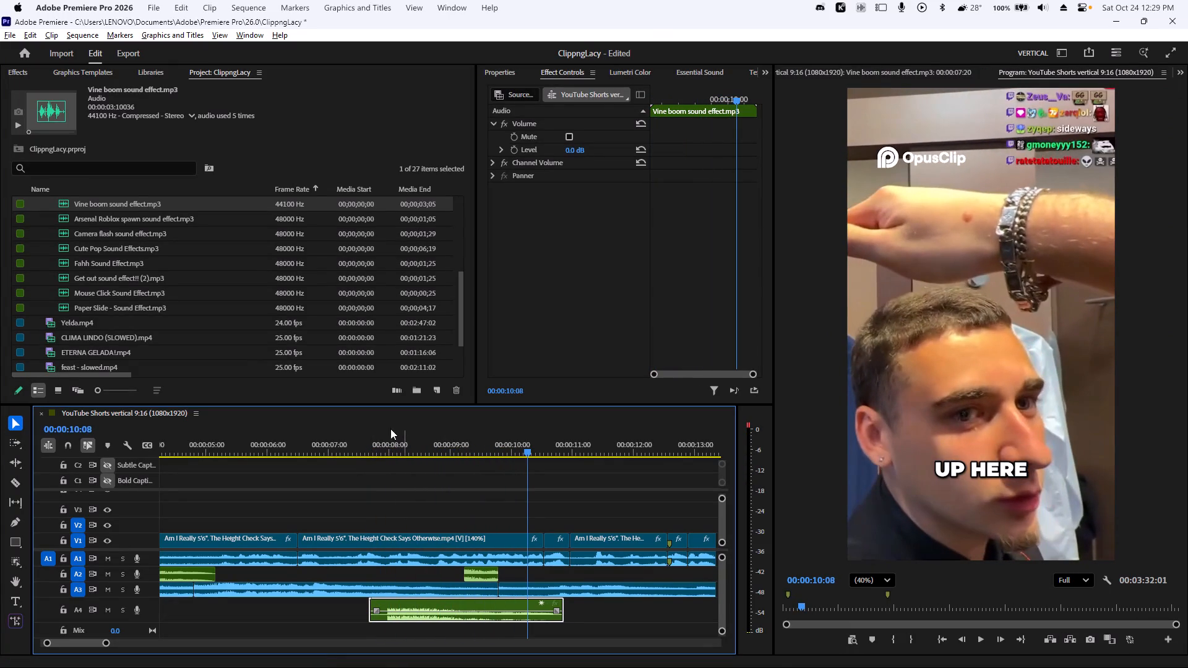
pyautogui.moveTo(390, 429); pyautogui.dragTo(387, 429)
pyautogui.moveTo(476, 446); pyautogui.dragTo(419, 448)
pyautogui.moveTo(450, 452); pyautogui.dragTo(459, 453)
pyautogui.press('space')
pyautogui.press('space')
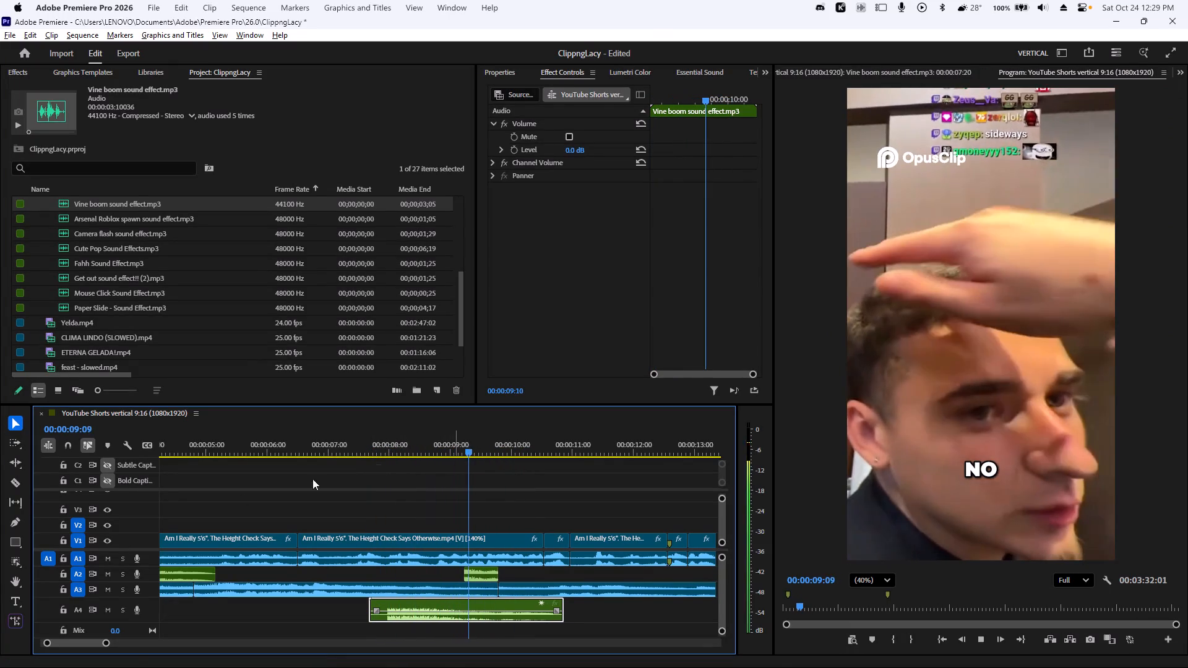
pyautogui.press('space')
pyautogui.press('space')
pyautogui.moveTo(473, 441); pyautogui.dragTo(400, 451)
pyautogui.press('space')
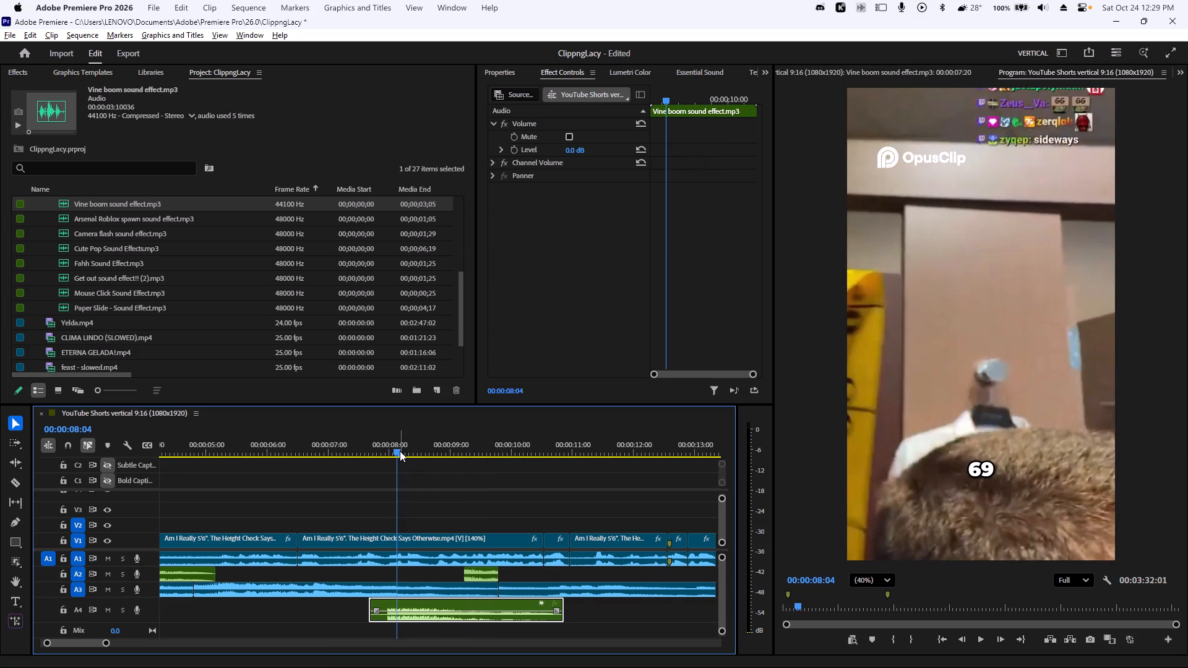
pyautogui.press('space')
pyautogui.press('space')
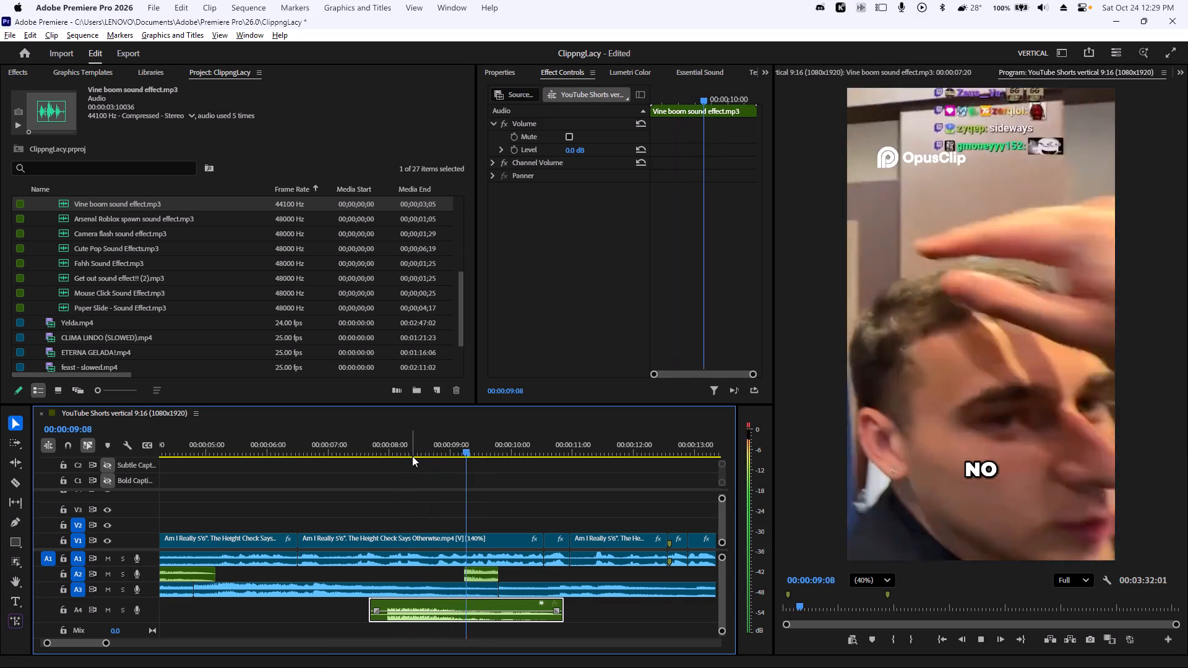
pyautogui.press('space')
# Mute A4, play the short Vine boom on A2 from about 00:00:09:00 on its own, and delete that A2 clip.
pyautogui.click(474, 572)
pyautogui.click(476, 580)
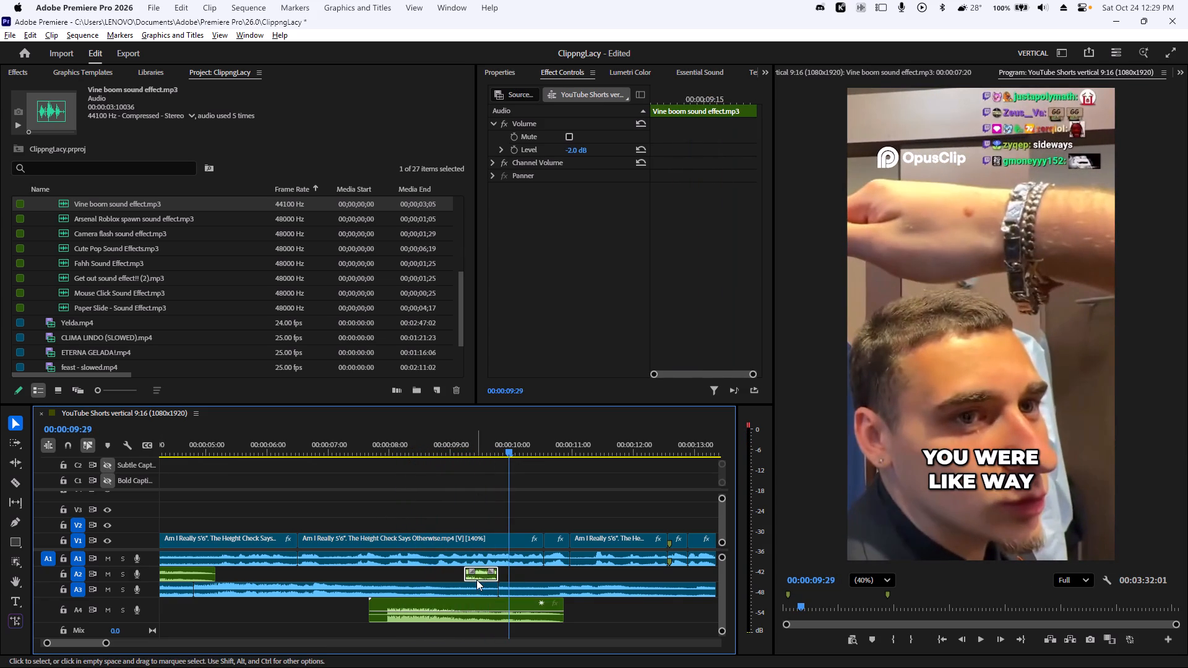
pyautogui.keyDown('alt'); pyautogui.scroll(11, 450, 565); pyautogui.keyUp('alt')
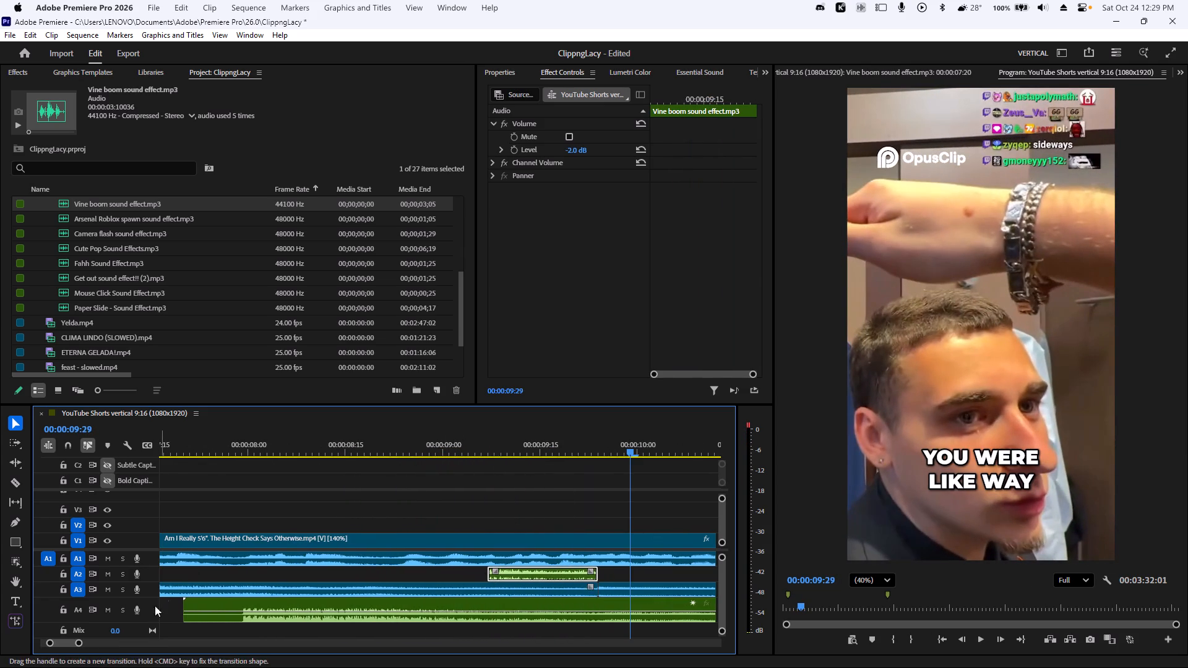
pyautogui.click(112, 612)
pyautogui.click(559, 422)
pyautogui.moveTo(501, 440); pyautogui.dragTo(442, 445)
pyautogui.press('space')
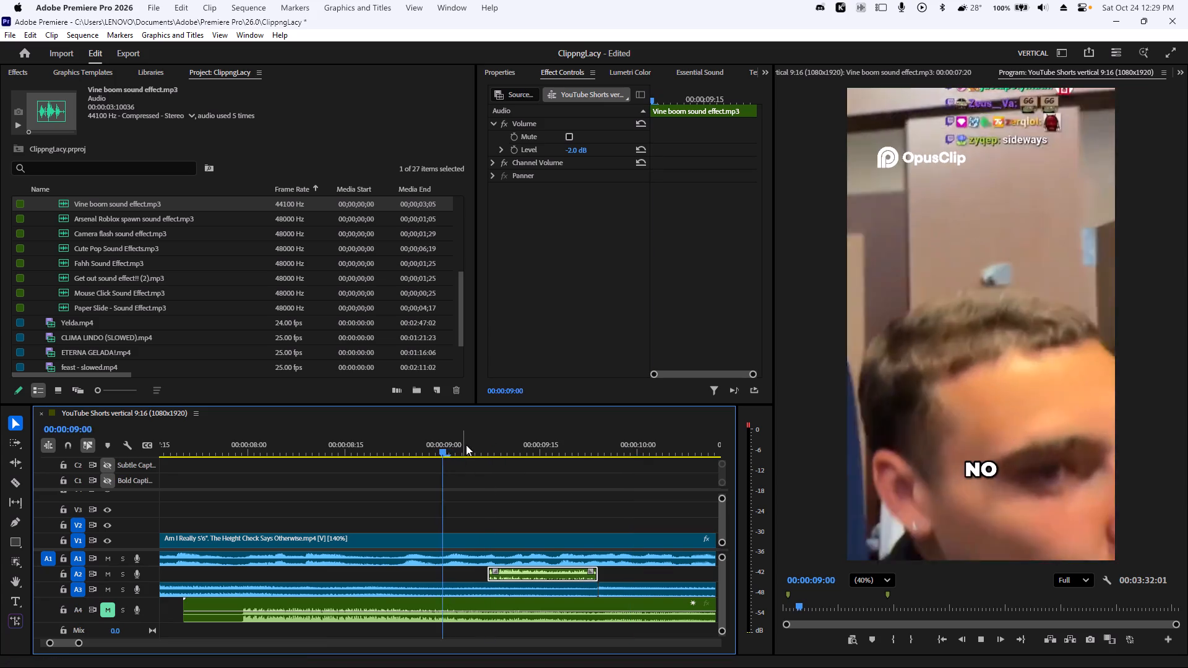
pyautogui.press('space')
pyautogui.click(523, 576)
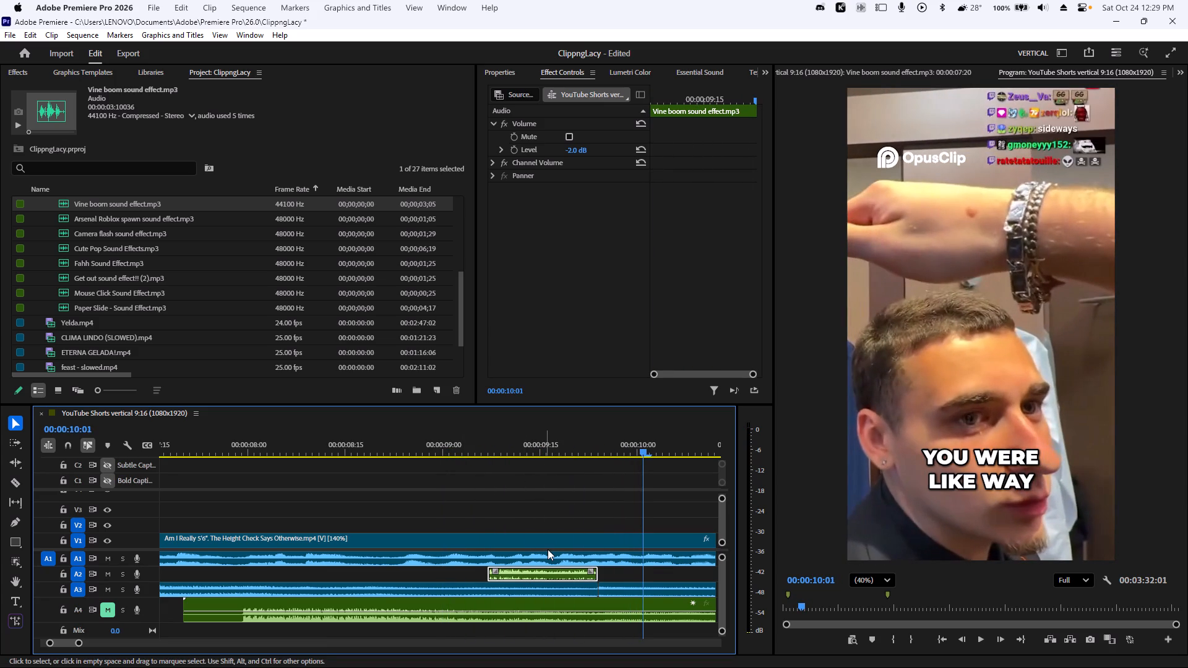
pyautogui.press('Delete')
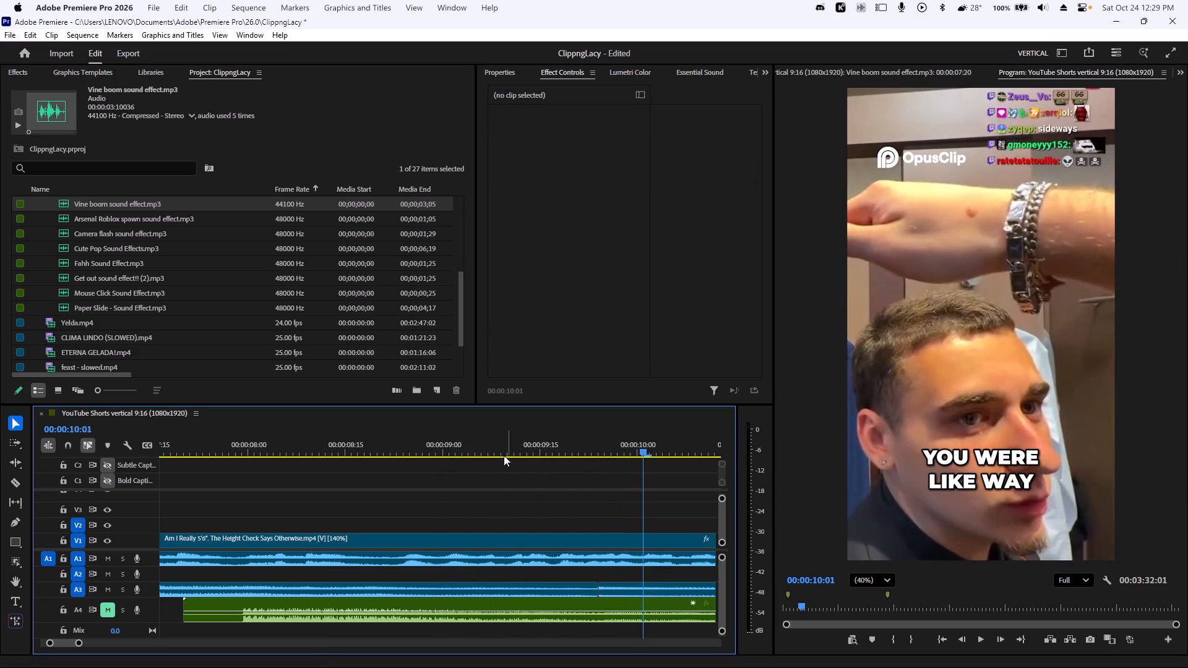
# Play the "69" section from 00:00:07:22 without the A4 boom, and unmute A4.
pyautogui.moveTo(503, 455); pyautogui.dragTo(352, 471)
pyautogui.keyDown('alt'); pyautogui.scroll(-5, 369, 491); pyautogui.keyUp('alt')
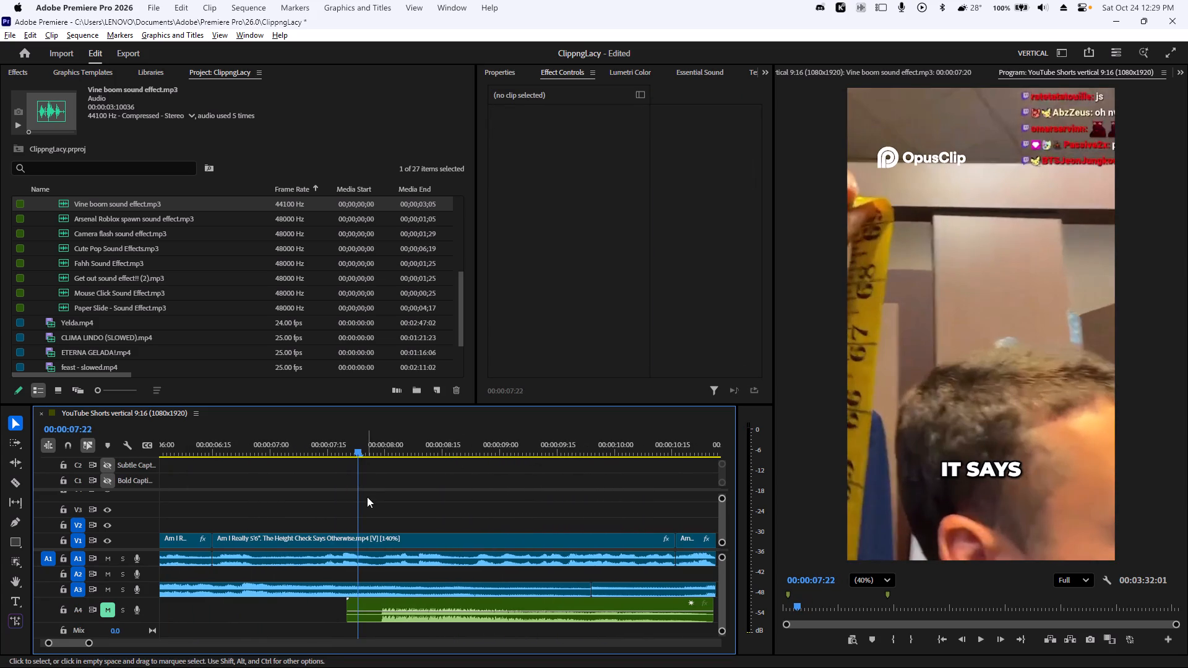
pyautogui.press('space')
pyautogui.press('space')
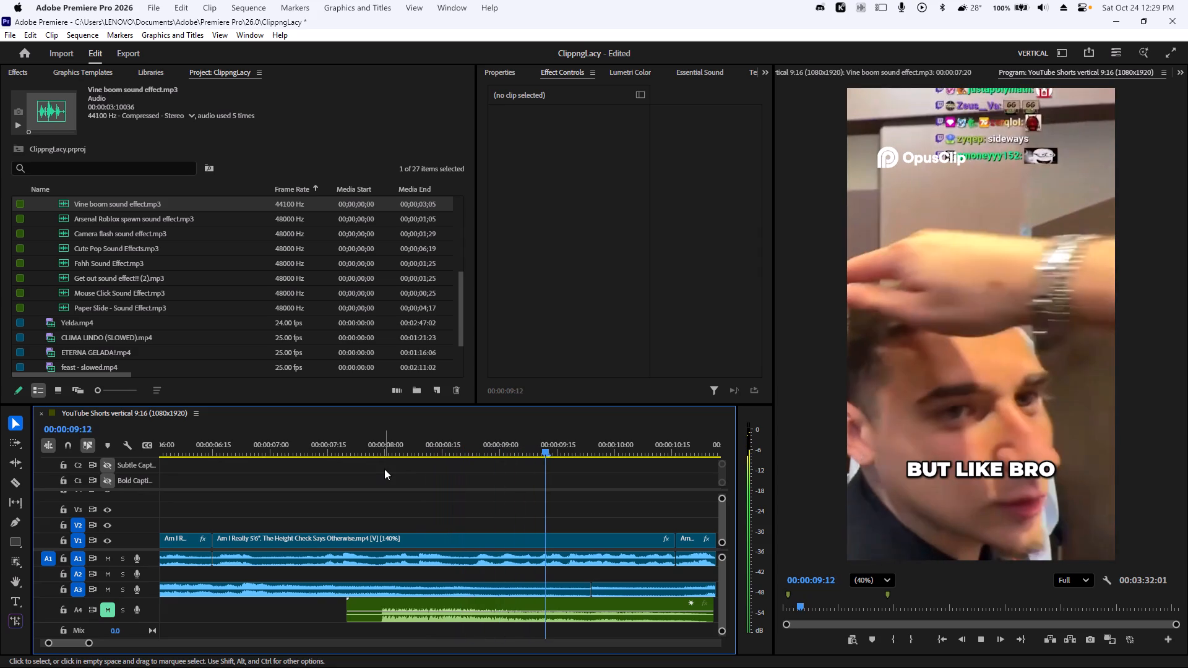
pyautogui.click(107, 615)
# Replay from 00:00:06:20 with the A4 Vine boom audible and locate its hit point at 00:00:07:29.
pyautogui.moveTo(331, 443); pyautogui.dragTo(231, 448)
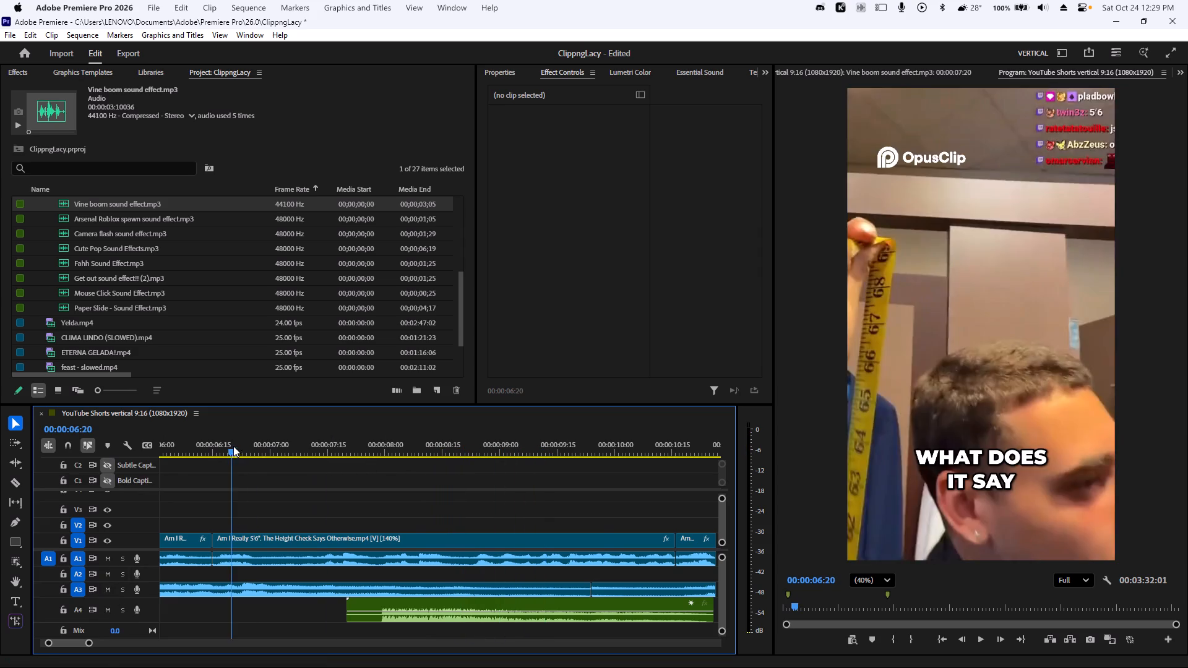
pyautogui.keyDown('alt'); pyautogui.scroll(-7, 244, 476); pyautogui.keyUp('alt')
pyautogui.press('space')
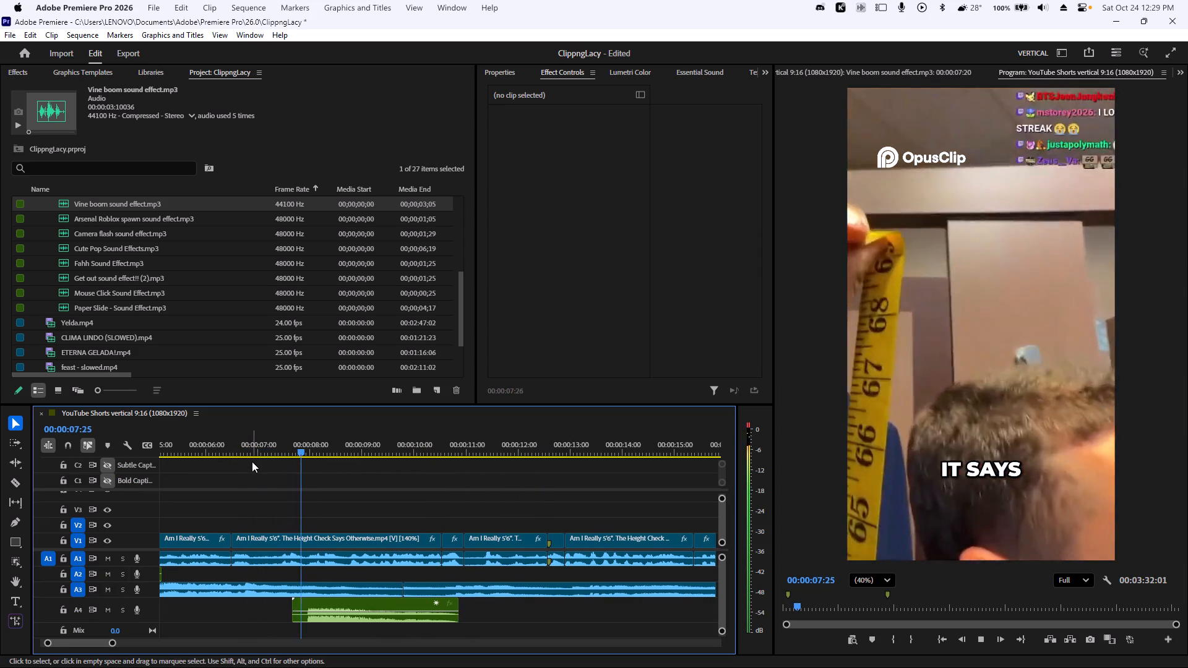
pyautogui.press('space')
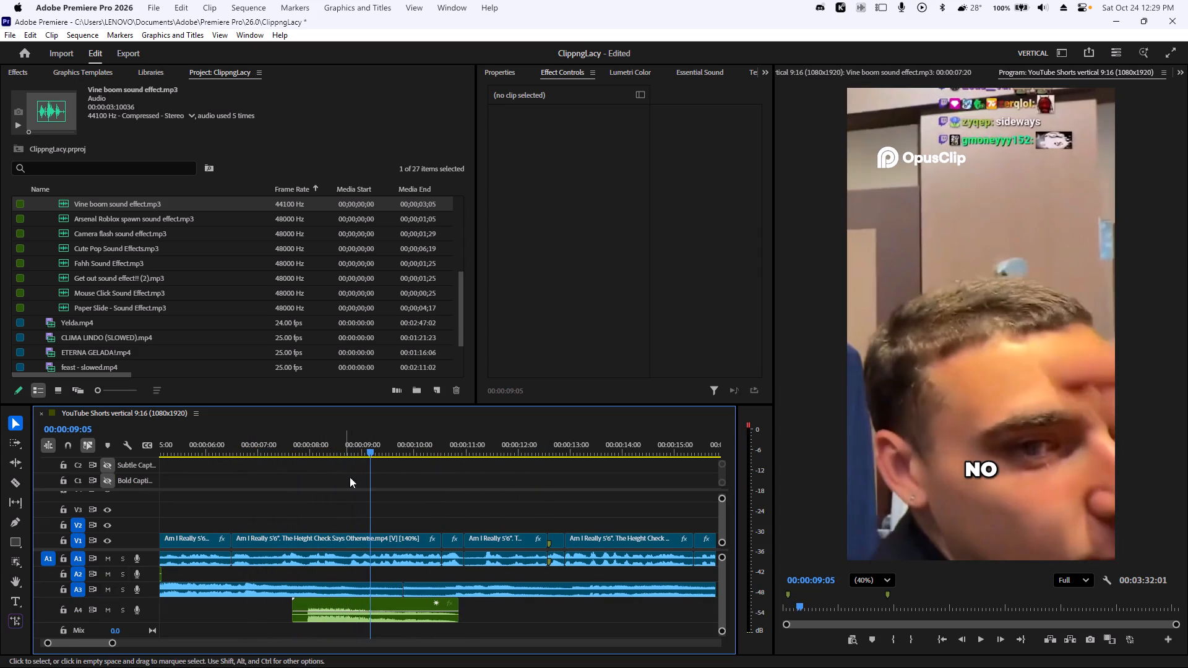
pyautogui.moveTo(370, 450); pyautogui.dragTo(304, 440)
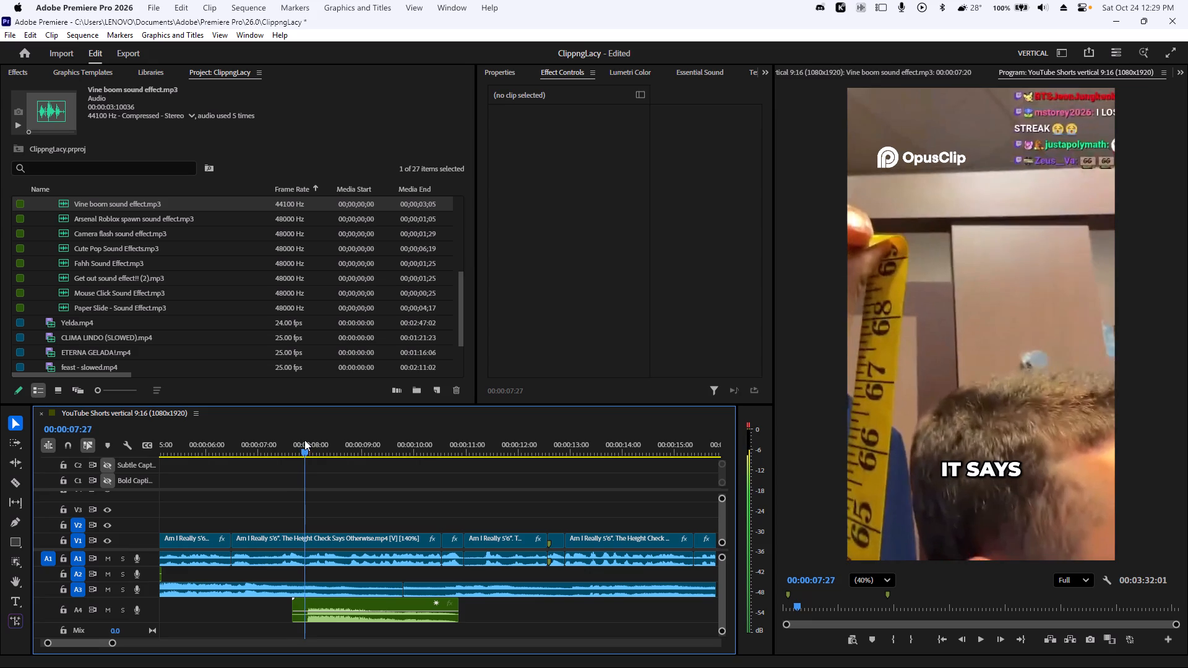
pyautogui.moveTo(304, 440); pyautogui.dragTo(308, 441)
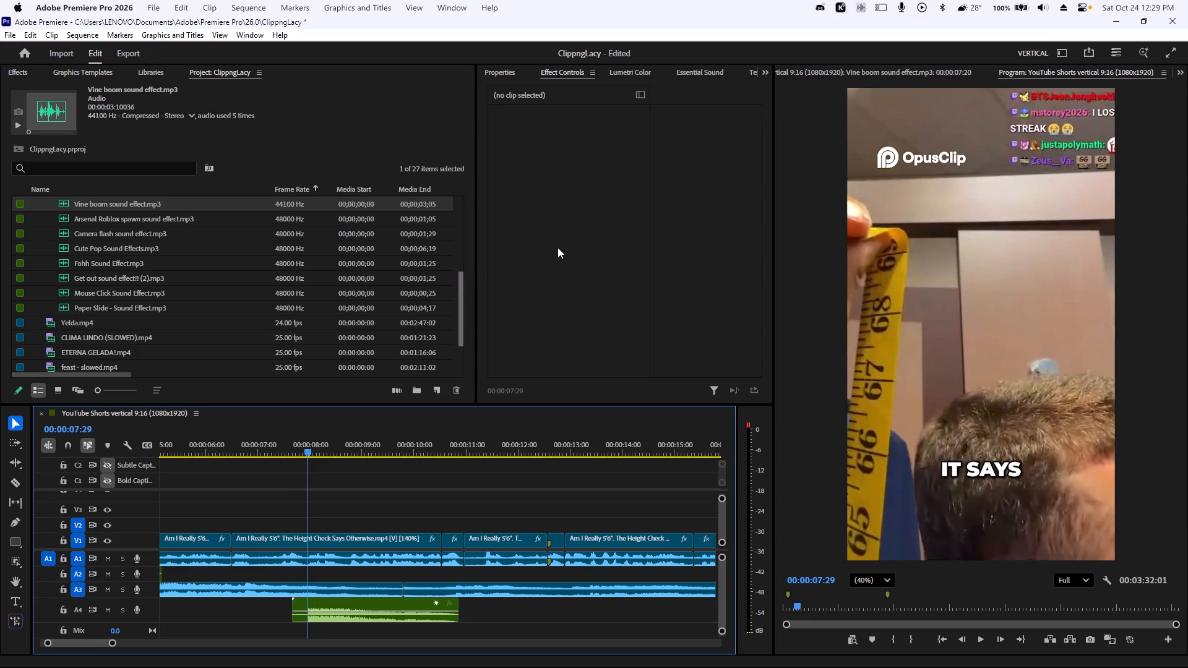
# Split the height-check clip on V1 at 00:00:07:29 and again at 00:00:08:07.
pyautogui.click(348, 539)
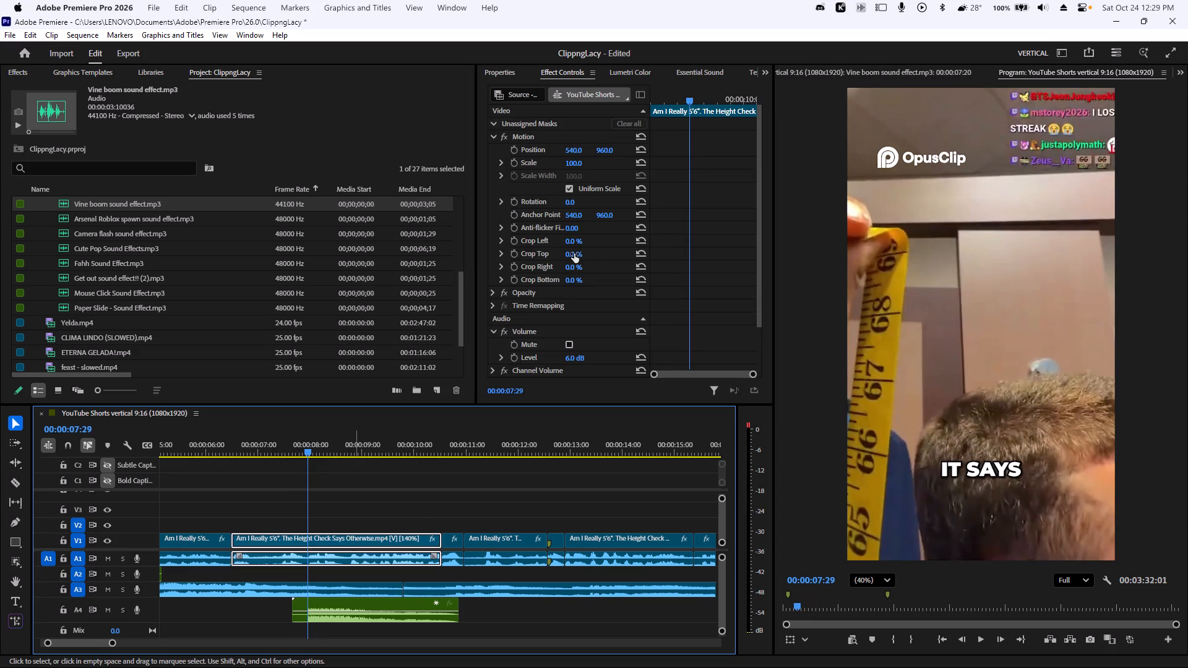
pyautogui.press('c')
pyautogui.click(307, 538)
pyautogui.press('v')
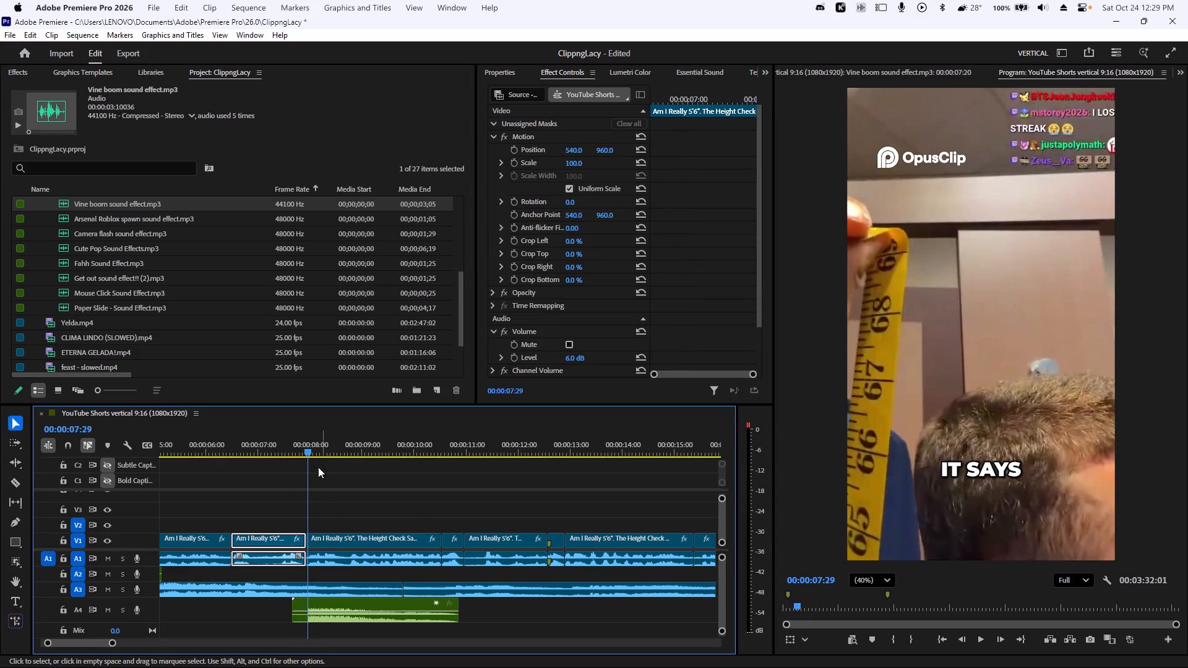
pyautogui.moveTo(309, 451); pyautogui.dragTo(329, 453)
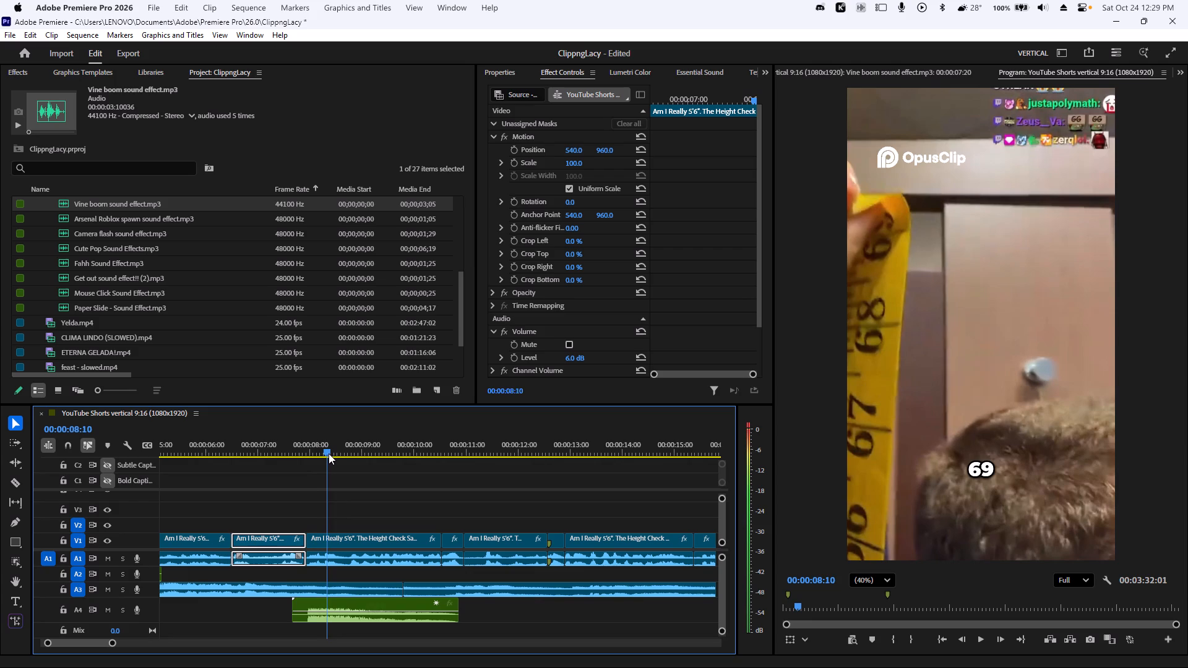
pyautogui.moveTo(329, 453); pyautogui.dragTo(322, 453)
pyautogui.press('c')
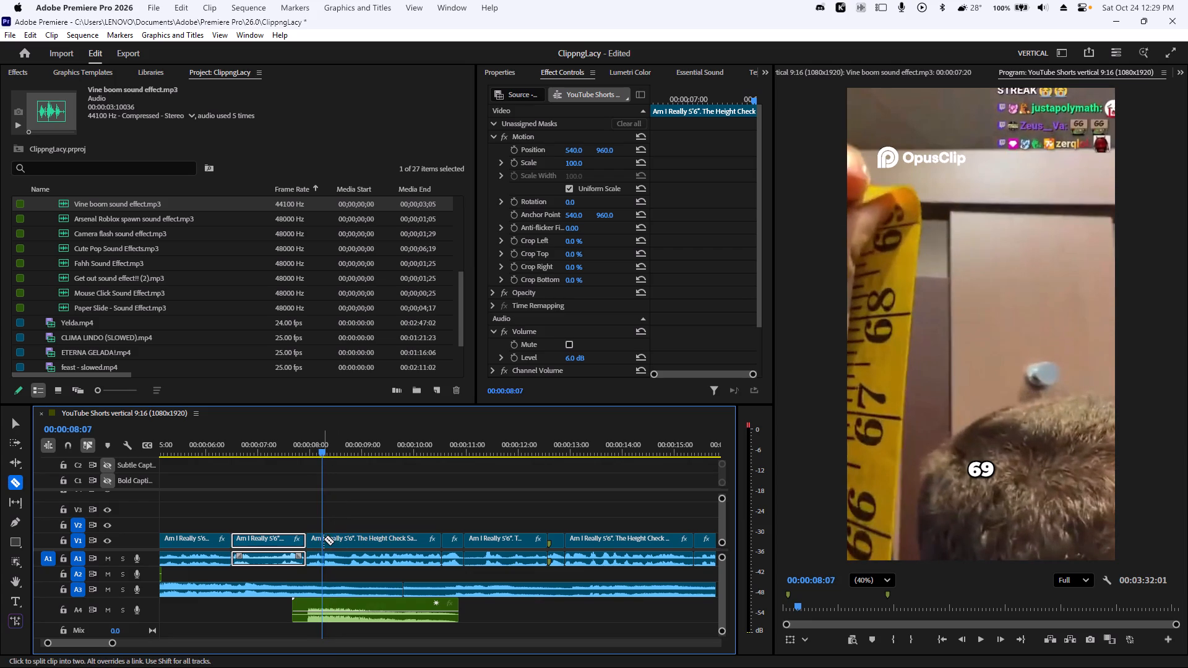
pyautogui.click(324, 539)
pyautogui.press('v')
# Move the video of the piece ending at 00:00:07:29 from V1 up to V2, keeping its timing.
pyautogui.click(288, 542)
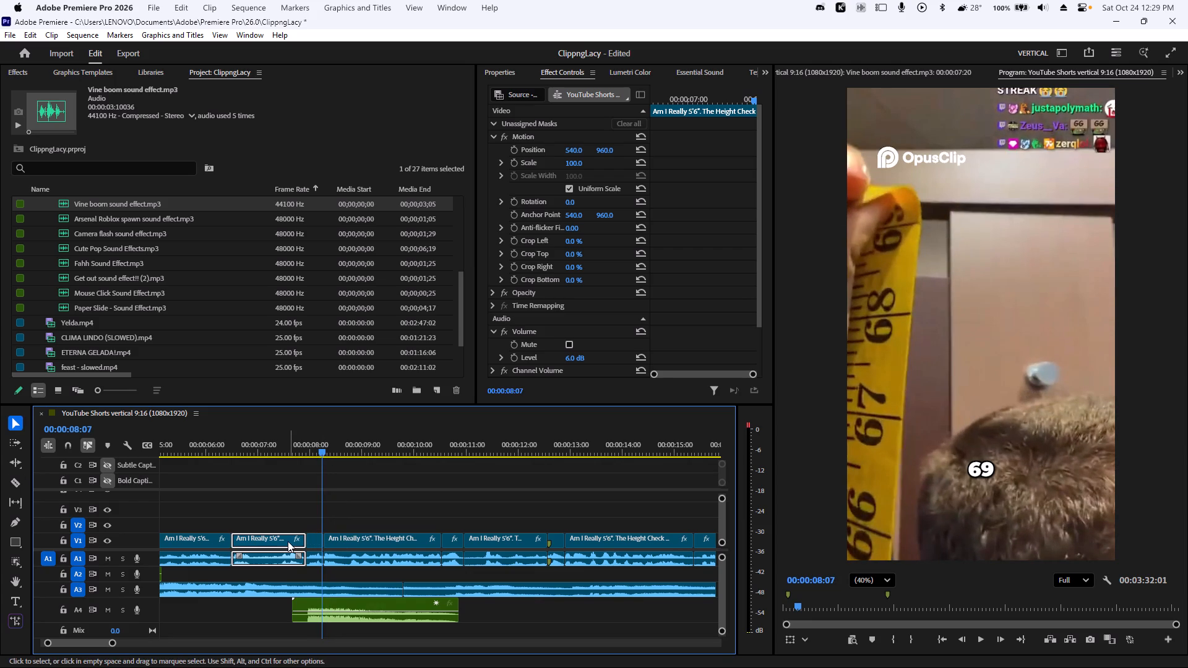
pyautogui.moveTo(288, 541); pyautogui.dragTo(286, 531)
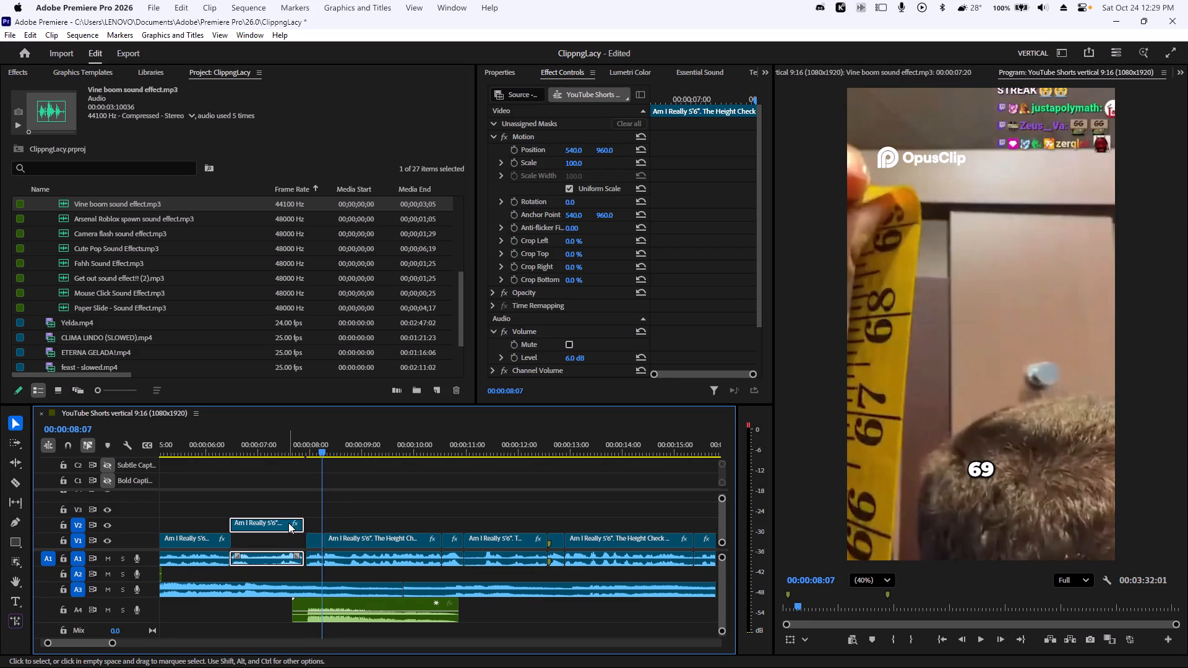
pyautogui.hotkey('ctrl', 'z')
pyautogui.moveTo(285, 538); pyautogui.dragTo(285, 529)
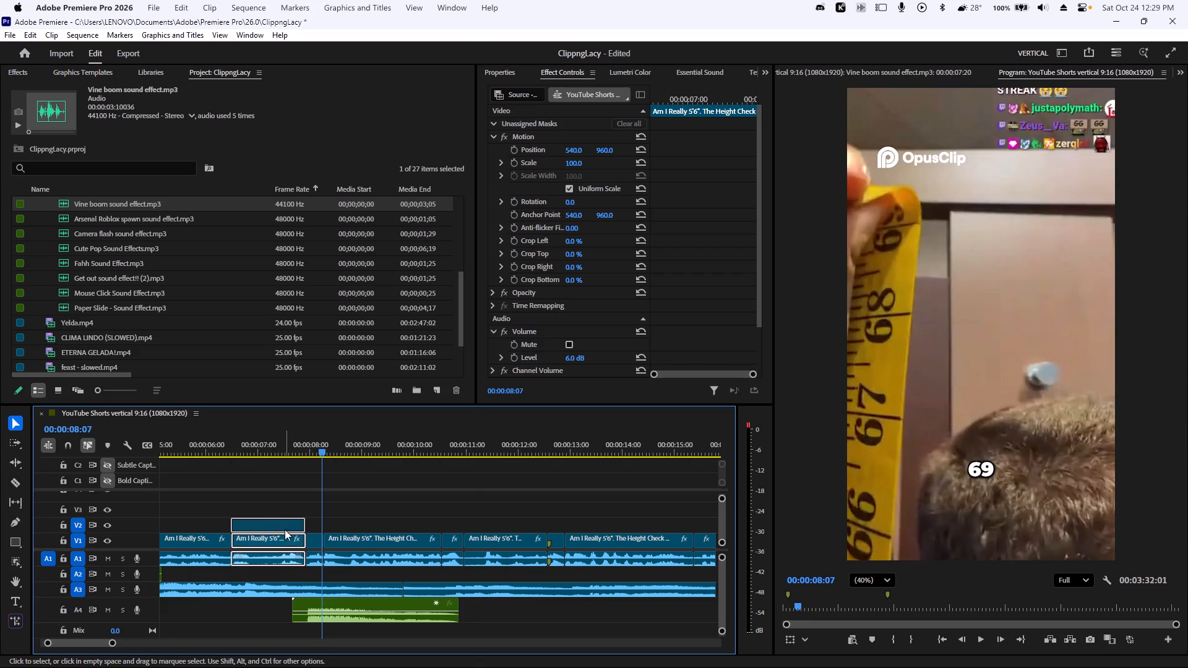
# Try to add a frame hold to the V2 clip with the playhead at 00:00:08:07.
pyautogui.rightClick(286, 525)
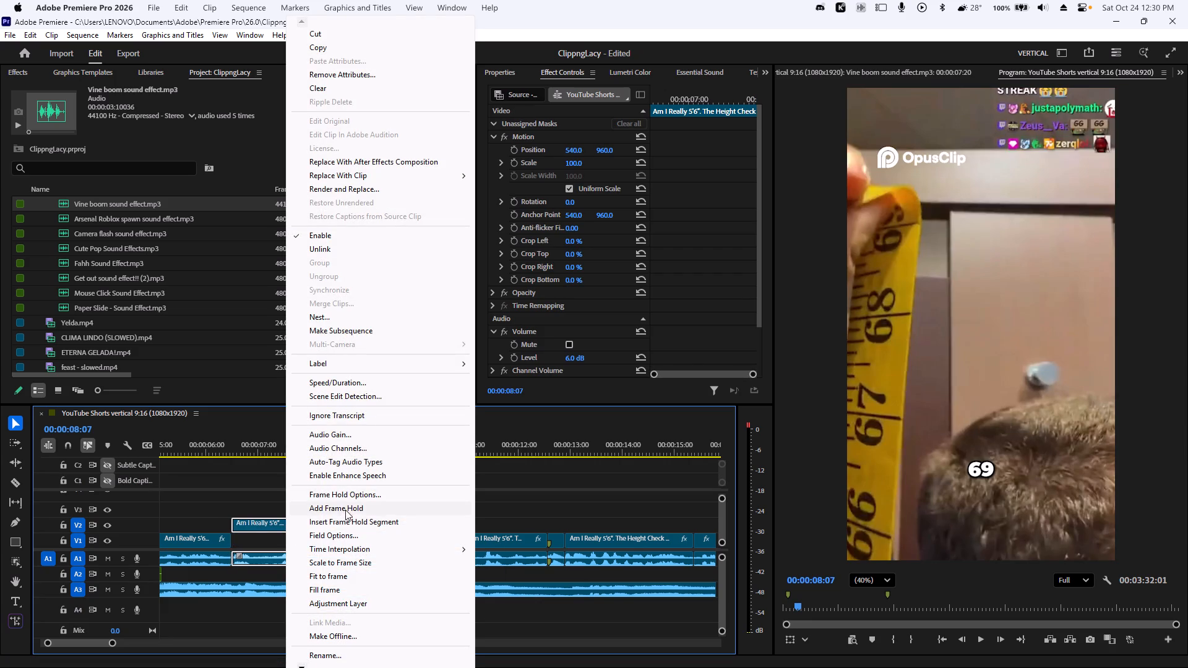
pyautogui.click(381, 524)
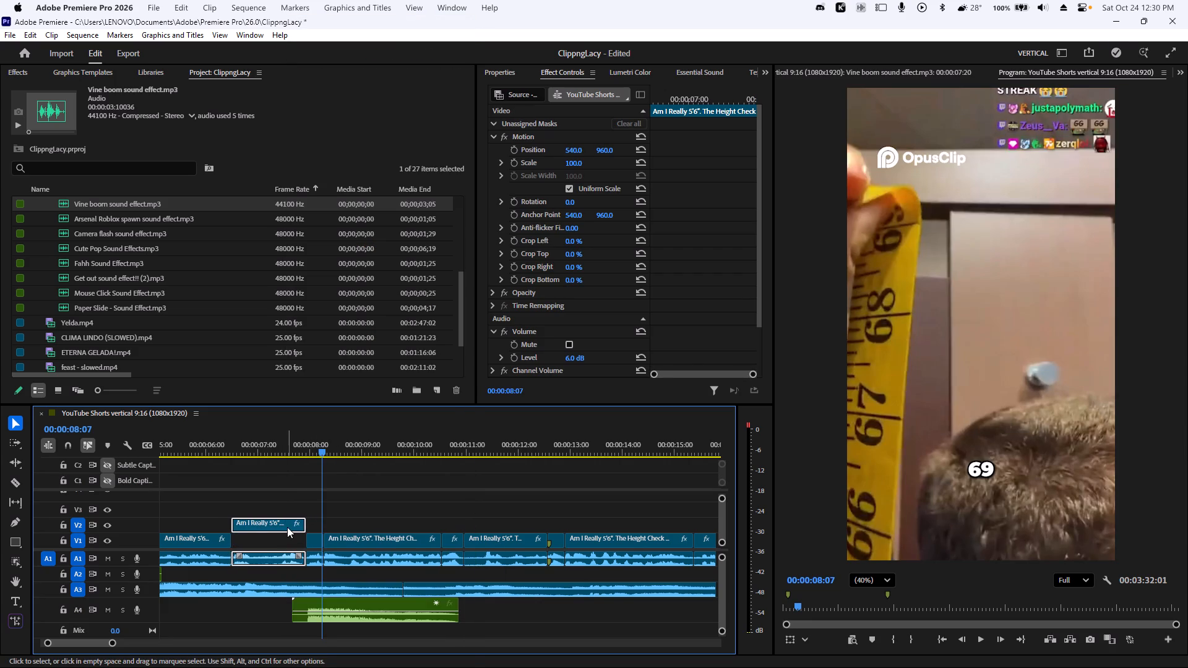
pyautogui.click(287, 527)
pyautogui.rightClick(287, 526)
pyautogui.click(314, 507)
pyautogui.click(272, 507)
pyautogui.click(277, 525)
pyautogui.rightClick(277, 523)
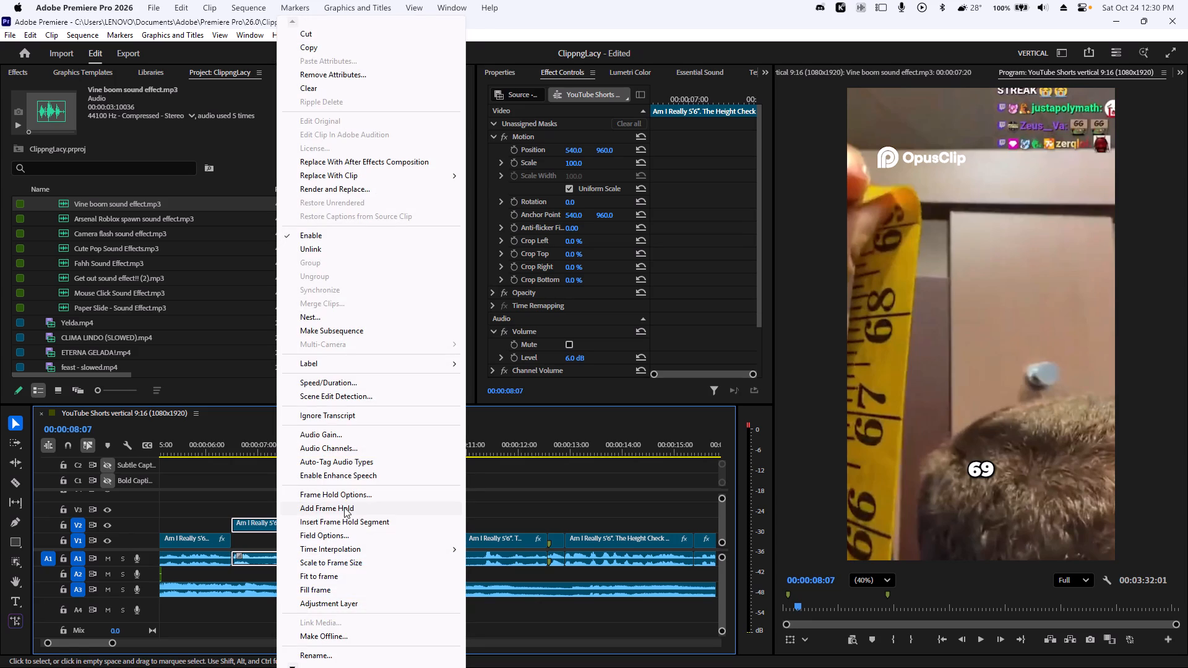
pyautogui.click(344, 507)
# Add a frame hold to the V2 clip at 00:00:07:26.
pyautogui.moveTo(322, 455); pyautogui.dragTo(303, 450)
pyautogui.click(287, 523)
pyautogui.rightClick(287, 523)
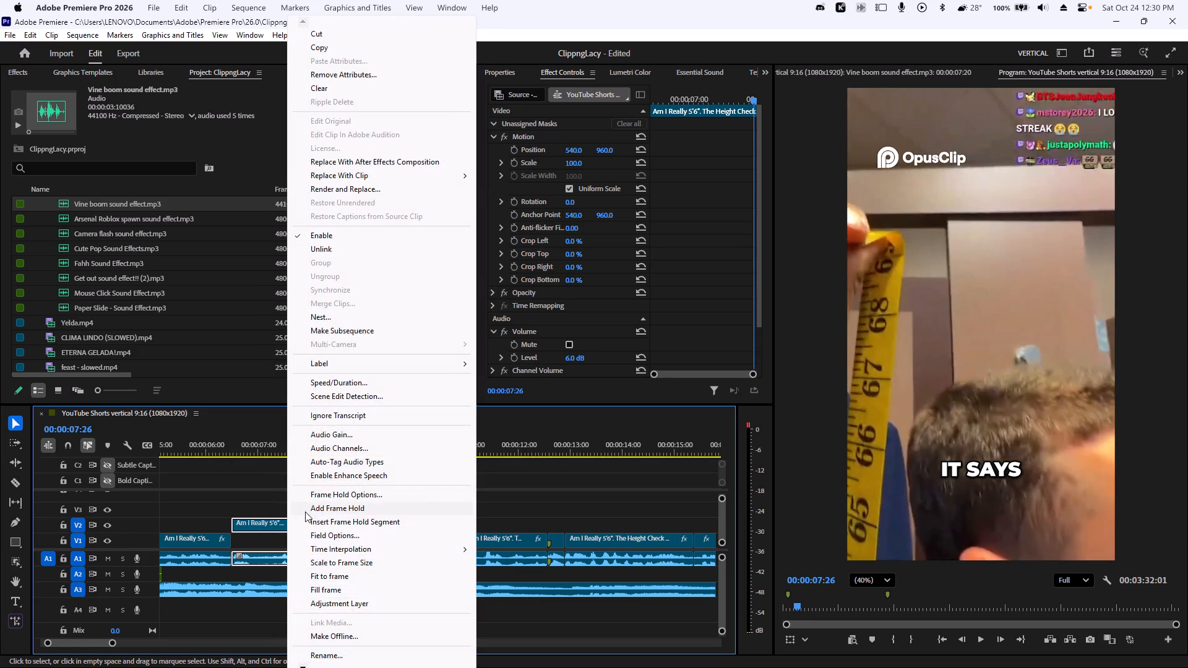
pyautogui.click(322, 503)
# Extend the end of the held frame on V2 to about 00:00:08:09, replaying the section to check its length.
pyautogui.moveTo(308, 523); pyautogui.dragTo(314, 524)
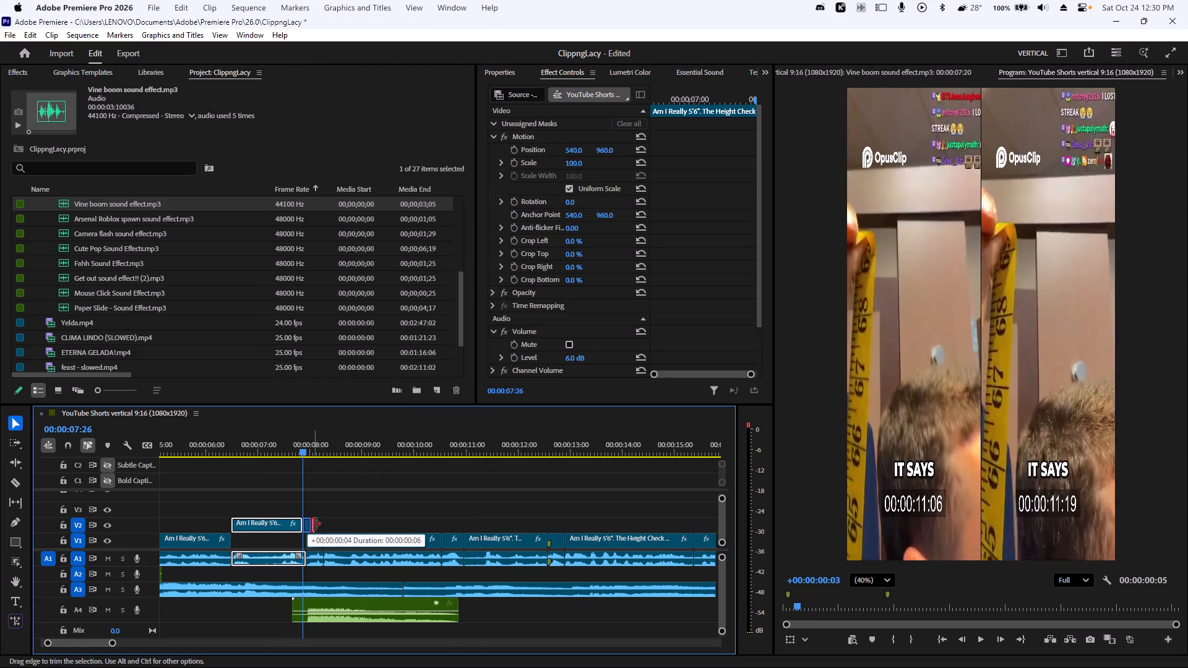
pyautogui.moveTo(314, 524); pyautogui.dragTo(320, 524)
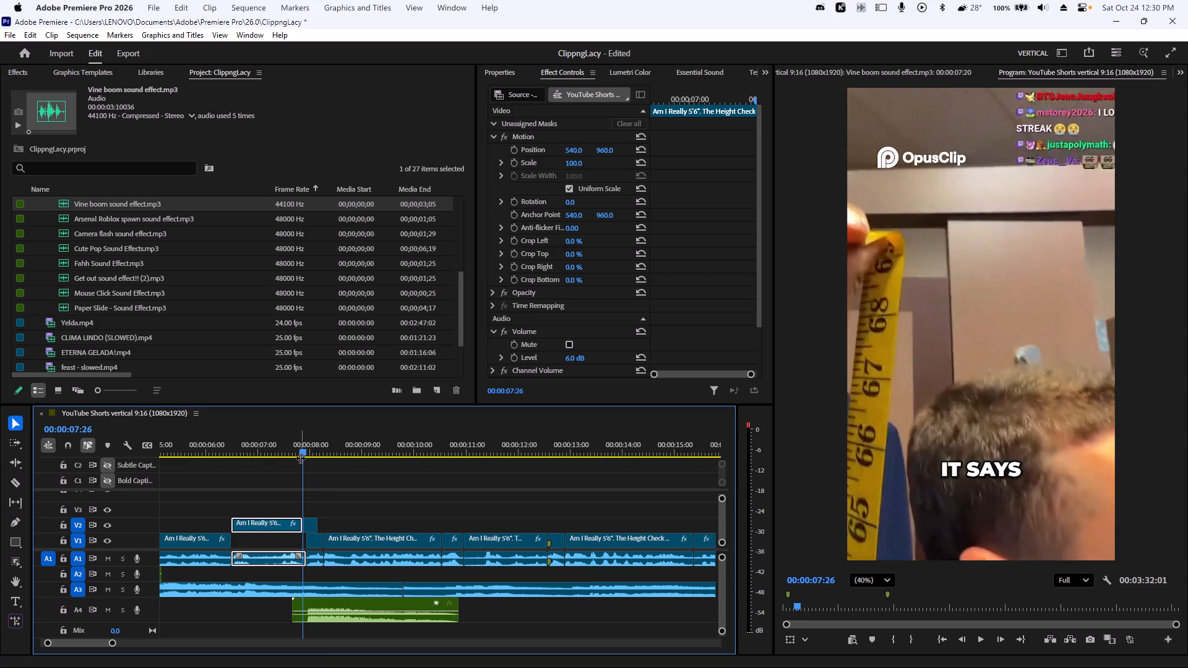
pyautogui.moveTo(300, 458); pyautogui.dragTo(287, 453)
pyautogui.click(288, 452)
pyautogui.press('space')
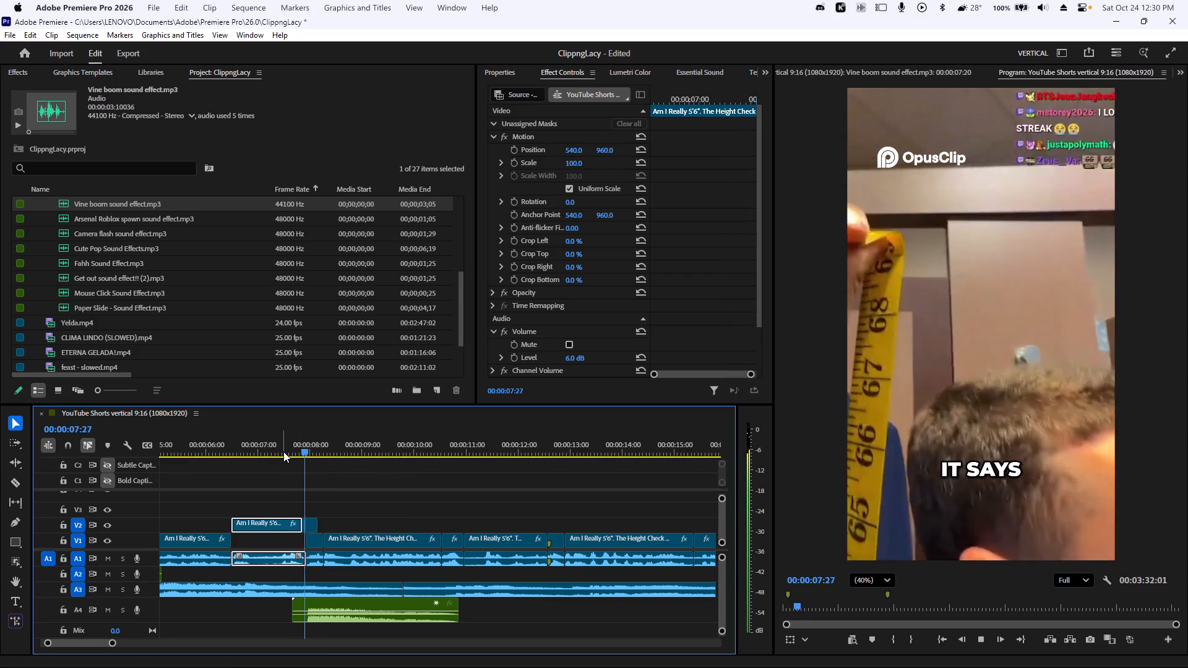
pyautogui.press('space')
pyautogui.moveTo(284, 455); pyautogui.dragTo(311, 459)
pyautogui.moveTo(316, 522); pyautogui.dragTo(324, 524)
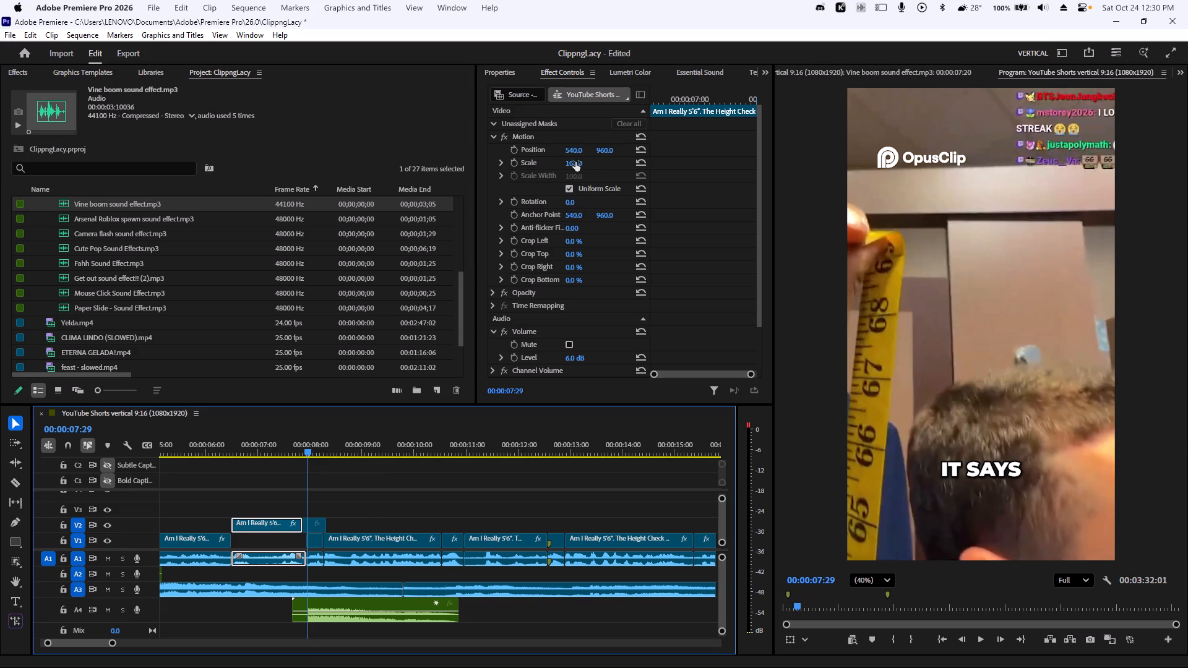
# Set the scale of the held frame on V2 to 145.
pyautogui.moveTo(575, 162); pyautogui.dragTo(604, 161)
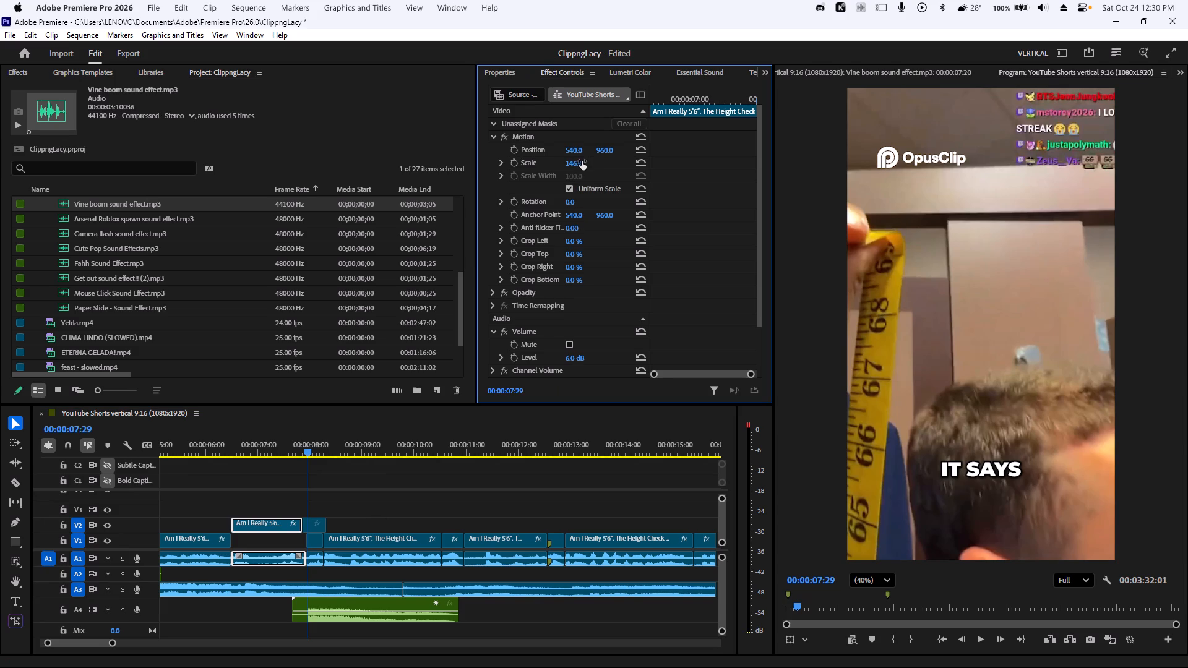
pyautogui.hotkey('ctrl', 'z')
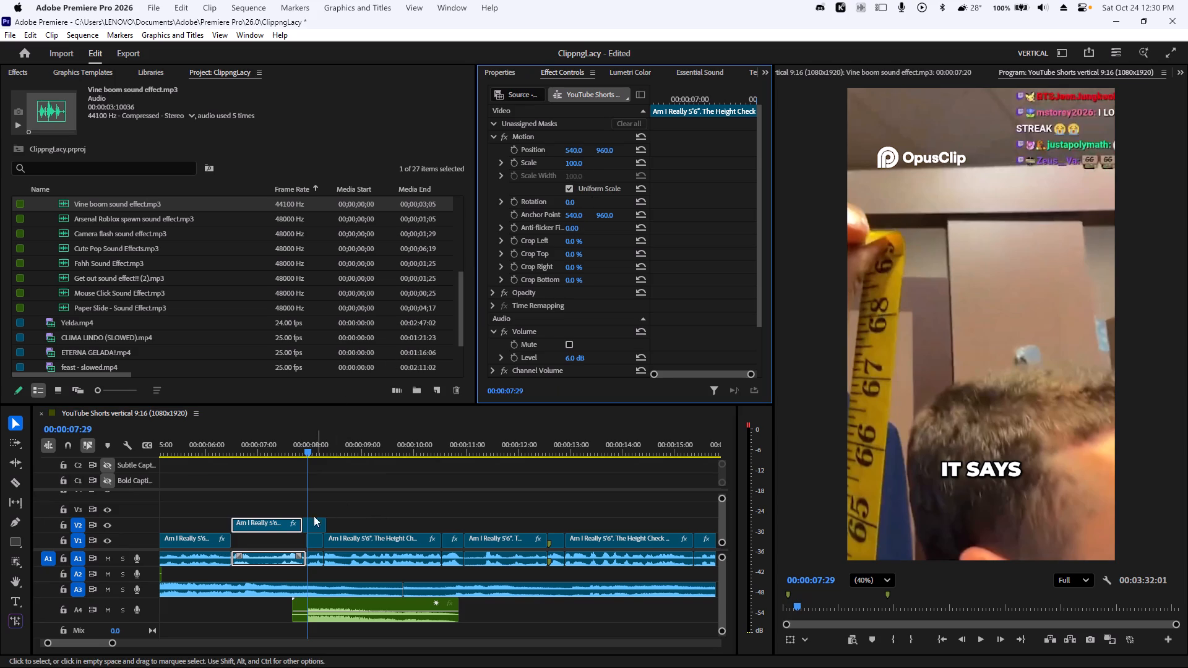
pyautogui.click(310, 522)
pyautogui.moveTo(576, 162); pyautogui.dragTo(613, 165)
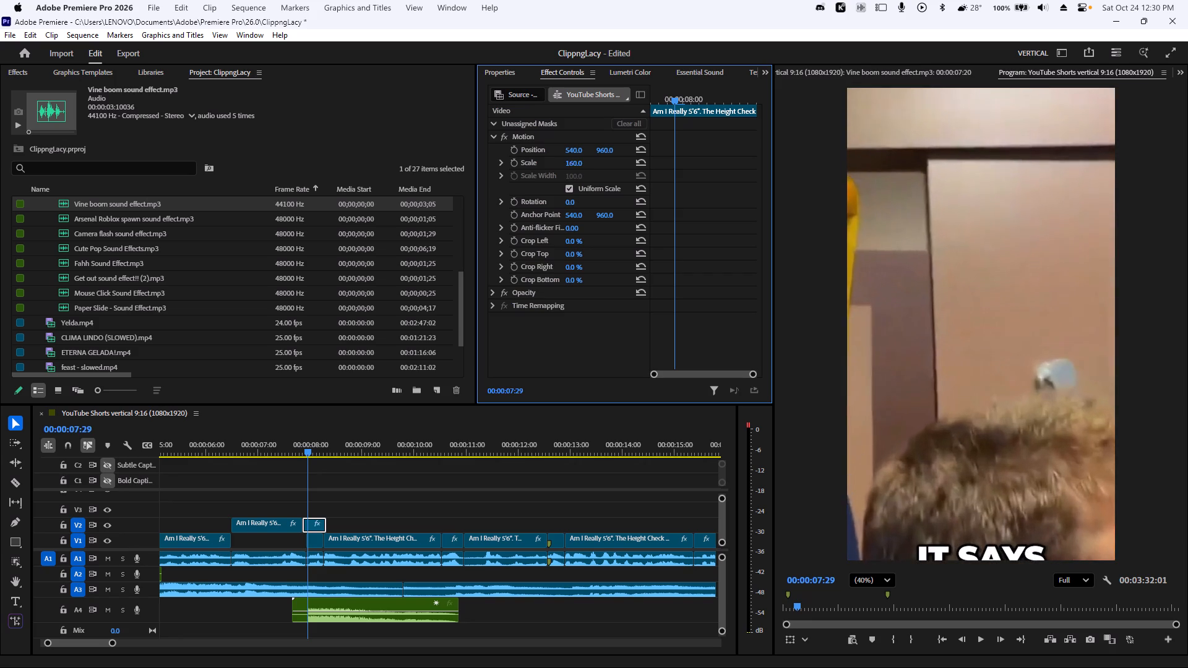
pyautogui.moveTo(613, 165); pyautogui.dragTo(605, 166)
# Set the held frame's horizontal position to 785 so the tape measure is back in the picture.
pyautogui.moveTo(577, 150); pyautogui.dragTo(574, 150)
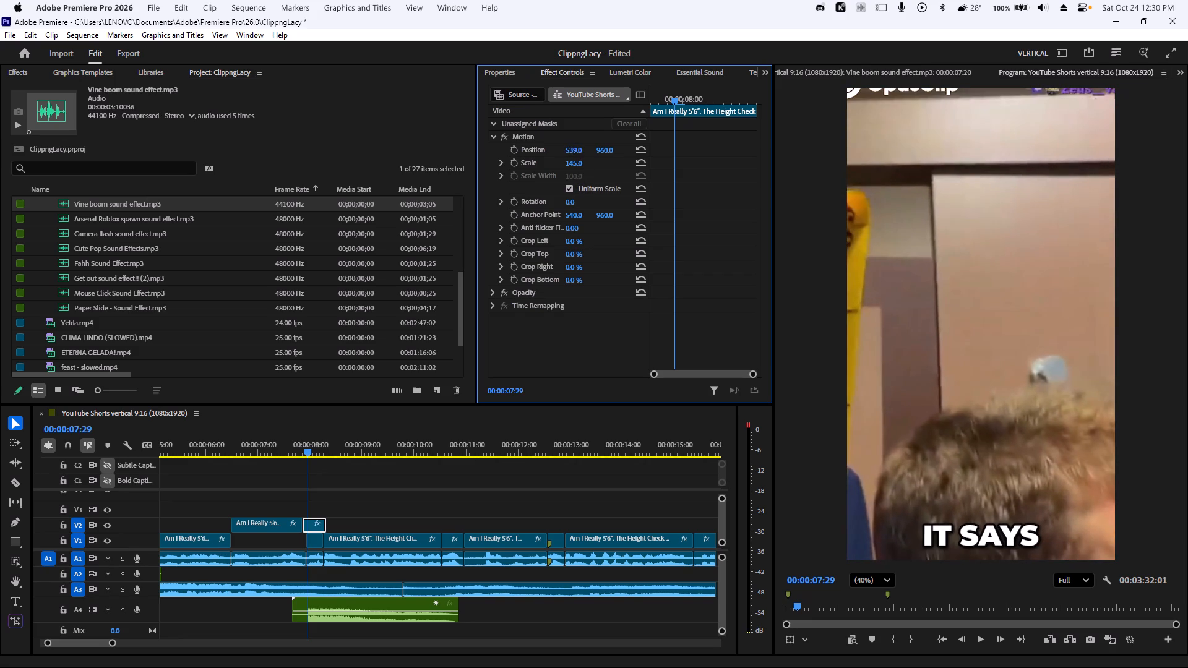
pyautogui.moveTo(574, 150); pyautogui.dragTo(734, 161)
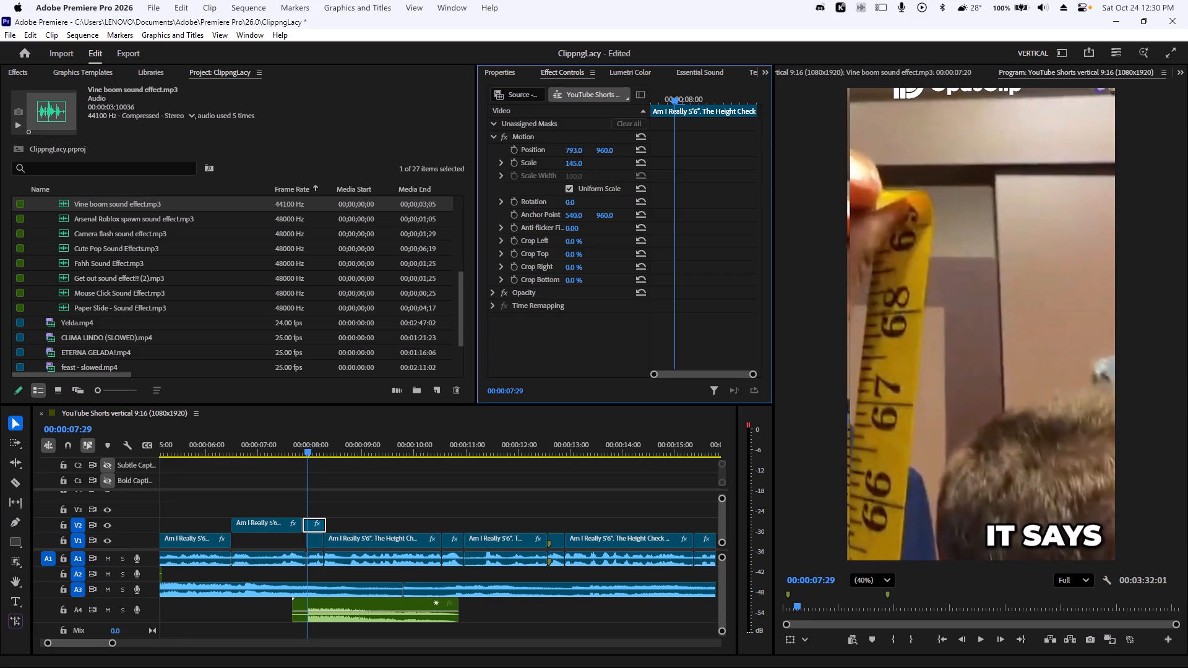
pyautogui.moveTo(734, 161); pyautogui.dragTo(716, 161)
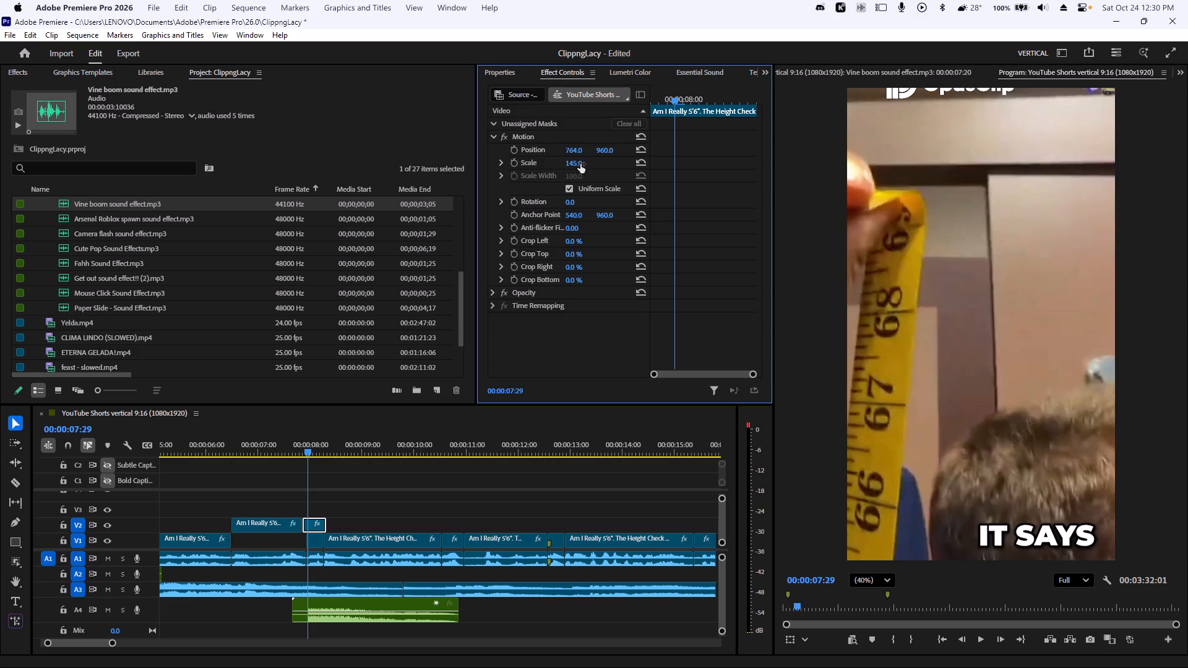
pyautogui.click(580, 164)
pyautogui.moveTo(564, 153); pyautogui.dragTo(583, 153)
pyautogui.moveTo(578, 150); pyautogui.dragTo(585, 152)
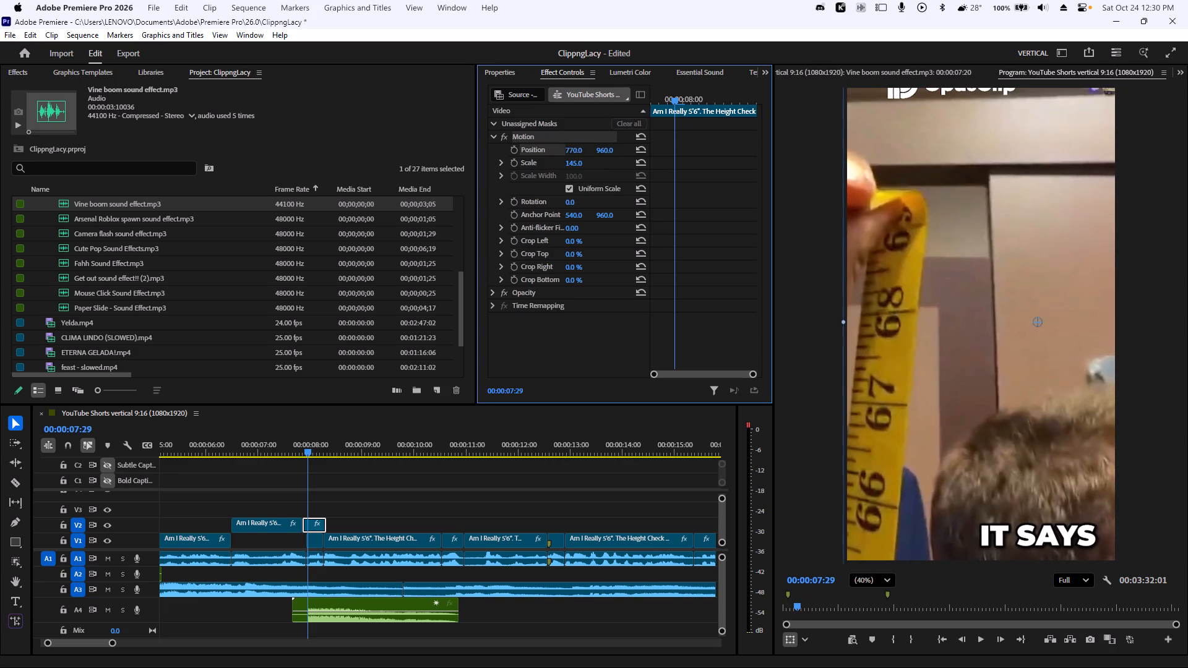
pyautogui.moveTo(585, 152); pyautogui.dragTo(594, 152)
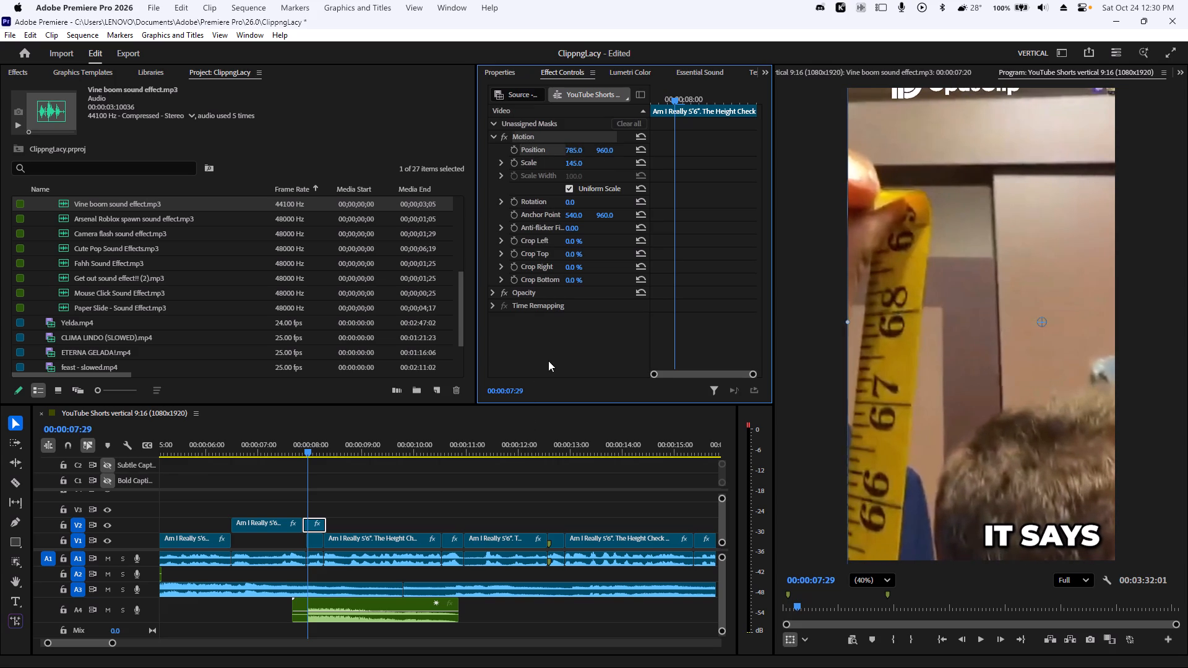
pyautogui.click(549, 359)
# Look through the Editing Material bin and show the project items as thumbnails.
pyautogui.scroll(9, 185, 356)
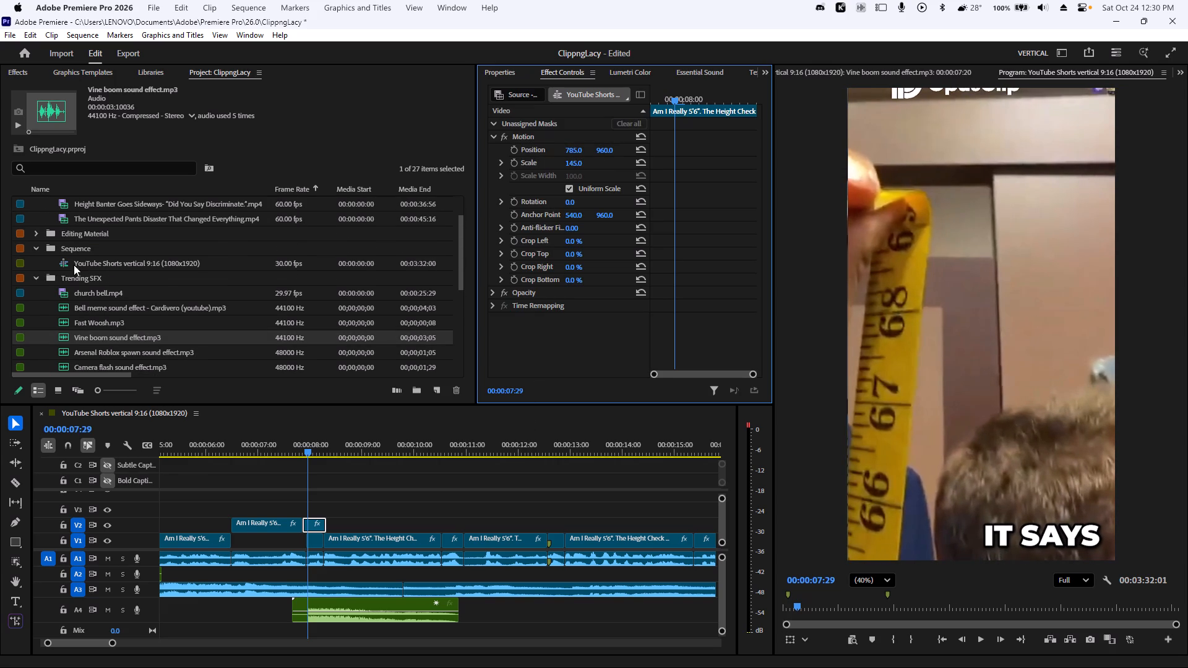
pyautogui.click(36, 234)
pyautogui.click(48, 249)
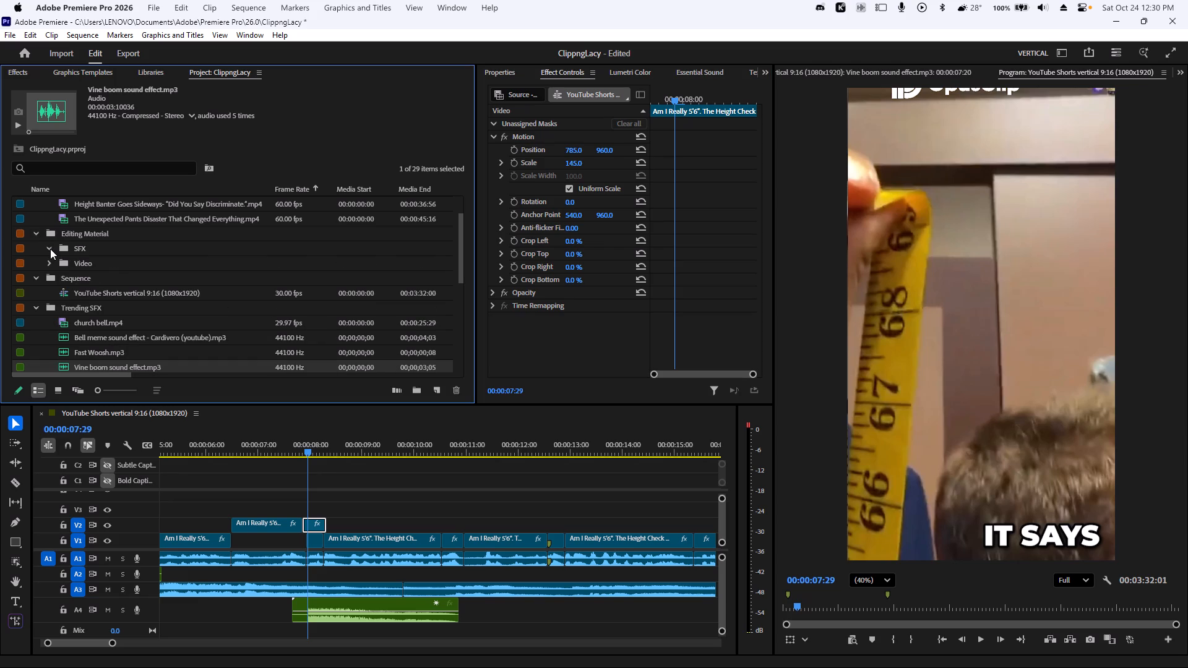
pyautogui.click(50, 249)
pyautogui.click(48, 266)
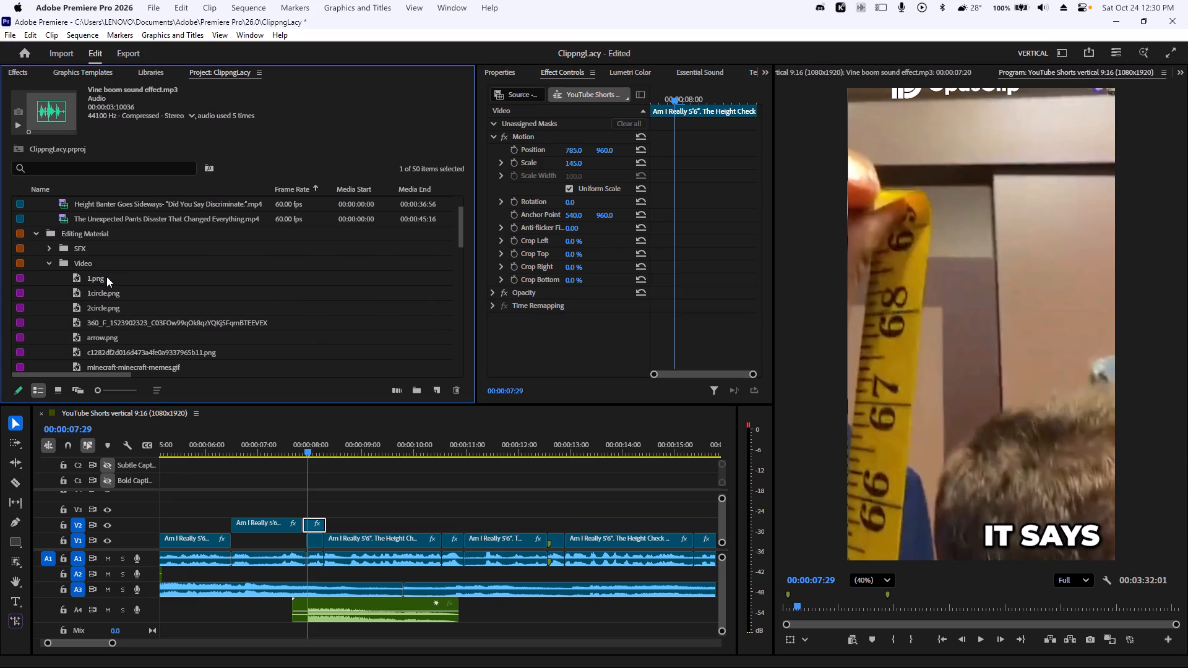
pyautogui.scroll(-2, 101, 304)
pyautogui.moveTo(100, 388); pyautogui.dragTo(100, 388)
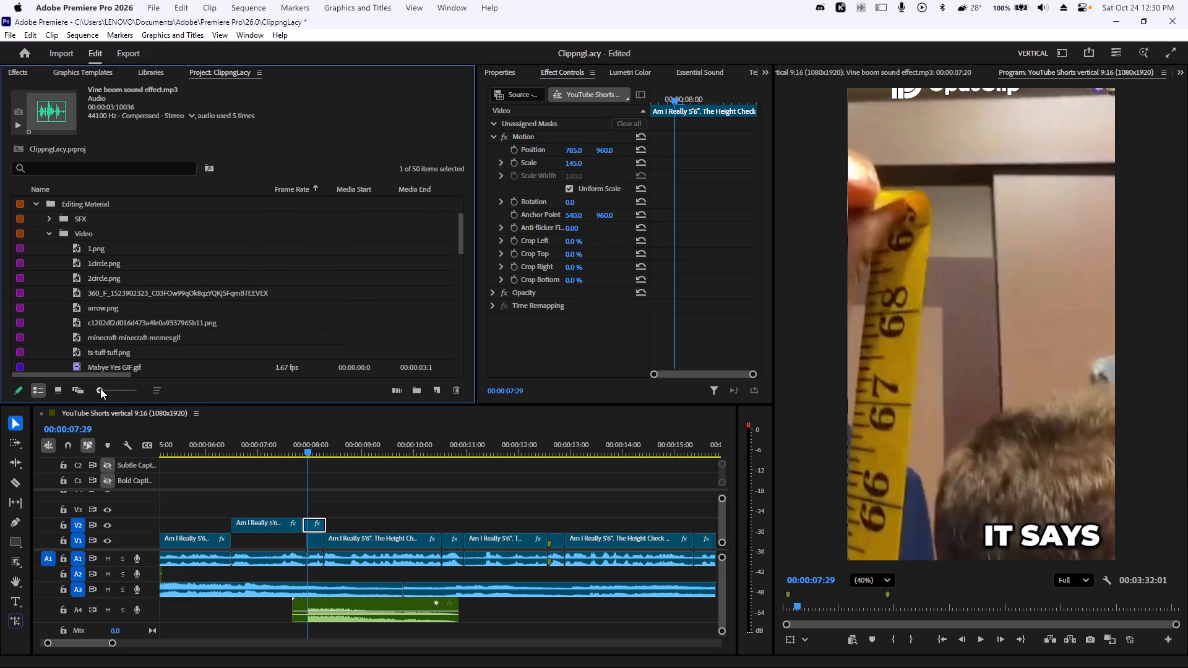
pyautogui.moveTo(100, 388); pyautogui.dragTo(75, 389)
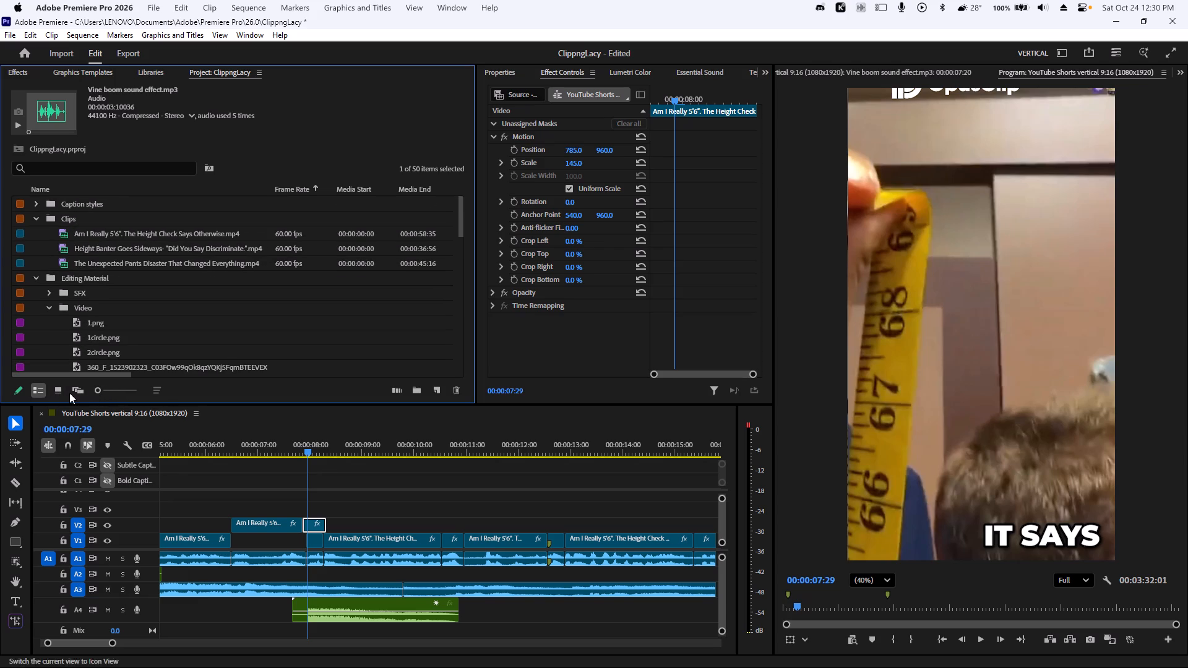
pyautogui.click(69, 393)
pyautogui.click(77, 392)
pyautogui.click(52, 388)
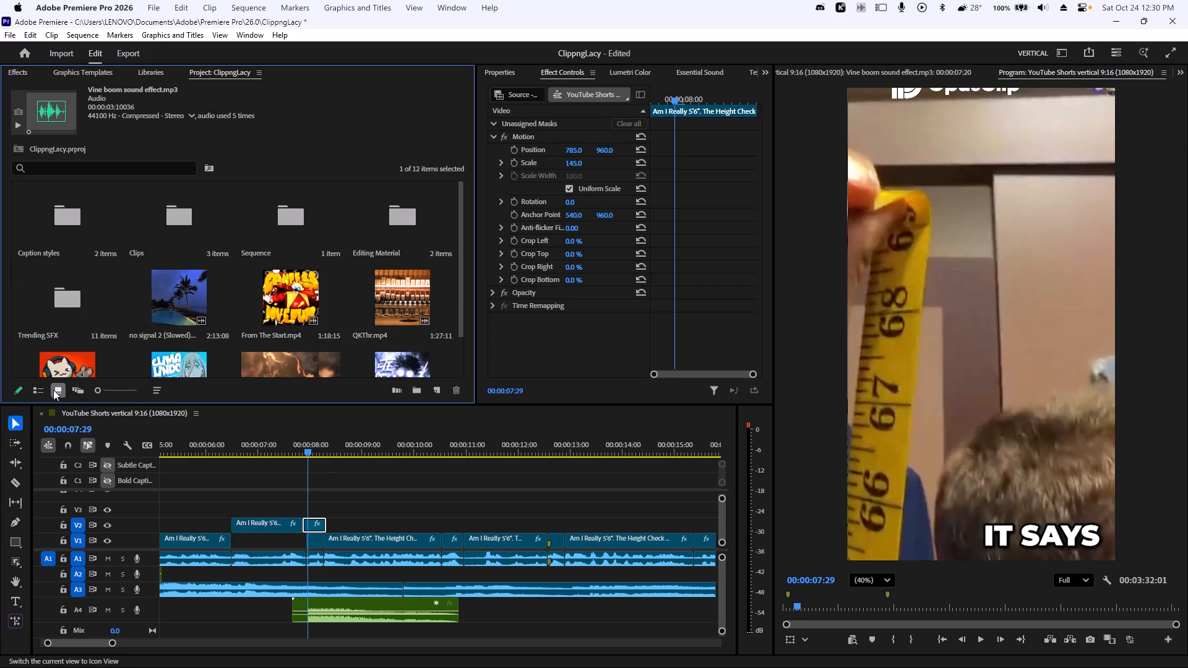
pyautogui.scroll(-5, 93, 331)
pyautogui.scroll(5, 93, 331)
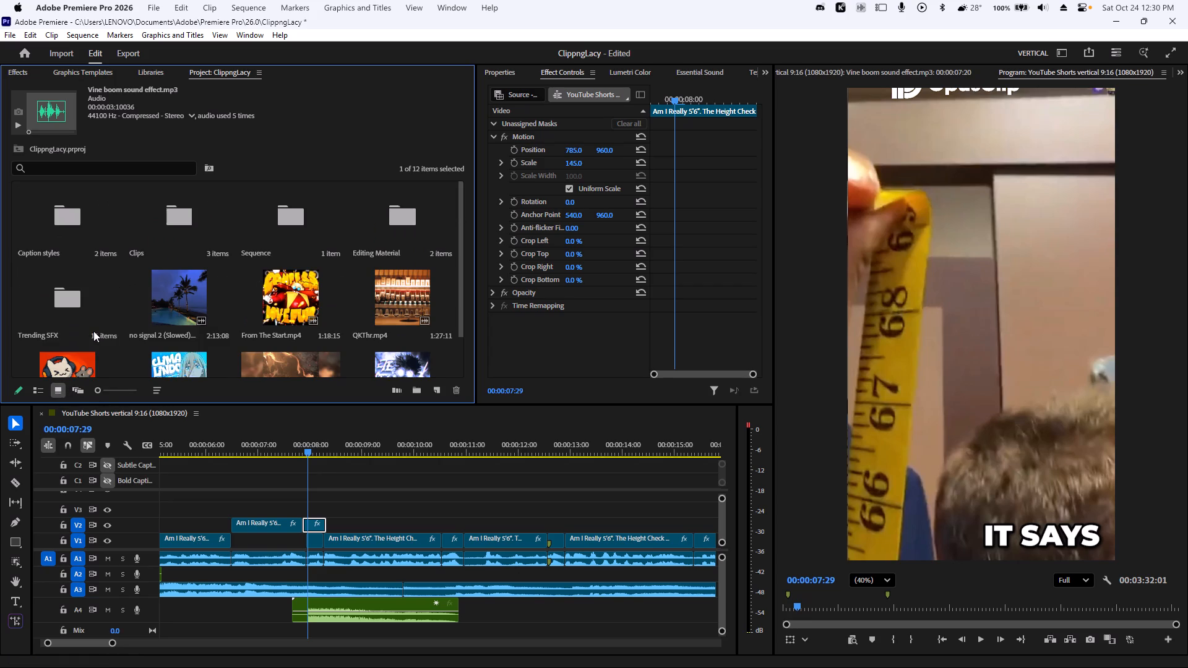
# Place Emoji Bro GIF.gif from the Video bin inside Editing Material onto V4, starting at 00:00:07:29.
pyautogui.click(95, 299)
pyautogui.click(196, 223)
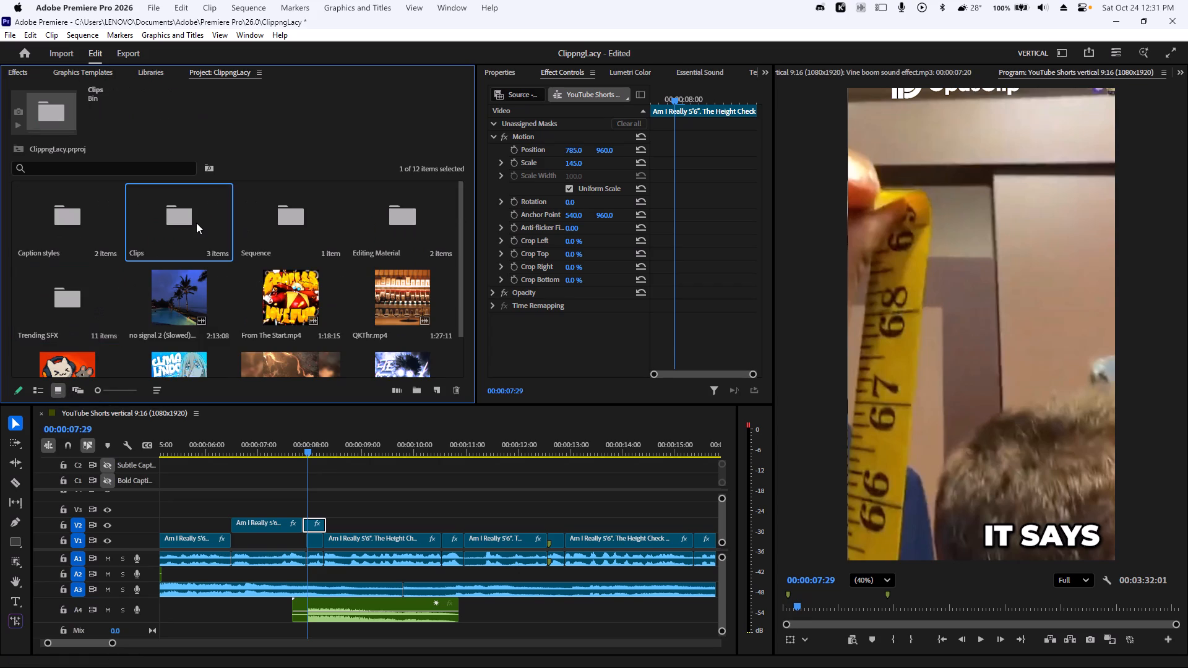
pyautogui.doubleClick(390, 223)
pyautogui.doubleClick(184, 231)
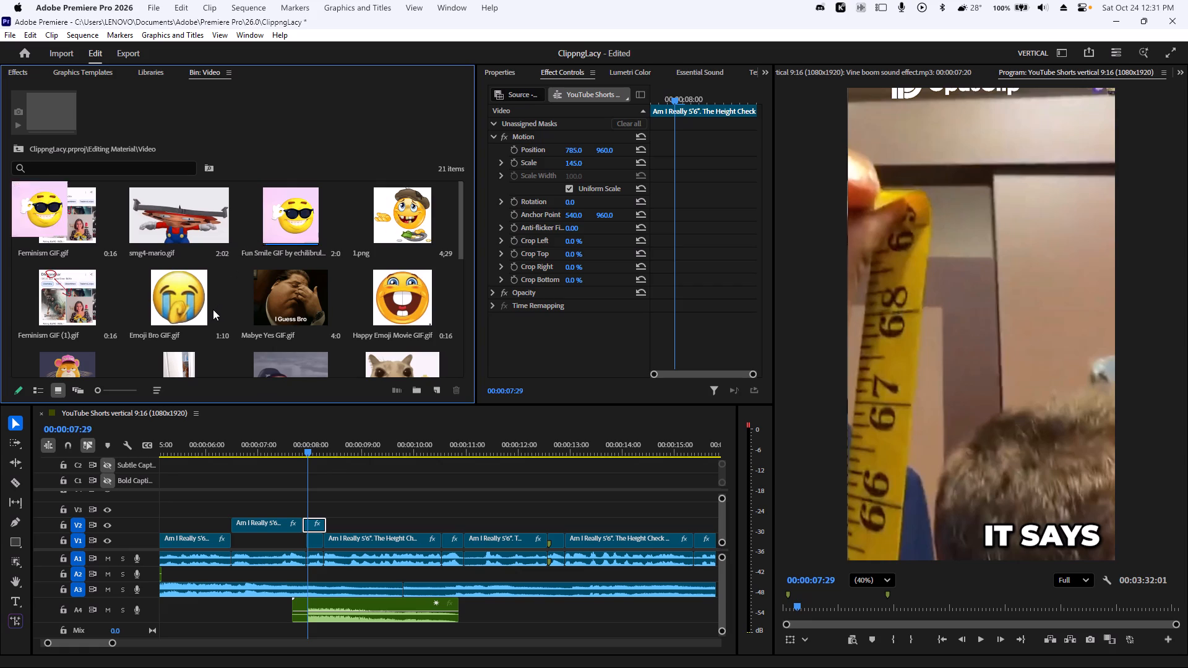
pyautogui.scroll(-1, 207, 309)
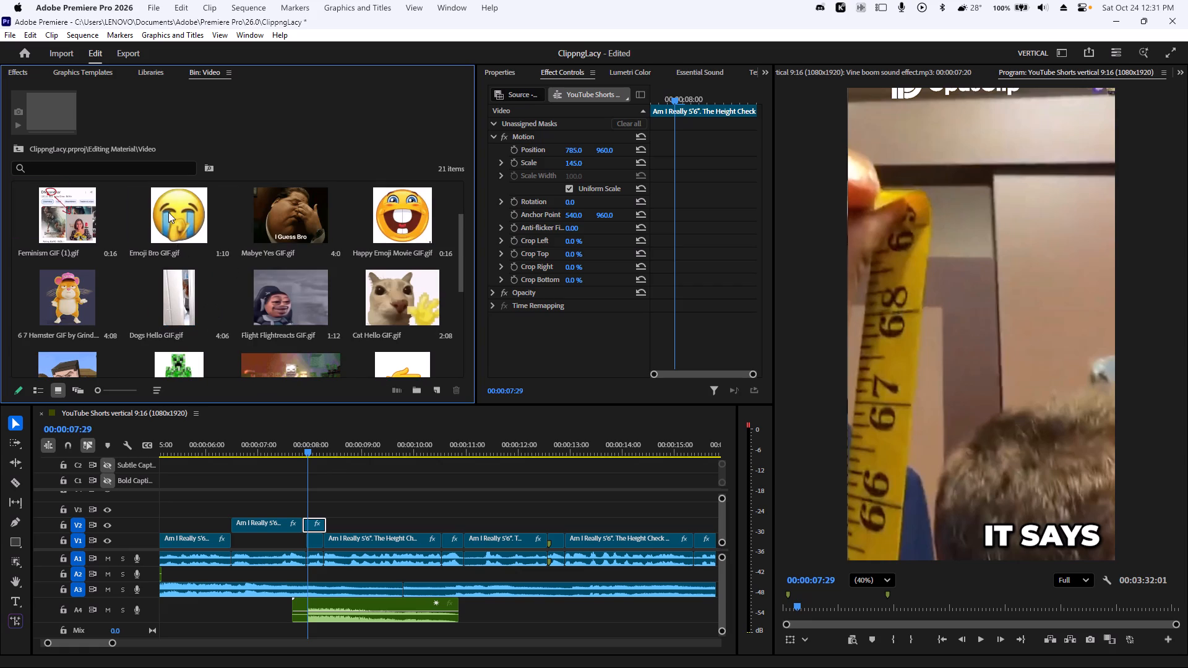
pyautogui.moveTo(168, 212); pyautogui.dragTo(306, 500)
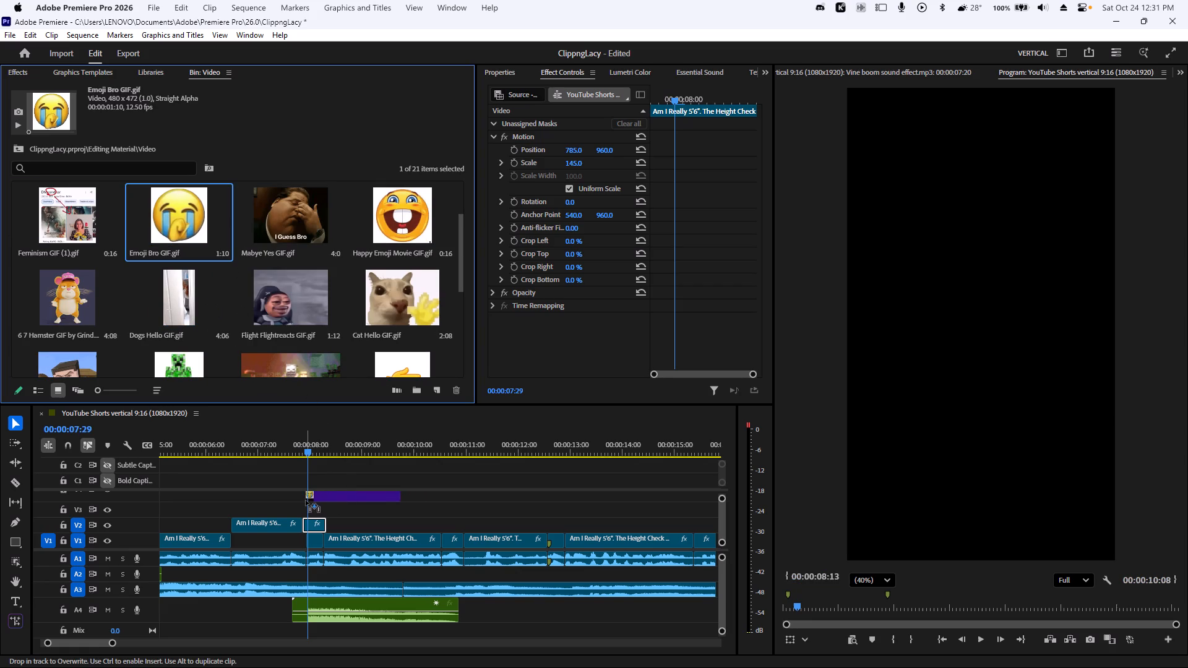
pyautogui.moveTo(306, 500); pyautogui.dragTo(309, 500)
pyautogui.click(324, 497)
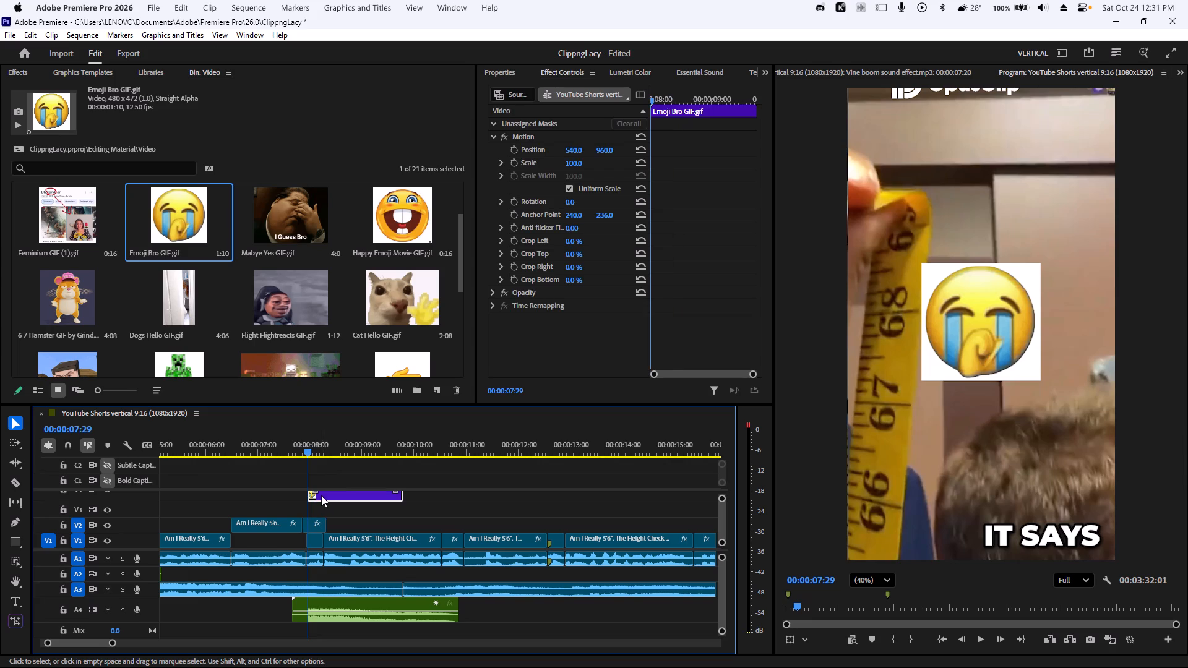
# Delete the Bold Captions caption track from the sequence.
pyautogui.click(277, 490)
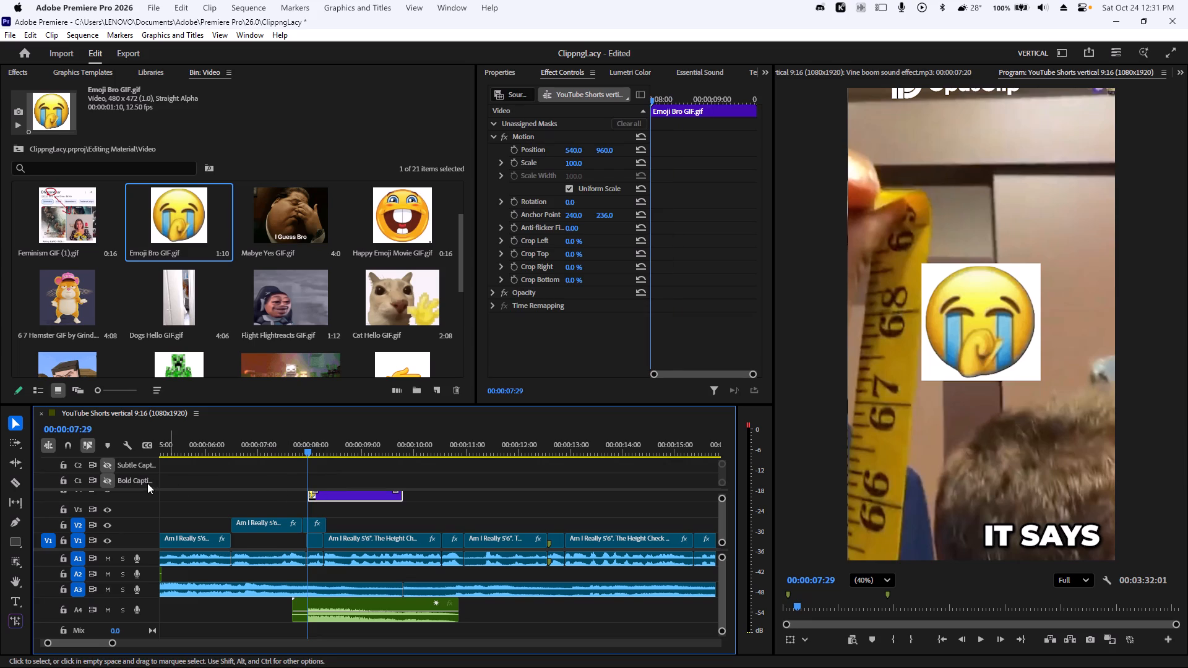
pyautogui.click(150, 488)
pyautogui.doubleClick(142, 480)
pyautogui.rightClick(143, 479)
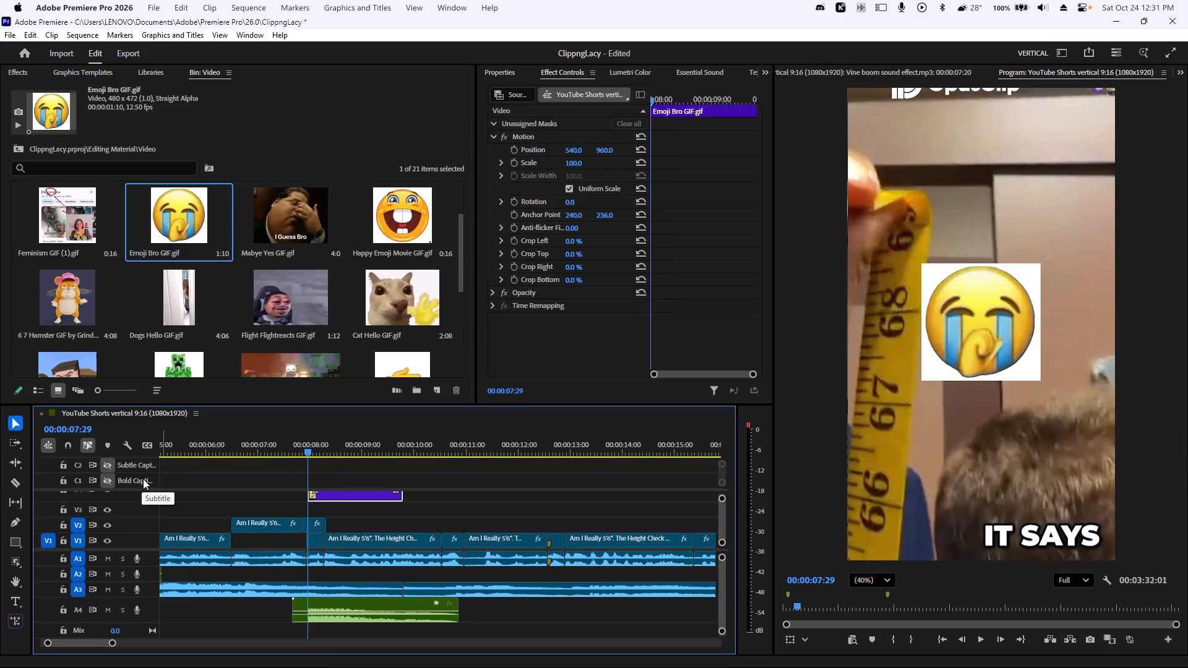
pyautogui.click(173, 517)
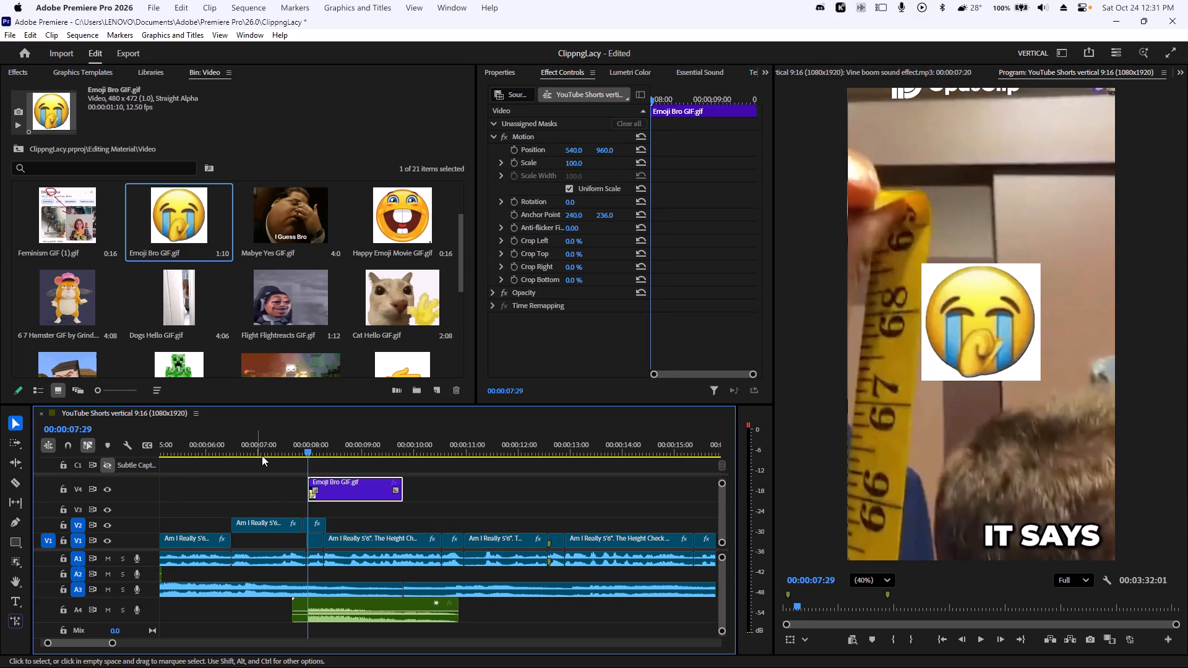
# Play the section around the start of the emoji GIF to check its timing over the held frame.
pyautogui.click(338, 488)
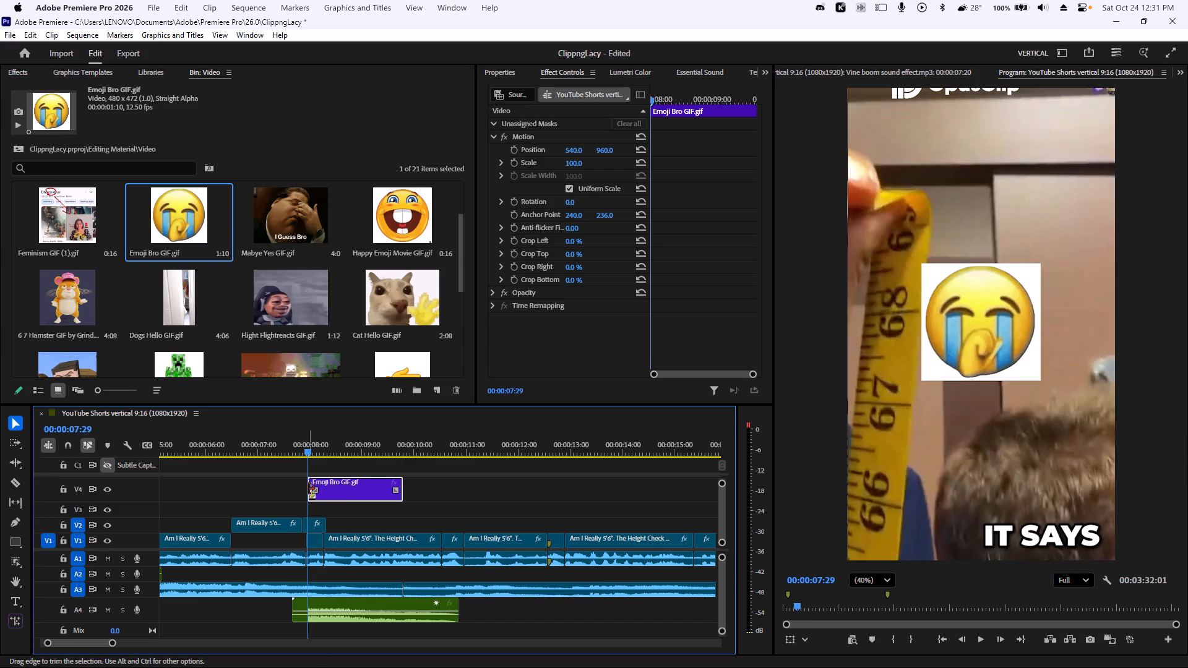
pyautogui.click(307, 453)
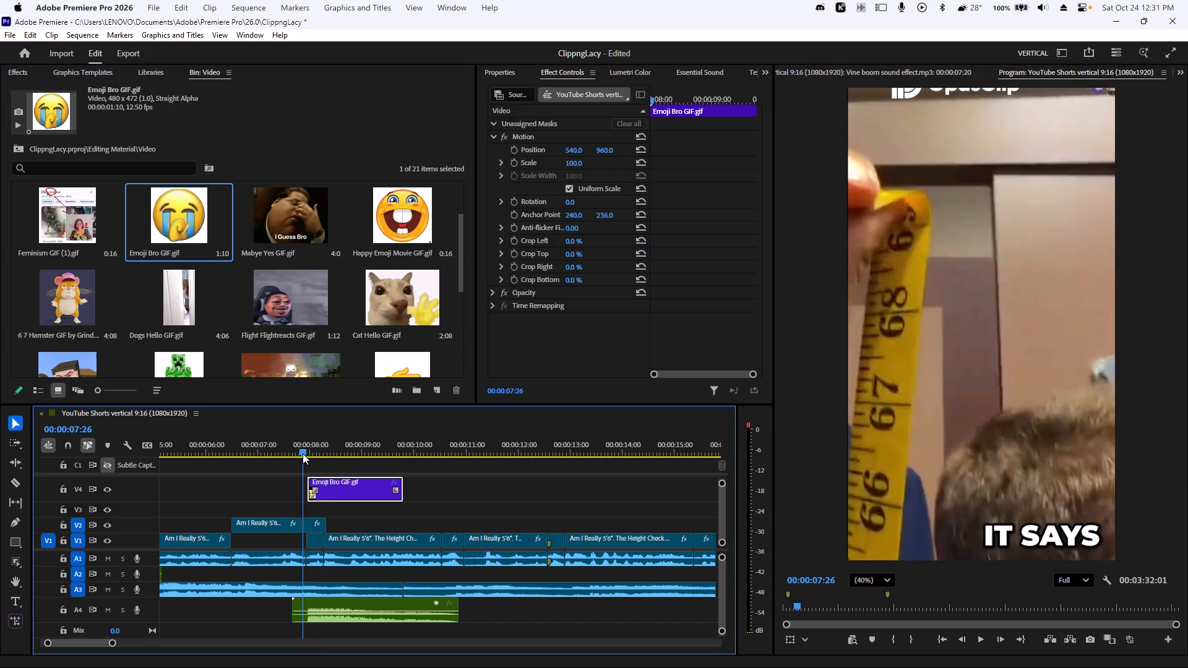
pyautogui.click(335, 481)
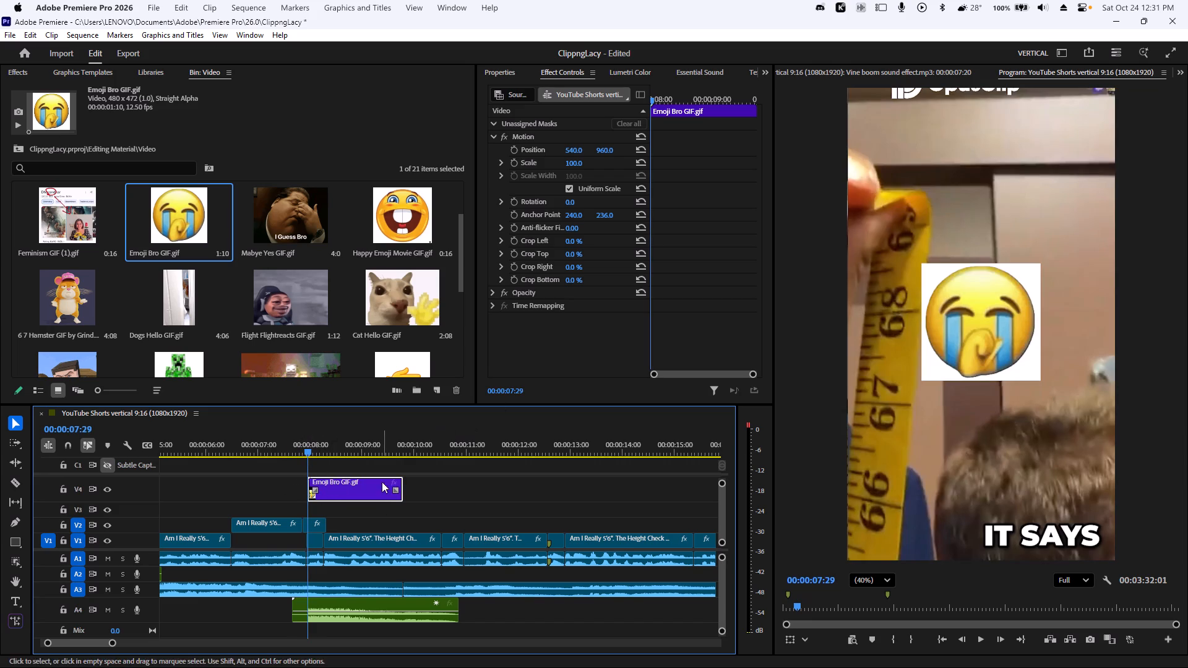
pyautogui.moveTo(295, 450); pyautogui.dragTo(290, 451)
pyautogui.press('space')
pyautogui.press('space')
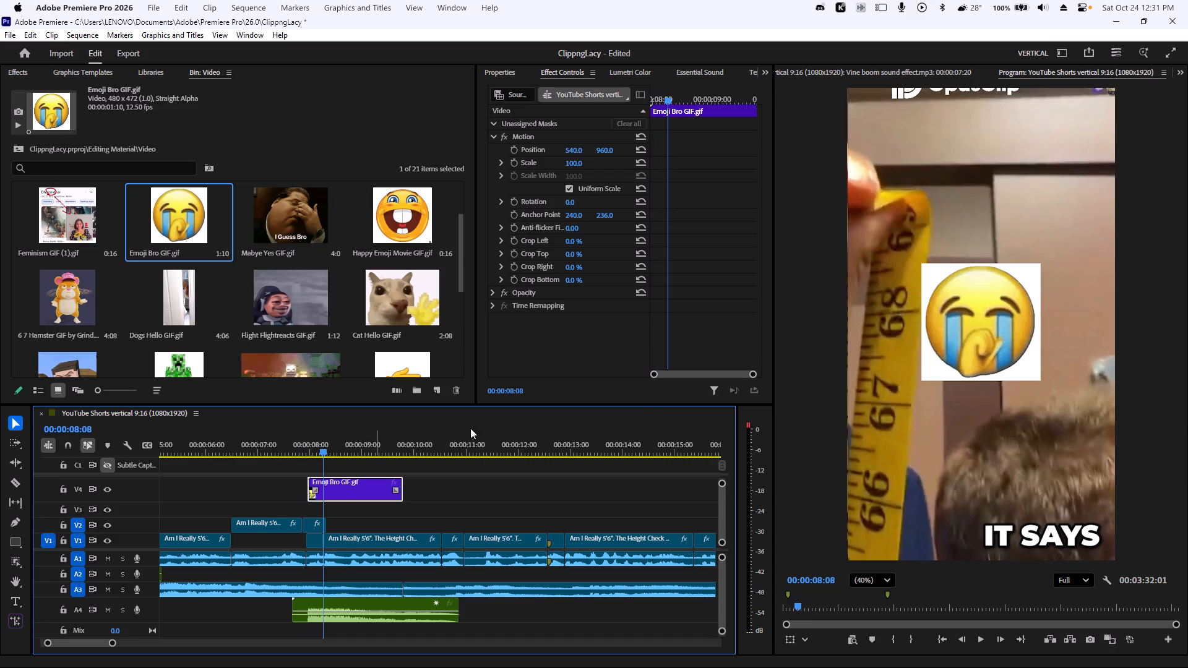
pyautogui.click(978, 315)
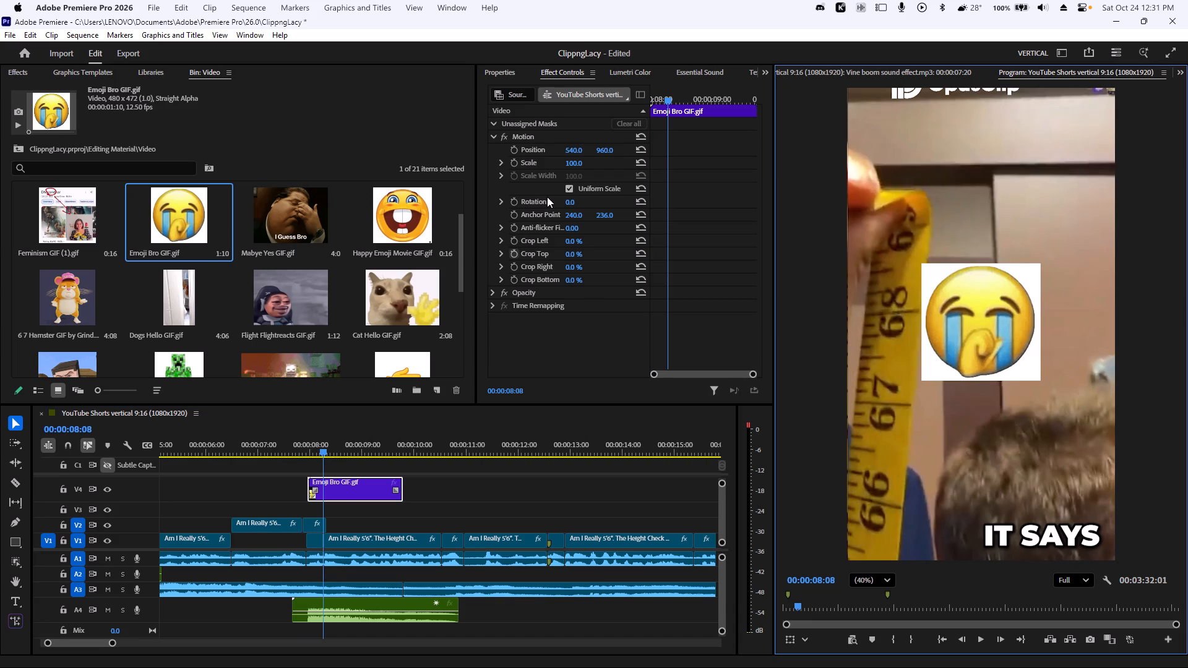
# Find the keying effects and apply Color Key to the emoji GIF on V4.
pyautogui.click(17, 71)
pyautogui.click(93, 92)
pyautogui.click(111, 94)
pyautogui.click(117, 92)
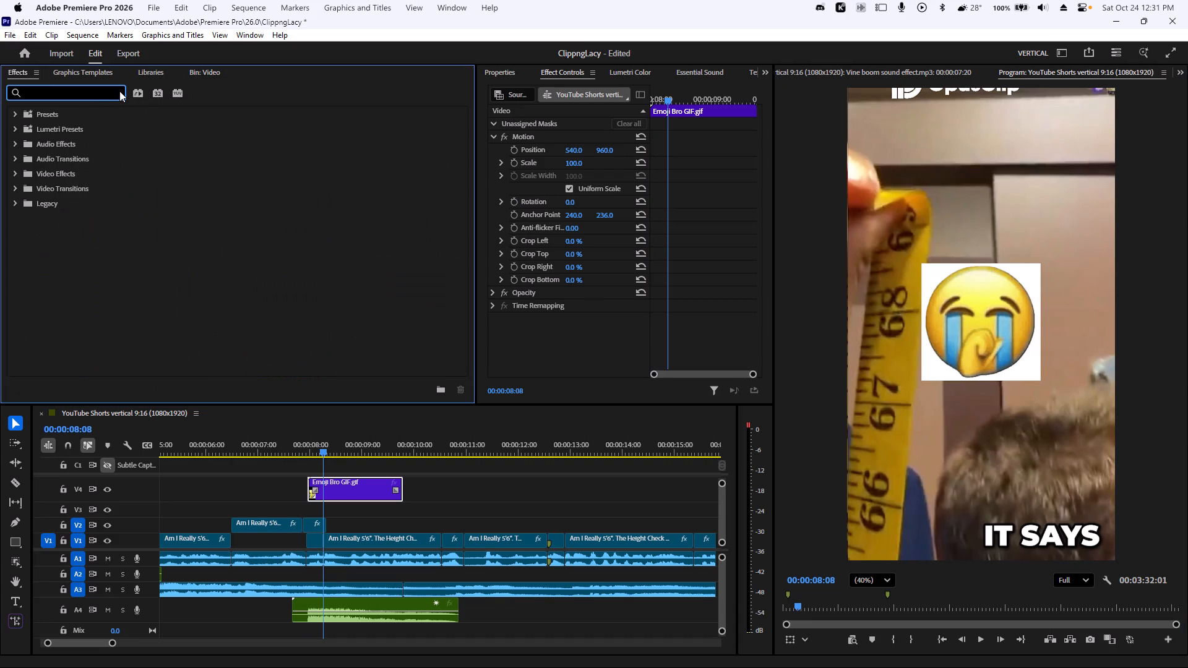
pyautogui.write('chroma')
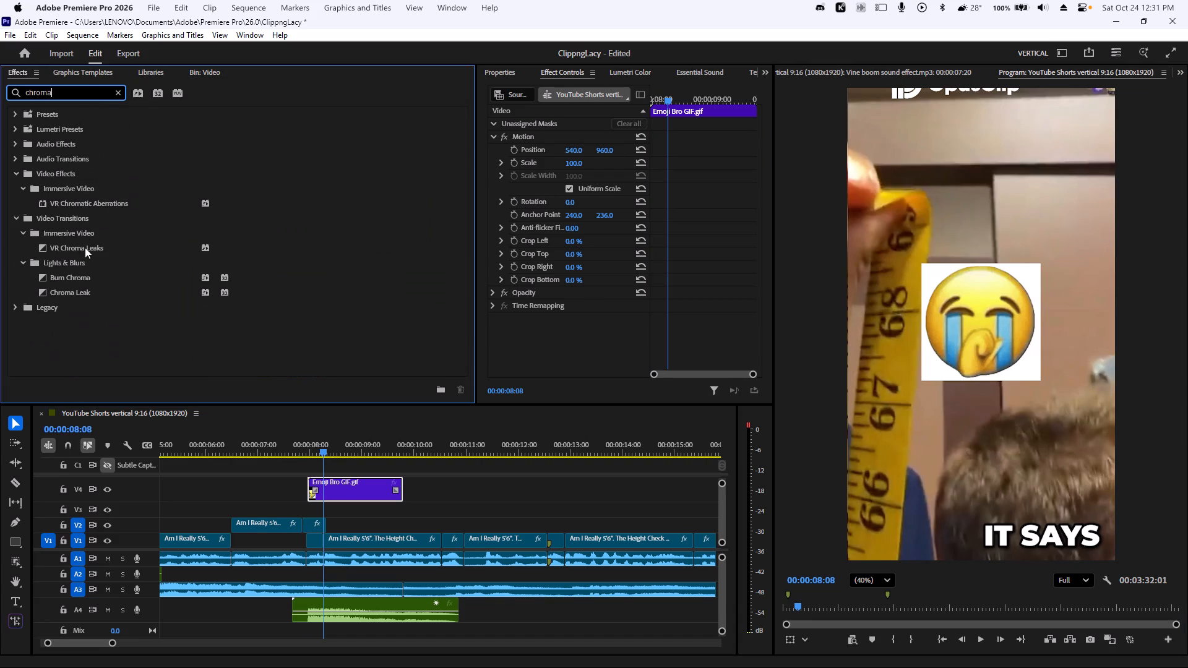
pyautogui.press('space')
pyautogui.hotkey('ctrl', 'a')
pyautogui.press('BackSpace')
pyautogui.write('key')
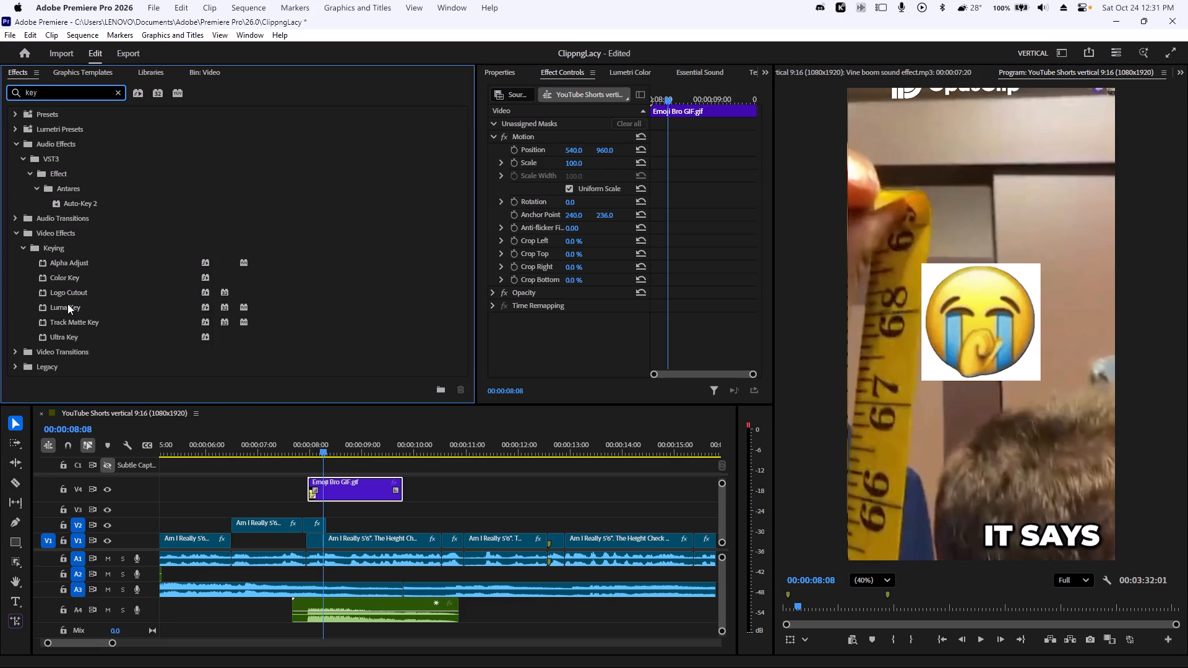
pyautogui.moveTo(63, 277); pyautogui.dragTo(332, 494)
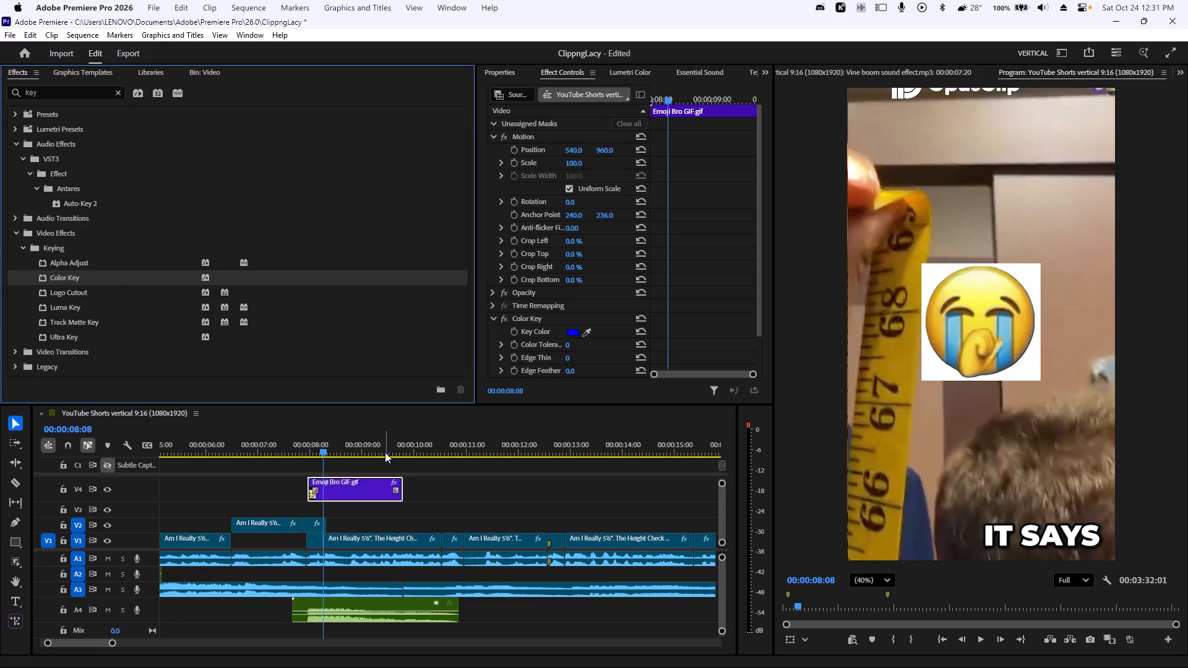
# Key out the emoji GIF's white background by sampling it, with color tolerance 19 and edge thin 5.
pyautogui.click(589, 335)
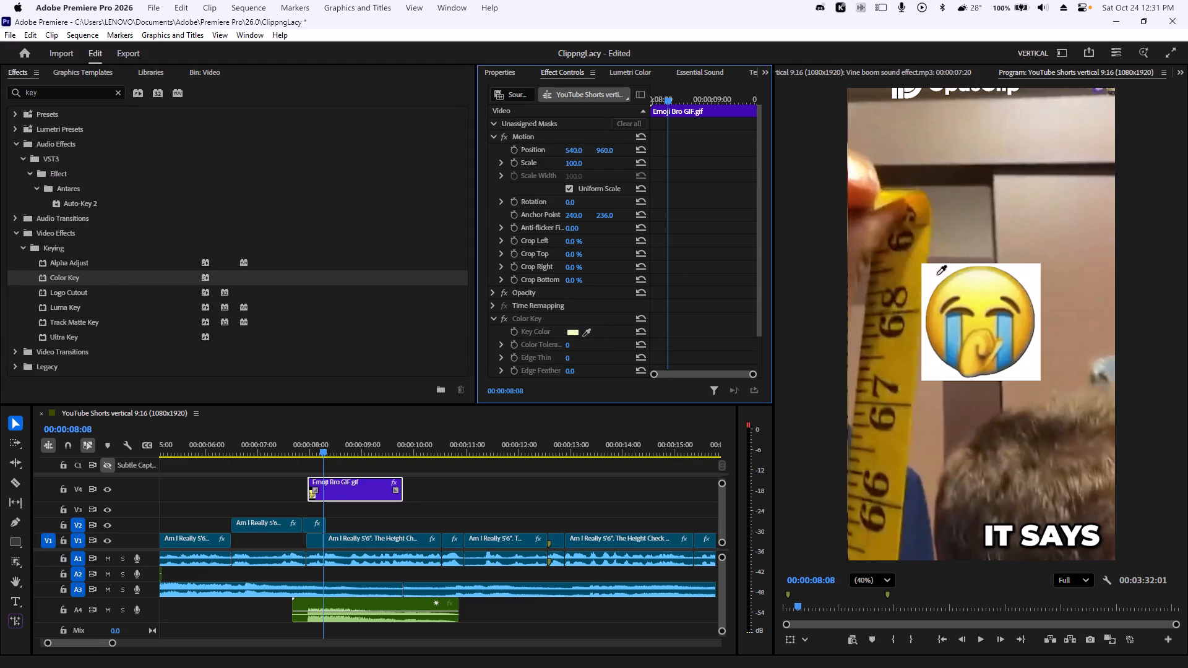
pyautogui.click(932, 275)
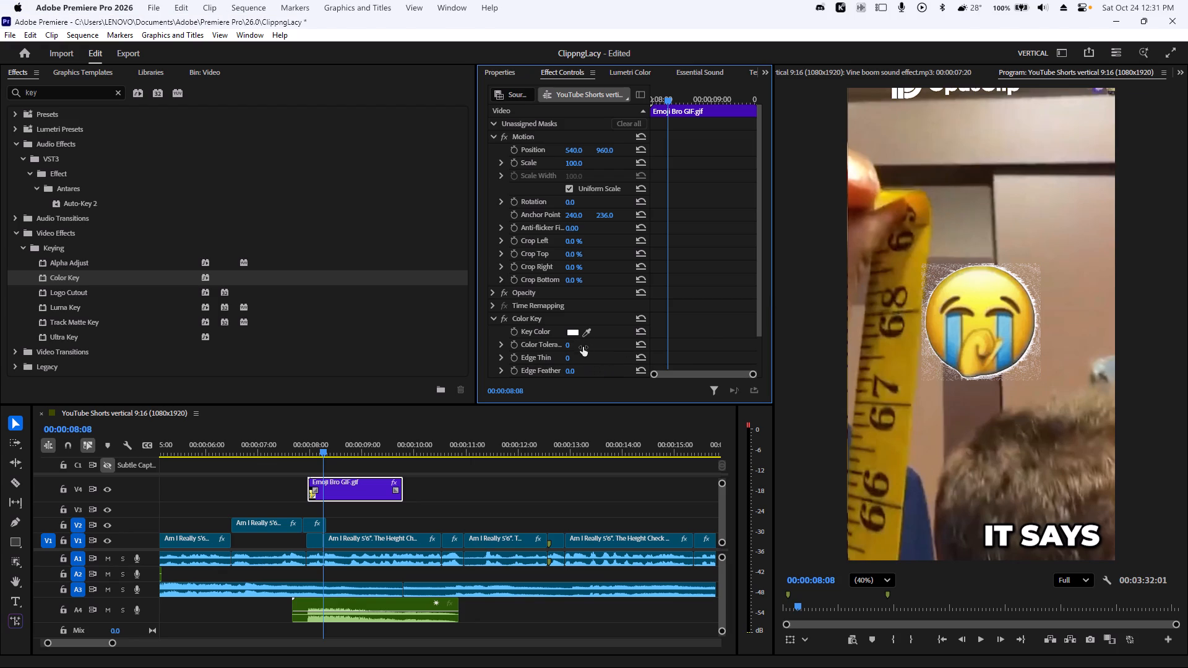
pyautogui.moveTo(572, 348); pyautogui.dragTo(650, 352)
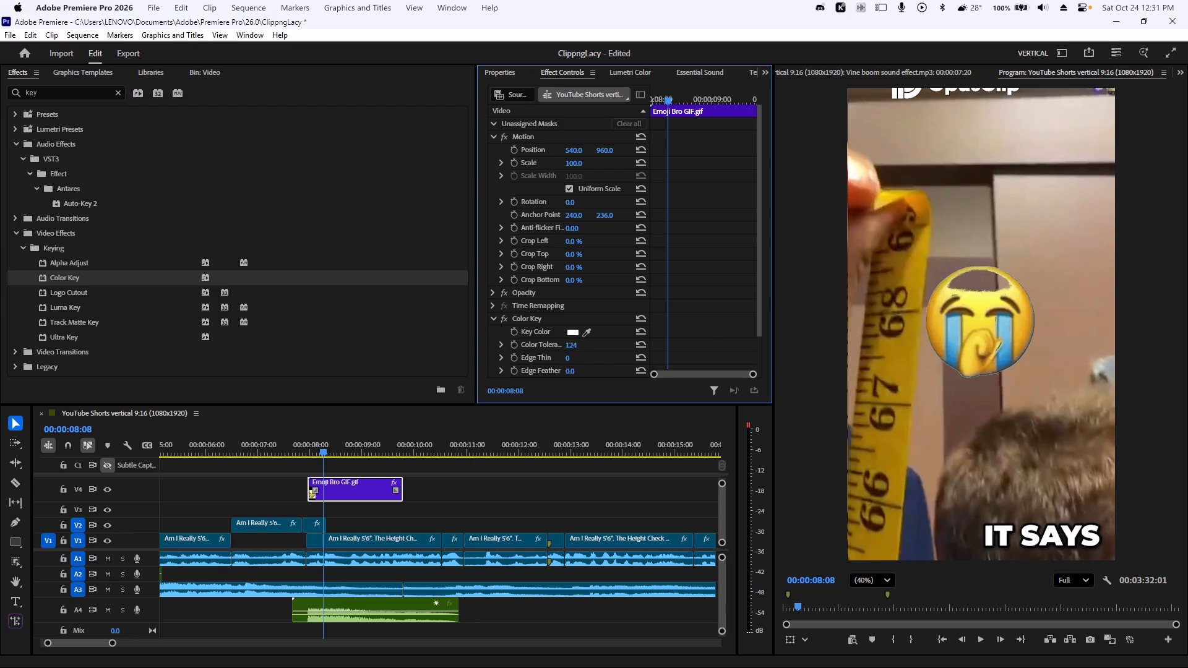
pyautogui.moveTo(650, 352); pyautogui.dragTo(584, 345)
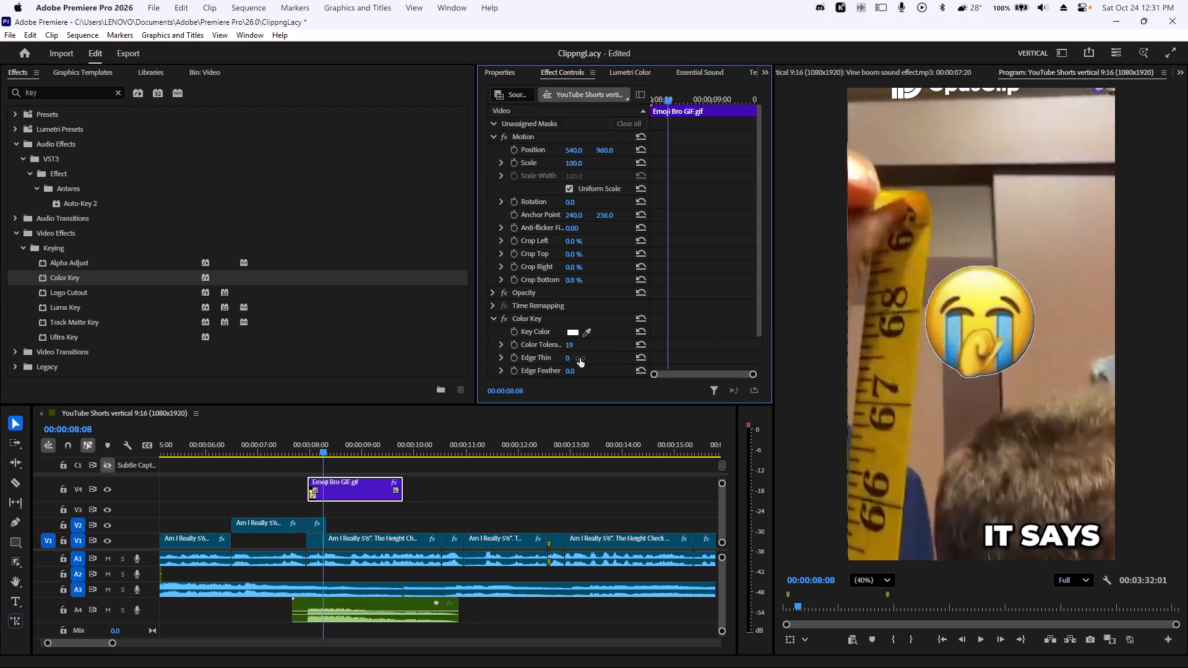
pyautogui.moveTo(570, 359); pyautogui.dragTo(595, 362)
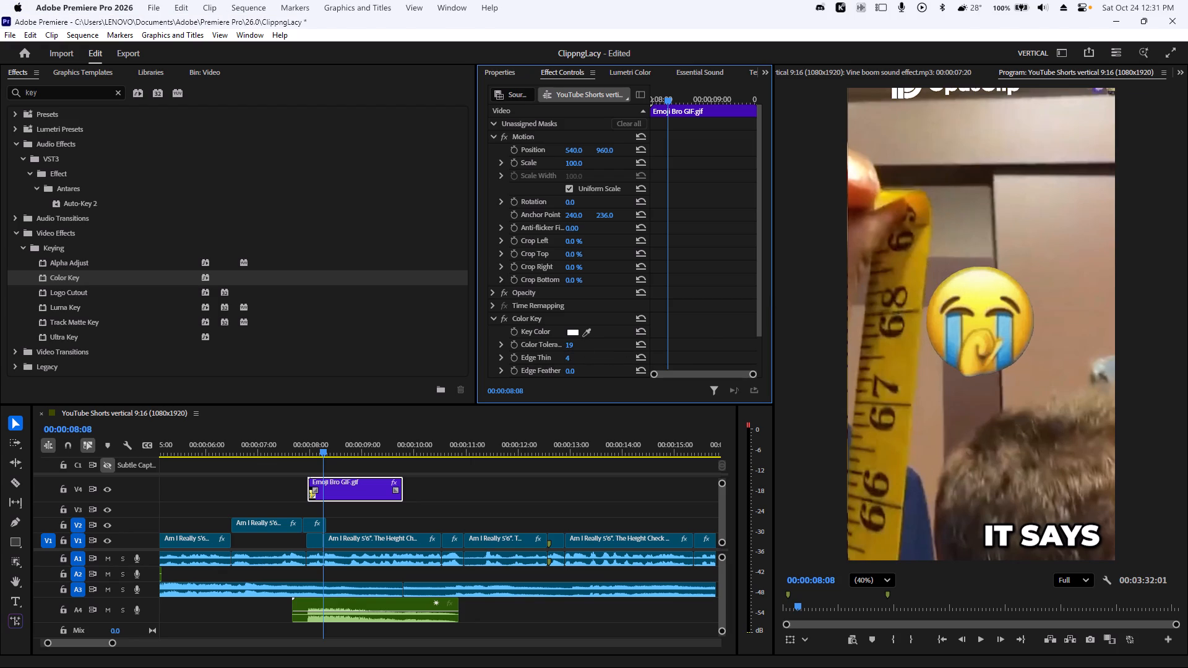
pyautogui.moveTo(595, 362); pyautogui.dragTo(599, 363)
# Enlarge the emoji GIF to scale 139 and set its horizontal position to 555.
pyautogui.moveTo(582, 165); pyautogui.dragTo(611, 186)
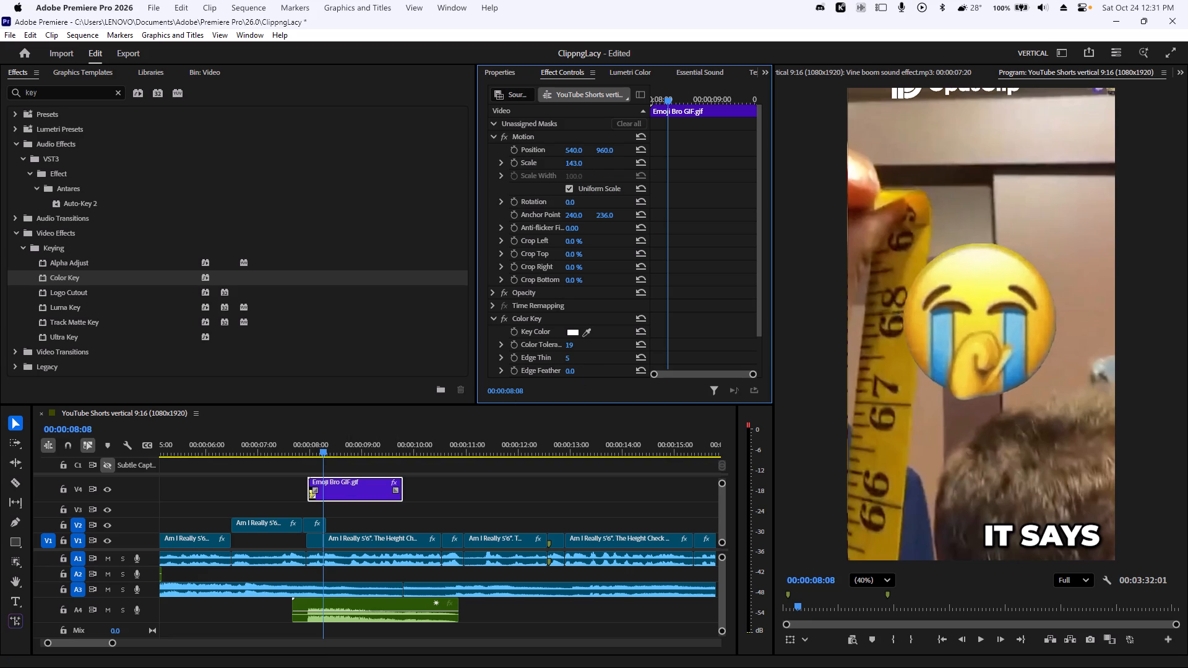
pyautogui.moveTo(611, 186); pyautogui.dragTo(609, 192)
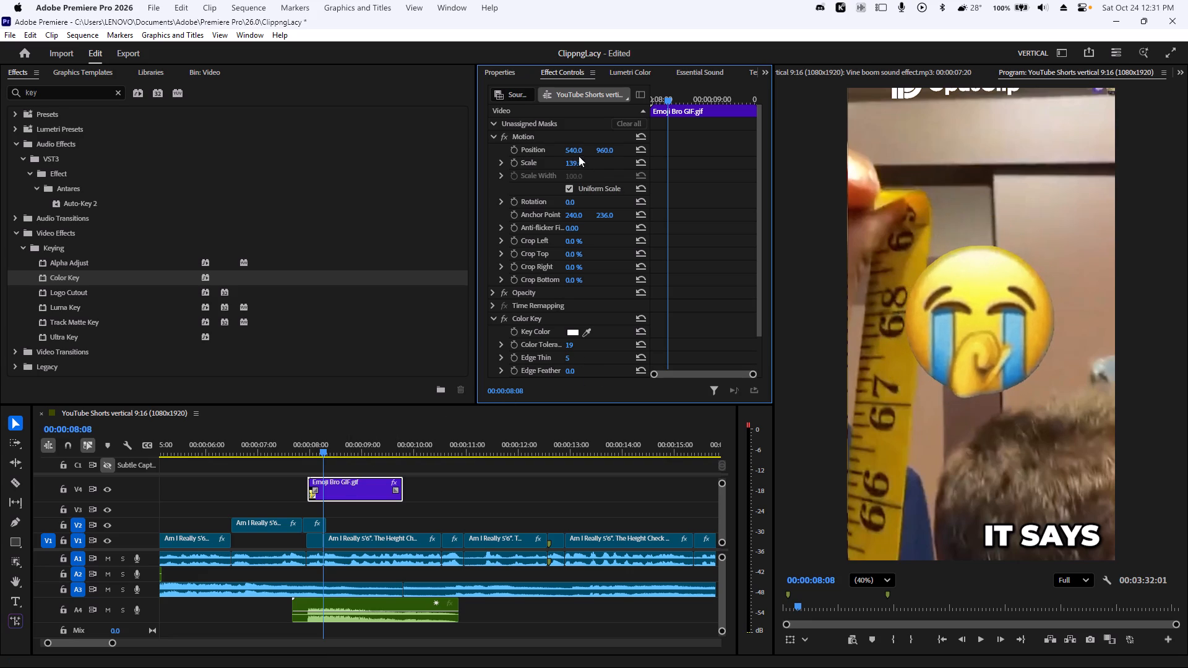
pyautogui.moveTo(572, 148); pyautogui.dragTo(552, 156)
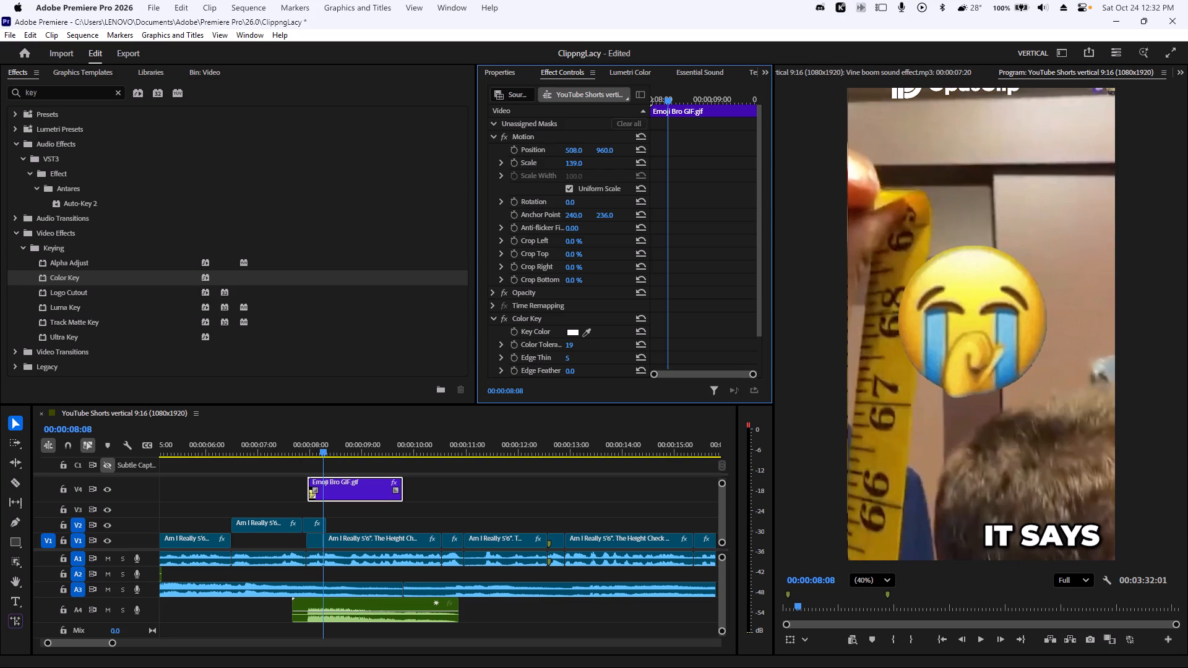
pyautogui.moveTo(552, 156); pyautogui.dragTo(588, 167)
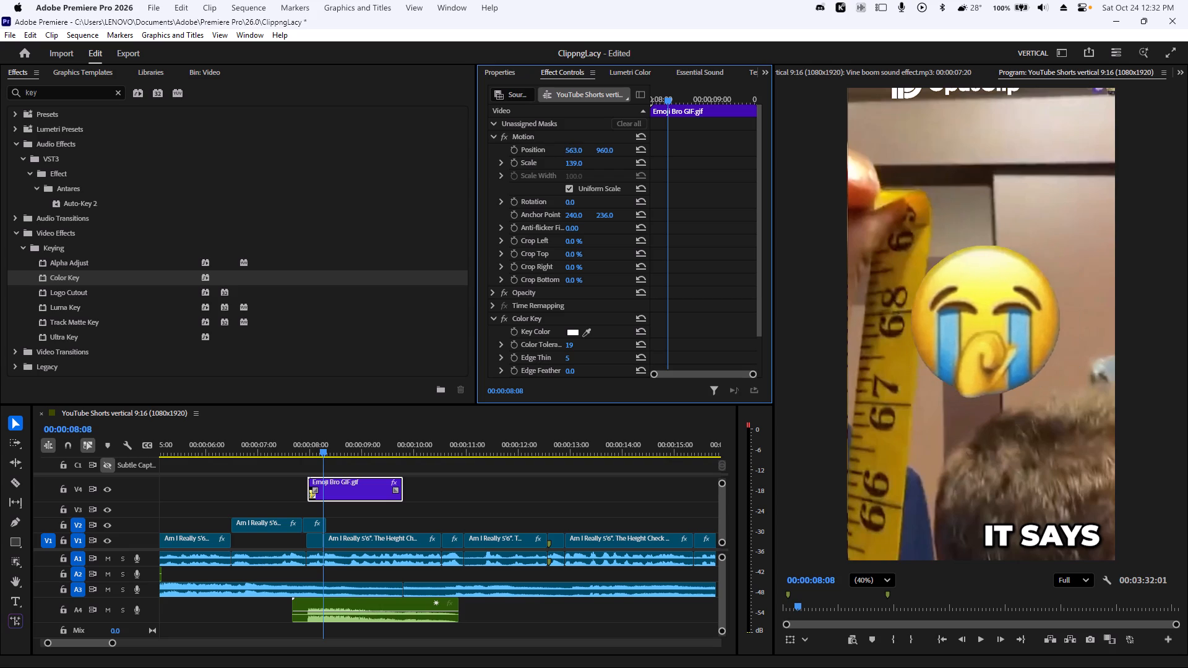
pyautogui.moveTo(588, 167); pyautogui.dragTo(582, 166)
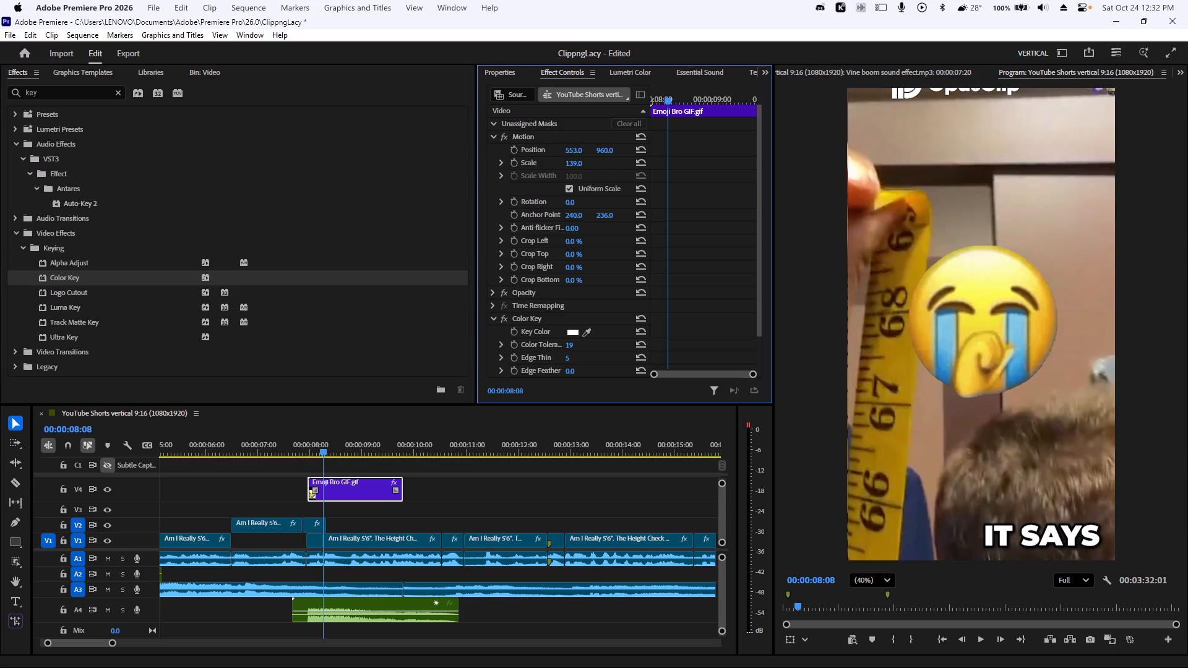
pyautogui.moveTo(582, 166); pyautogui.dragTo(583, 166)
# Start Position and Scale keyframes on the emoji GIF at its first frame, 00:00:07:29.
pyautogui.moveTo(322, 450); pyautogui.dragTo(309, 447)
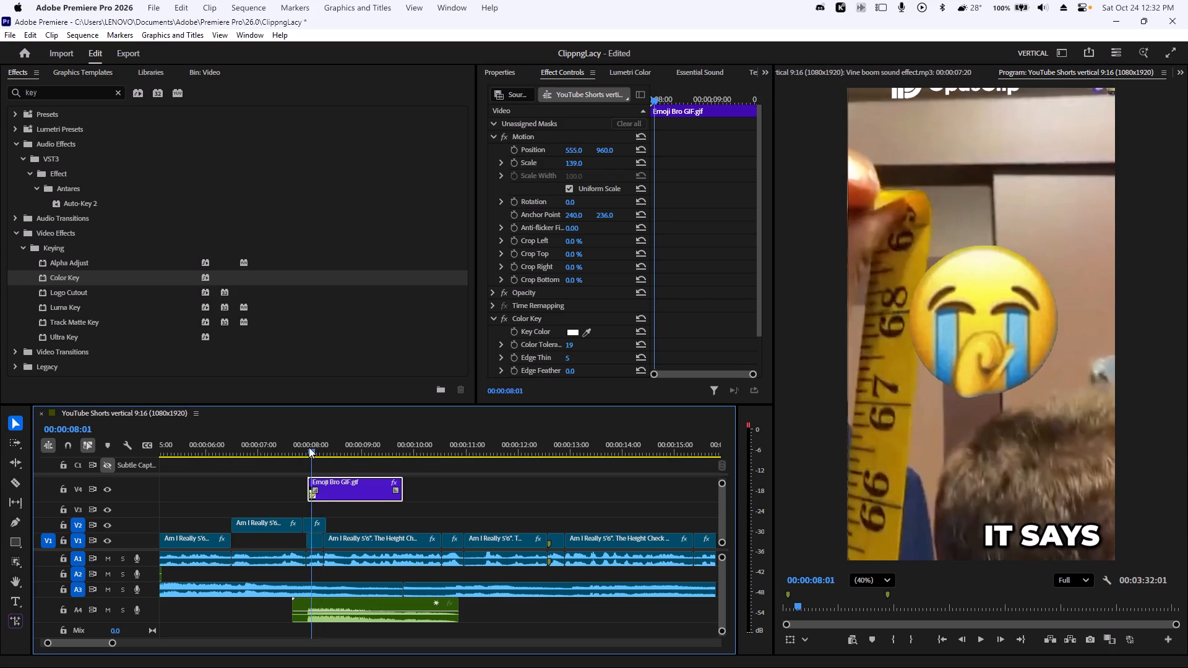
pyautogui.moveTo(309, 447); pyautogui.dragTo(308, 447)
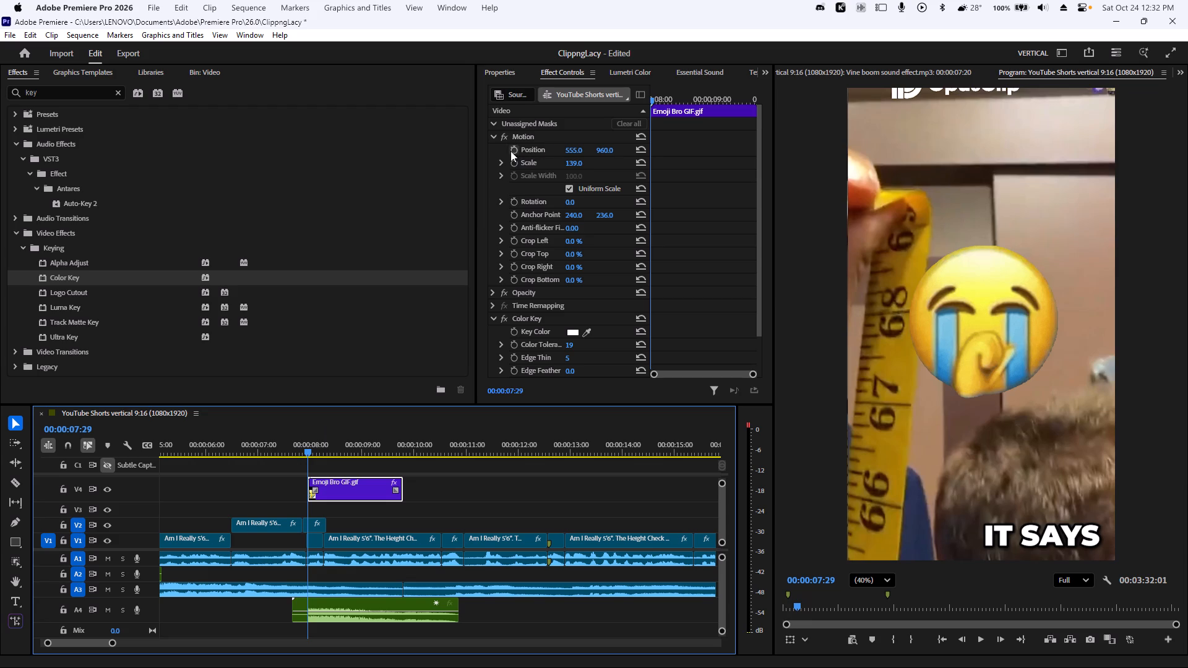
pyautogui.click(510, 151)
pyautogui.click(513, 161)
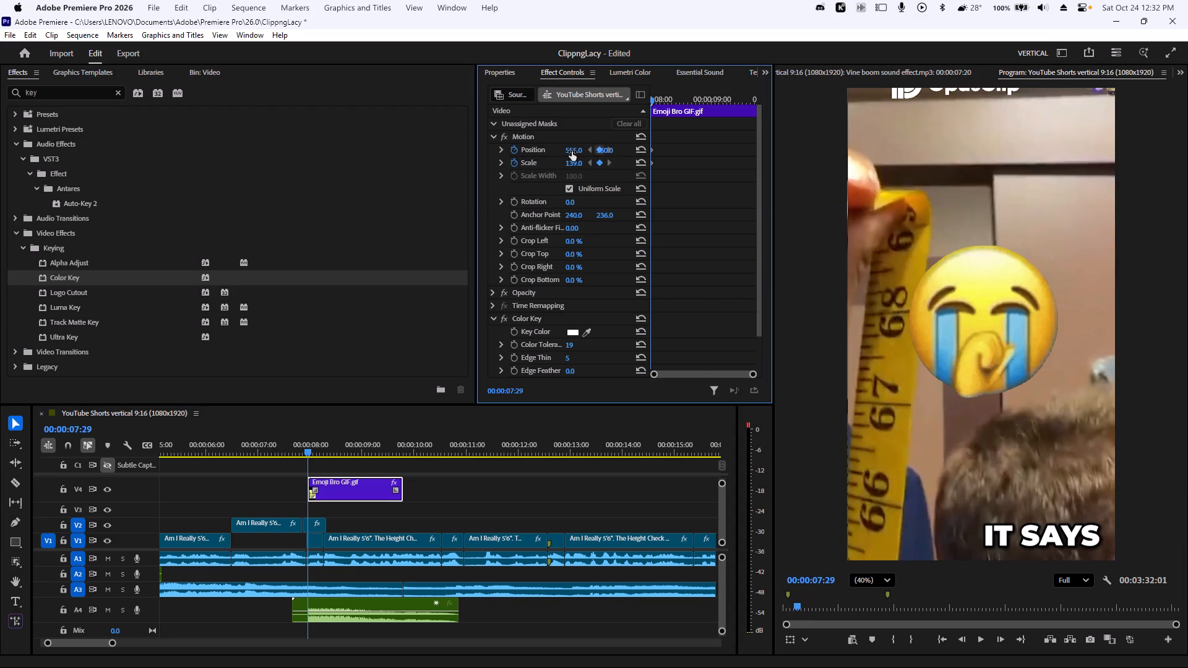
# Add a Position keyframe at 00:00:08:08 with the emoji GIF's horizontal position at 716.
pyautogui.moveTo(654, 98); pyautogui.dragTo(682, 104)
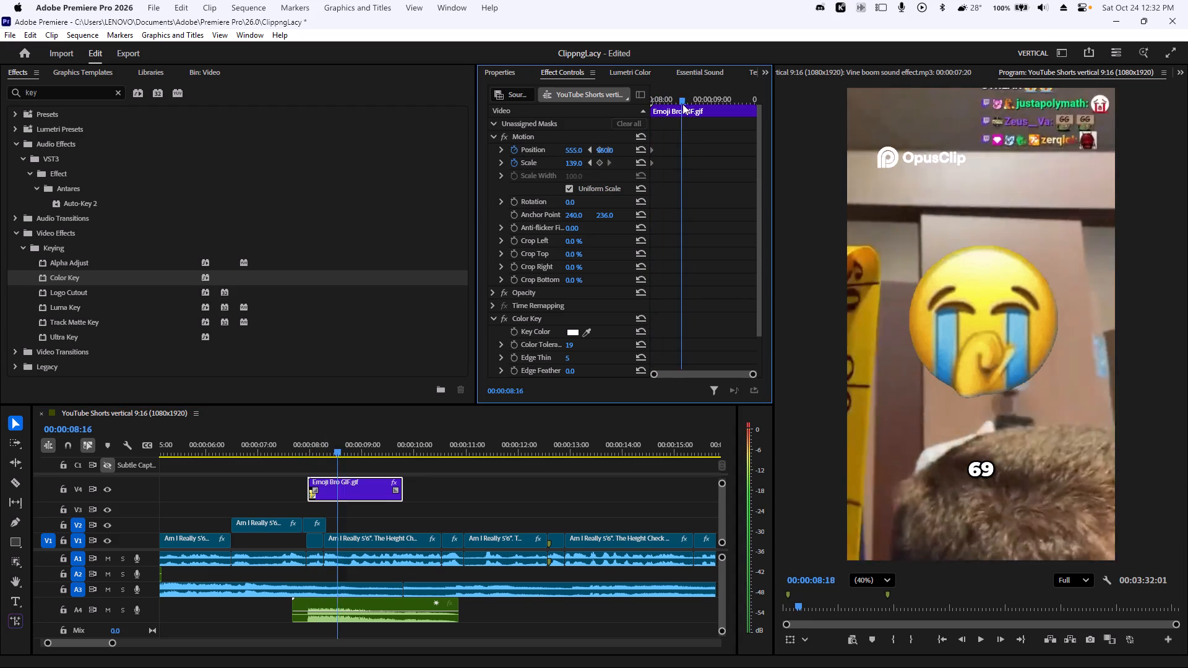
pyautogui.moveTo(682, 104); pyautogui.dragTo(670, 105)
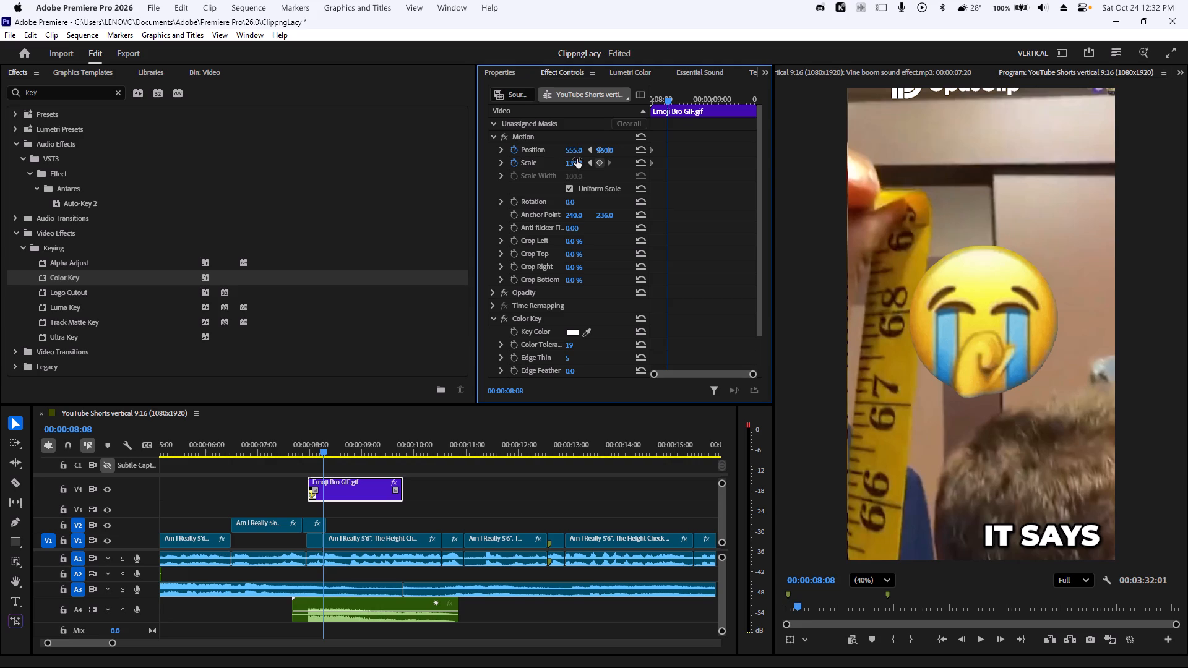
pyautogui.moveTo(576, 152); pyautogui.dragTo(676, 149)
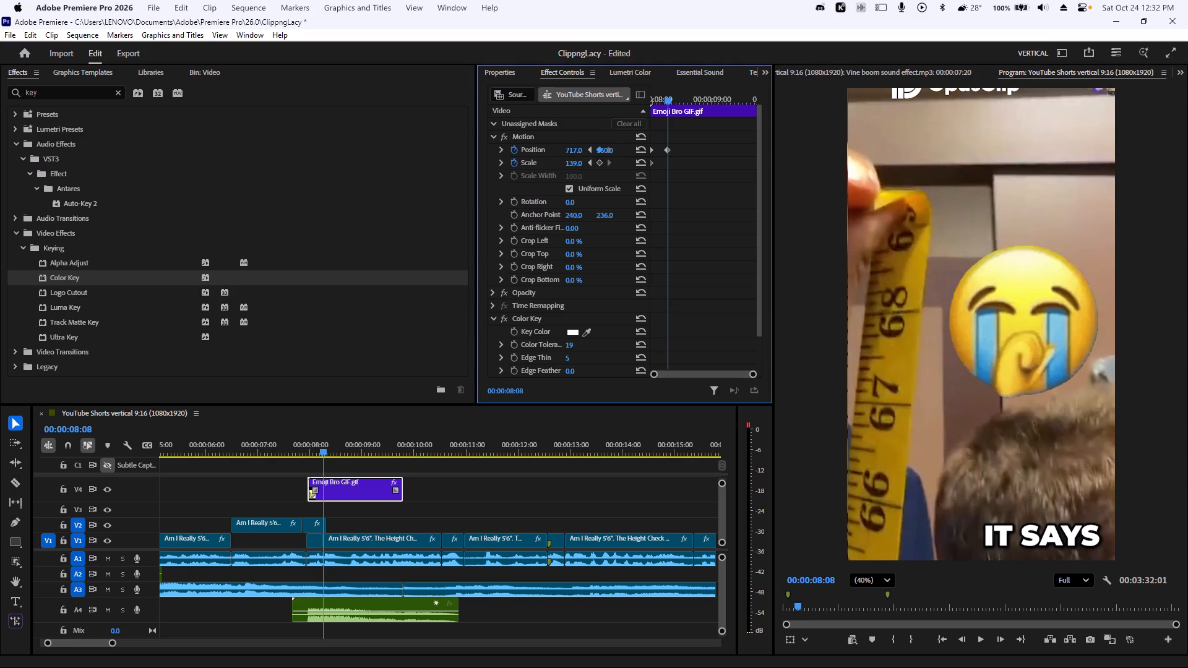
pyautogui.moveTo(676, 149); pyautogui.dragTo(675, 149)
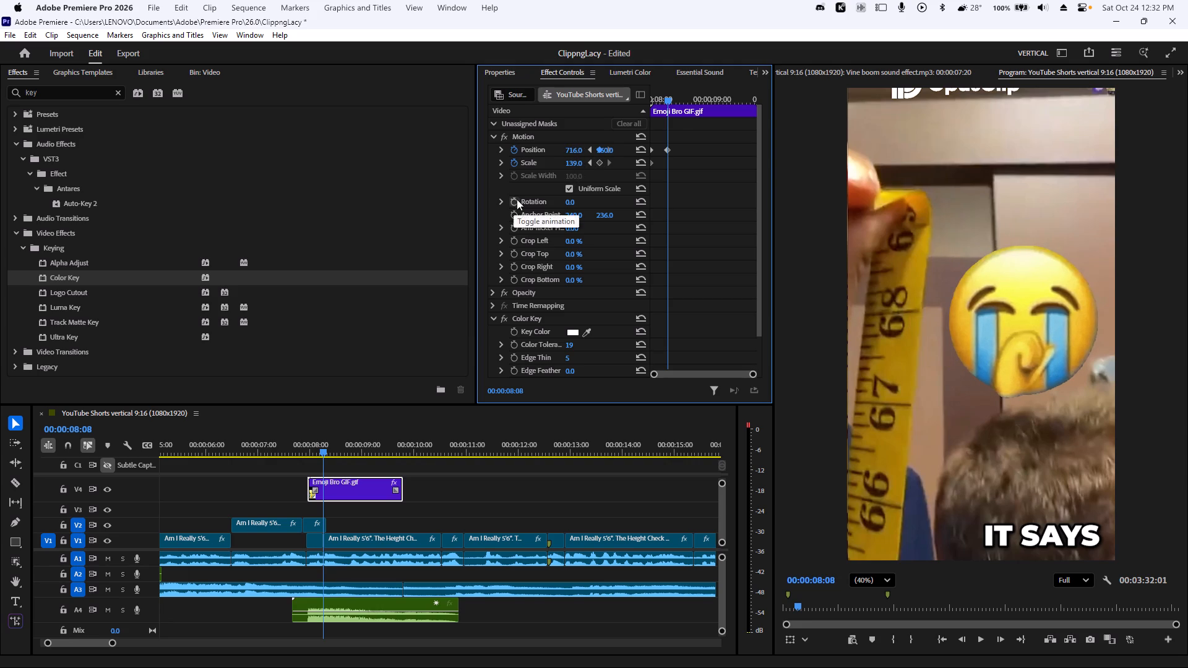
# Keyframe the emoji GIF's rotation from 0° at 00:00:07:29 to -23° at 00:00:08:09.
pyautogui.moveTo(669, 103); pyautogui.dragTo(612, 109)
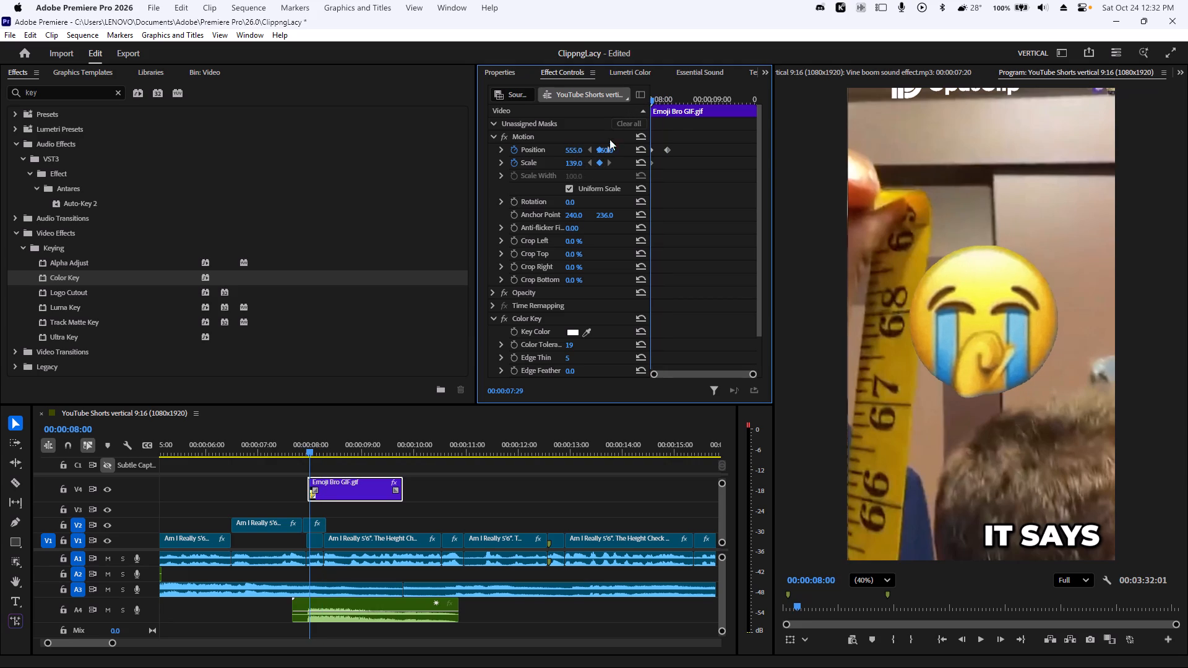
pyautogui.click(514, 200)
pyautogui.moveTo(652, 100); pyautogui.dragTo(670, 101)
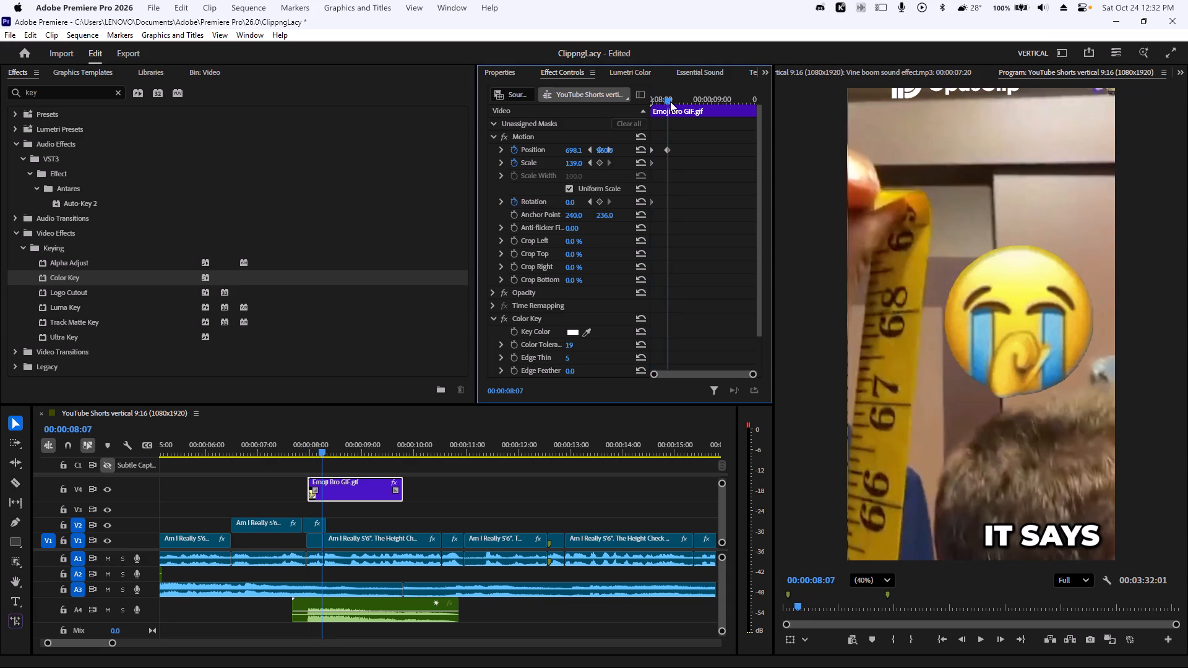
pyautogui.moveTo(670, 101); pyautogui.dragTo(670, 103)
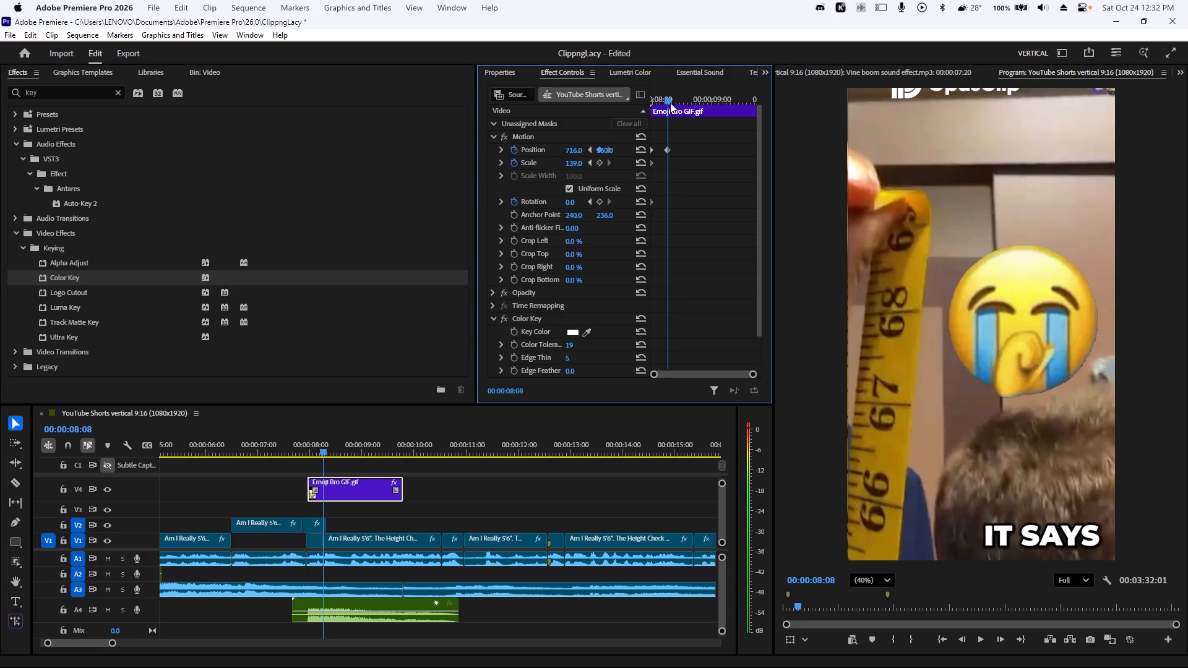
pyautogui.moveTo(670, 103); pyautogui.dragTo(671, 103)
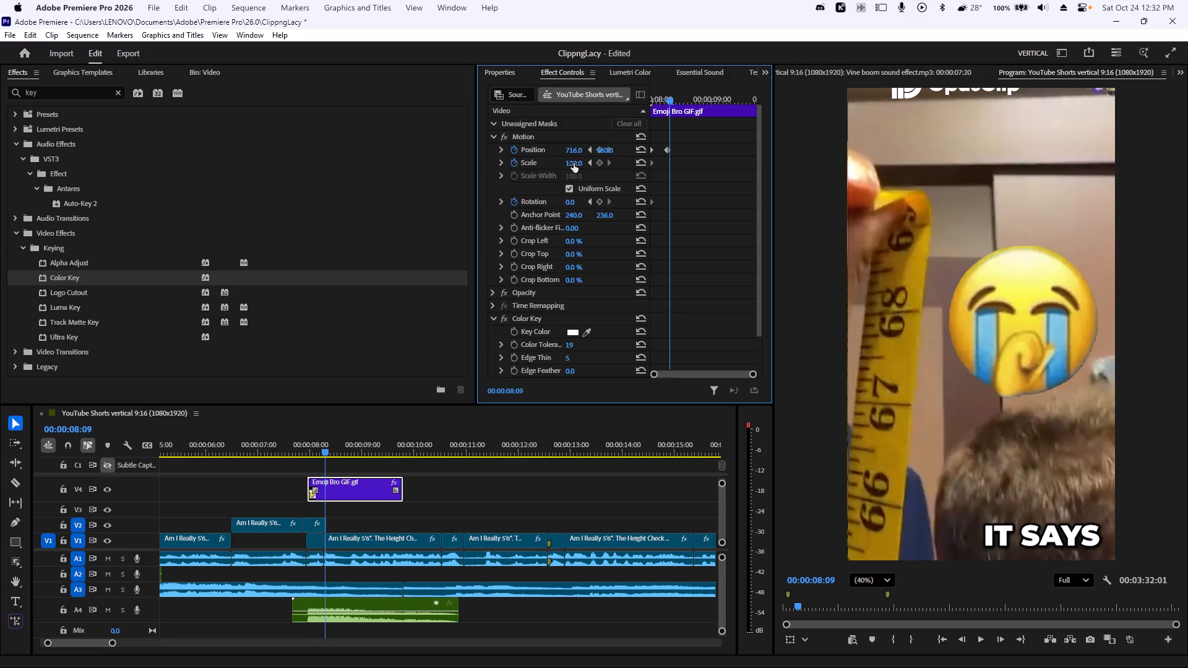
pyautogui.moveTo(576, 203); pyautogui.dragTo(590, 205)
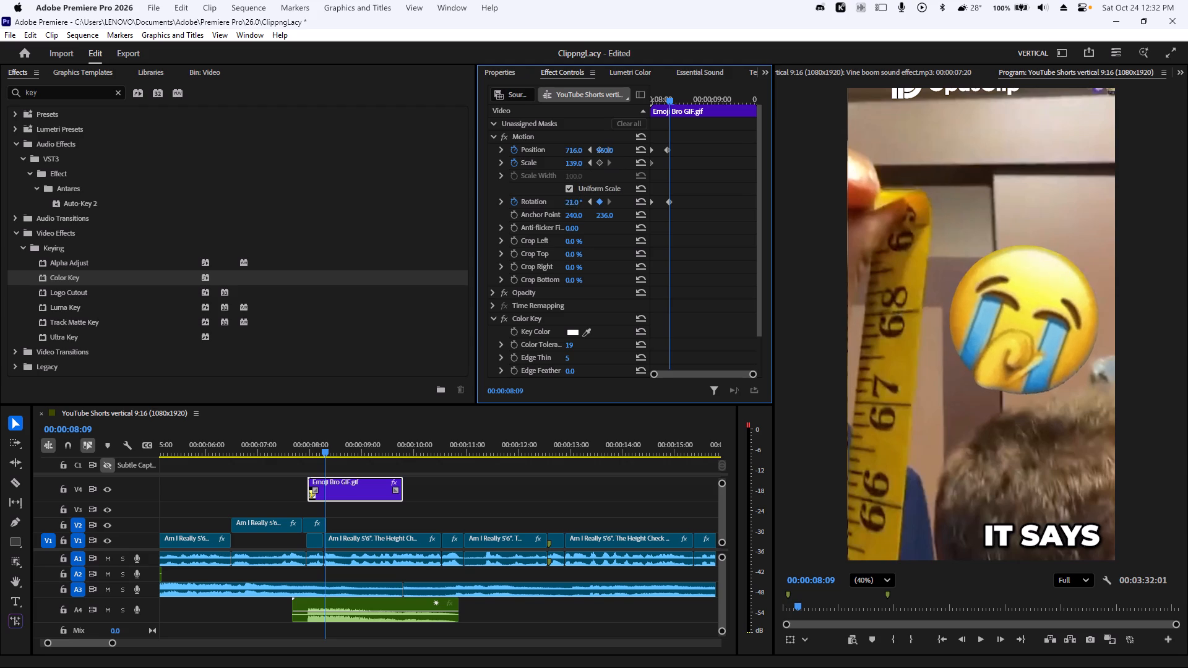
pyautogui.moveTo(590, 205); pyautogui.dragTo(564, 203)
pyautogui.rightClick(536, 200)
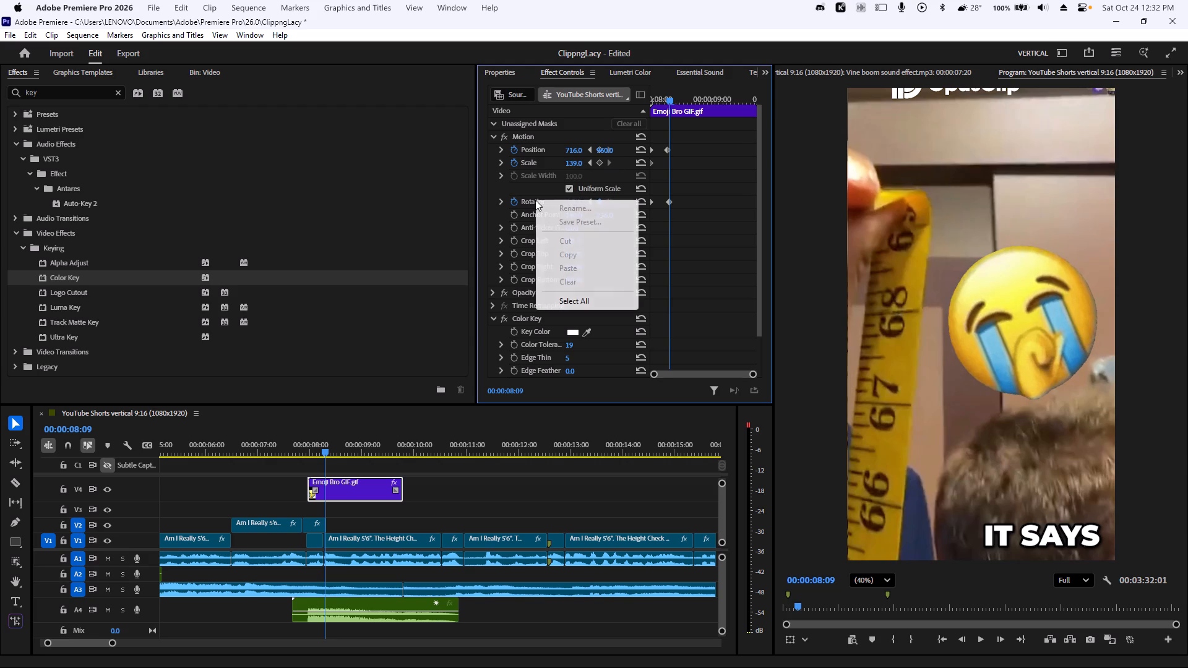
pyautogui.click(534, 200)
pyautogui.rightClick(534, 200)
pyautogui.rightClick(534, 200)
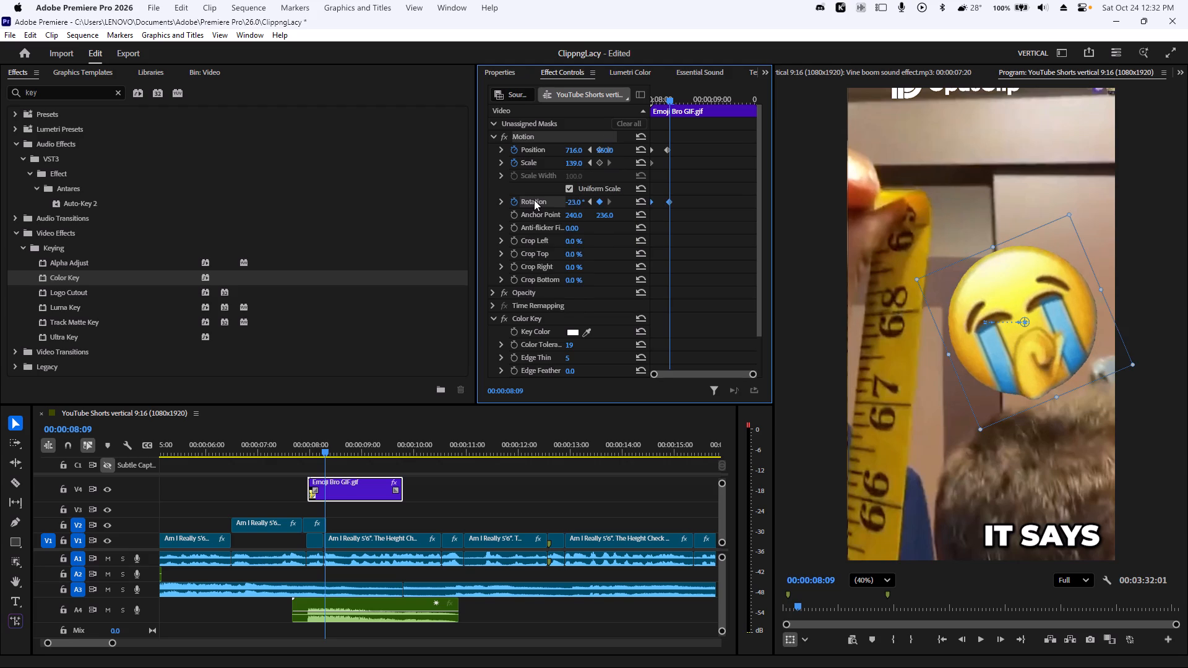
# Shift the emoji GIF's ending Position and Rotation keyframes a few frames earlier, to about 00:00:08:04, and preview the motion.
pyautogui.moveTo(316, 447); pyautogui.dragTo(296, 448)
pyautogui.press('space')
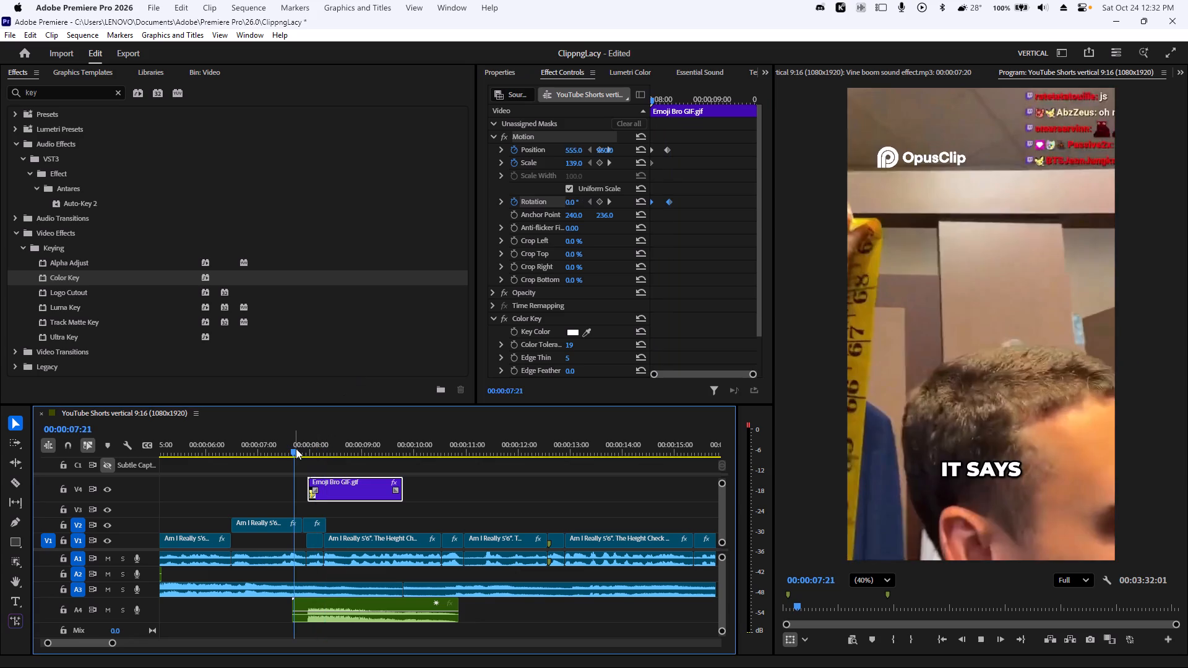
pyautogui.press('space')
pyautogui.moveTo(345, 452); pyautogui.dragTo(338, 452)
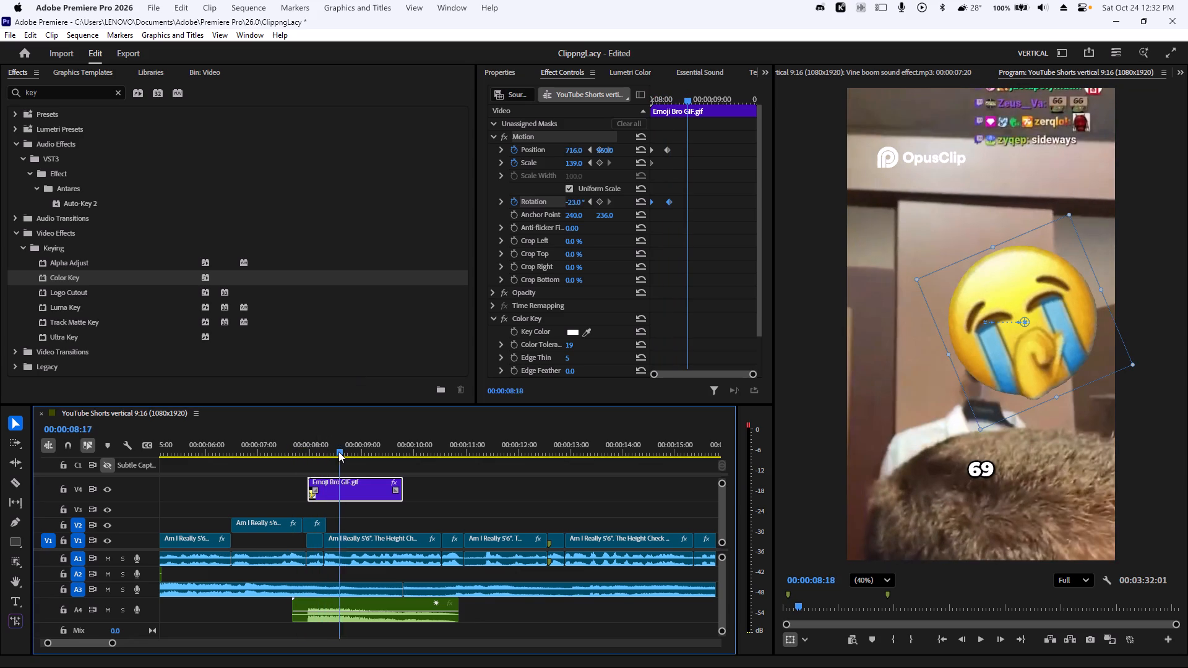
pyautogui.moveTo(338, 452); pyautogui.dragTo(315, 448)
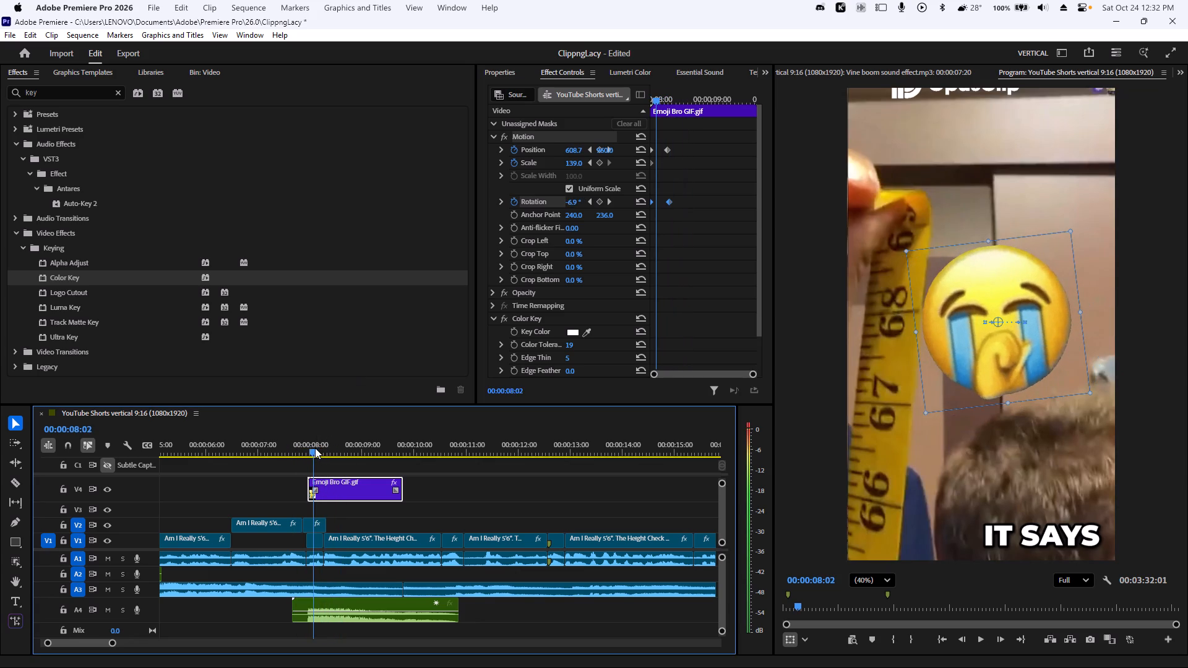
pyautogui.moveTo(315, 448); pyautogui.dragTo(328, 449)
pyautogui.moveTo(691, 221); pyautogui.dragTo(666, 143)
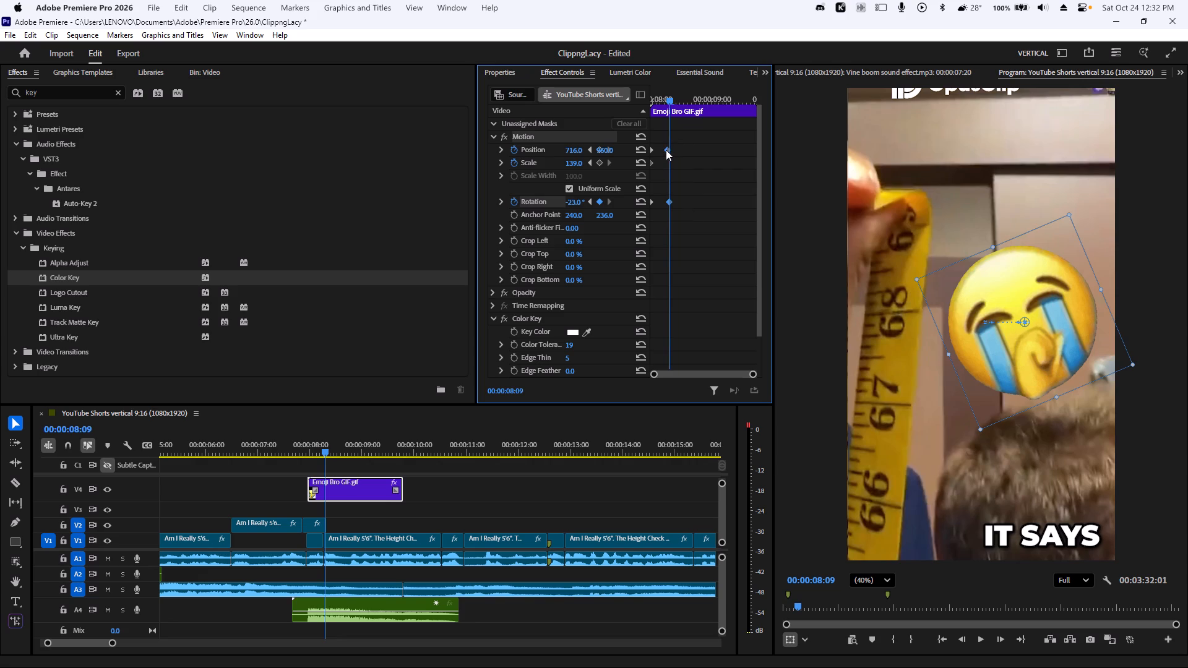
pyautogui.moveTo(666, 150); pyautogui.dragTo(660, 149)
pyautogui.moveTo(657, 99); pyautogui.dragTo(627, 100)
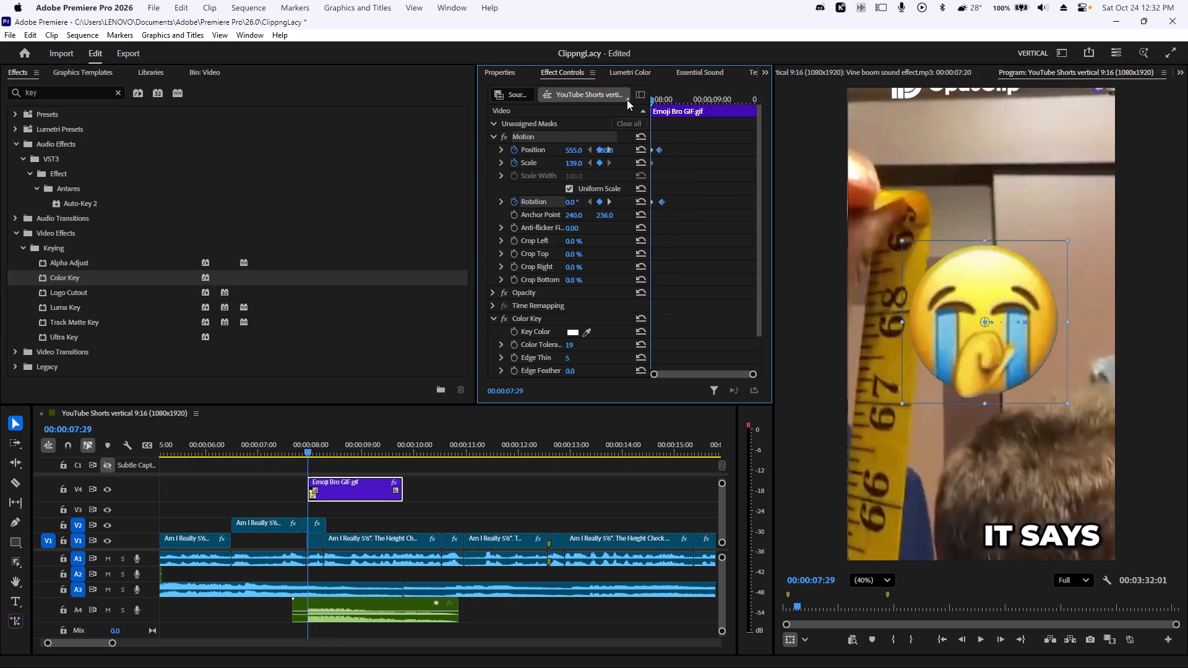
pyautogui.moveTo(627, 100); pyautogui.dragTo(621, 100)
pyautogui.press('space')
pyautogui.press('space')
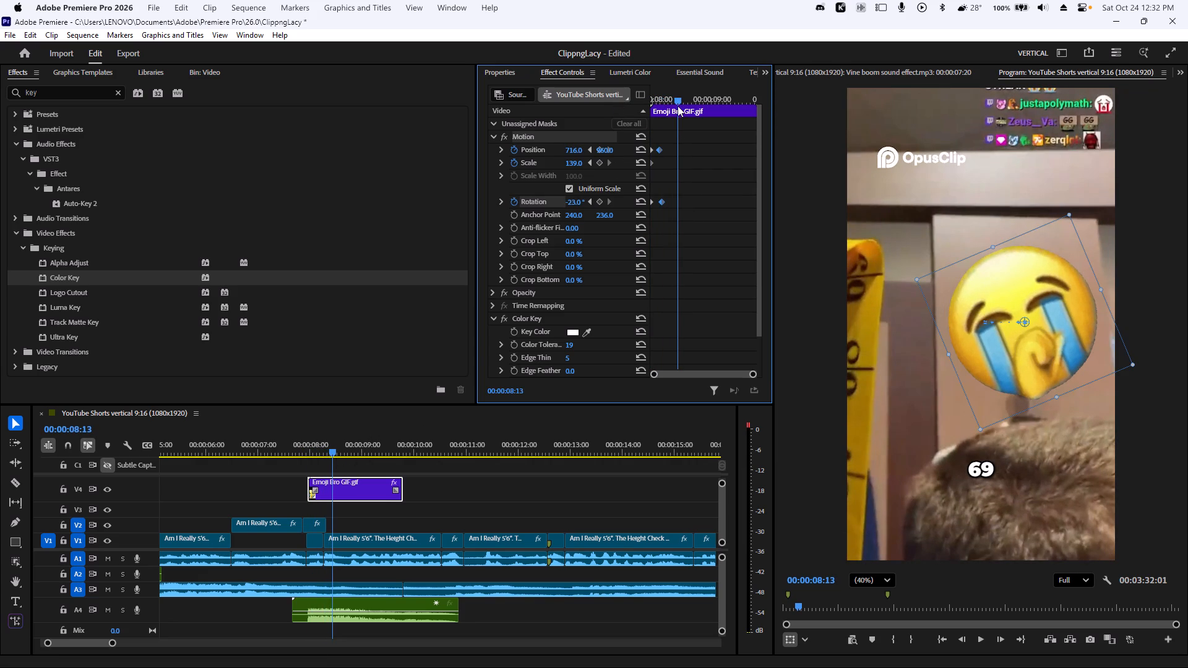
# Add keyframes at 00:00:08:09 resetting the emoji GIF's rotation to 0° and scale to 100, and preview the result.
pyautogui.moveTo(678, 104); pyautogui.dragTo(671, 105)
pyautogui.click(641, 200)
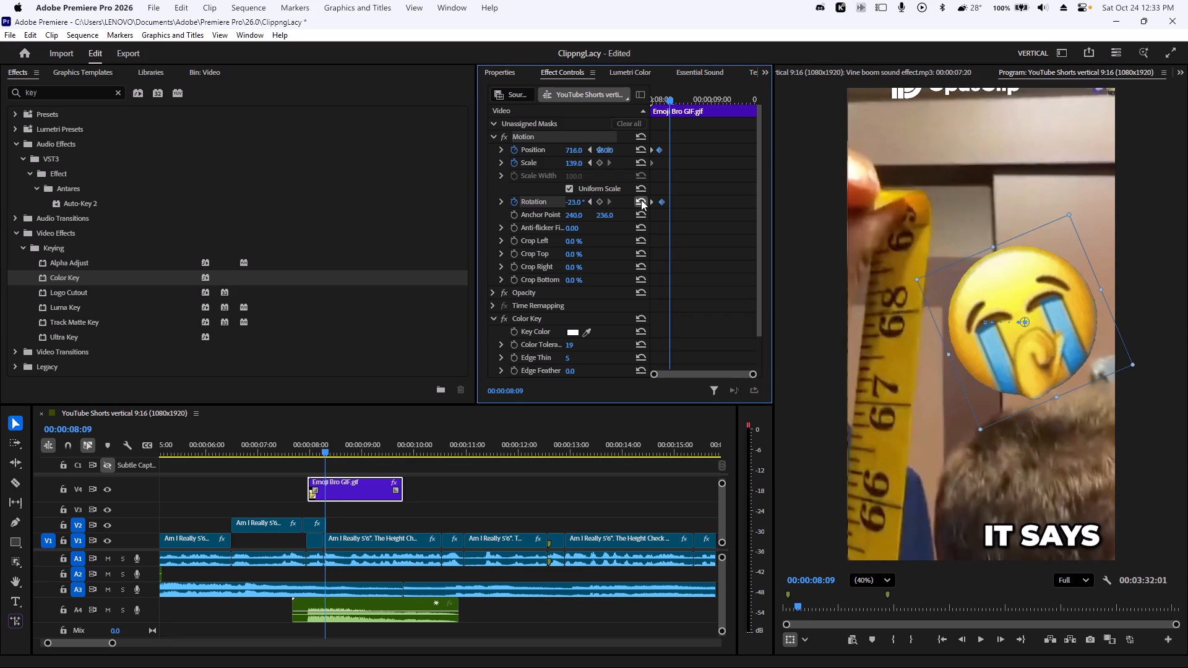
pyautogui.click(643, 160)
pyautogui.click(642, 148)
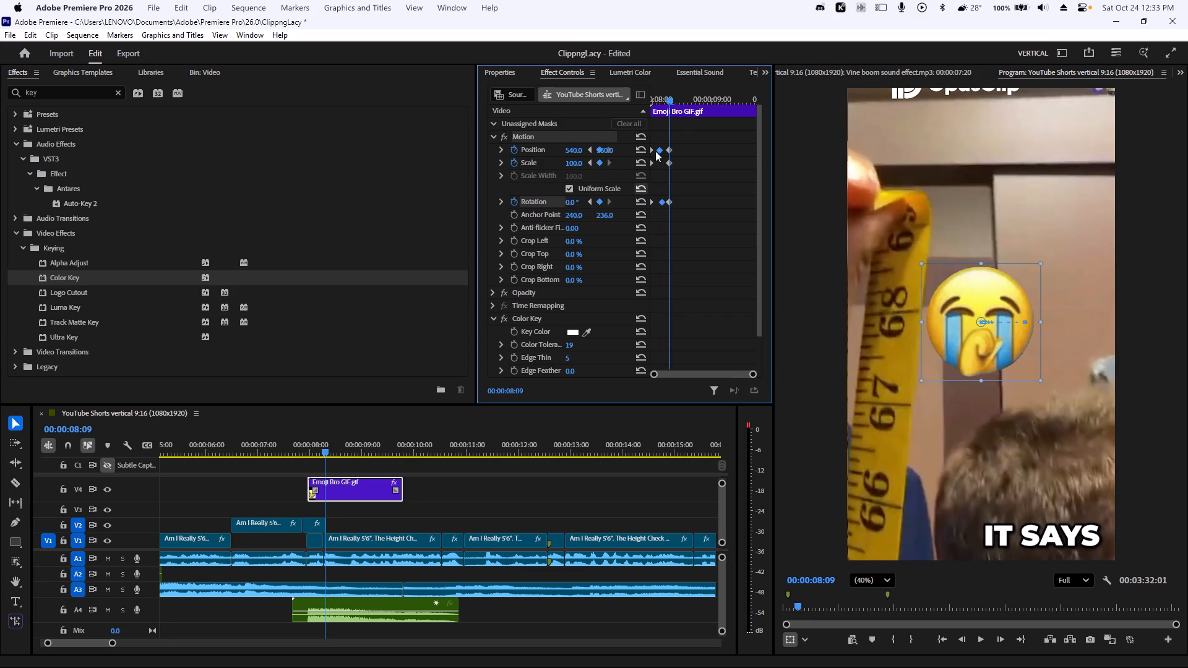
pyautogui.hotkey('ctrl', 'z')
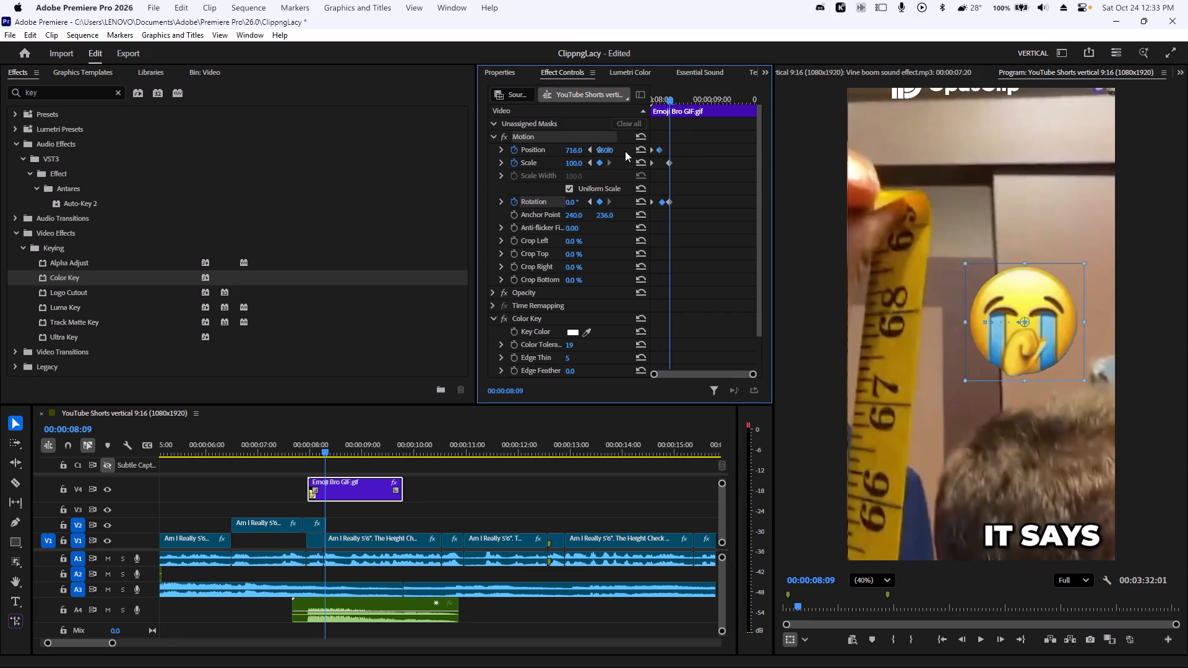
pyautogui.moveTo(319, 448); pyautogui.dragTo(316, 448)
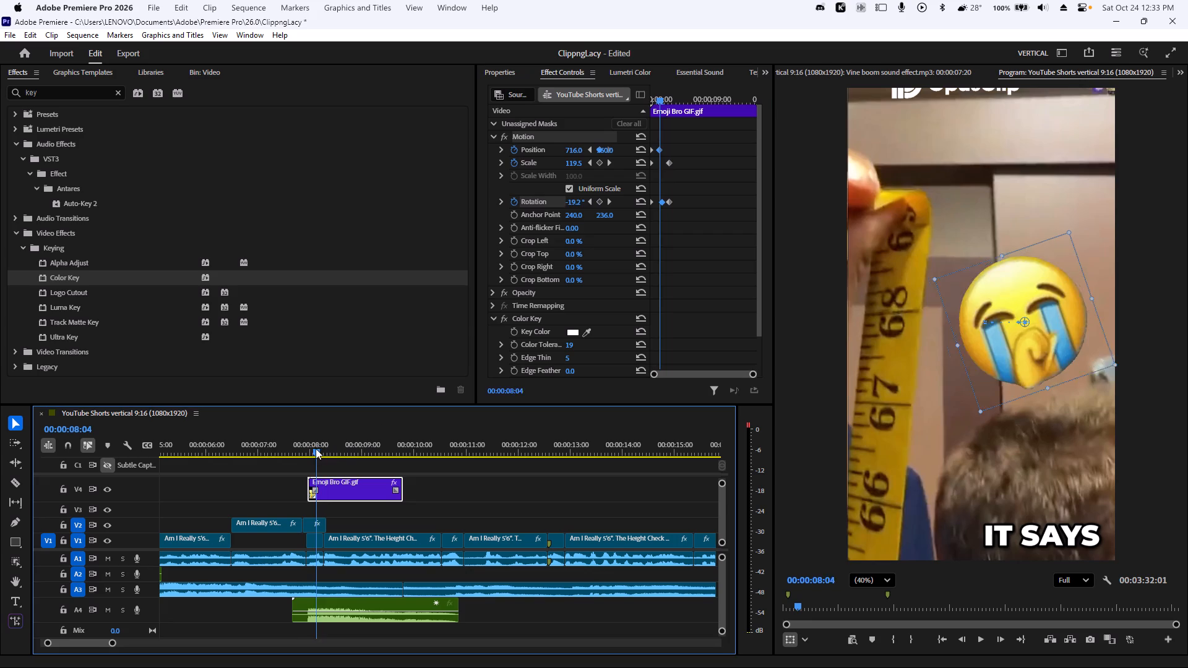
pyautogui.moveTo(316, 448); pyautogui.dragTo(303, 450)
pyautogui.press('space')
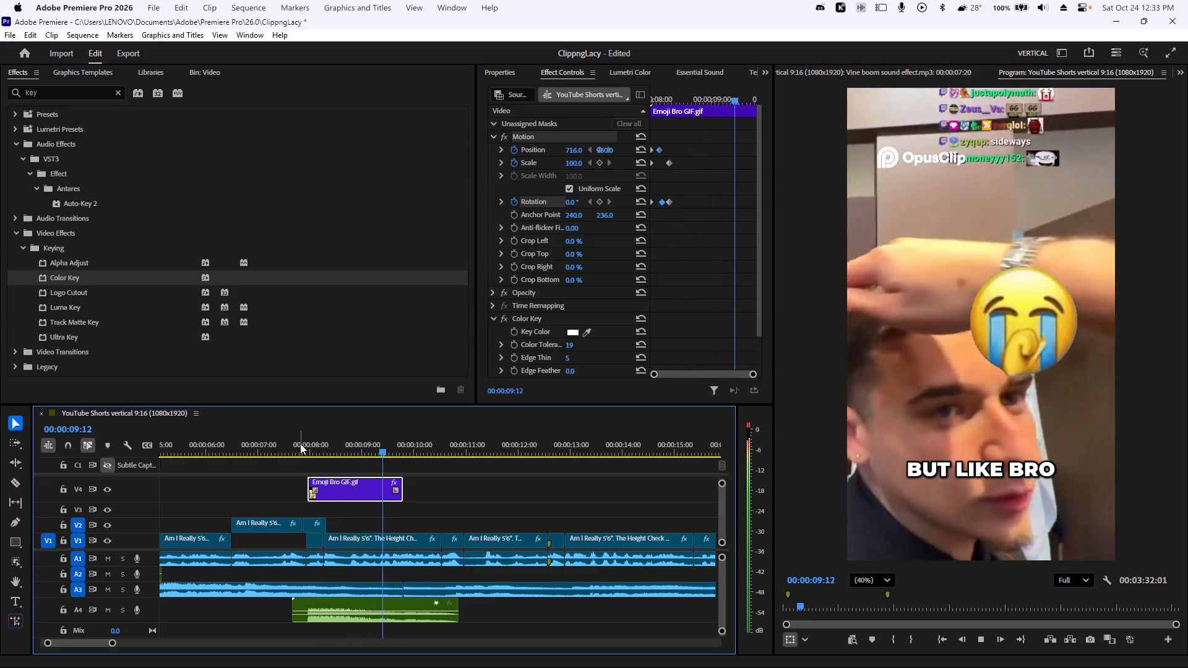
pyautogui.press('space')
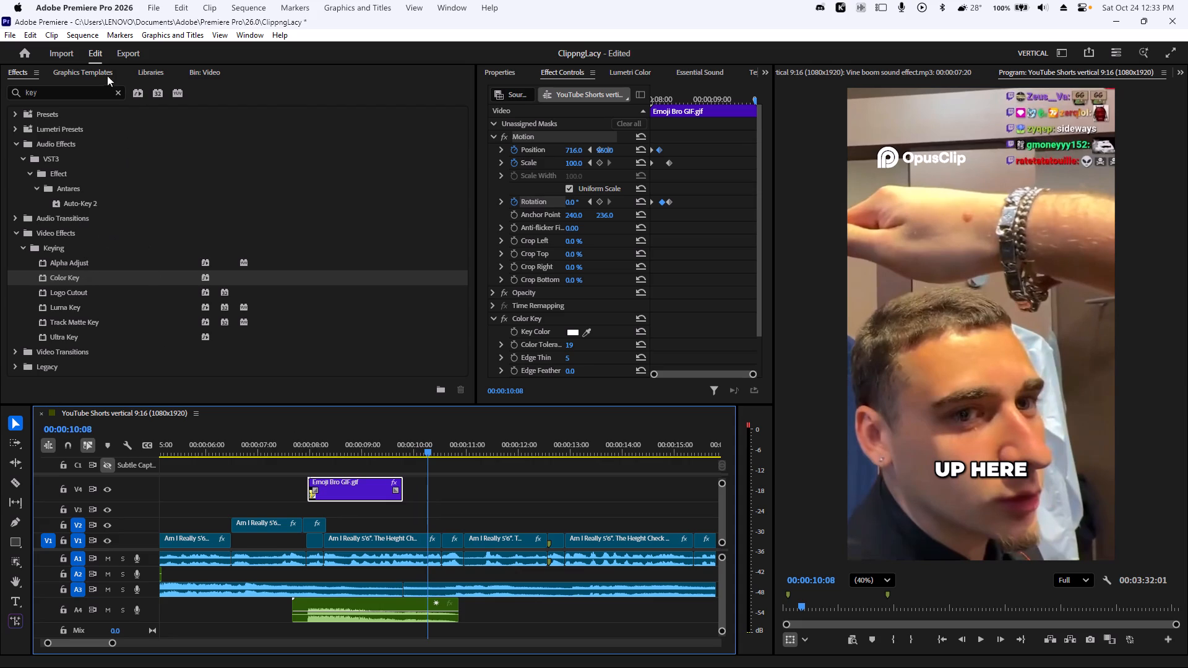
# Place arrow.png on track V4 after the emoji GIF, starting at about 00:00:10:15.
pyautogui.scroll(-3, 114, 70)
pyautogui.scroll(-2, 259, 304)
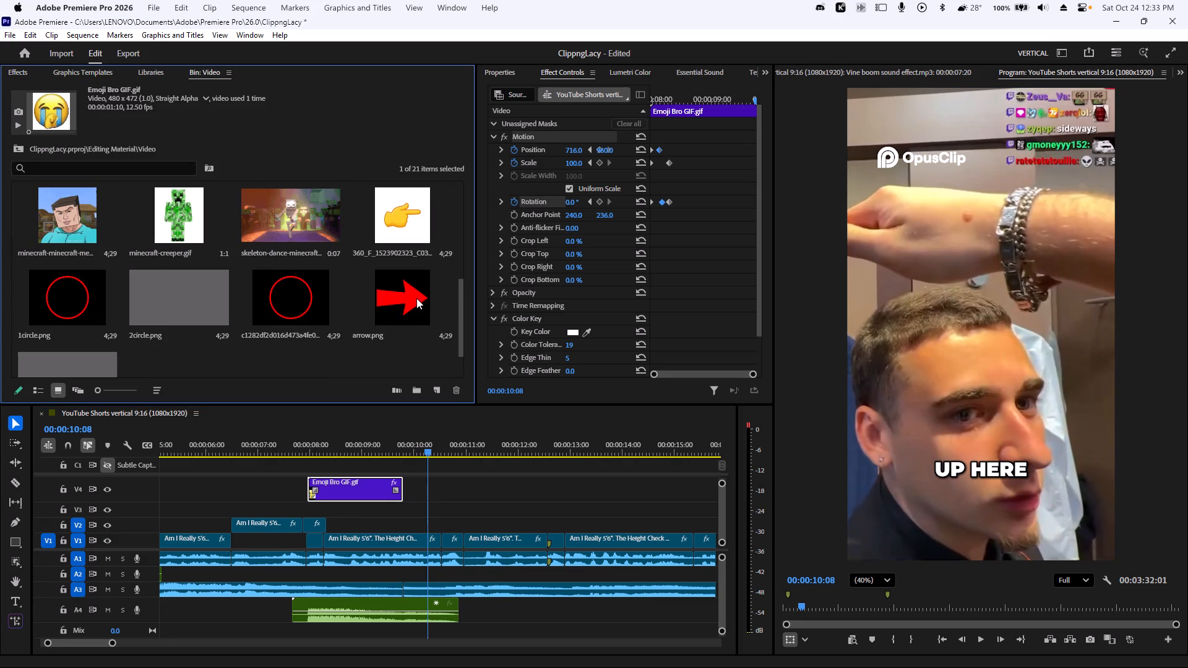
pyautogui.moveTo(407, 298); pyautogui.dragTo(411, 474)
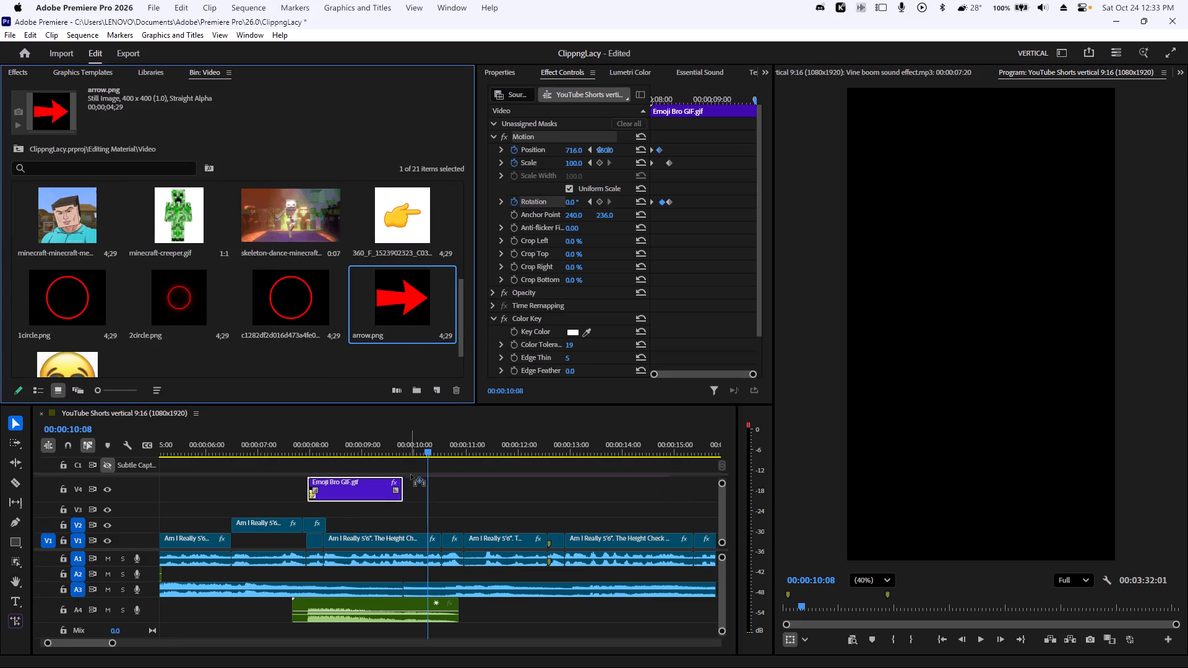
pyautogui.moveTo(411, 474); pyautogui.dragTo(443, 491)
# Trim the end of the emoji GIF clip on V4 back to about 00:00:08:22.
pyautogui.moveTo(426, 446); pyautogui.dragTo(405, 445)
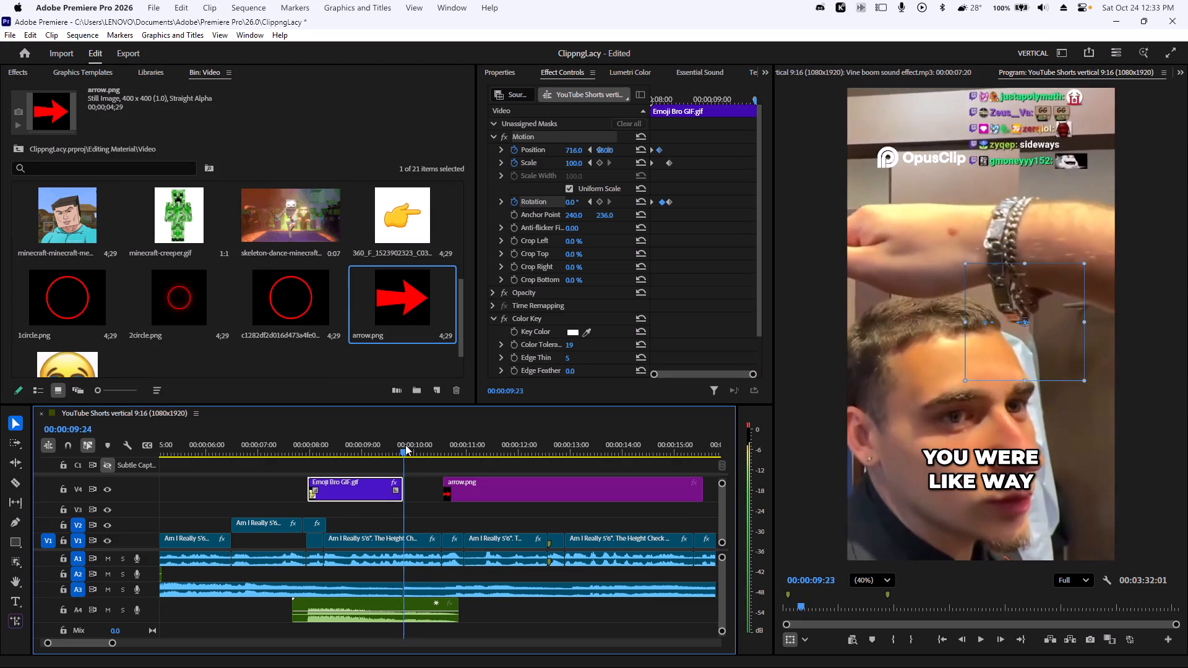
pyautogui.moveTo(405, 445); pyautogui.dragTo(403, 443)
pyautogui.moveTo(405, 484); pyautogui.dragTo(357, 484)
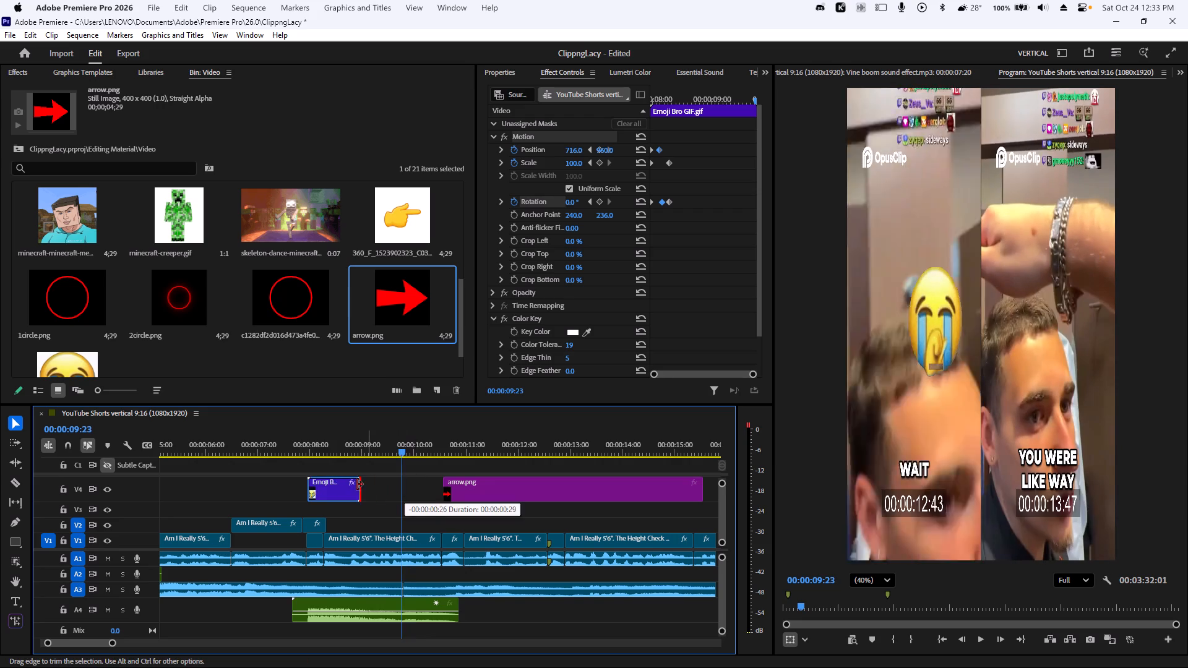
pyautogui.moveTo(357, 484); pyautogui.dragTo(351, 487)
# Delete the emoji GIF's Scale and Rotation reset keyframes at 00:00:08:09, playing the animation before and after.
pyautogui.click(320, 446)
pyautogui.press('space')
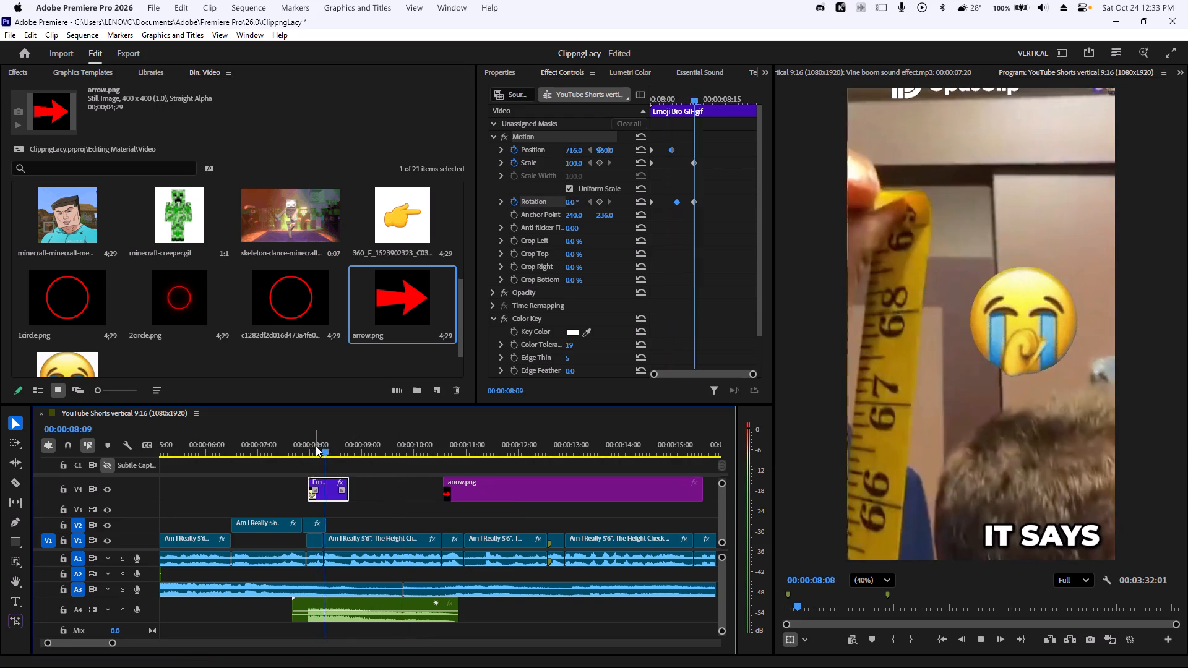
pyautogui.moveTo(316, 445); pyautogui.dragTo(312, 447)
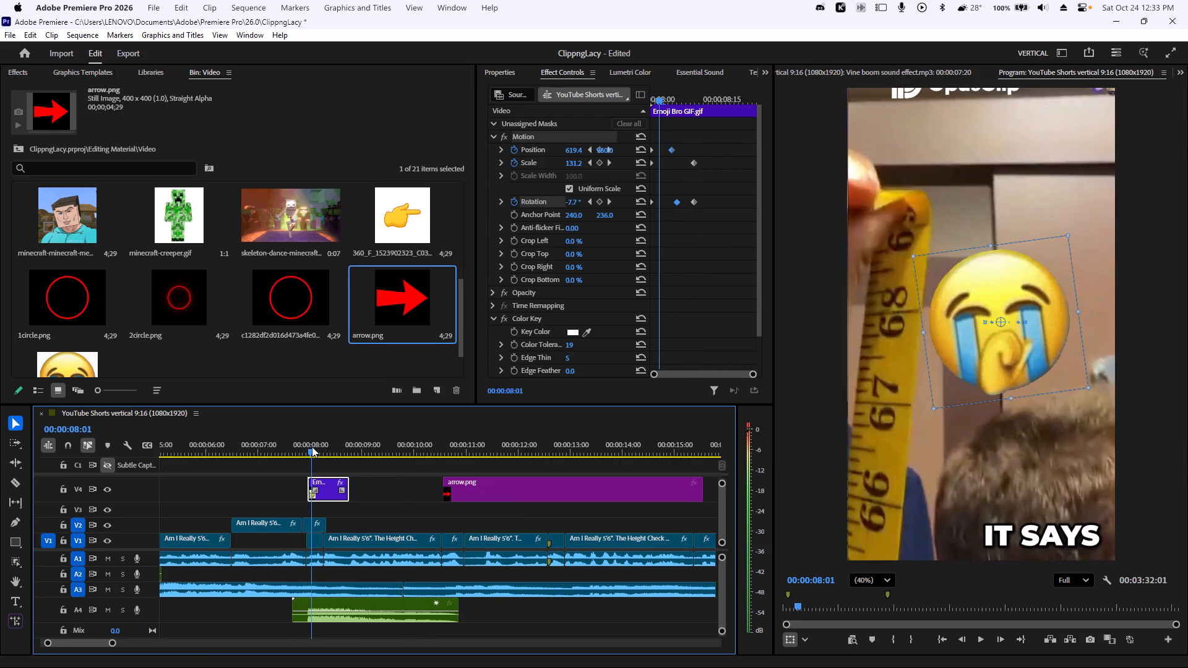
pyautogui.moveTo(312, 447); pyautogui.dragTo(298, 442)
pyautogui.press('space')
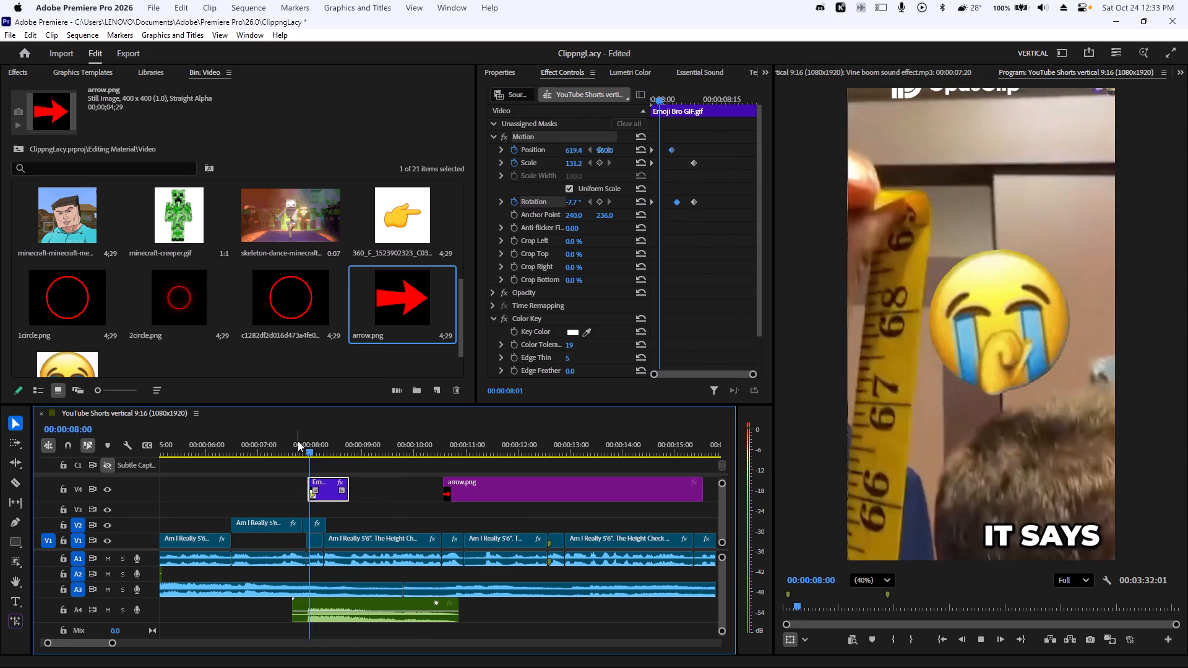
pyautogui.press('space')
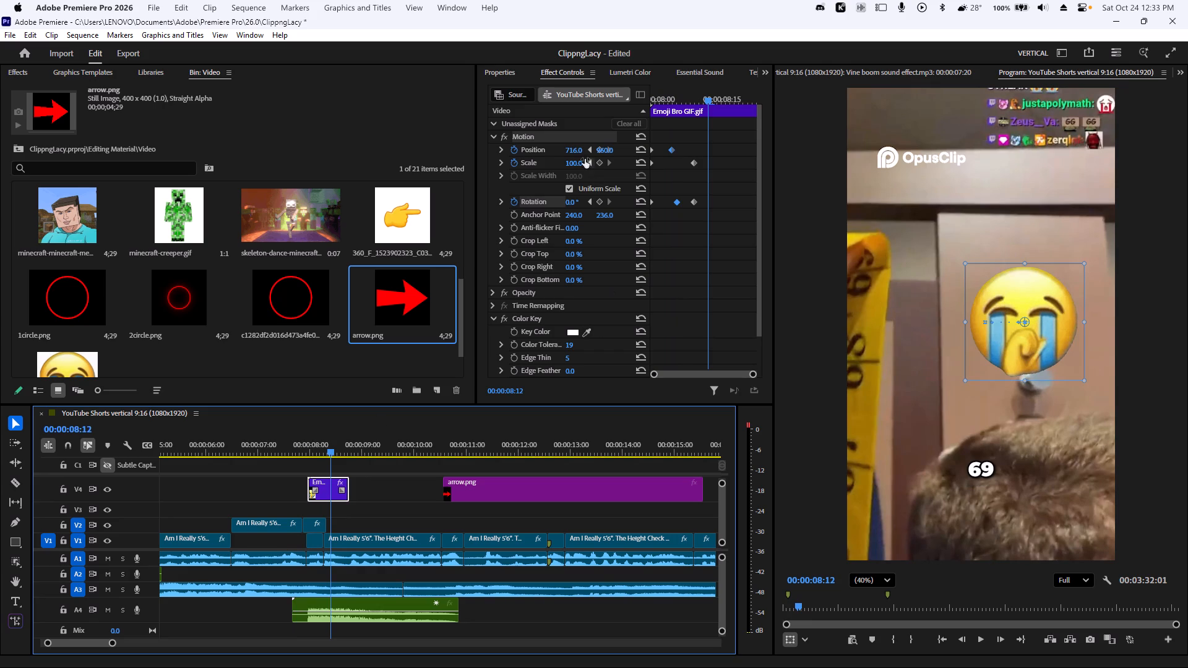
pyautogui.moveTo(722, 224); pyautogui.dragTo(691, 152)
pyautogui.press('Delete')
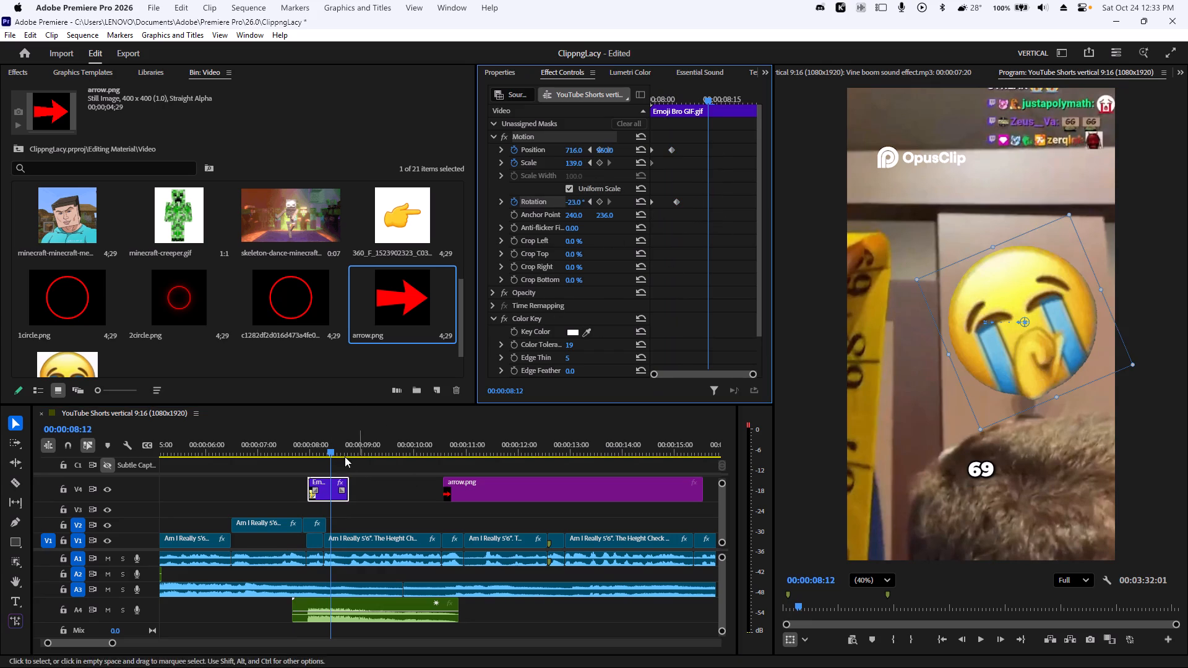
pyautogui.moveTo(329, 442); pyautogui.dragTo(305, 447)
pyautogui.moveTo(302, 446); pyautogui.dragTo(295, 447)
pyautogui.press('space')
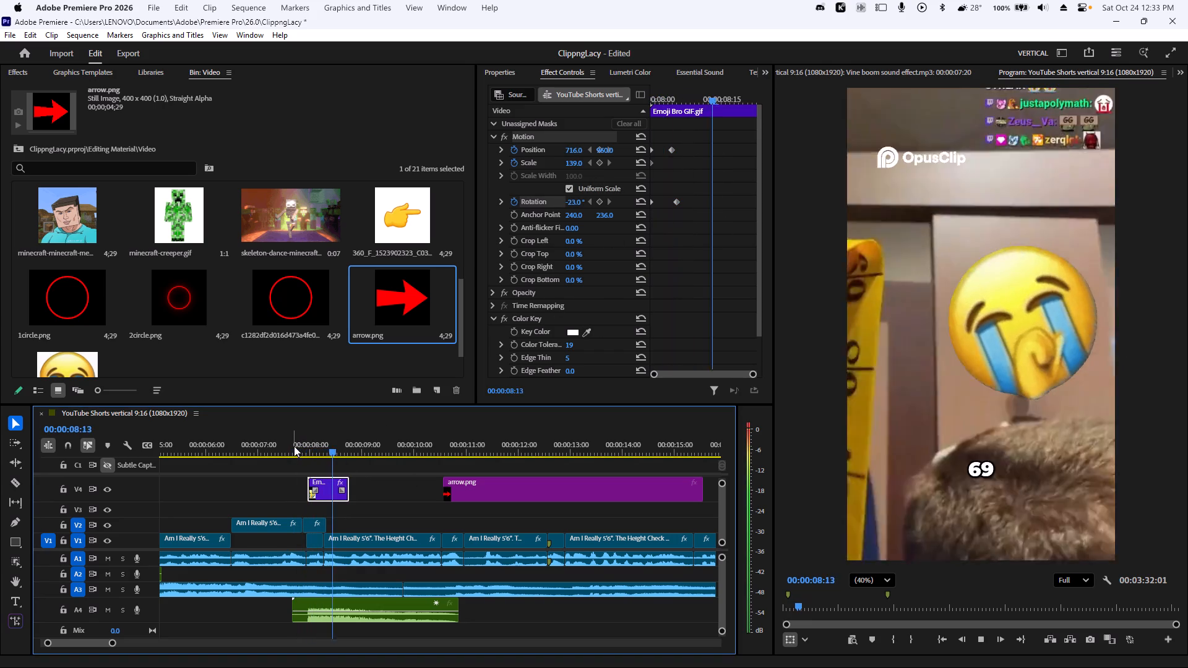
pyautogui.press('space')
# Delete all remaining motion keyframes on the emoji GIF and turn off animation for Position, Scale and Rotation.
pyautogui.moveTo(295, 445); pyautogui.dragTo(323, 451)
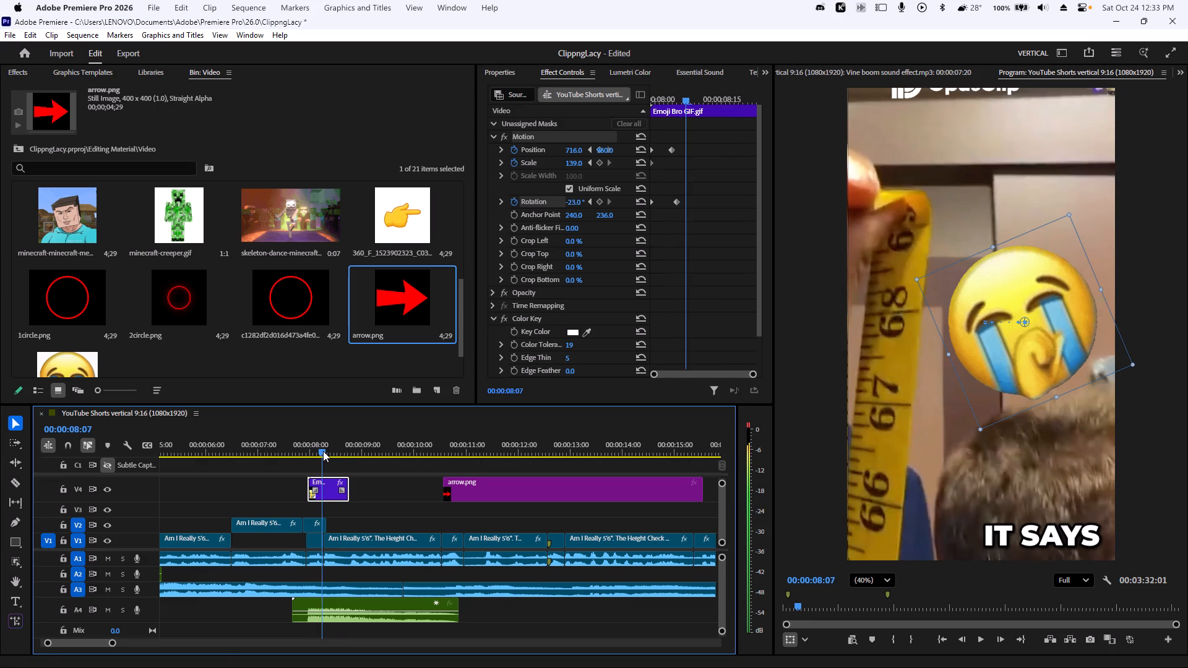
pyautogui.moveTo(323, 451); pyautogui.dragTo(314, 450)
pyautogui.click(325, 488)
pyautogui.moveTo(701, 238); pyautogui.dragTo(617, 109)
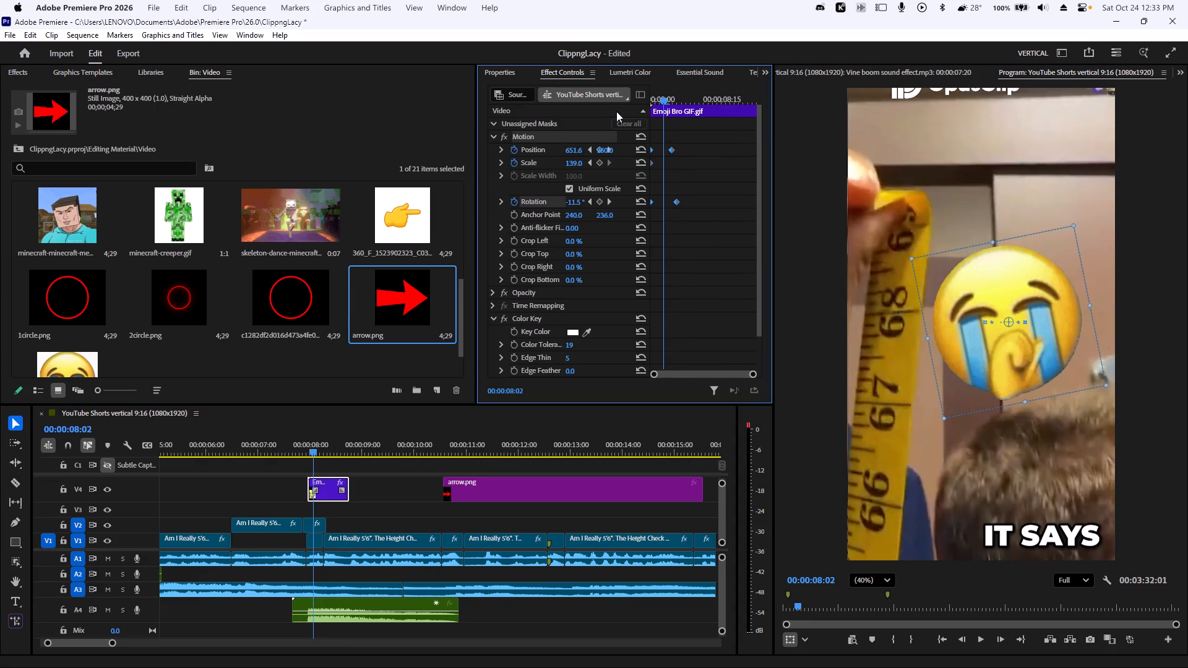
pyautogui.press('Delete')
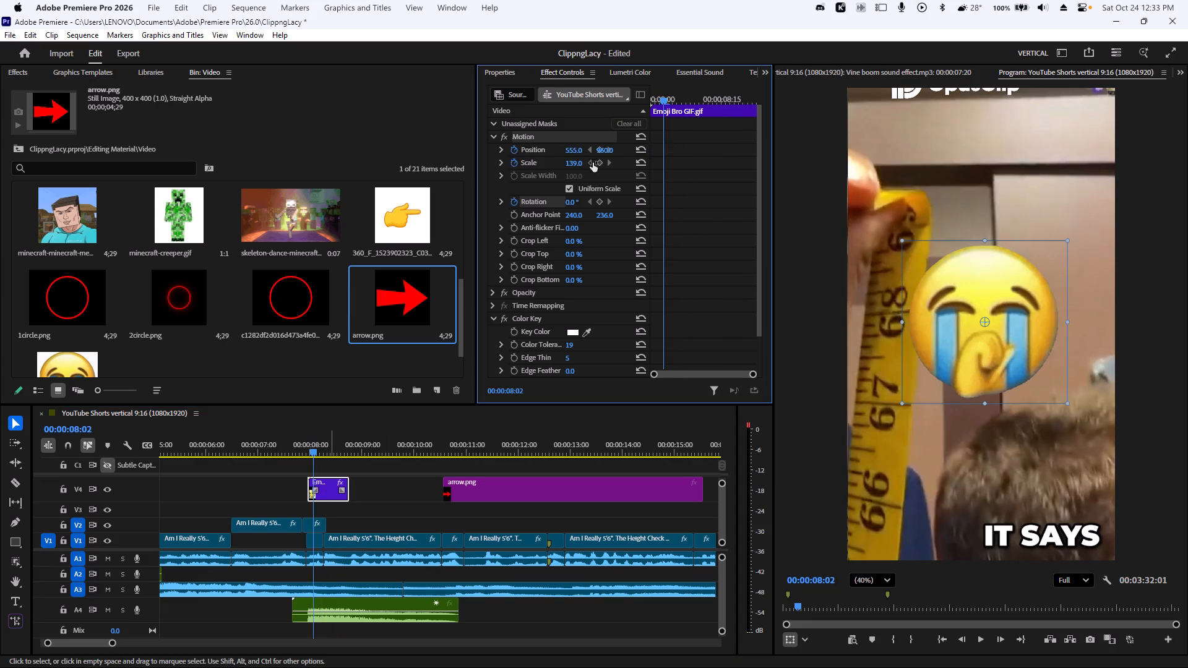
pyautogui.click(519, 161)
pyautogui.click(512, 162)
pyautogui.click(515, 145)
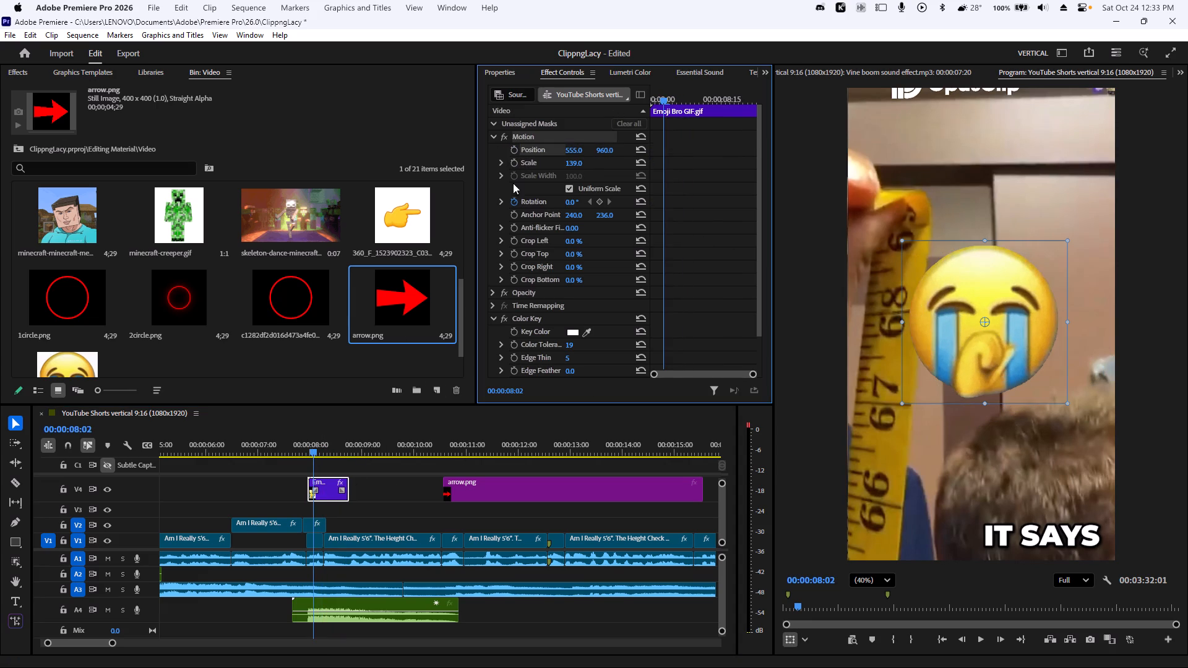
pyautogui.click(510, 200)
# Set the emoji GIF's horizontal position to 745, keeping its scale at 139.
pyautogui.click(579, 163)
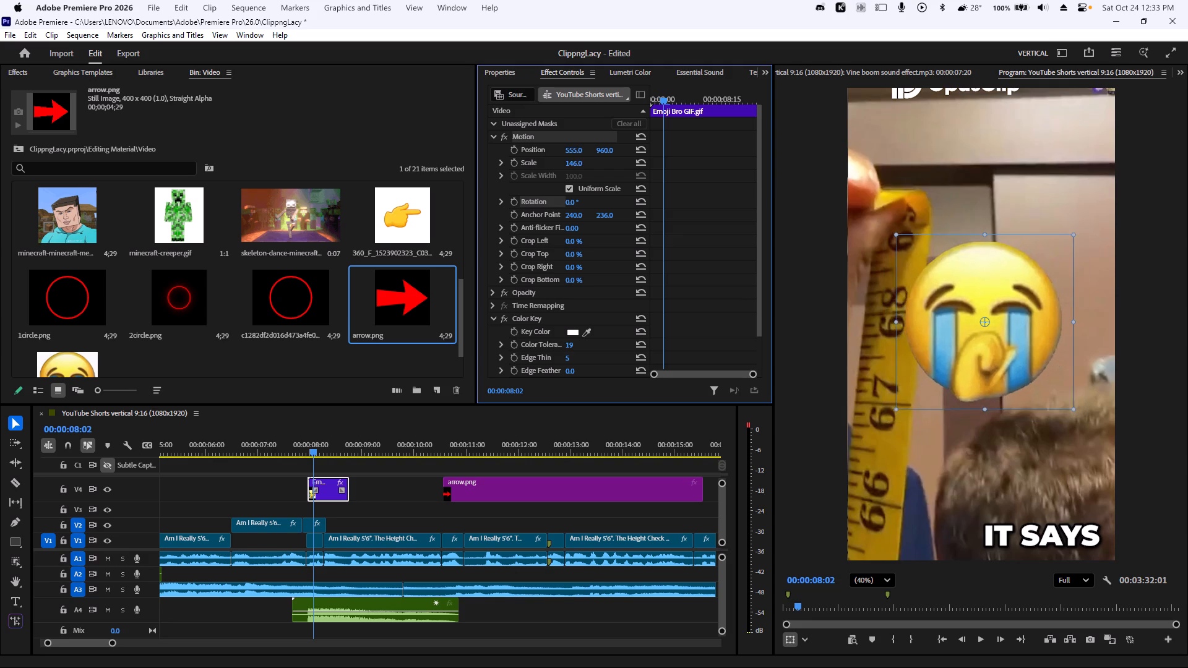
pyautogui.moveTo(572, 151); pyautogui.dragTo(688, 151)
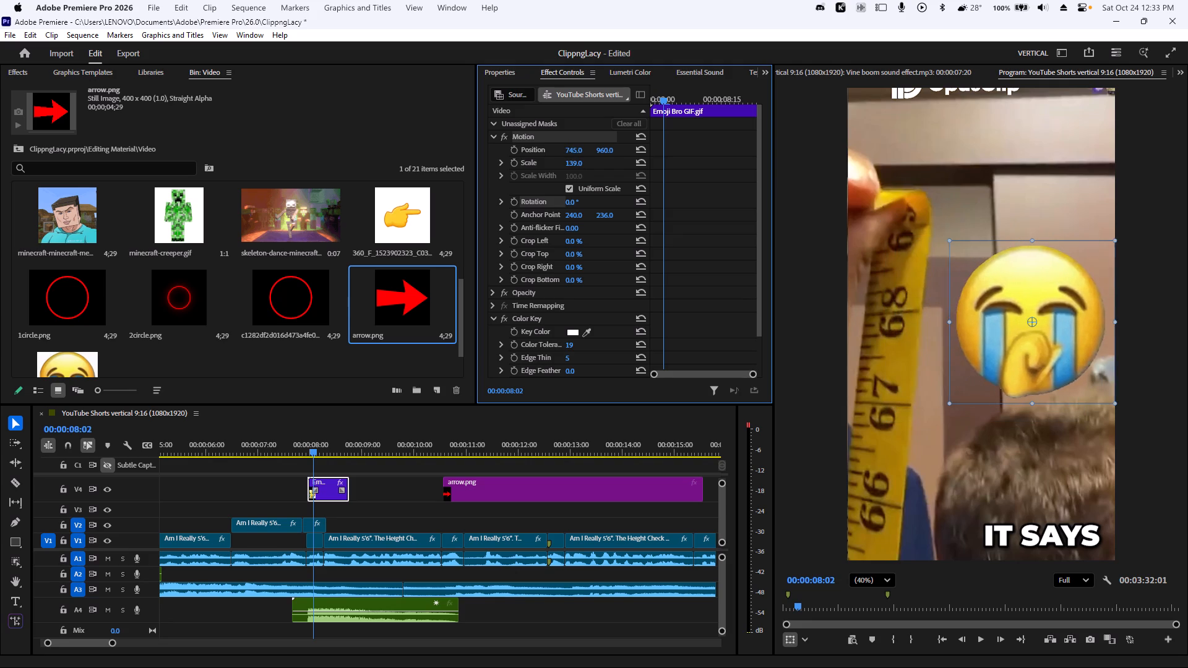
# Set the emoji GIF's horizontal position to 738, scale to 147 and rotation to -10°, and play it back.
pyautogui.moveTo(688, 151); pyautogui.dragTo(679, 150)
pyautogui.moveTo(575, 200); pyautogui.dragTo(569, 202)
pyautogui.moveTo(575, 152); pyautogui.dragTo(581, 153)
pyautogui.click(578, 163)
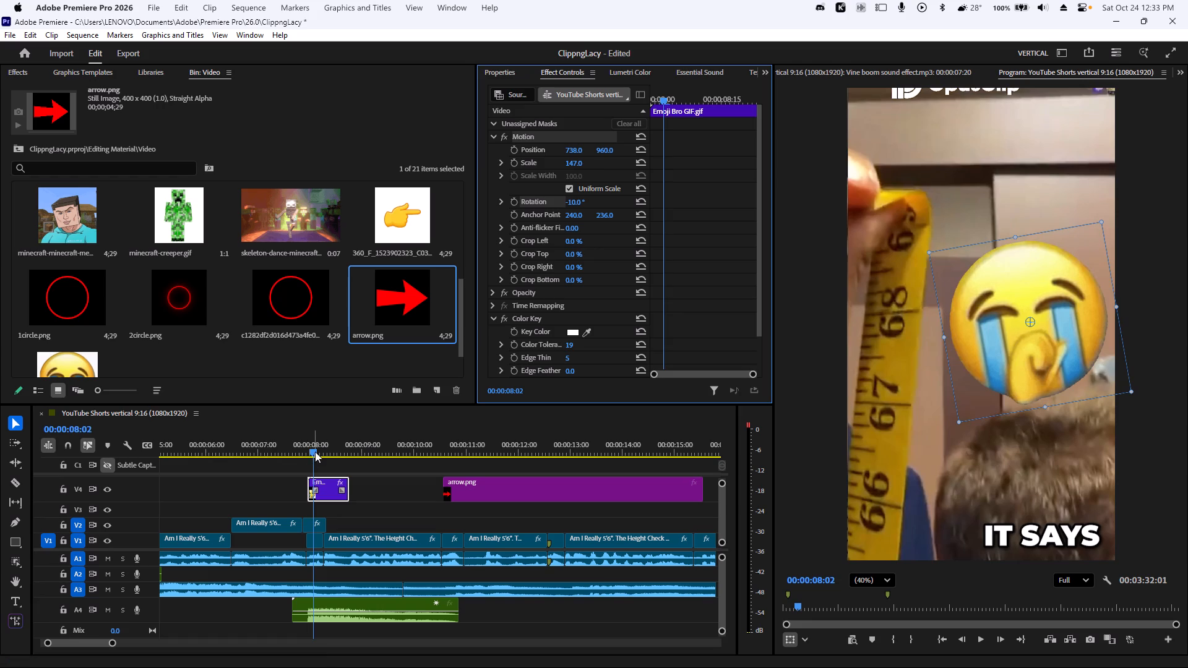
pyautogui.moveTo(316, 448); pyautogui.dragTo(292, 448)
pyautogui.press('space')
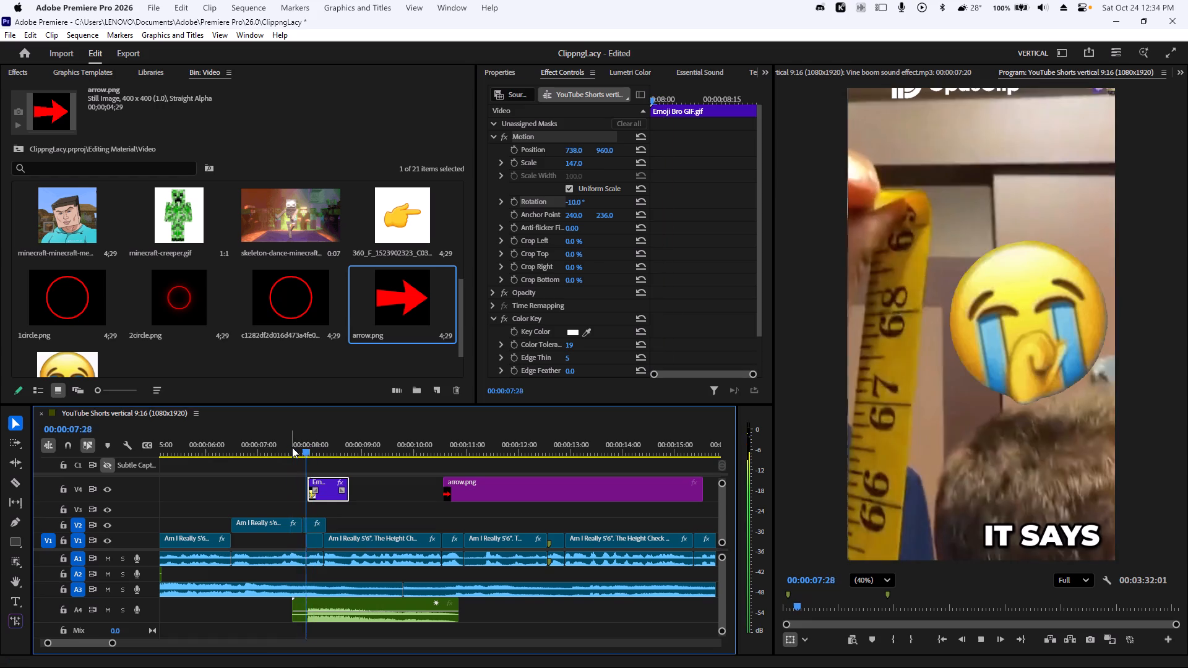
pyautogui.press('space')
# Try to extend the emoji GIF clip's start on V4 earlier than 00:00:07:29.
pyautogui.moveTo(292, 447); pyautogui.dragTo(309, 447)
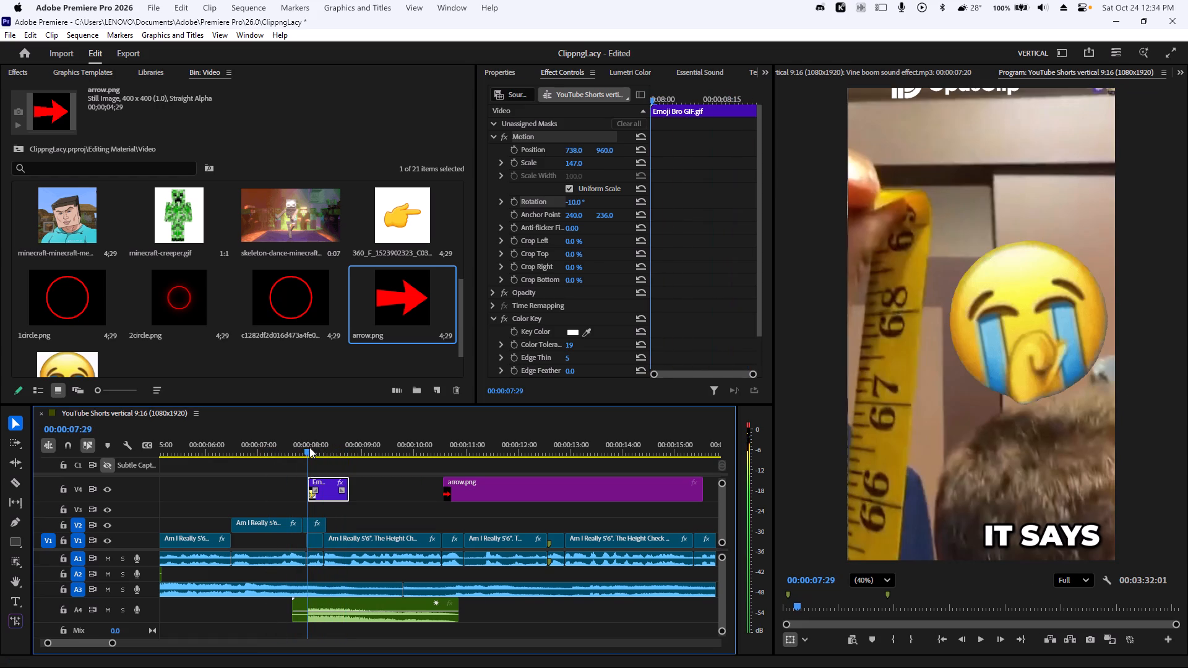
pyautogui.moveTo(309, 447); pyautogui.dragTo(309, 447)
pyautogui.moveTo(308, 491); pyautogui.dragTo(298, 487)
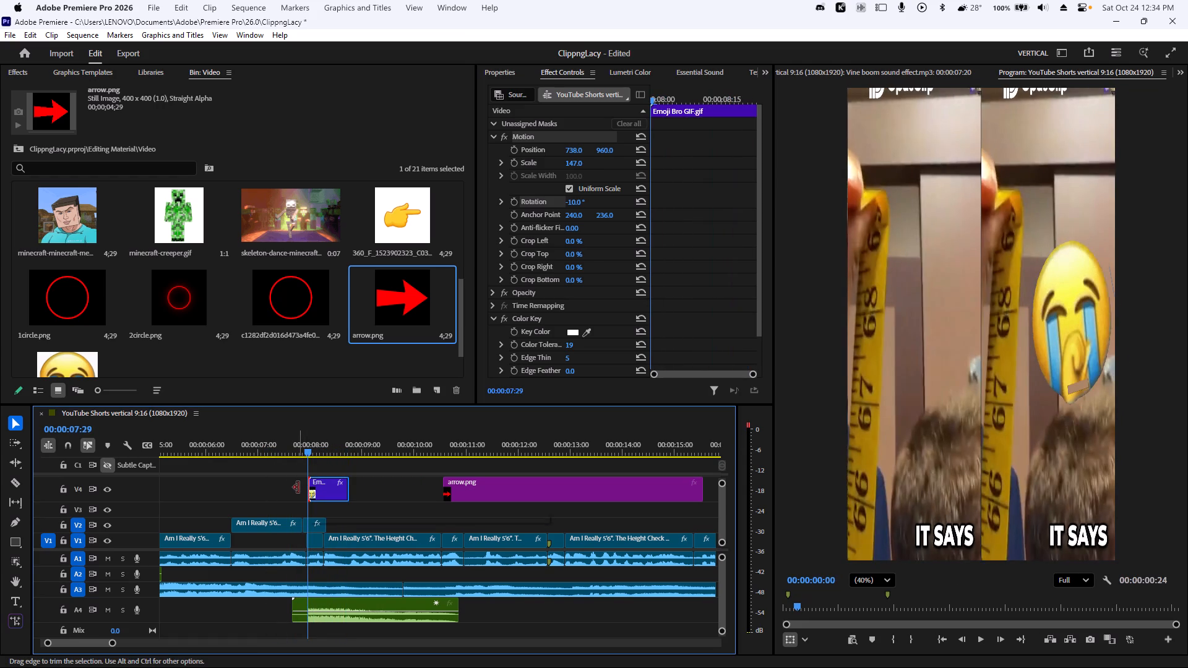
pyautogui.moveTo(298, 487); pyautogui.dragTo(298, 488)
# Keyframe the emoji GIF's Scale at 147 on its first frame, larger at 00:00:08:02 and 162 at about 00:00:08:05, and play the animation.
pyautogui.keyDown('alt'); pyautogui.scroll(13, 300, 485); pyautogui.keyUp('alt')
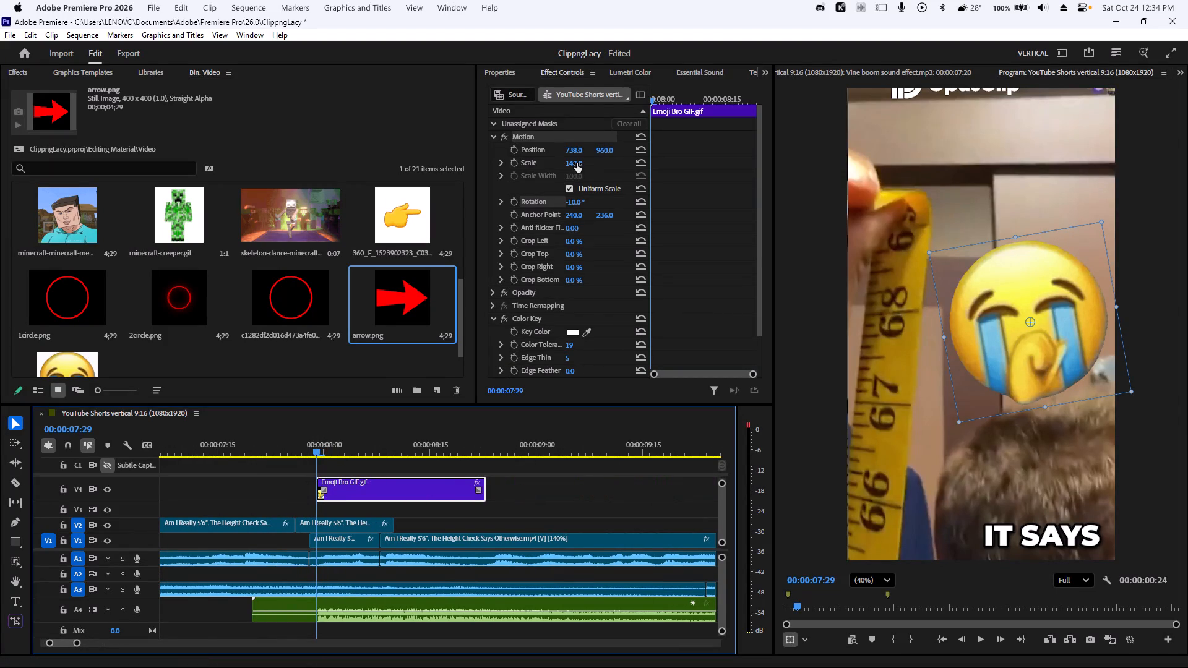
pyautogui.moveTo(652, 100); pyautogui.dragTo(630, 101)
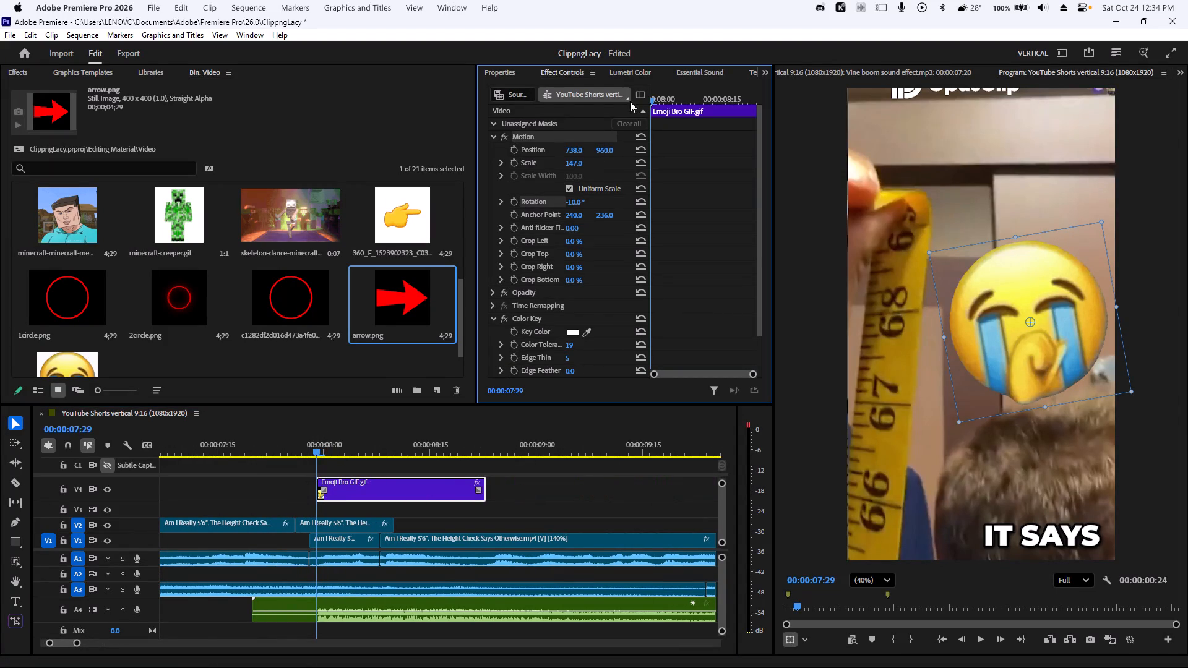
pyautogui.moveTo(630, 101); pyautogui.dragTo(629, 101)
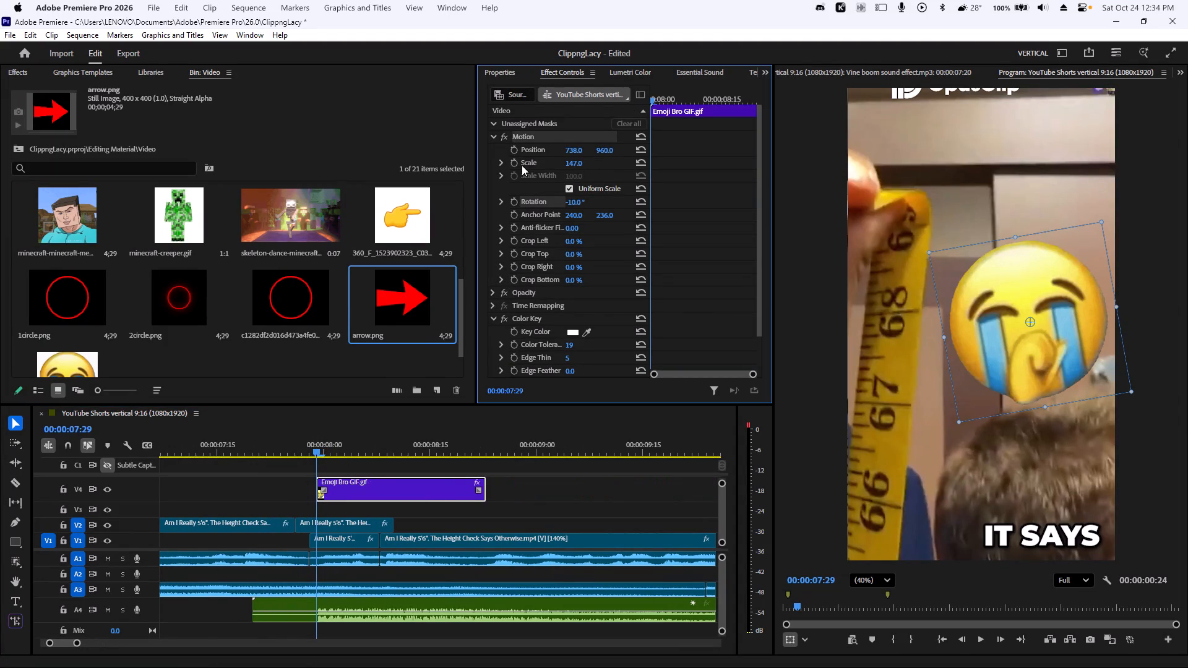
pyautogui.click(514, 164)
pyautogui.moveTo(651, 100); pyautogui.dragTo(668, 104)
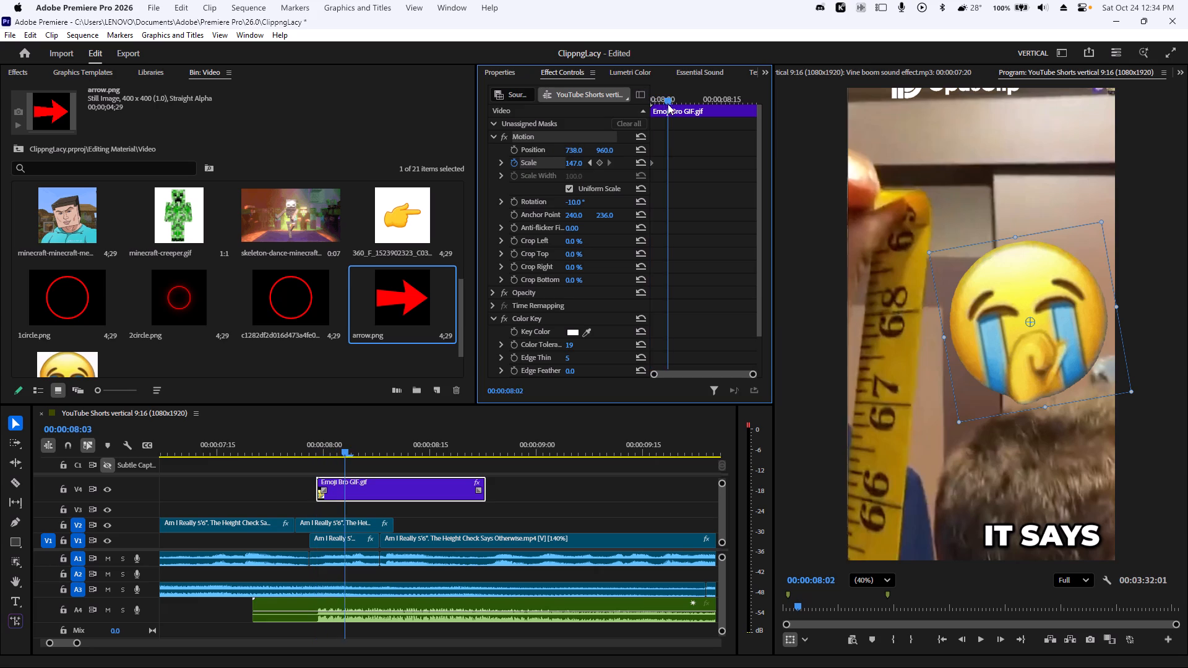
pyautogui.moveTo(668, 104); pyautogui.dragTo(672, 106)
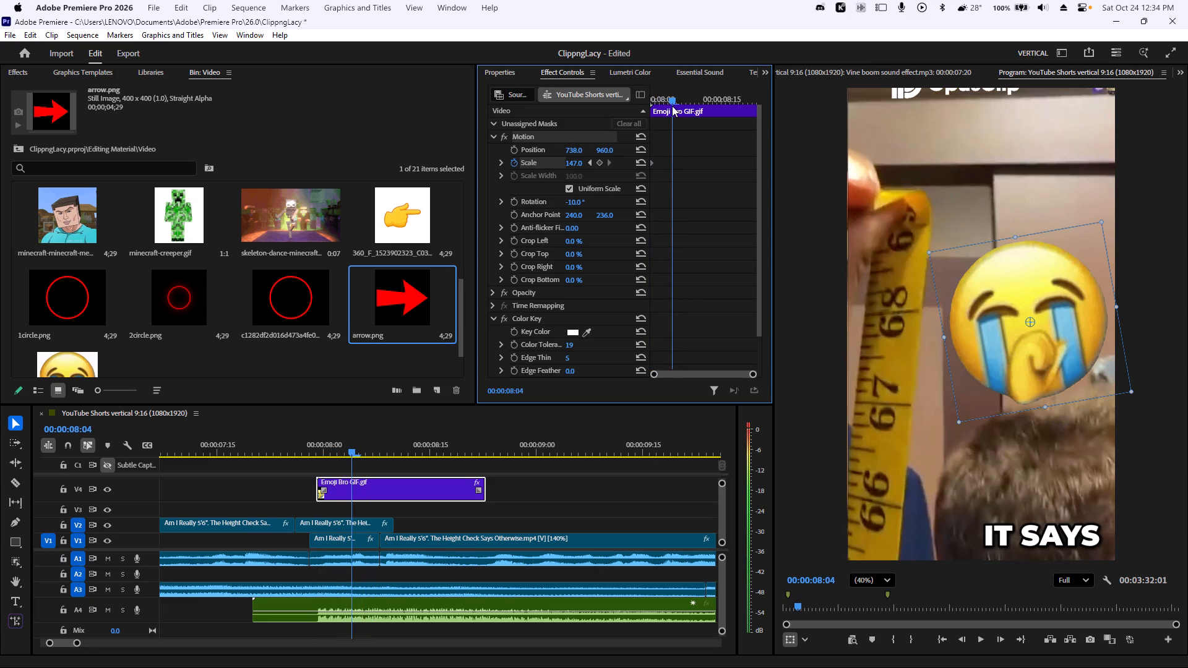
pyautogui.moveTo(672, 106); pyautogui.dragTo(665, 105)
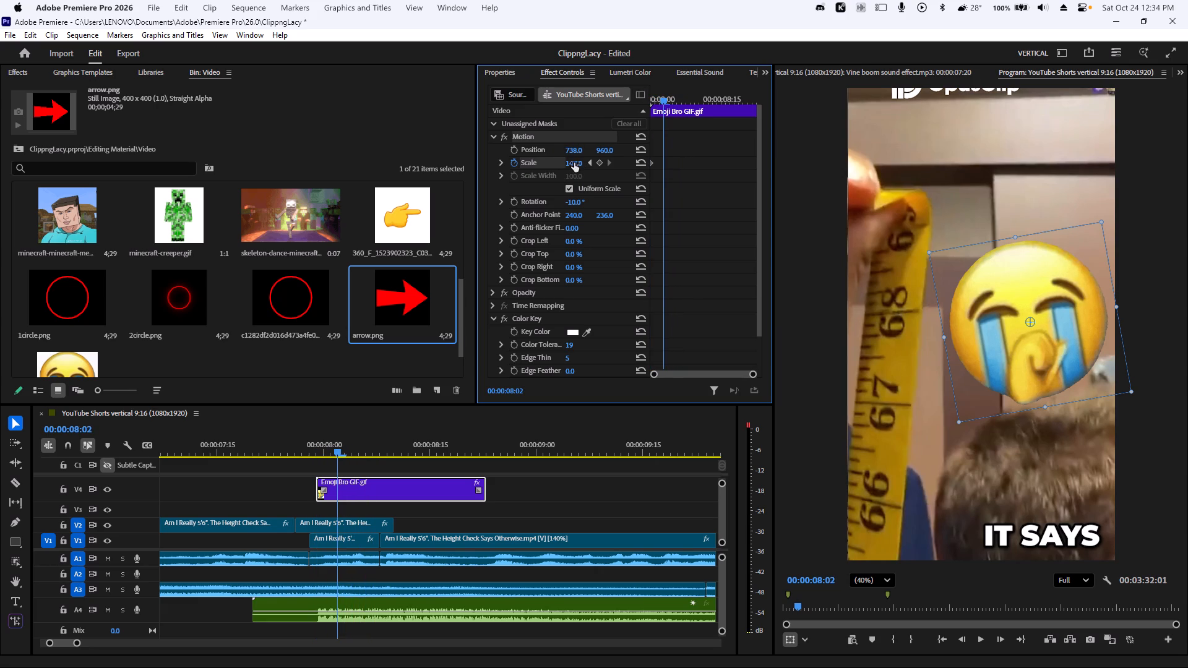
pyautogui.moveTo(574, 163); pyautogui.dragTo(597, 168)
pyautogui.moveTo(665, 101); pyautogui.dragTo(680, 105)
pyautogui.moveTo(573, 162); pyautogui.dragTo(562, 163)
pyautogui.moveTo(357, 453); pyautogui.dragTo(306, 450)
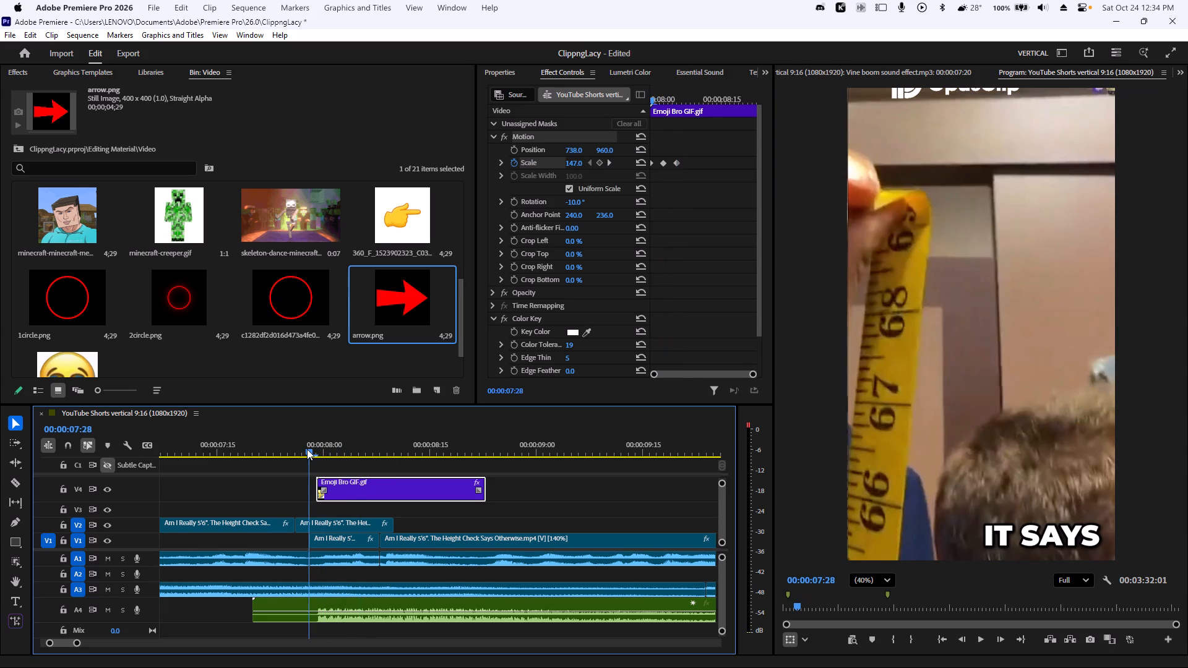
pyautogui.press('space')
pyautogui.press('space')
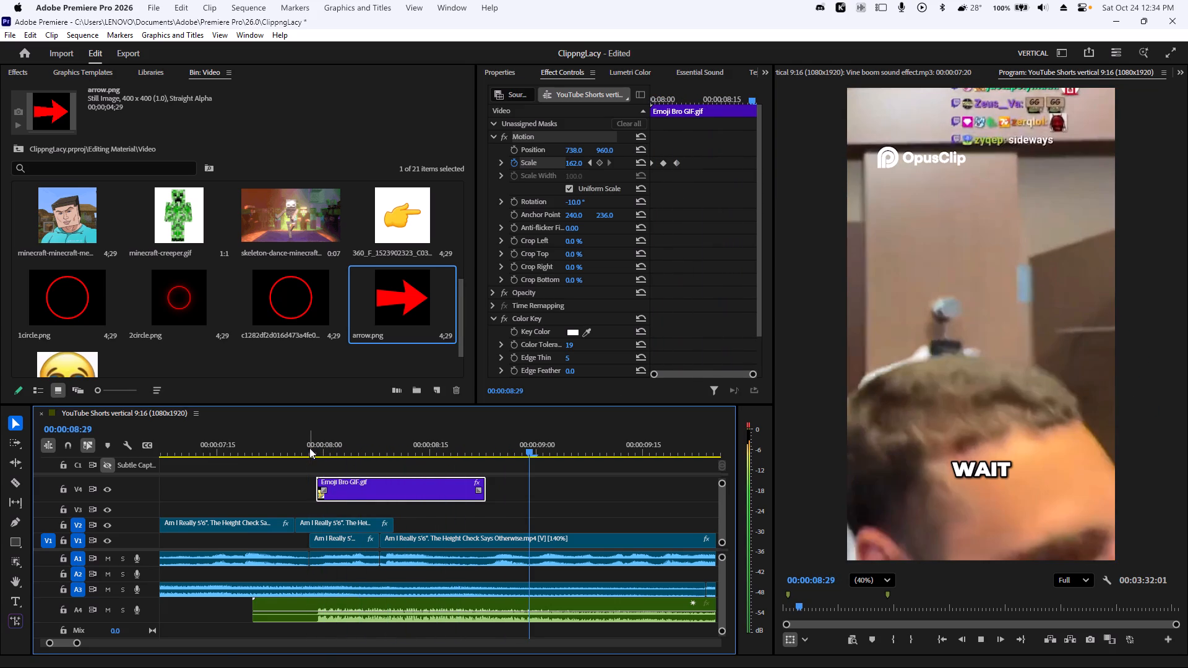
# Play the sequence from 00:00:08:22 through the start of the arrow overlay to check the dialogue timing.
pyautogui.keyDown('alt'); pyautogui.scroll(-11, 338, 483); pyautogui.keyUp('alt')
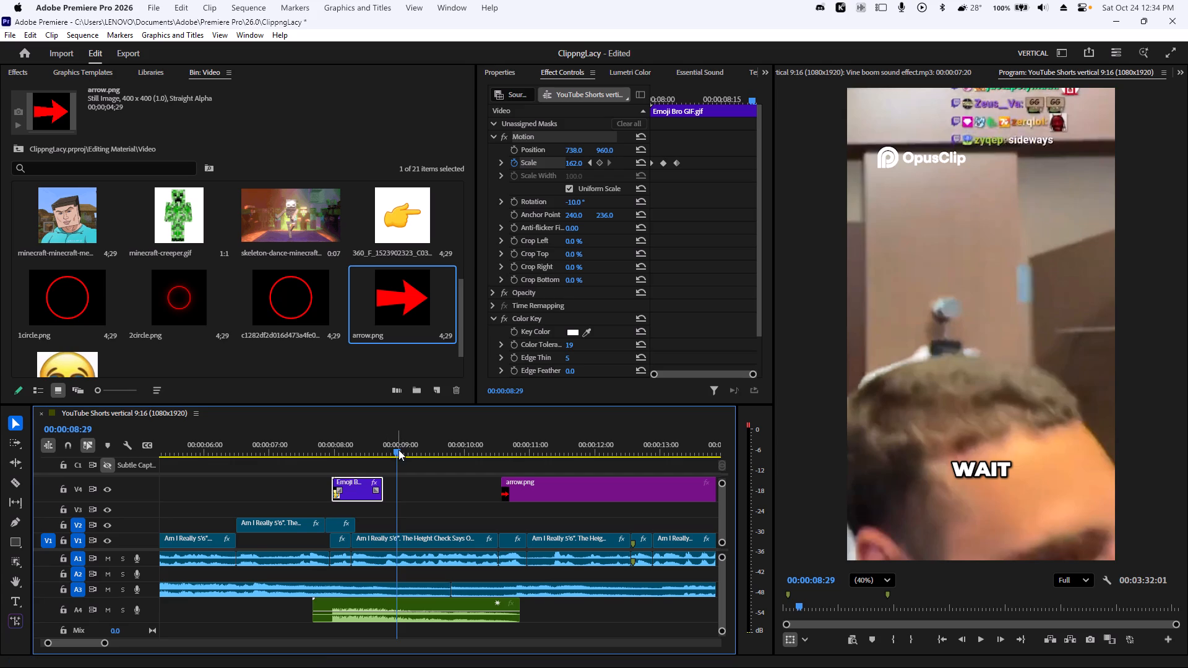
pyautogui.moveTo(398, 450); pyautogui.dragTo(368, 453)
pyautogui.press('space')
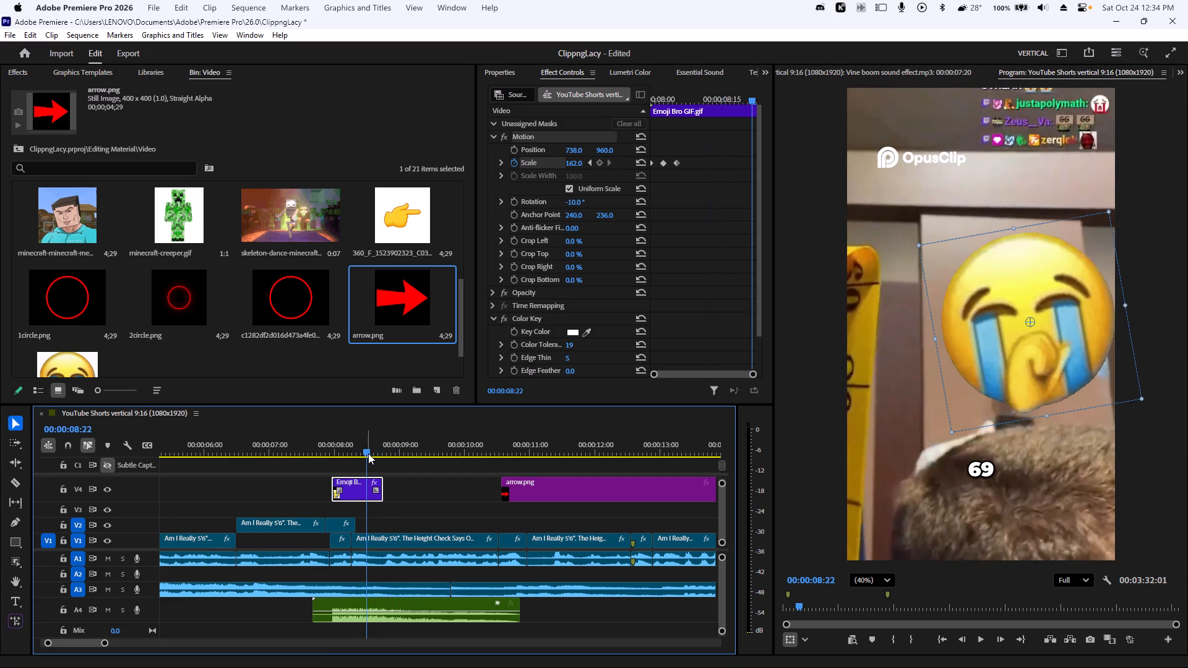
pyautogui.press('space')
pyautogui.press('space')
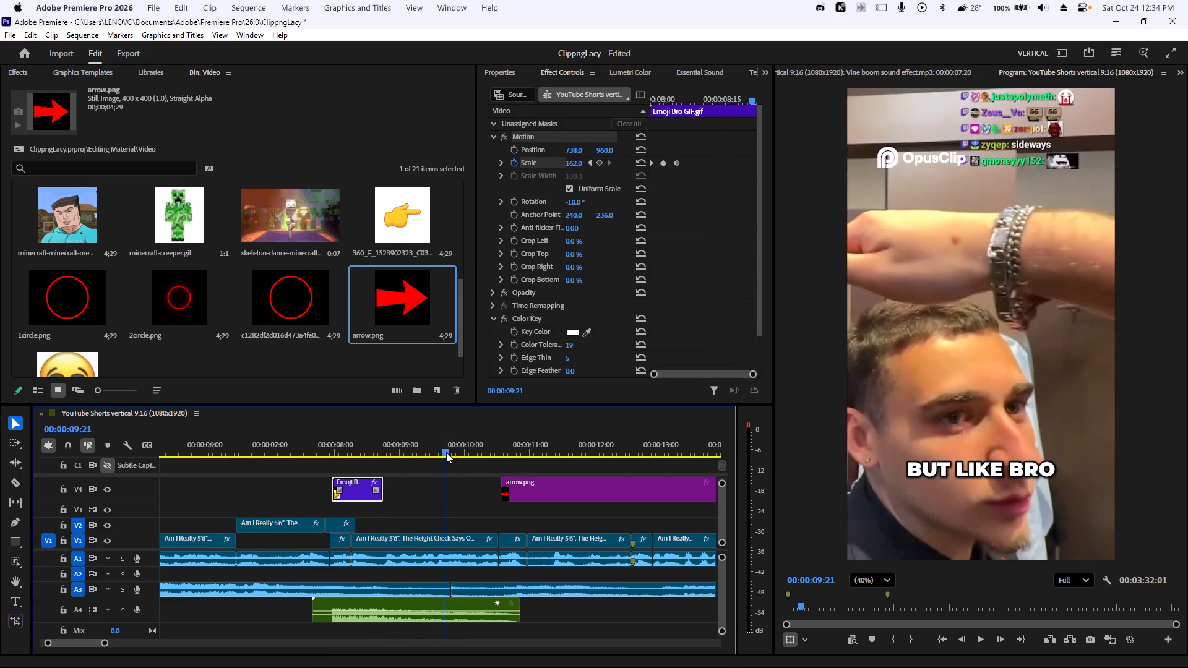
pyautogui.press('space')
pyautogui.press('space')
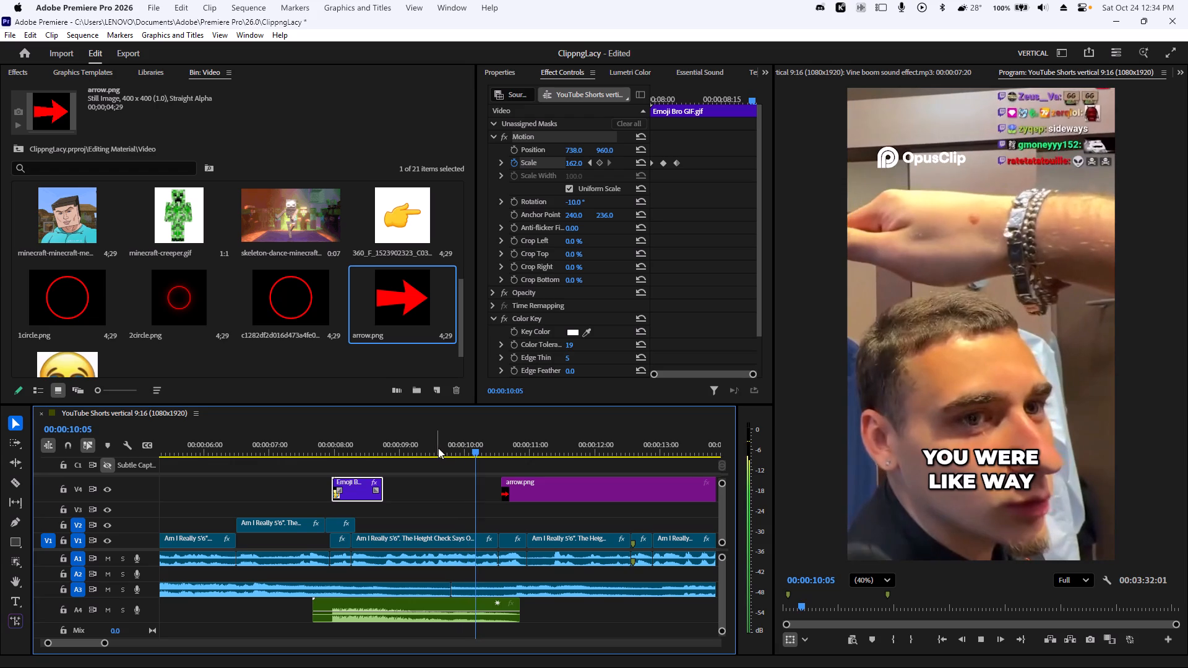
pyautogui.press('space')
pyautogui.press('space')
pyautogui.press('space')
pyautogui.press('space')
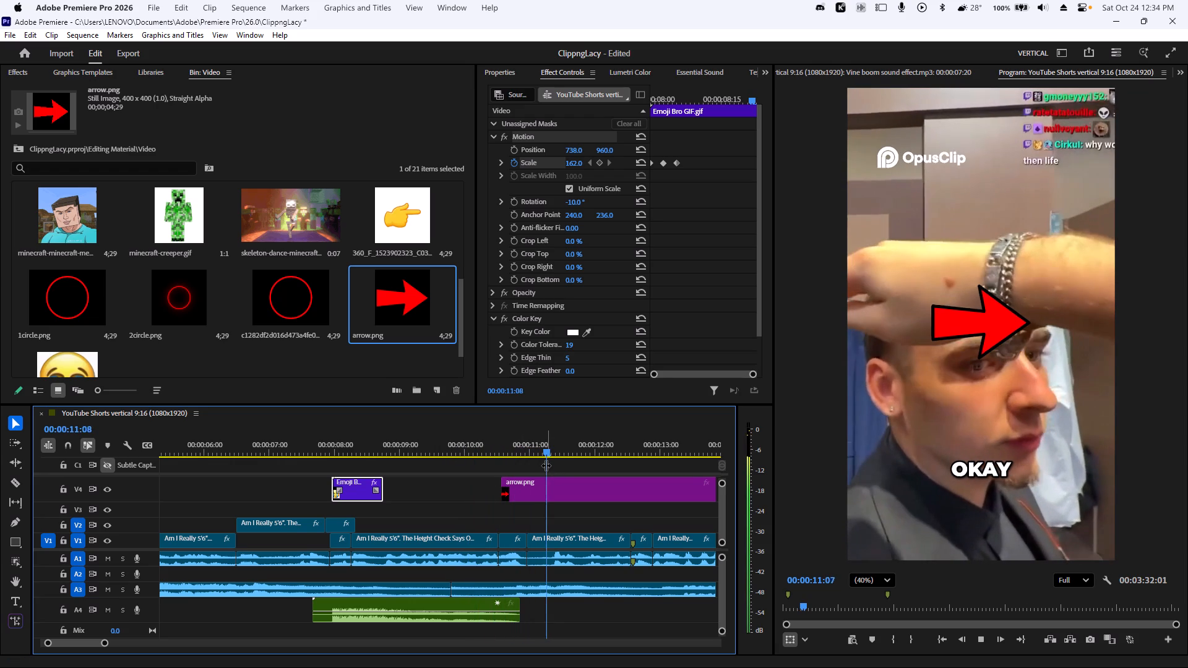
# Move the arrow.png clip on V4 to start at 00:00:10:08, during the "UP HERE" caption, and turn on timeline snapping.
pyautogui.click(548, 445)
pyautogui.moveTo(544, 448); pyautogui.dragTo(484, 450)
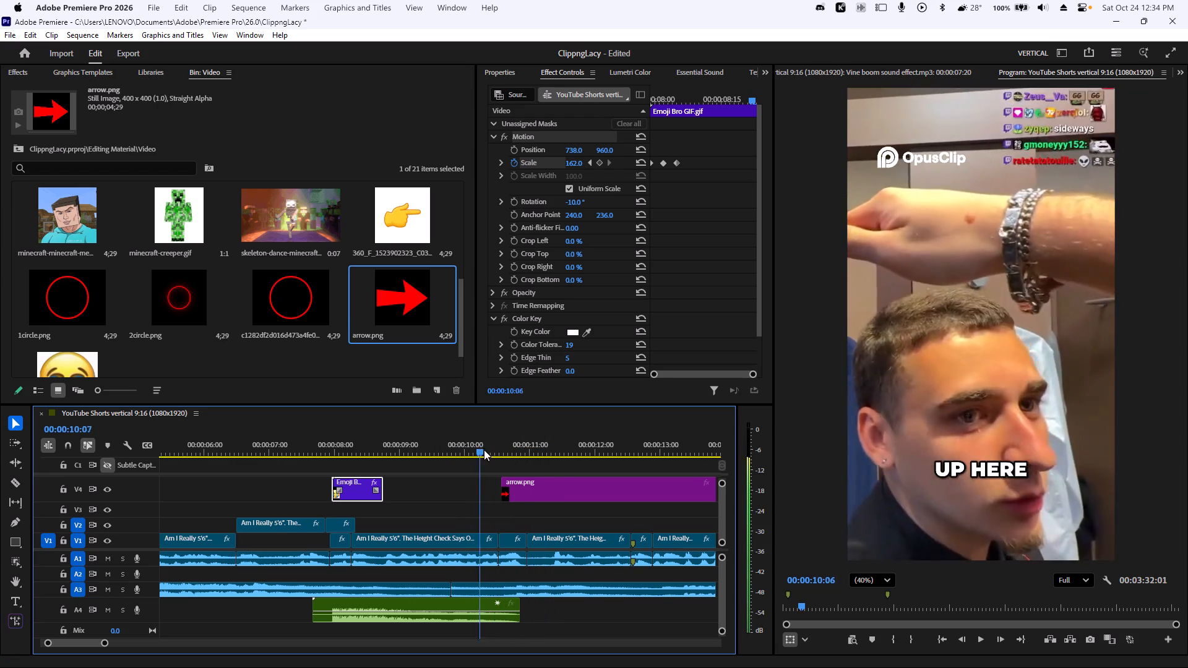
pyautogui.moveTo(484, 450); pyautogui.dragTo(511, 453)
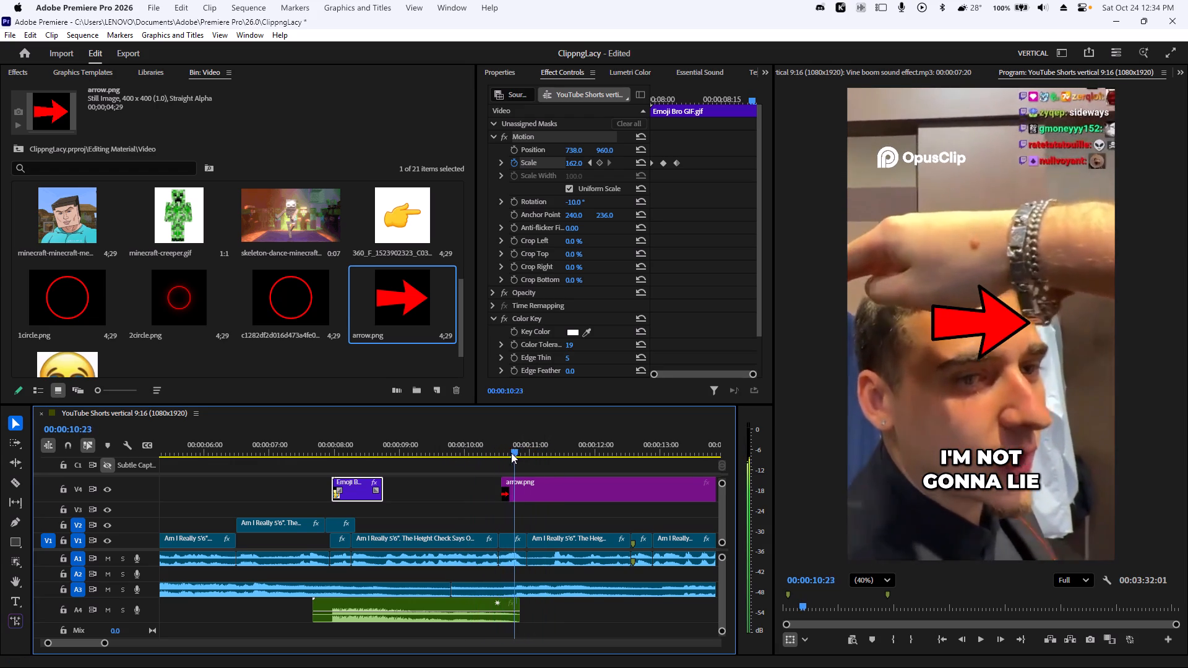
pyautogui.moveTo(511, 453); pyautogui.dragTo(465, 432)
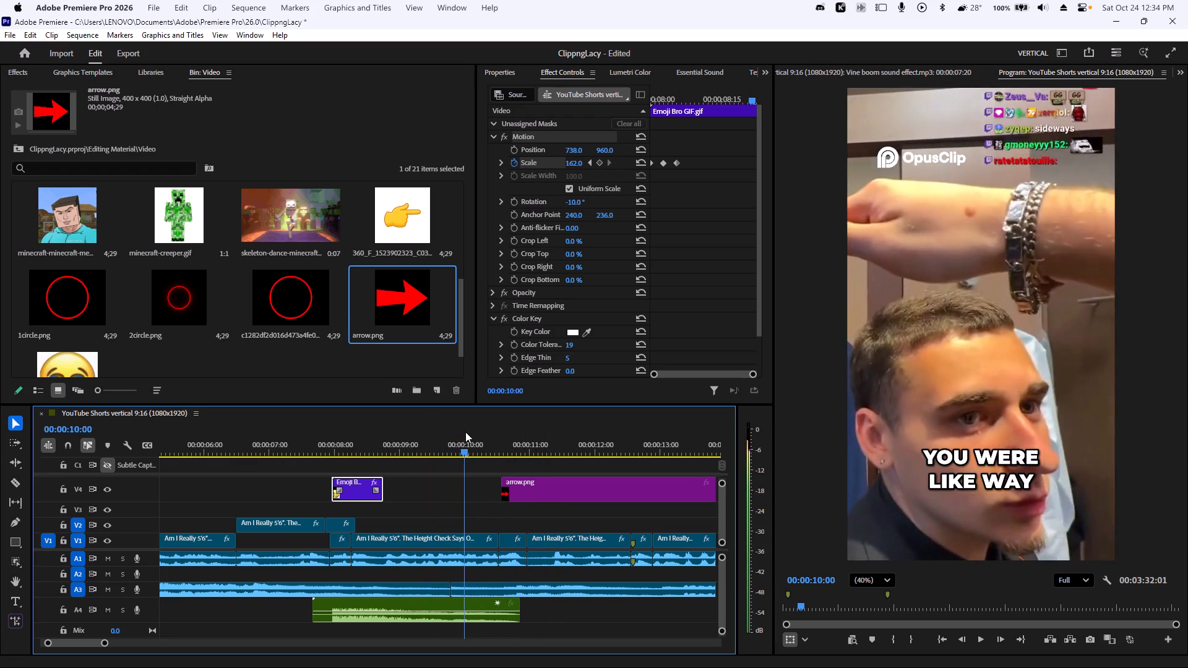
pyautogui.moveTo(465, 432); pyautogui.dragTo(472, 437)
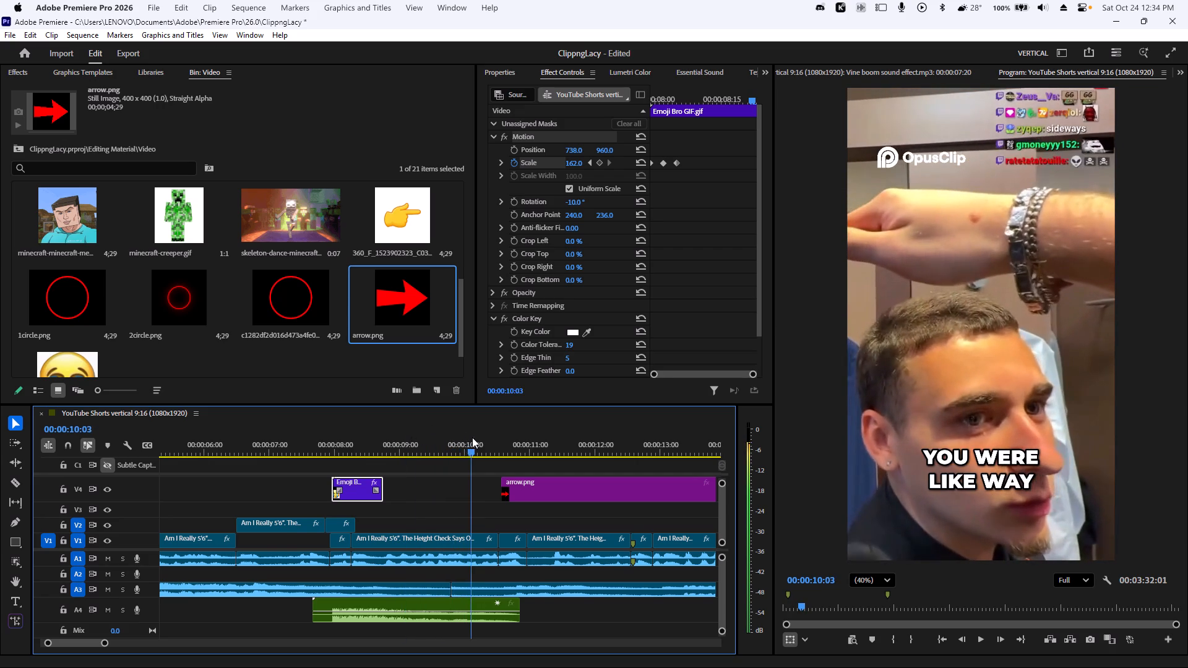
pyautogui.moveTo(472, 437); pyautogui.dragTo(481, 437)
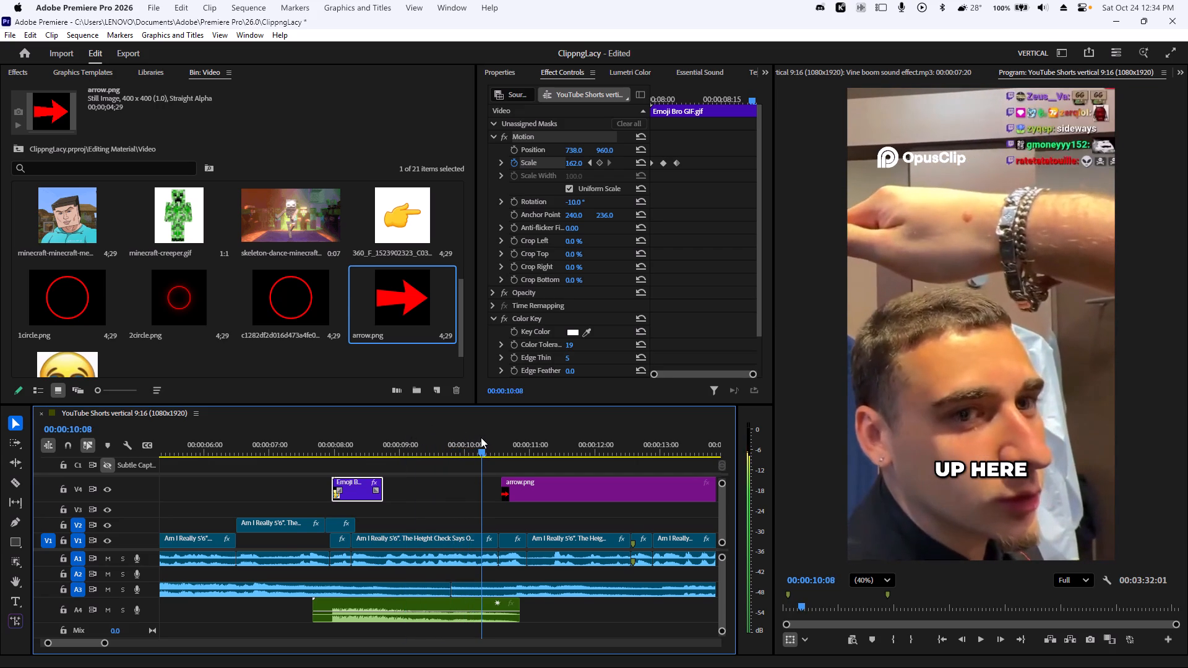
pyautogui.moveTo(481, 437); pyautogui.dragTo(481, 437)
pyautogui.click(518, 489)
pyautogui.moveTo(546, 486); pyautogui.dragTo(527, 488)
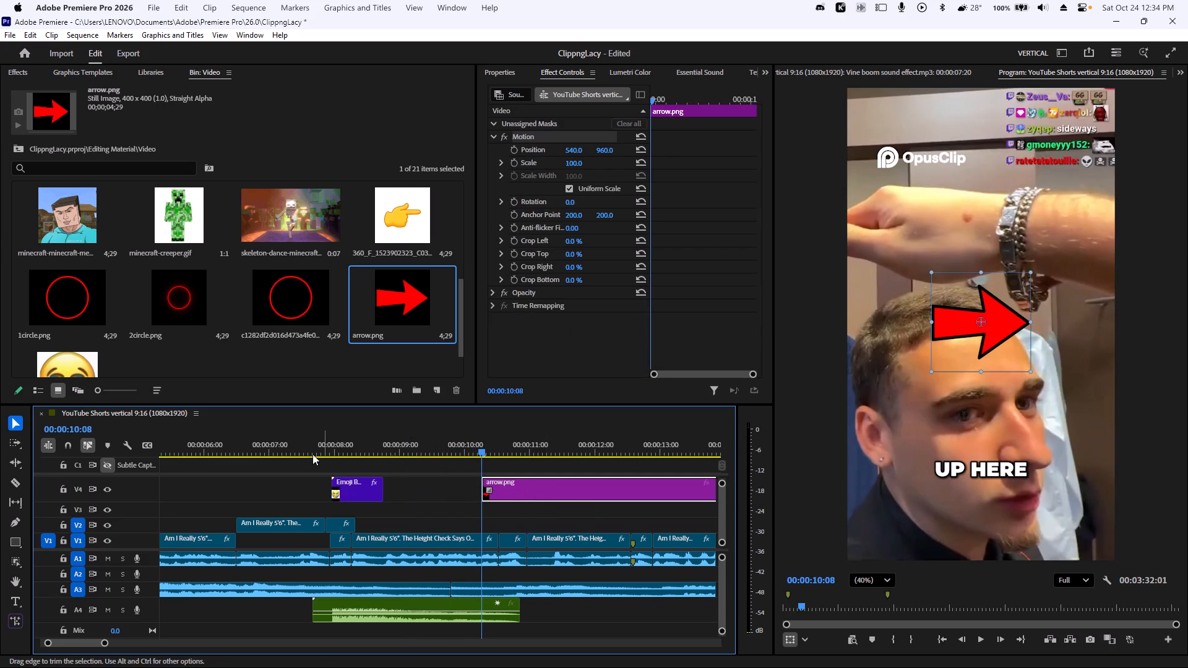
pyautogui.click(71, 445)
pyautogui.click(575, 488)
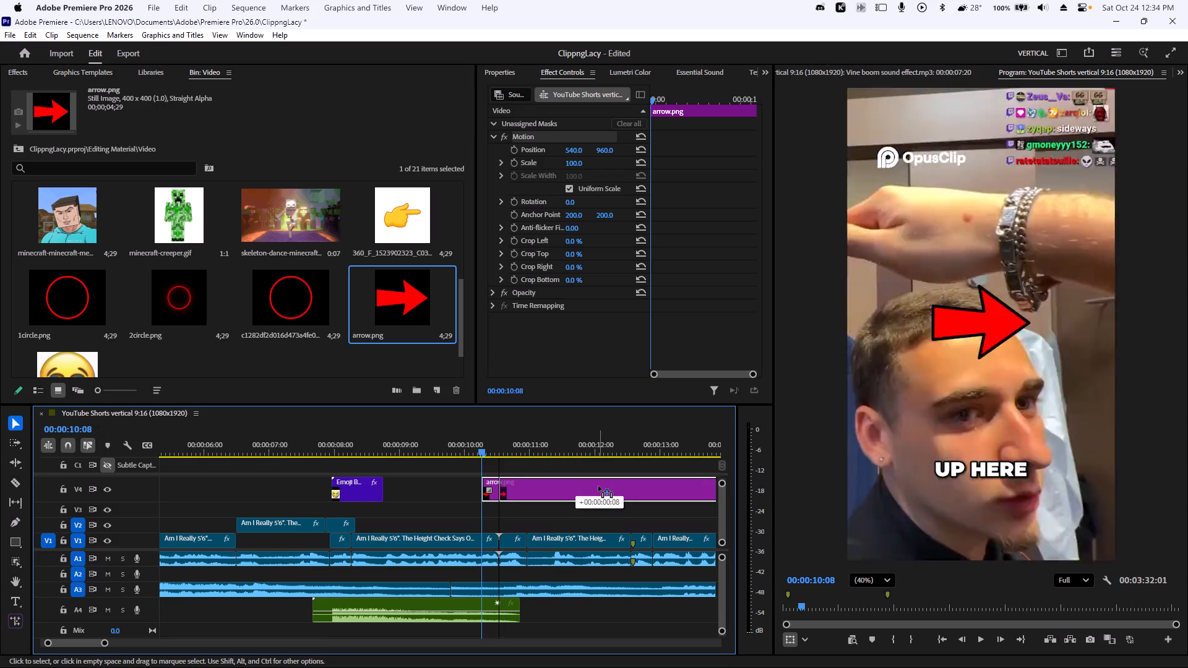
pyautogui.click(551, 490)
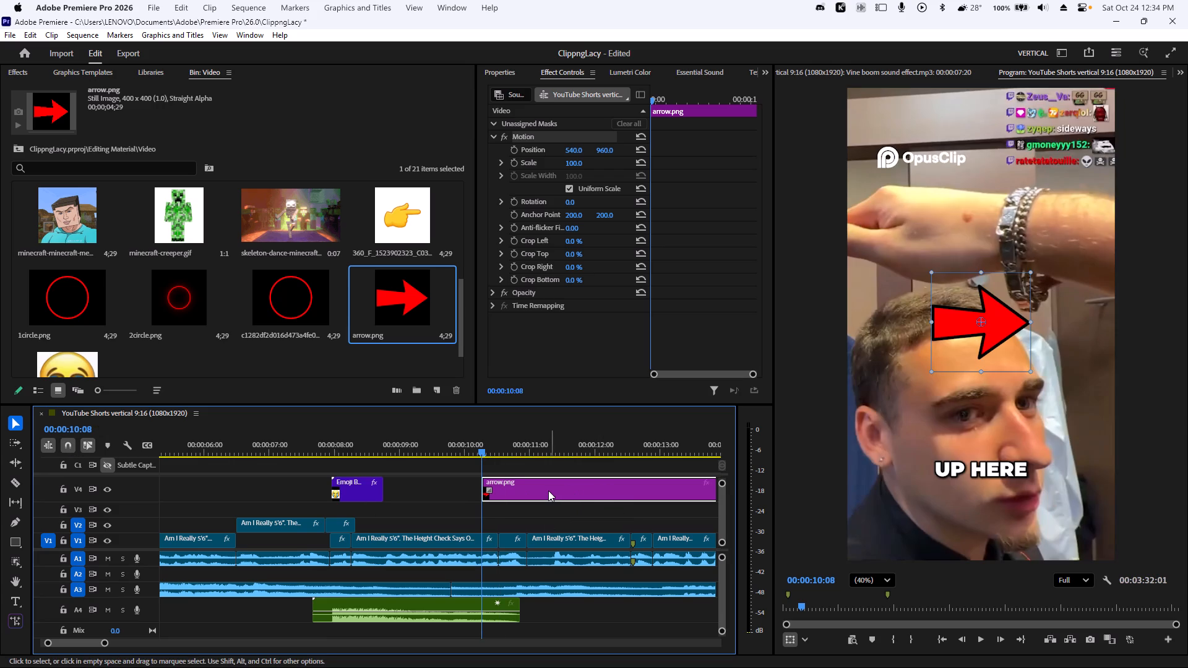
# Cut the arrow.png clip on V4 at about 00:00:11:05 and delete the part after the cut.
pyautogui.press('c')
pyautogui.click(541, 489)
pyautogui.press('space')
pyautogui.press('v')
pyautogui.click(561, 489)
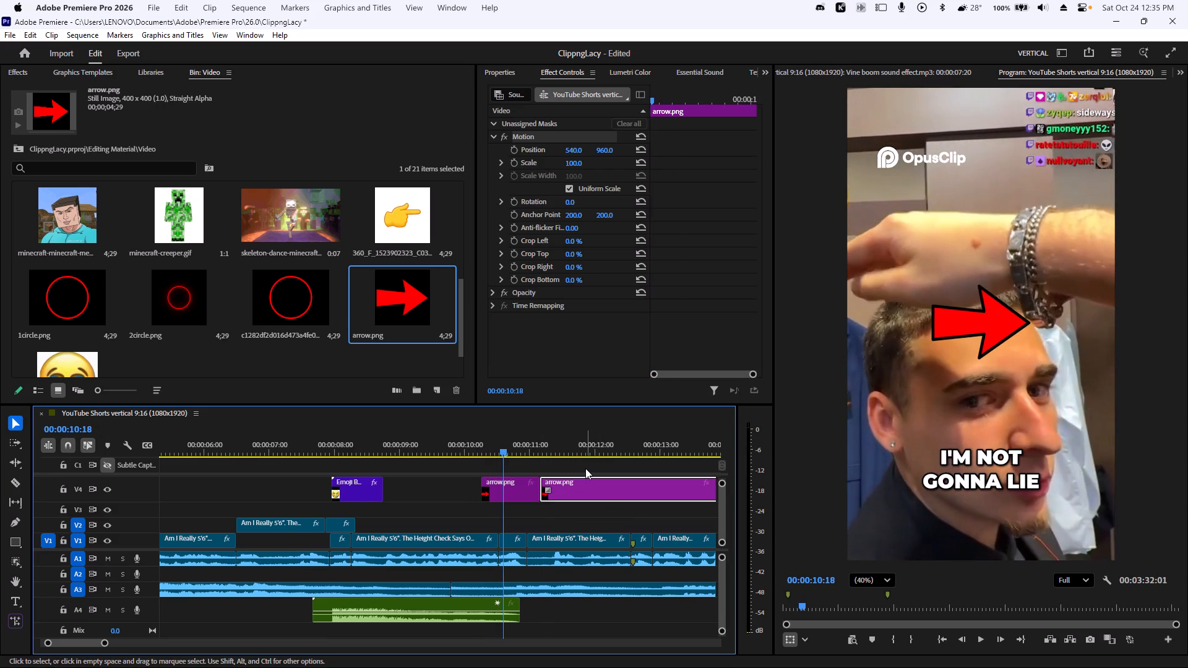
pyautogui.press('Delete')
# Rotate the arrow.png overlay on V4 to 201° and set its Scale to 86.
pyautogui.click(523, 481)
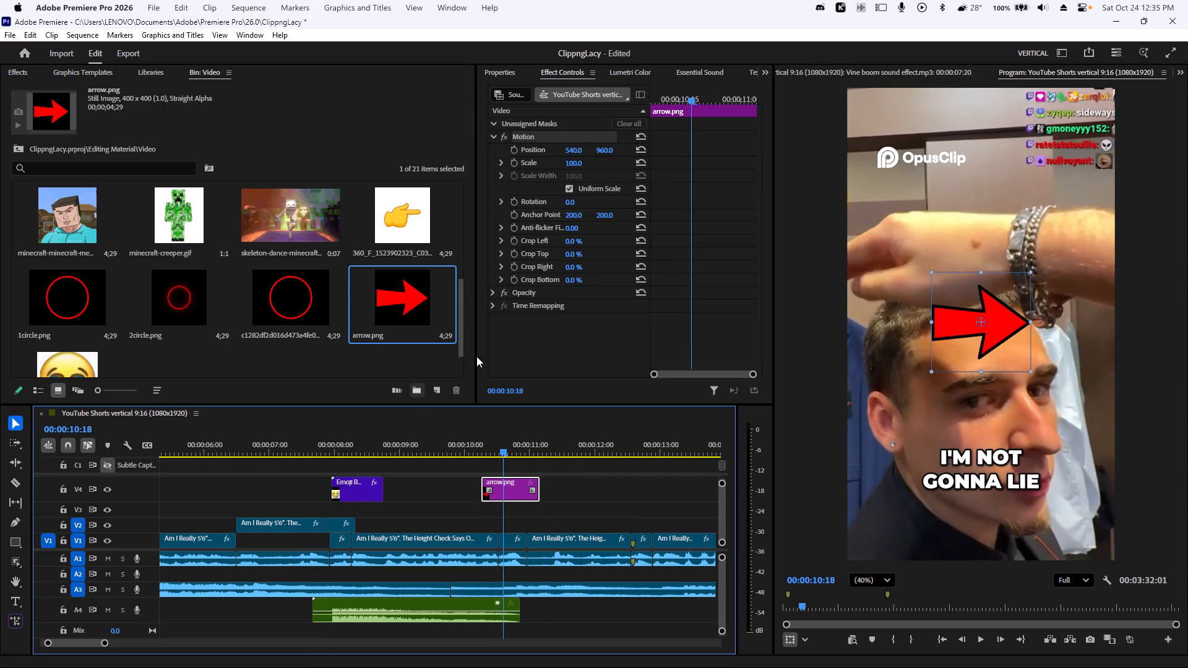
pyautogui.moveTo(571, 204); pyautogui.dragTo(596, 210)
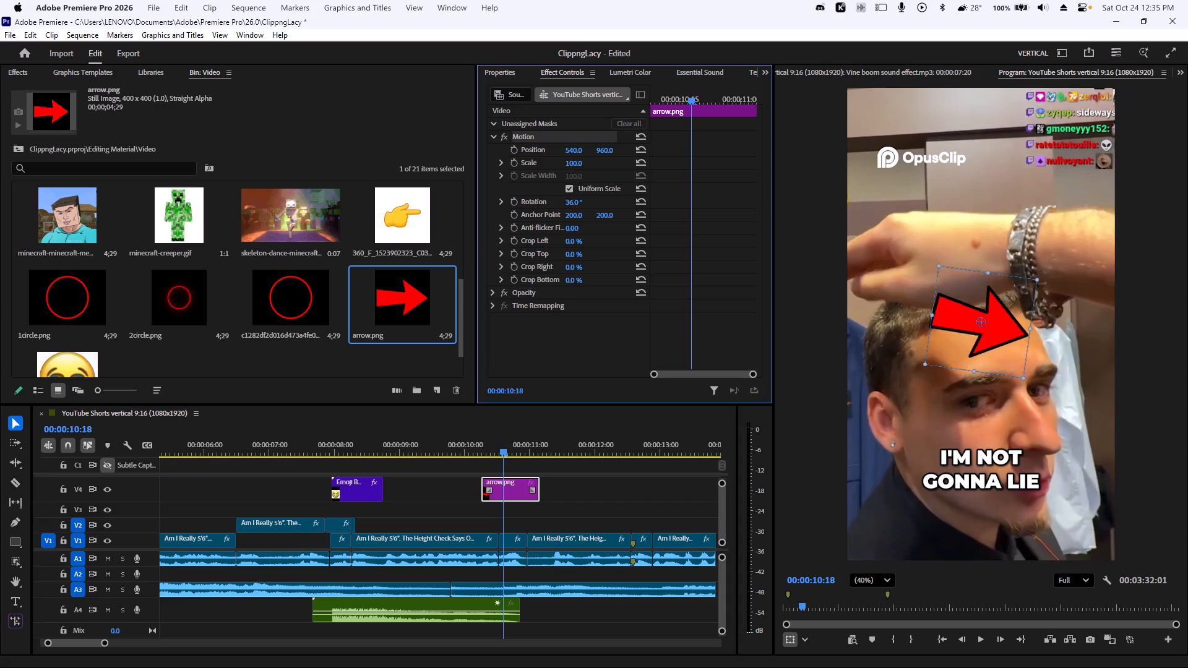
pyautogui.moveTo(596, 210); pyautogui.dragTo(689, 223)
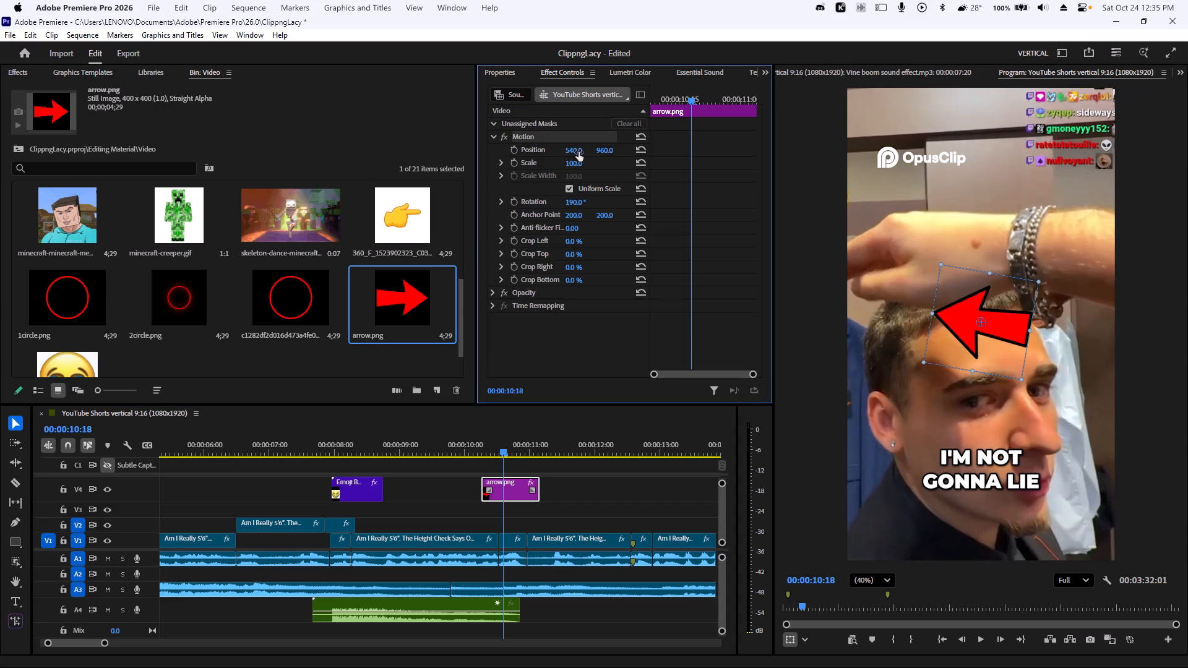
pyautogui.moveTo(580, 163); pyautogui.dragTo(575, 165)
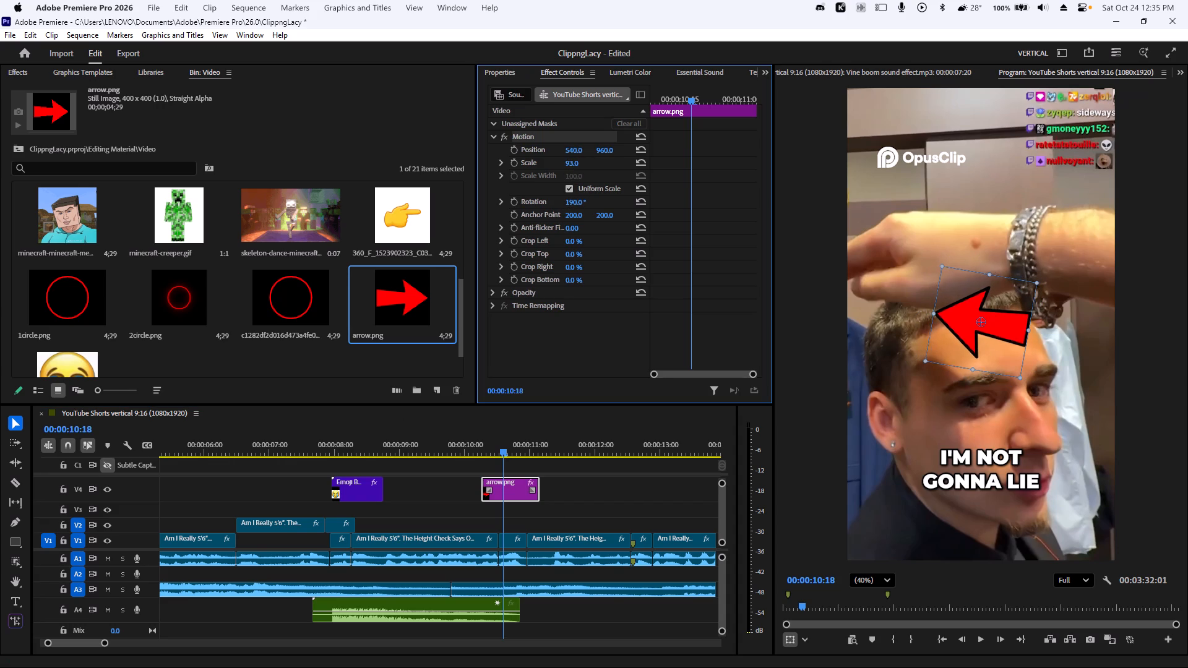
pyautogui.moveTo(575, 165); pyautogui.dragTo(556, 163)
pyautogui.moveTo(579, 165); pyautogui.dragTo(597, 170)
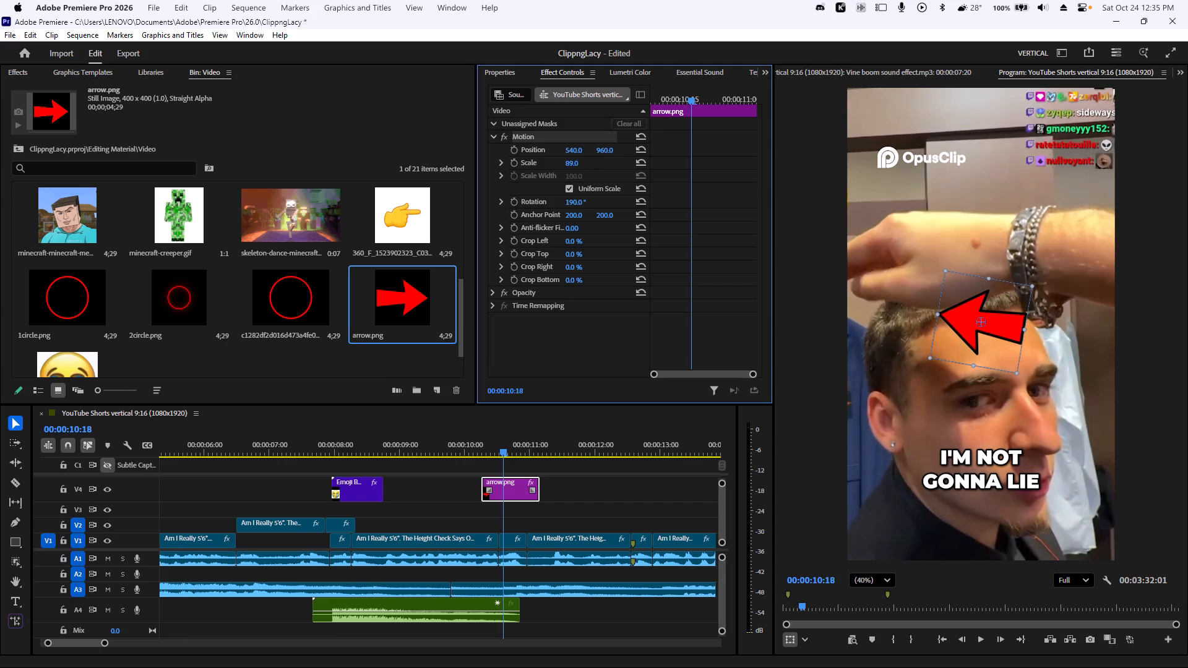
pyautogui.moveTo(597, 170); pyautogui.dragTo(594, 170)
pyautogui.moveTo(577, 152); pyautogui.dragTo(475, 141)
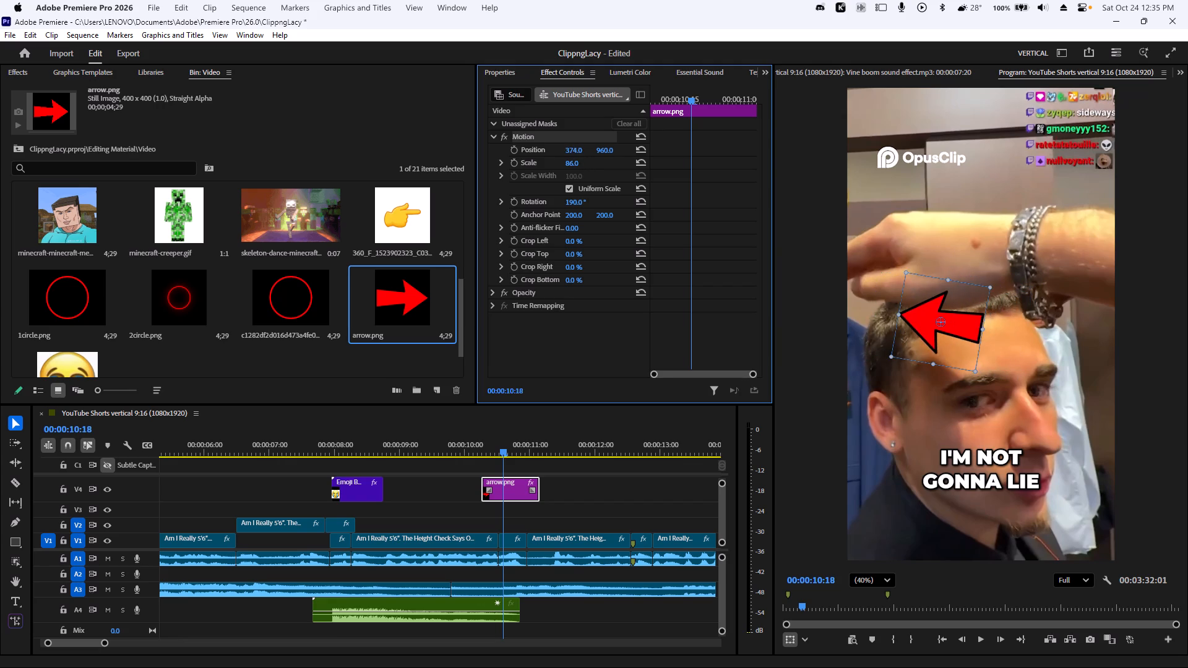
pyautogui.moveTo(475, 141); pyautogui.dragTo(561, 145)
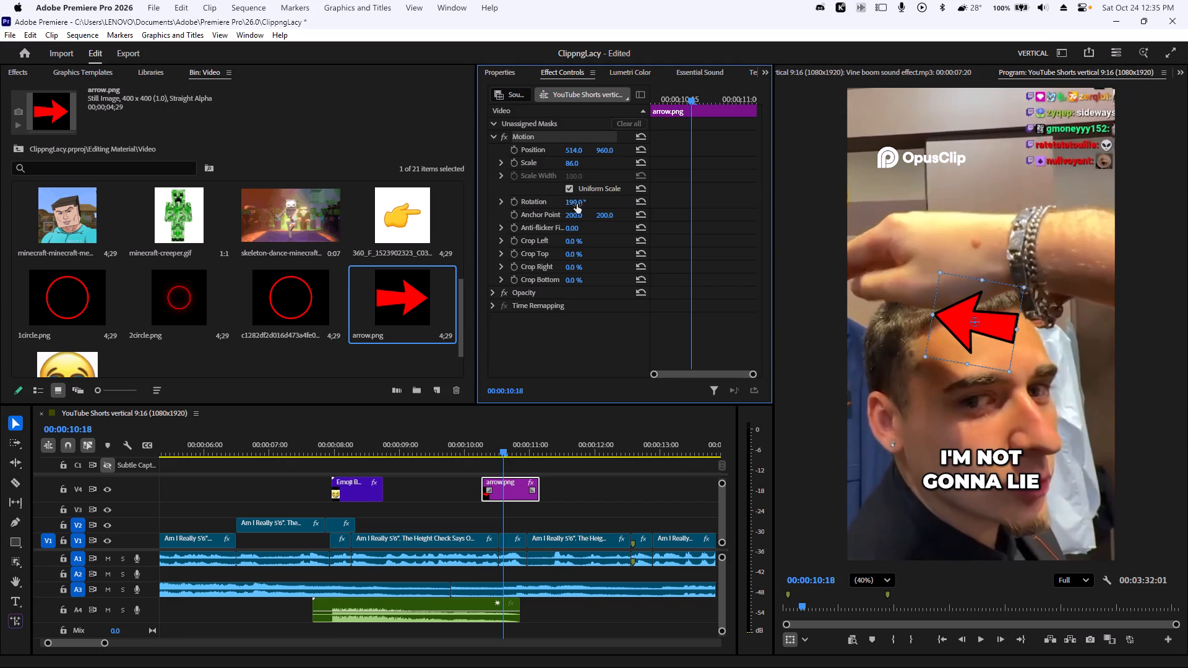
pyautogui.moveTo(577, 204); pyautogui.dragTo(583, 205)
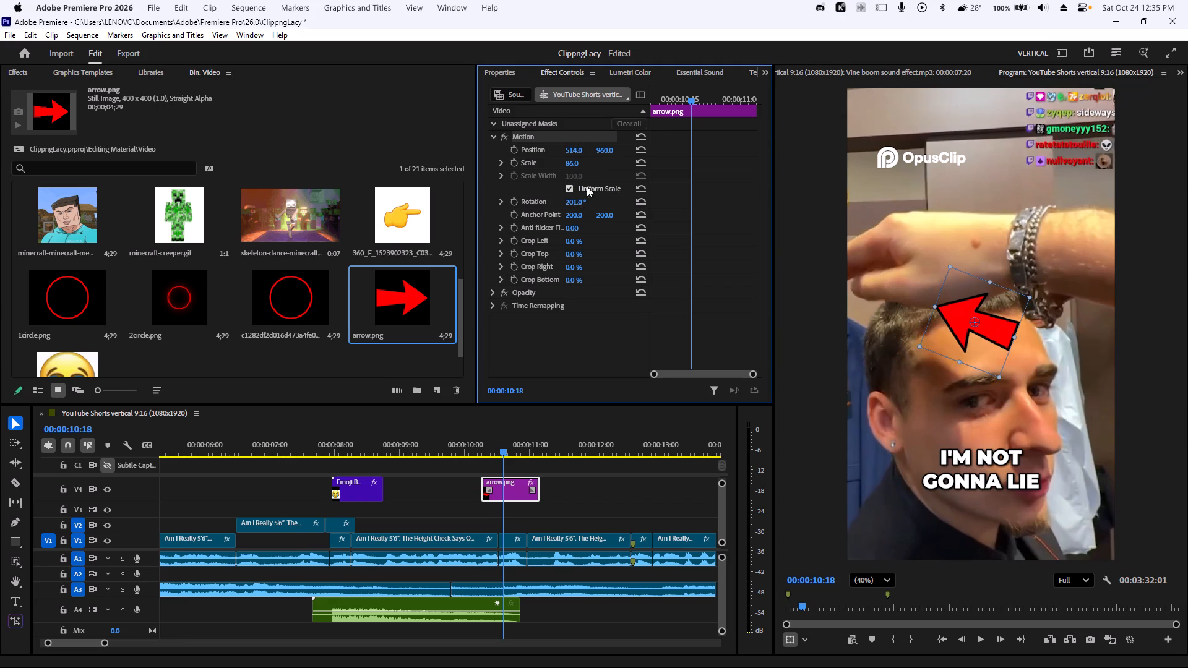
# Reposition the arrow.png overlay to about 337.6, 760.4 over the raised hand, playing the section to check its placement.
pyautogui.moveTo(576, 151); pyautogui.dragTo(444, 138)
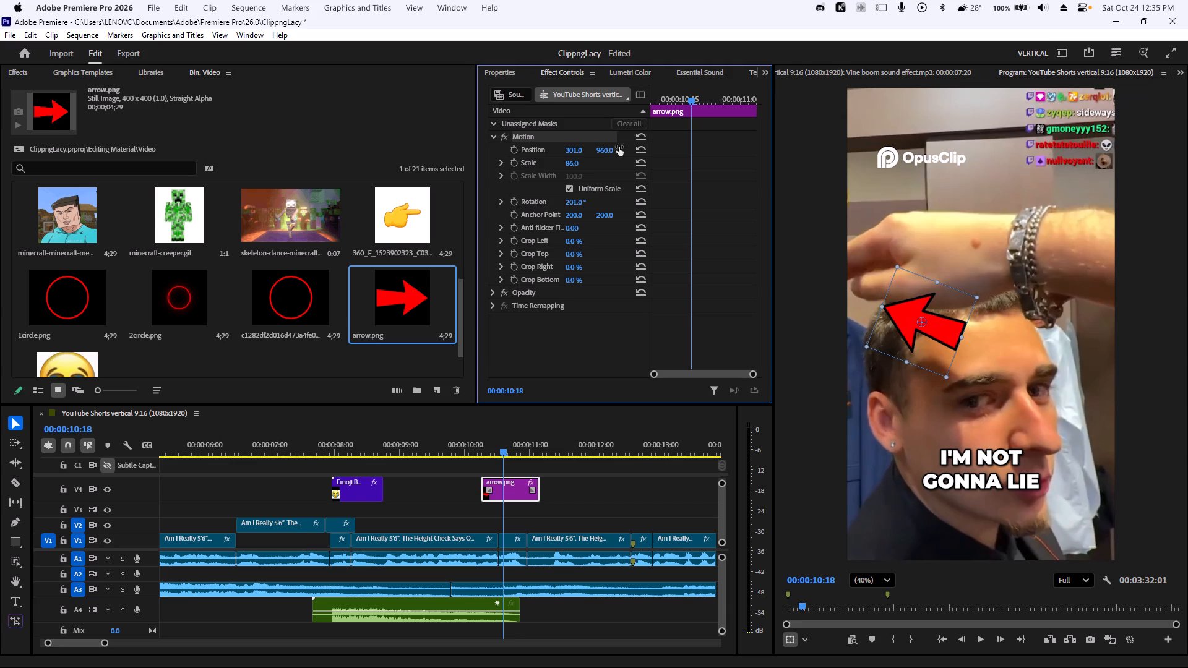
pyautogui.moveTo(590, 152); pyautogui.dragTo(637, 161)
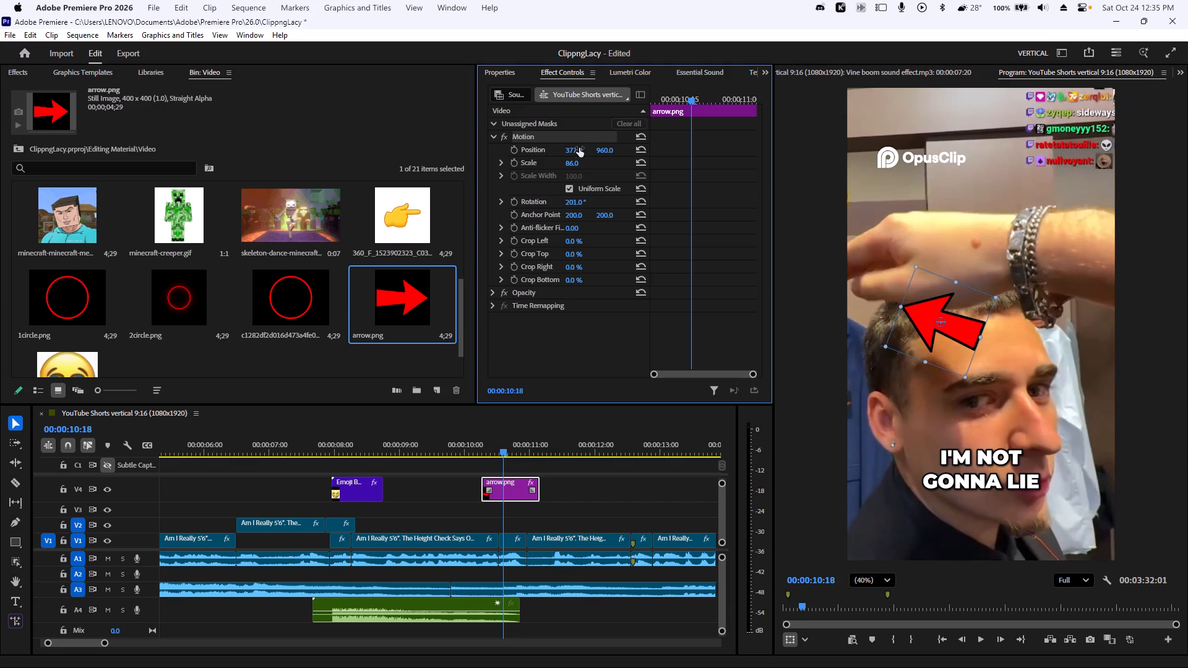
pyautogui.moveTo(574, 152); pyautogui.dragTo(568, 163)
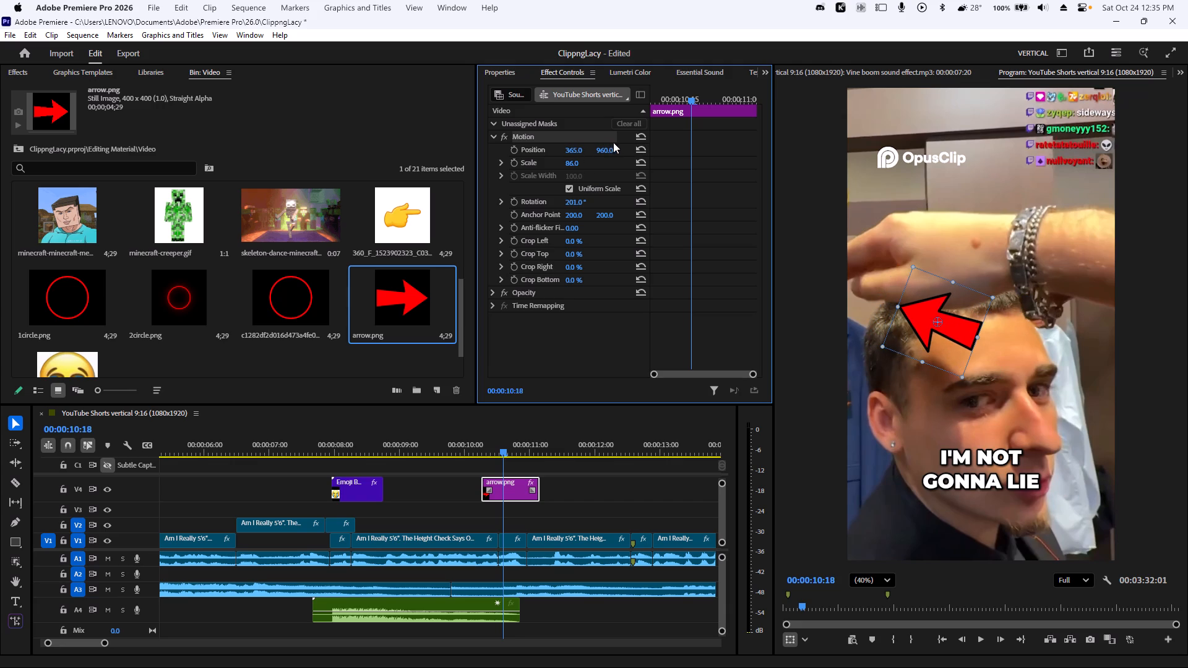
pyautogui.moveTo(611, 150); pyautogui.dragTo(548, 159)
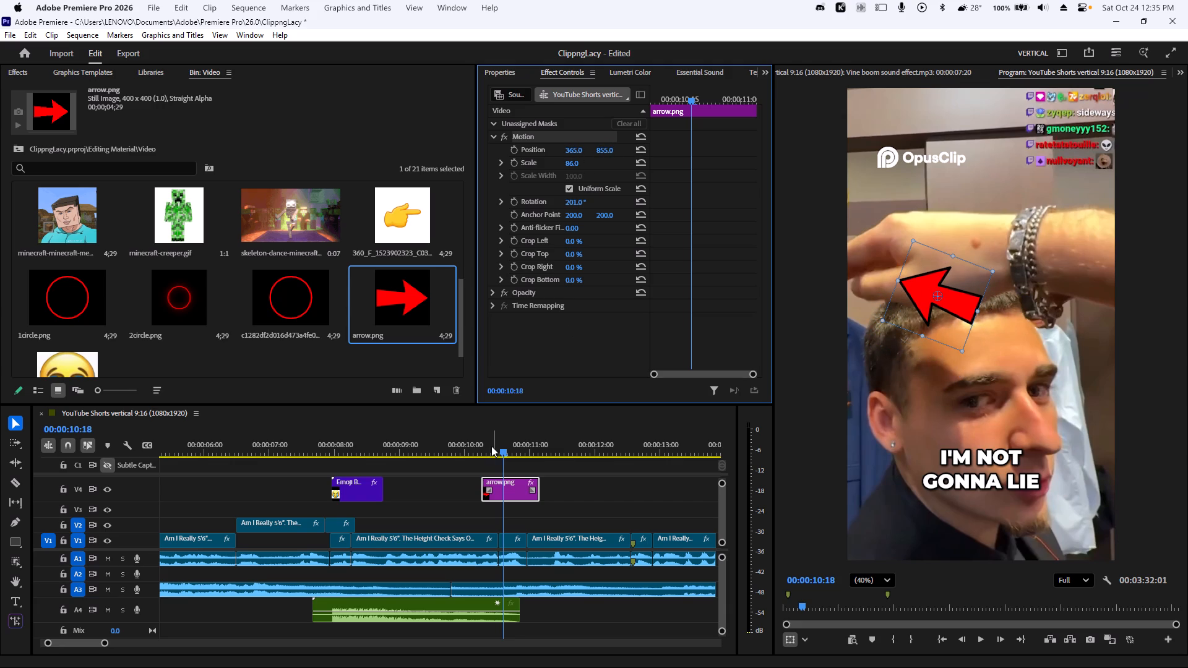
pyautogui.moveTo(500, 452); pyautogui.dragTo(430, 451)
pyautogui.press('space')
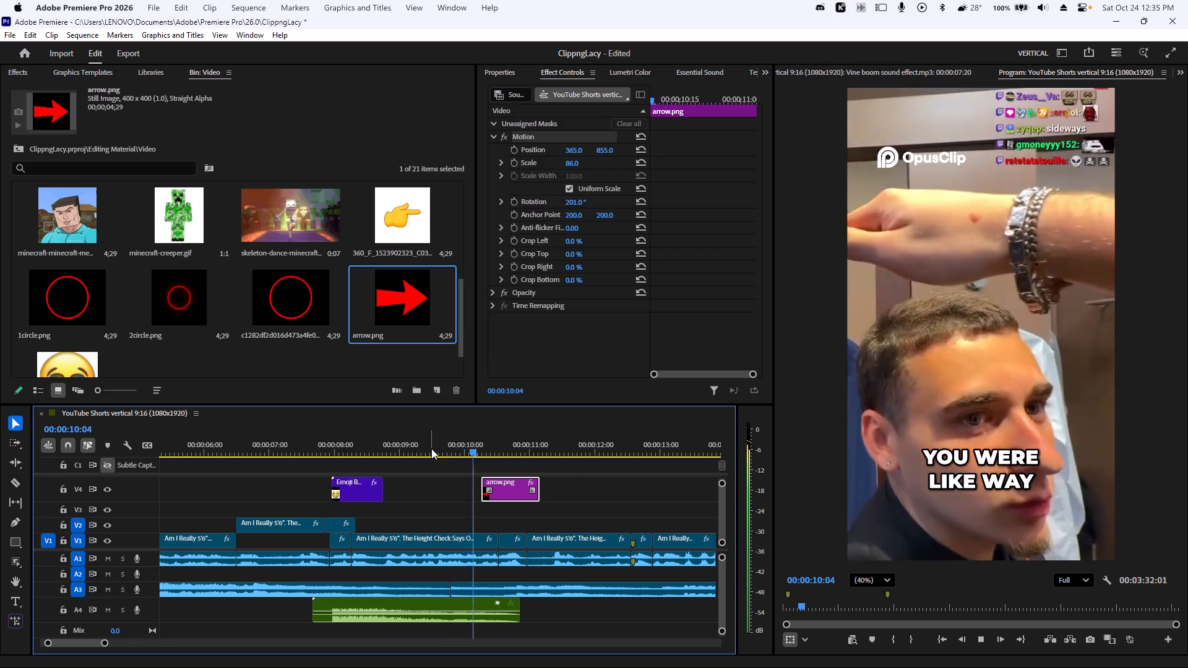
pyautogui.press('space')
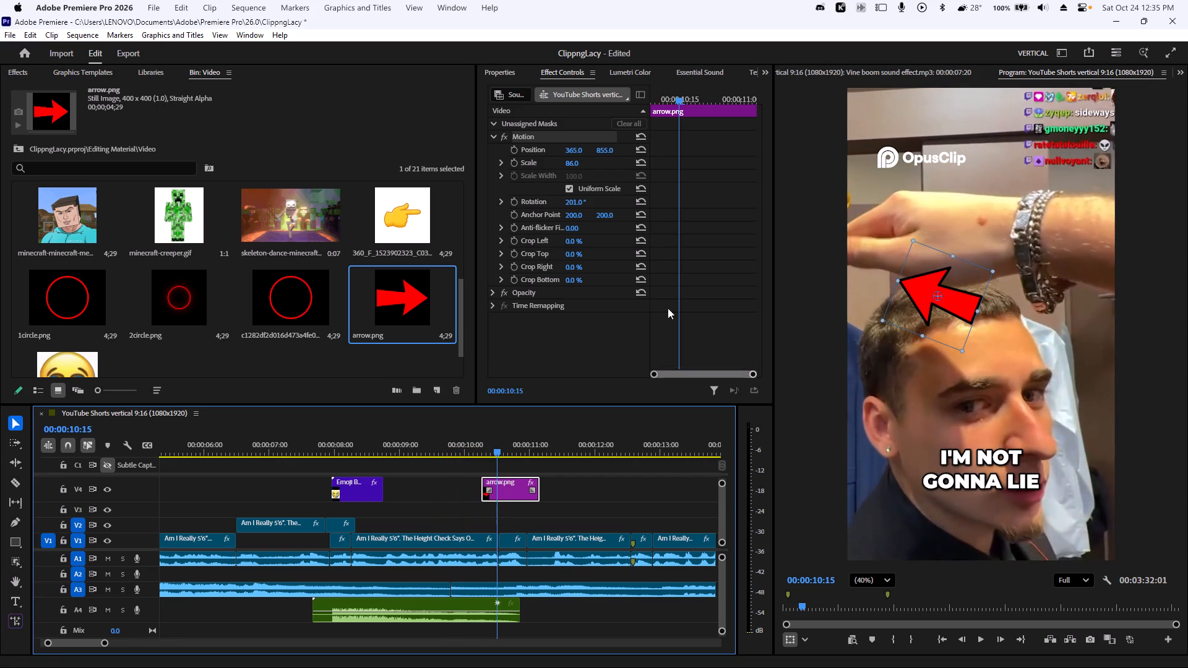
pyautogui.moveTo(937, 315); pyautogui.dragTo(909, 278)
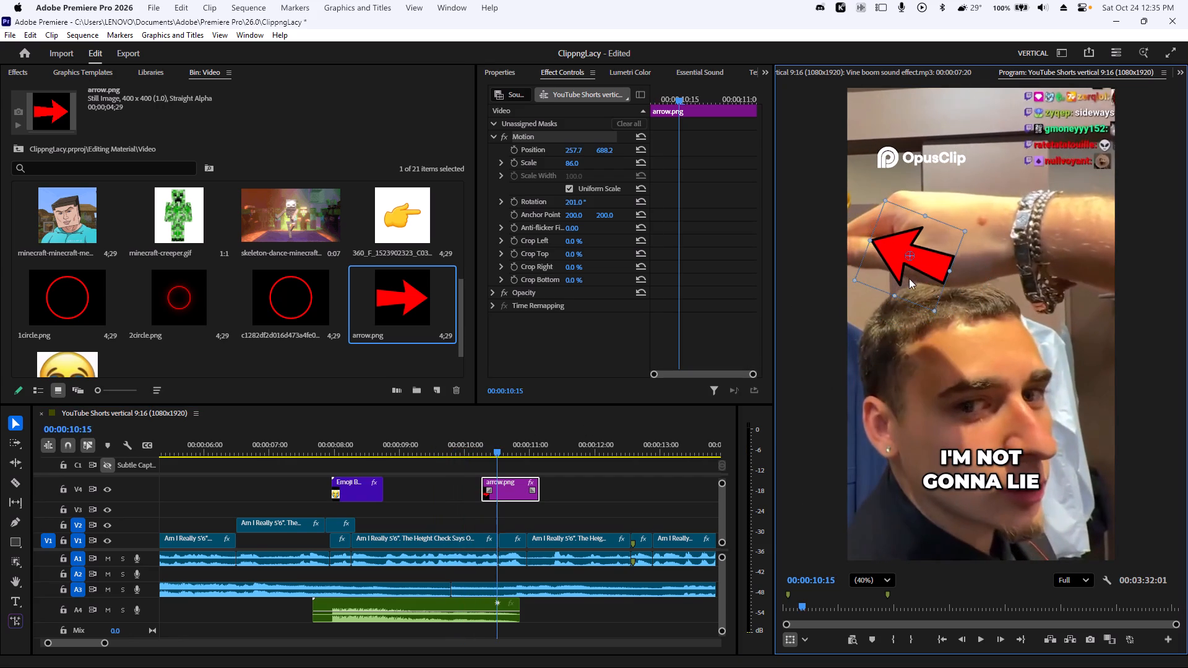
pyautogui.moveTo(909, 278); pyautogui.dragTo(930, 292)
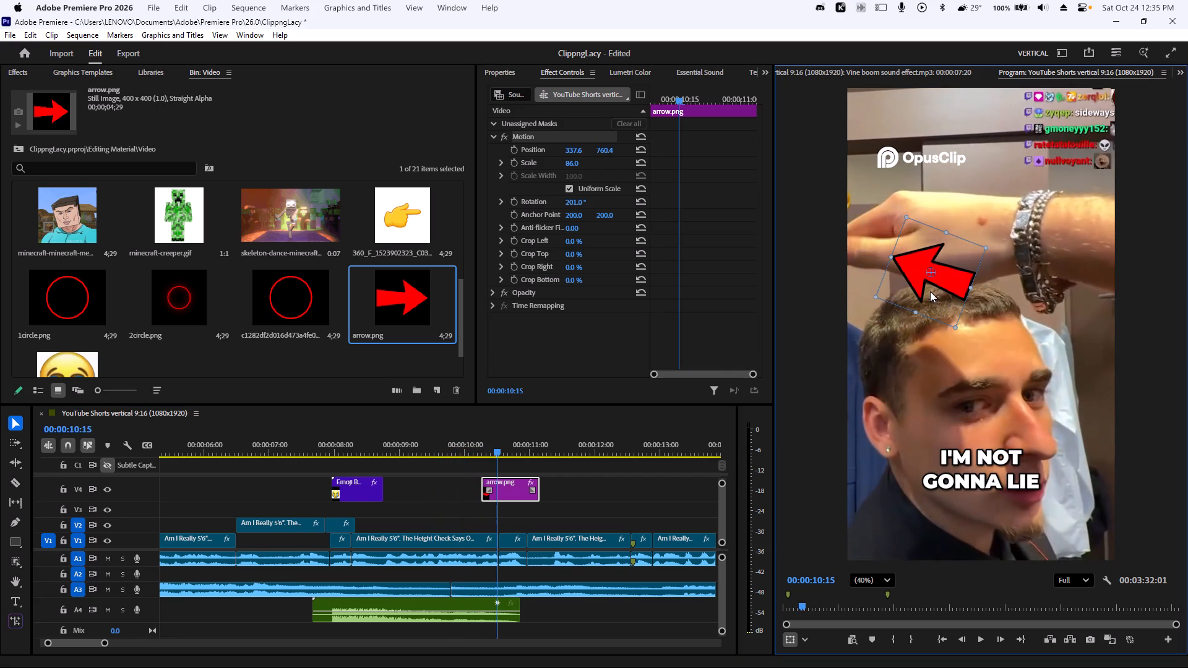
pyautogui.press('space')
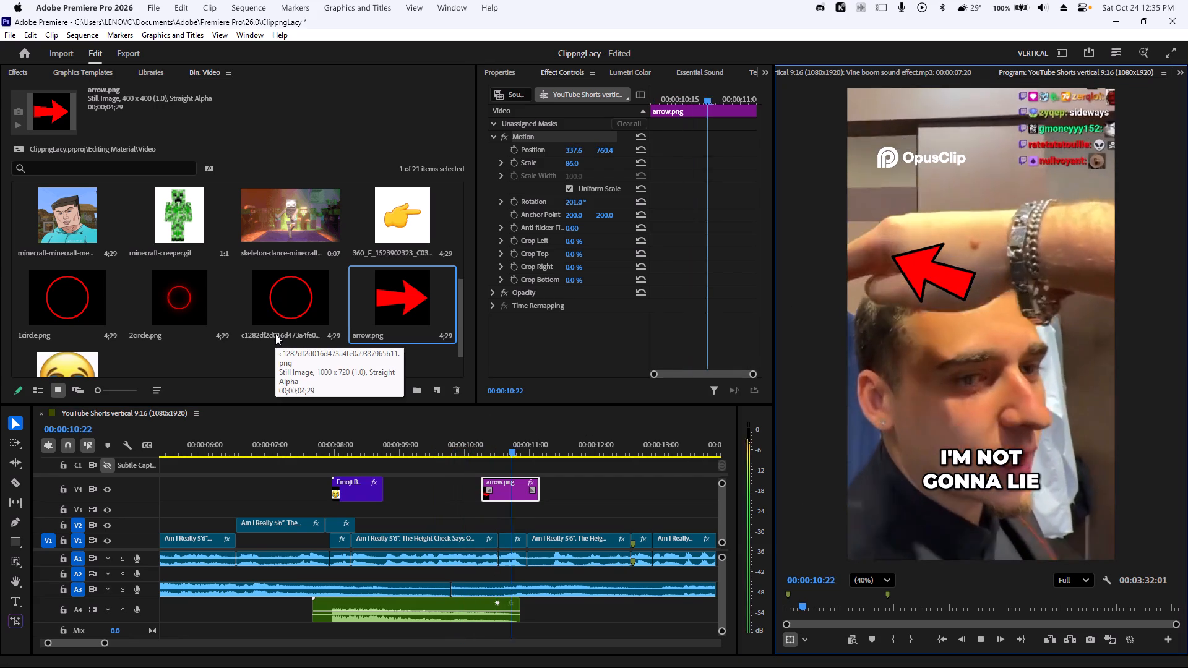
pyautogui.press('space')
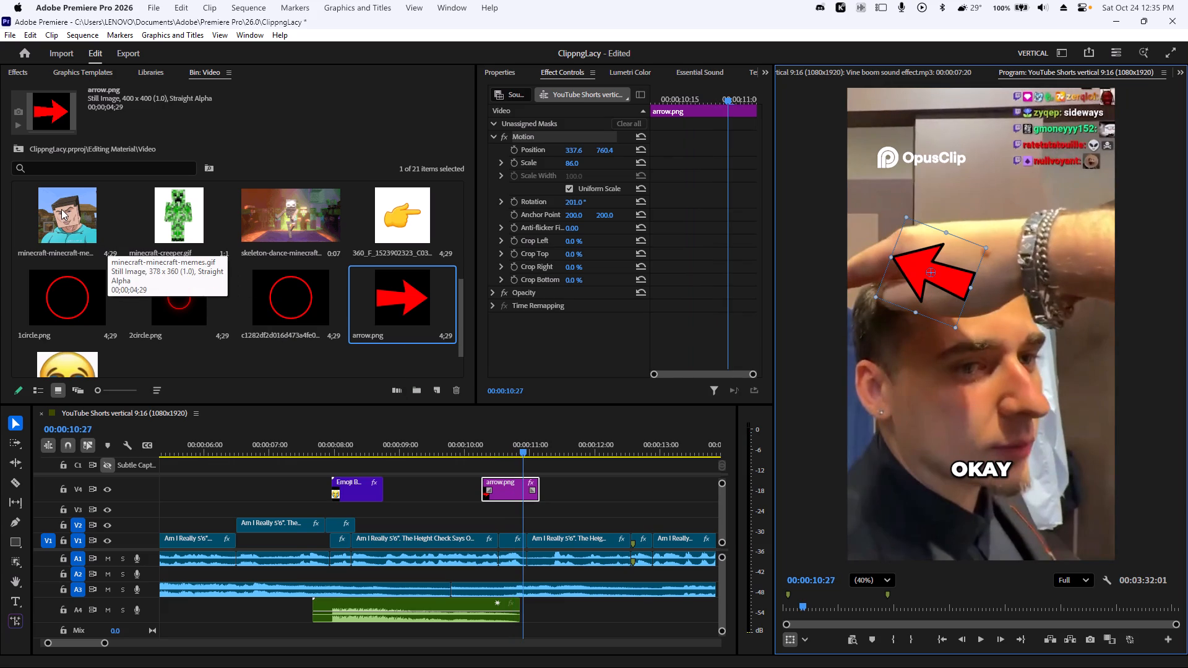
# Trim the end of the arrow.png clip on V4 back to 00:00:10:16.
pyautogui.moveTo(523, 450); pyautogui.dragTo(479, 450)
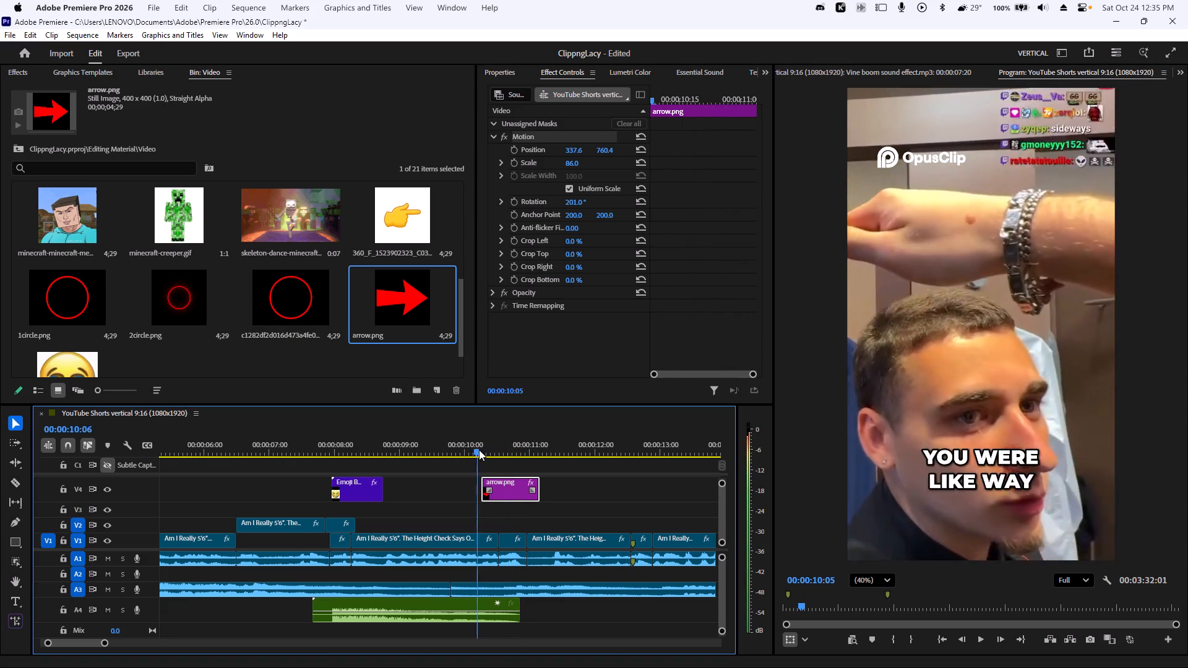
pyautogui.moveTo(479, 450); pyautogui.dragTo(499, 447)
pyautogui.moveTo(539, 490); pyautogui.dragTo(520, 490)
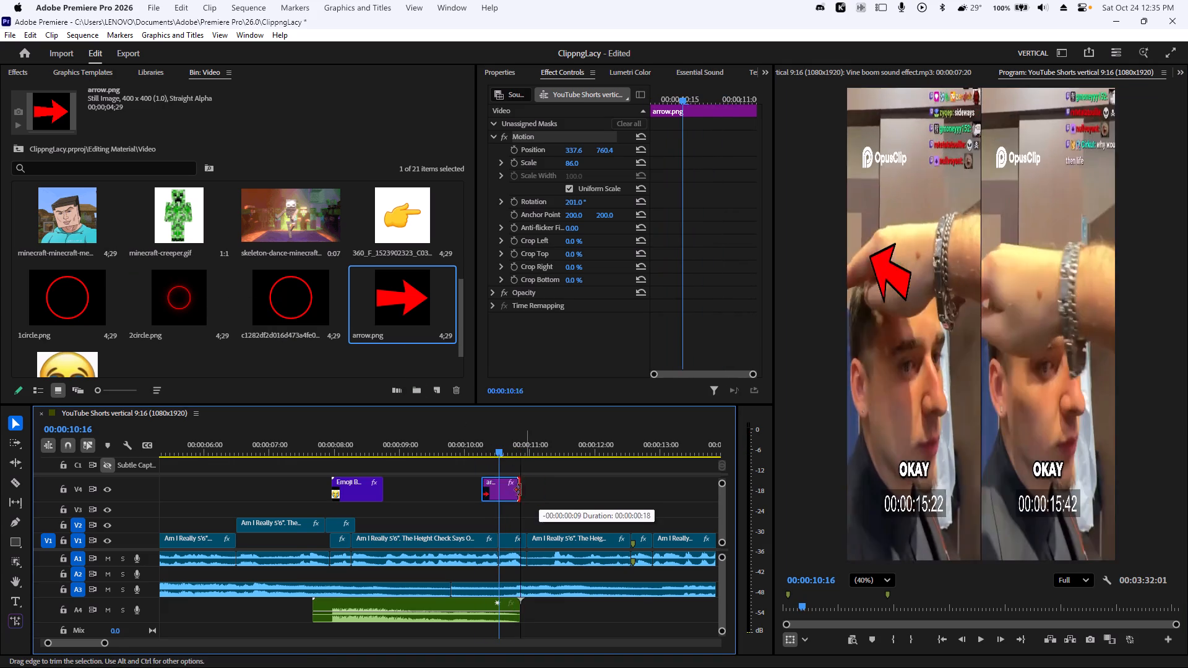
pyautogui.moveTo(520, 490); pyautogui.dragTo(500, 487)
# Turn on Scale keyframing for the arrow.png clip at its first frame, 00:00:10:08, with a value of 64.
pyautogui.moveTo(492, 455); pyautogui.dragTo(486, 453)
pyautogui.moveTo(666, 96); pyautogui.dragTo(557, 94)
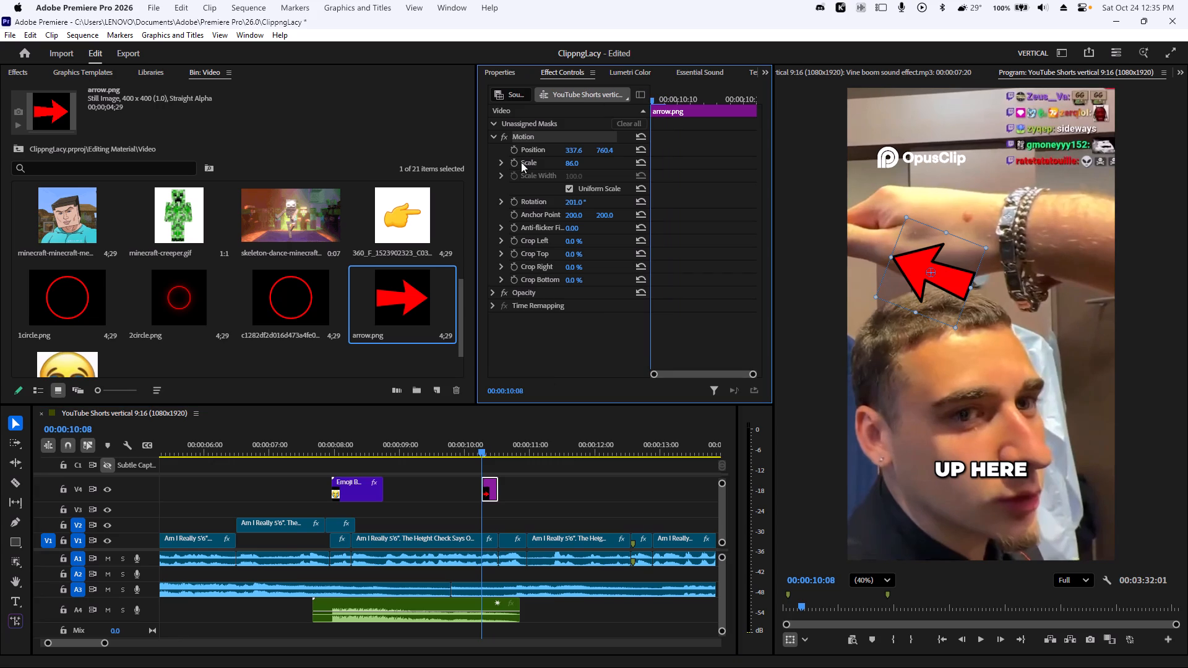
pyautogui.click(514, 164)
pyautogui.moveTo(580, 164); pyautogui.dragTo(594, 165)
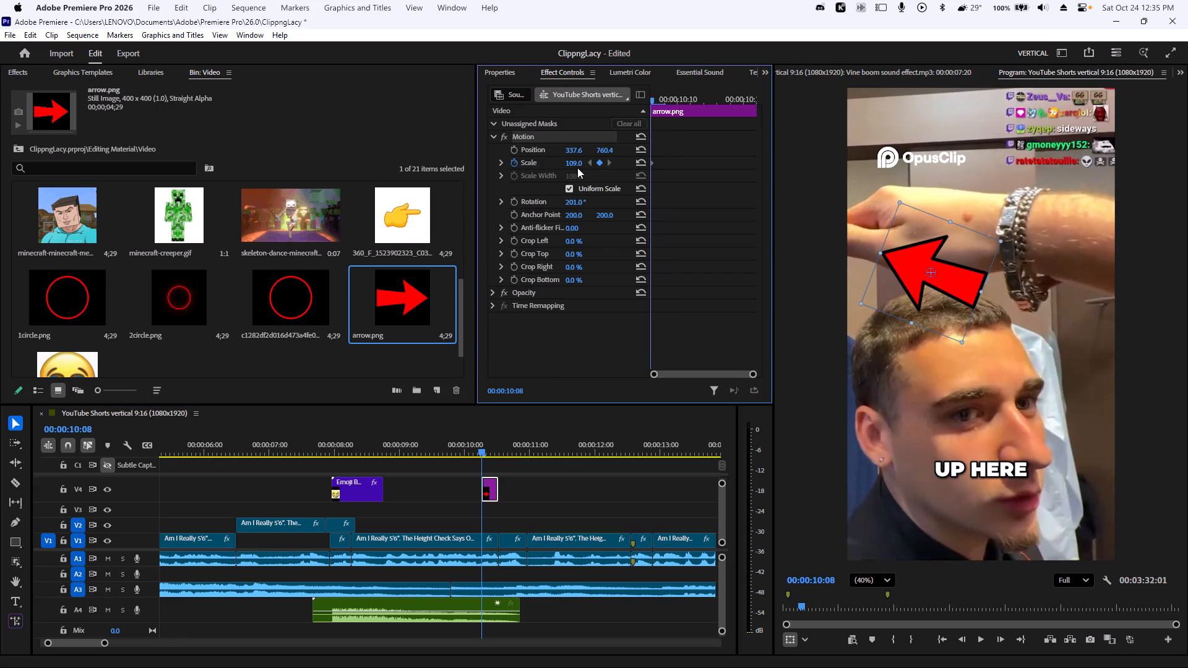
pyautogui.click(643, 160)
pyautogui.moveTo(579, 164); pyautogui.dragTo(546, 167)
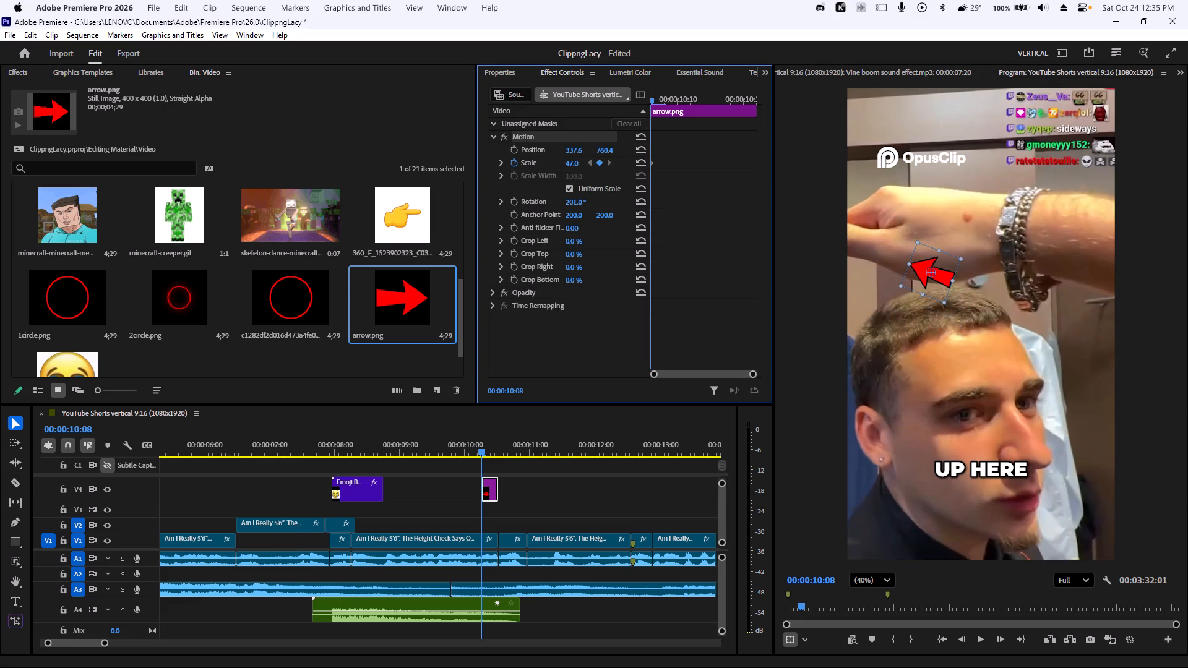
pyautogui.moveTo(546, 167); pyautogui.dragTo(556, 168)
# Add Scale keyframes to the arrow.png clip of 65 at 00:00:10:15 and about 100.4 at 00:00:10:11, and preview the animation.
pyautogui.moveTo(653, 100); pyautogui.dragTo(656, 102)
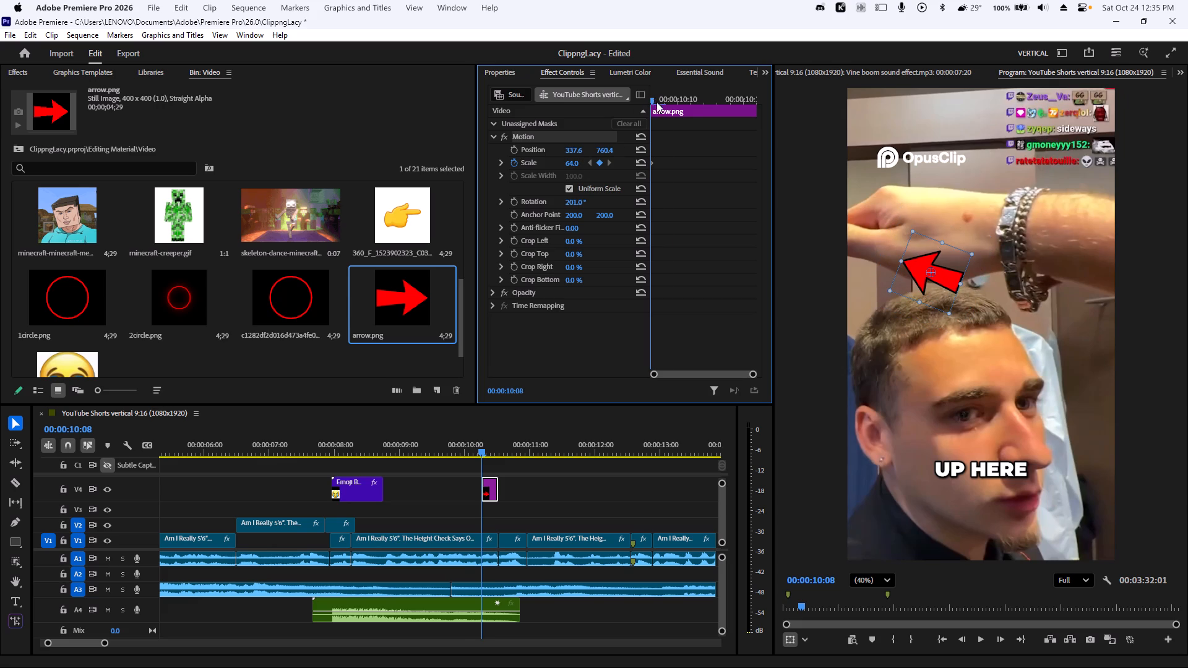
pyautogui.moveTo(656, 102); pyautogui.dragTo(856, 118)
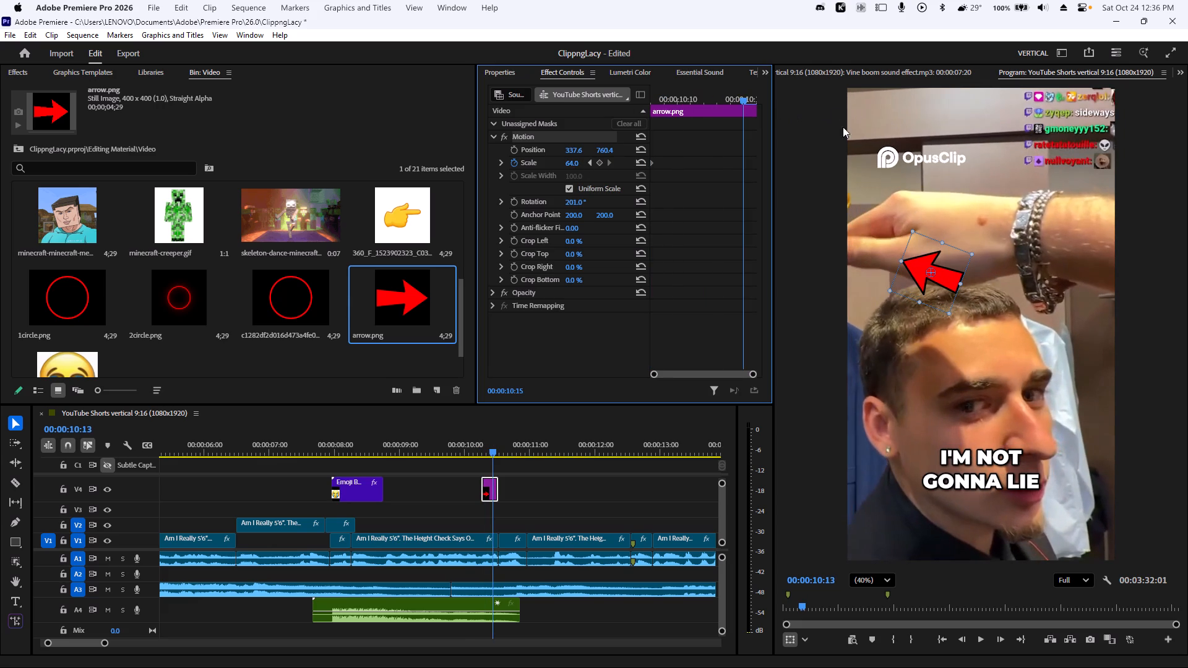
pyautogui.click(577, 166)
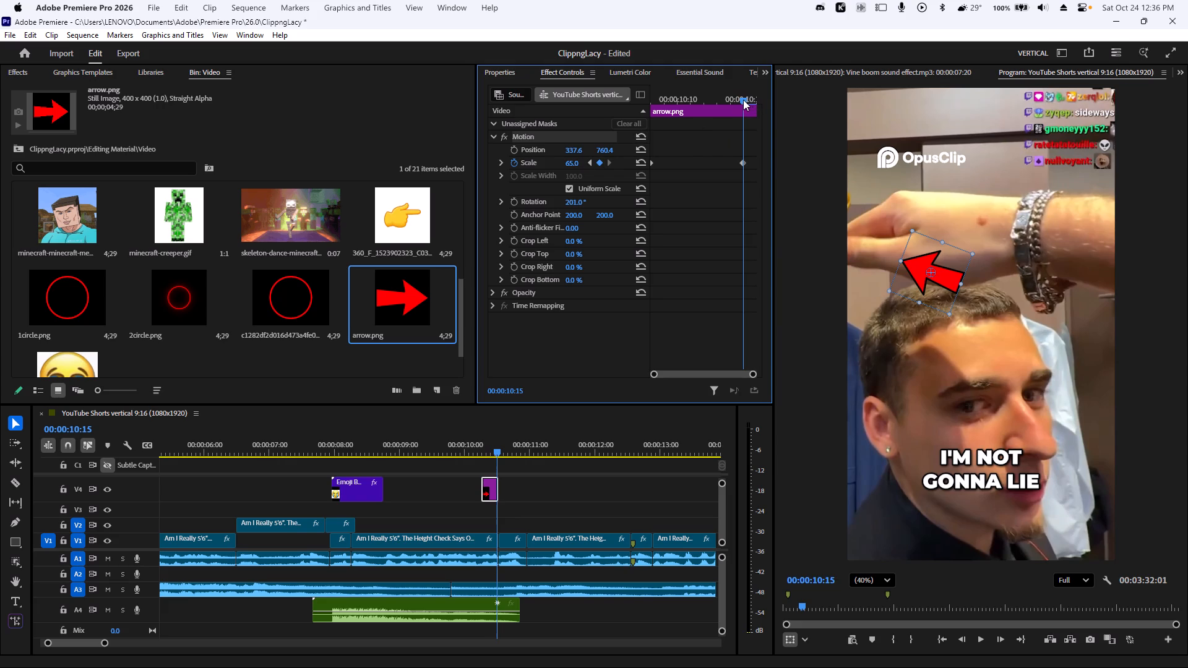
pyautogui.moveTo(743, 100); pyautogui.dragTo(692, 109)
pyautogui.moveTo(575, 166); pyautogui.dragTo(598, 165)
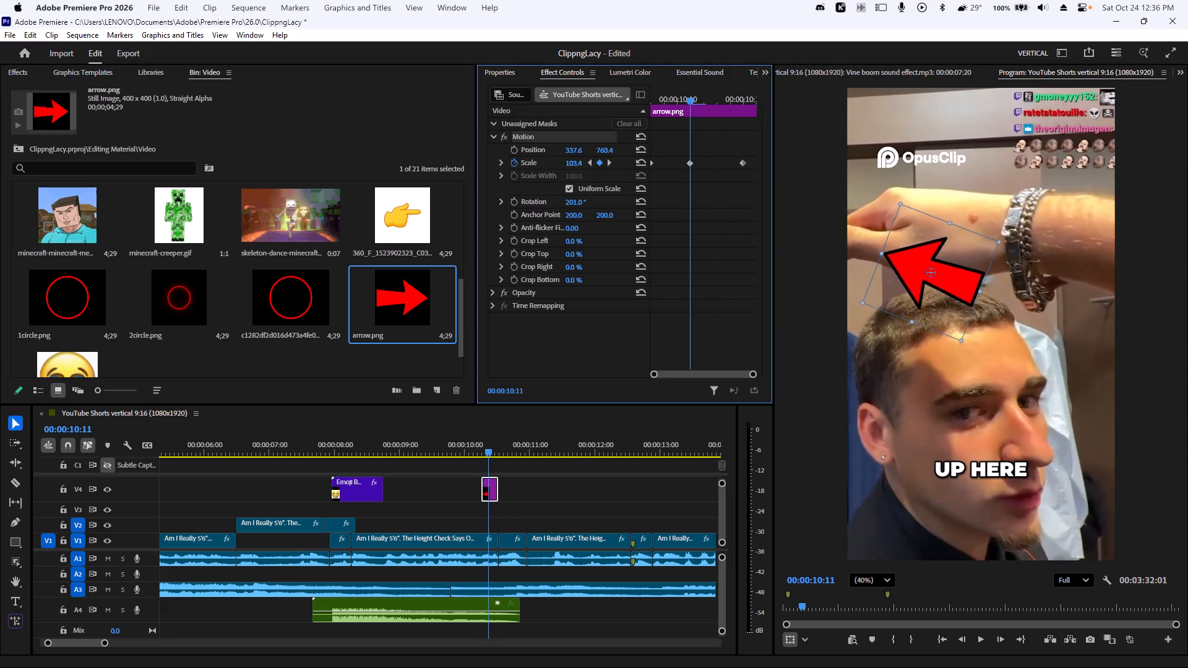
pyautogui.moveTo(598, 165); pyautogui.dragTo(597, 165)
pyautogui.moveTo(486, 450); pyautogui.dragTo(463, 450)
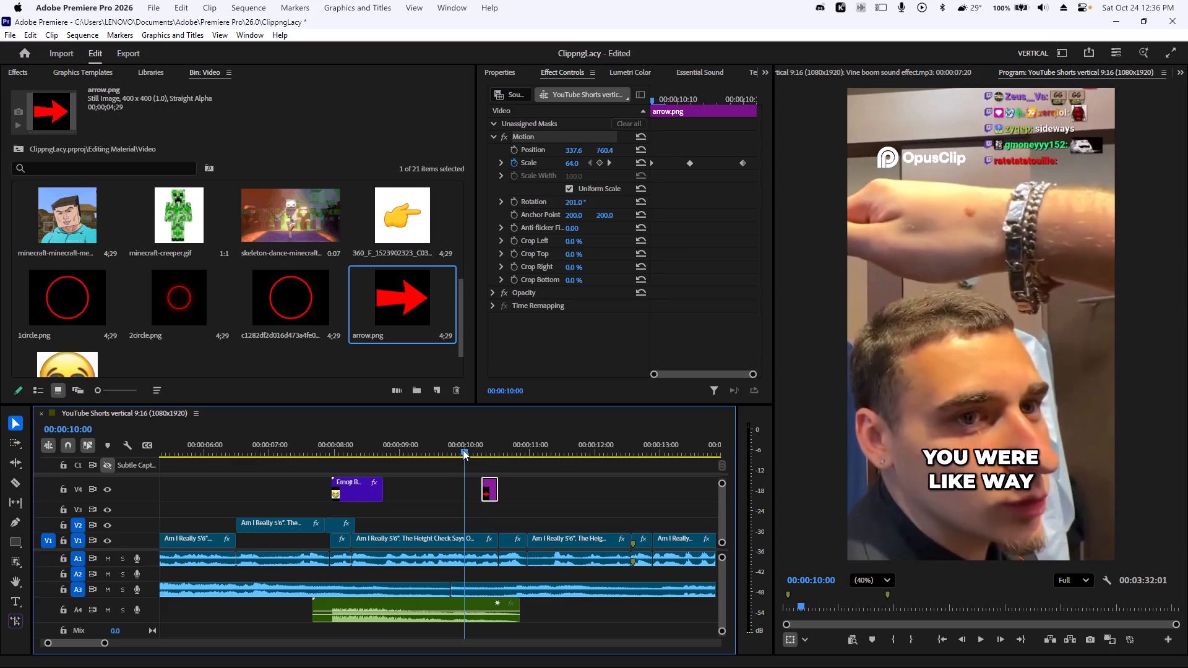
pyautogui.press('space')
pyautogui.press('space')
# Shift the arrow's middle Scale keyframe to about 00:00:10:13 and review the animation through the end of the clip.
pyautogui.moveTo(464, 450); pyautogui.dragTo(490, 454)
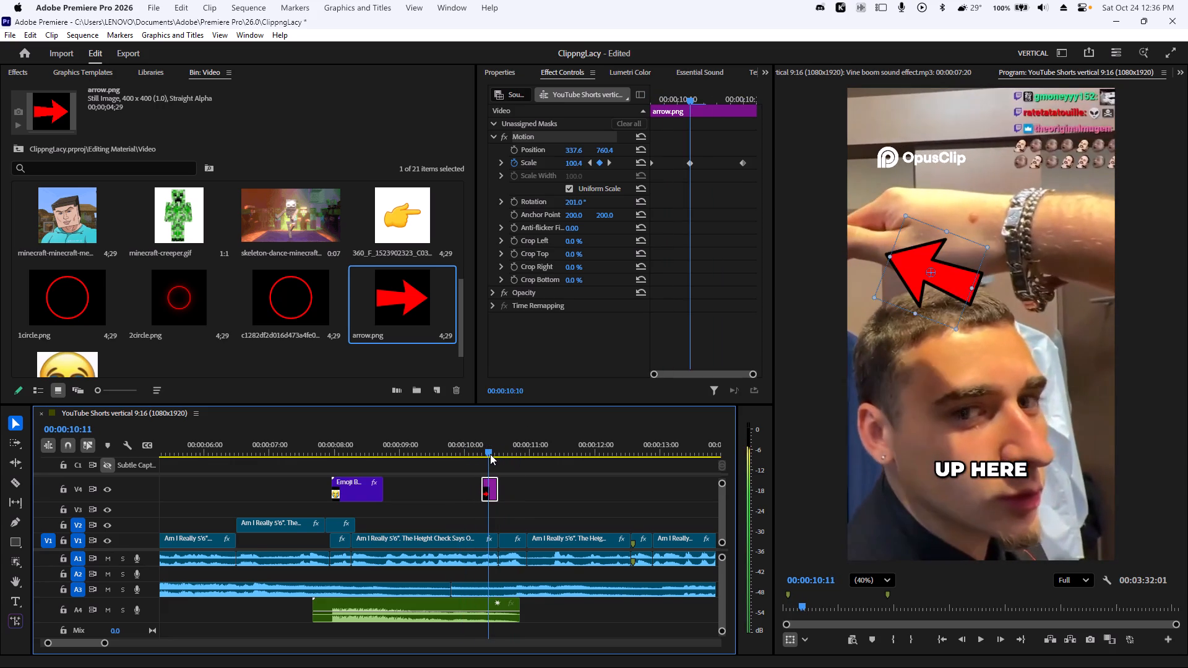
pyautogui.moveTo(490, 454); pyautogui.dragTo(492, 455)
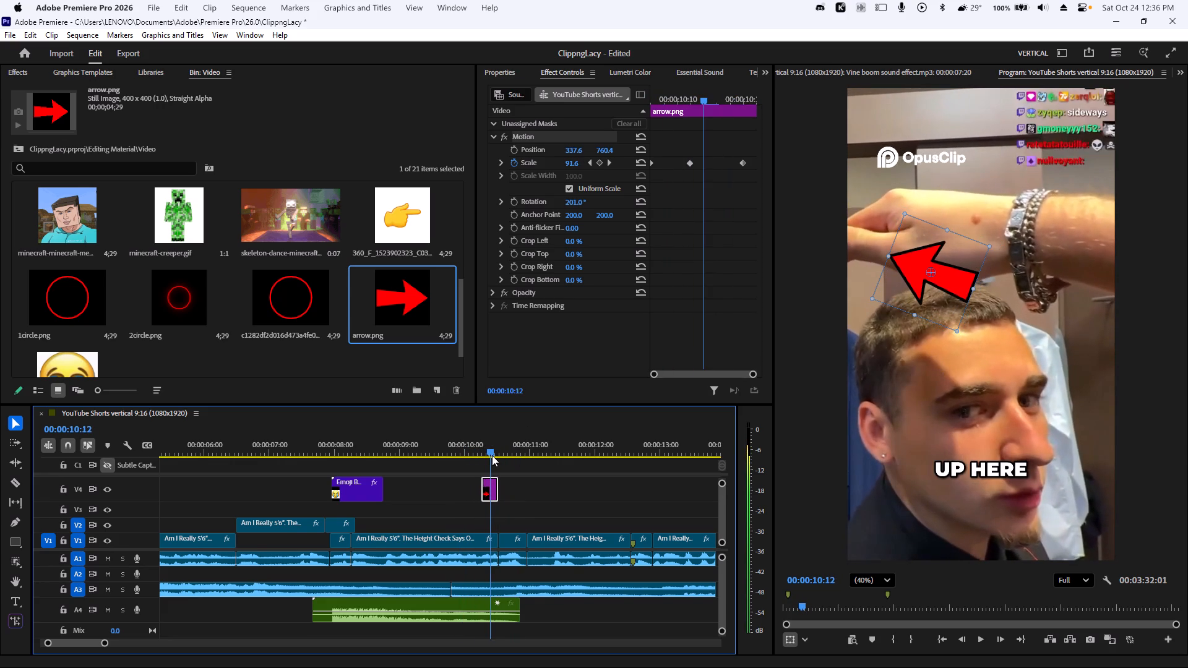
pyautogui.moveTo(492, 455); pyautogui.dragTo(492, 454)
pyautogui.moveTo(715, 203); pyautogui.dragTo(687, 149)
pyautogui.moveTo(688, 164); pyautogui.dragTo(700, 164)
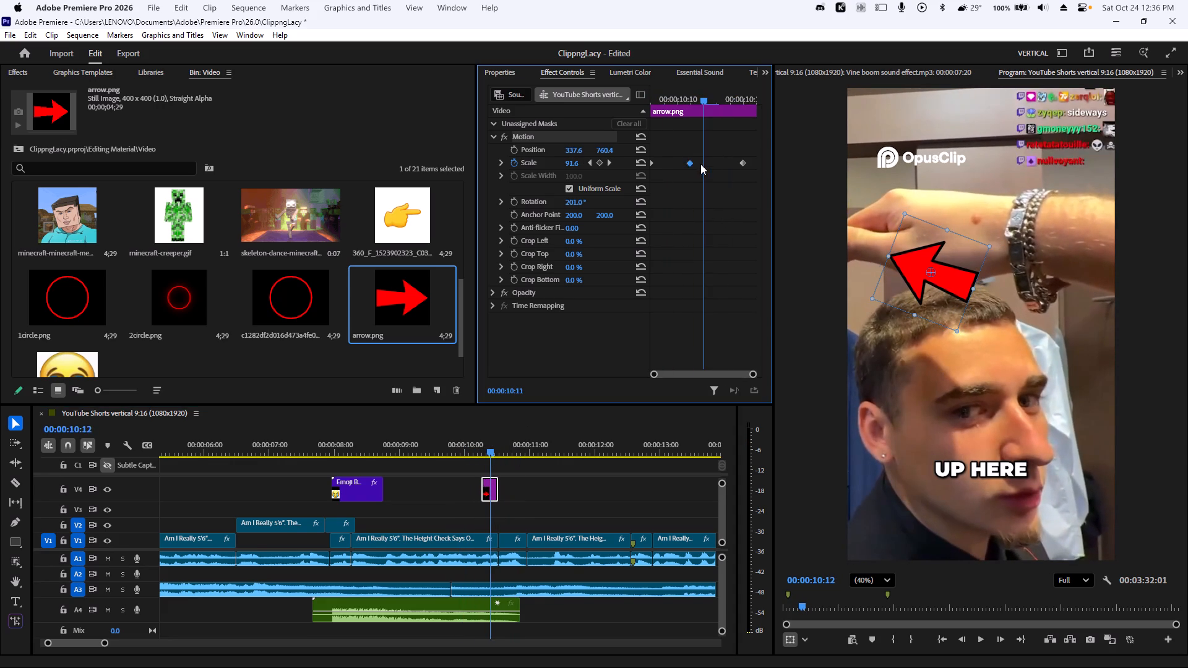
pyautogui.moveTo(700, 164); pyautogui.dragTo(716, 161)
pyautogui.press('space')
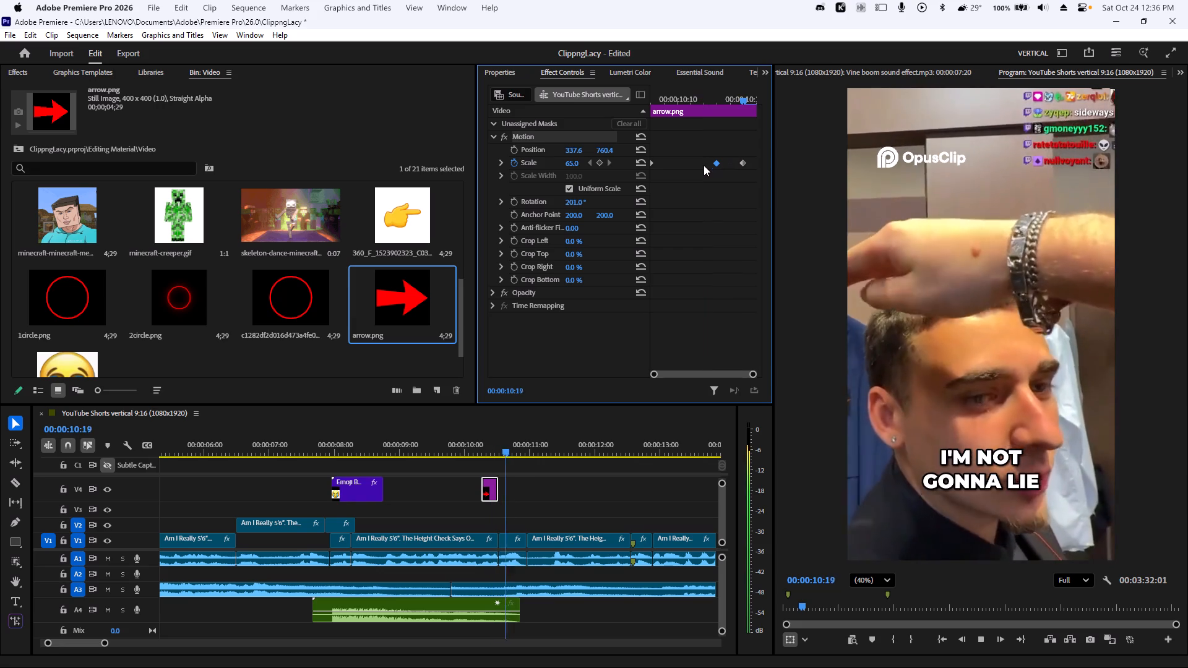
pyautogui.press('space')
pyautogui.moveTo(523, 447); pyautogui.dragTo(520, 451)
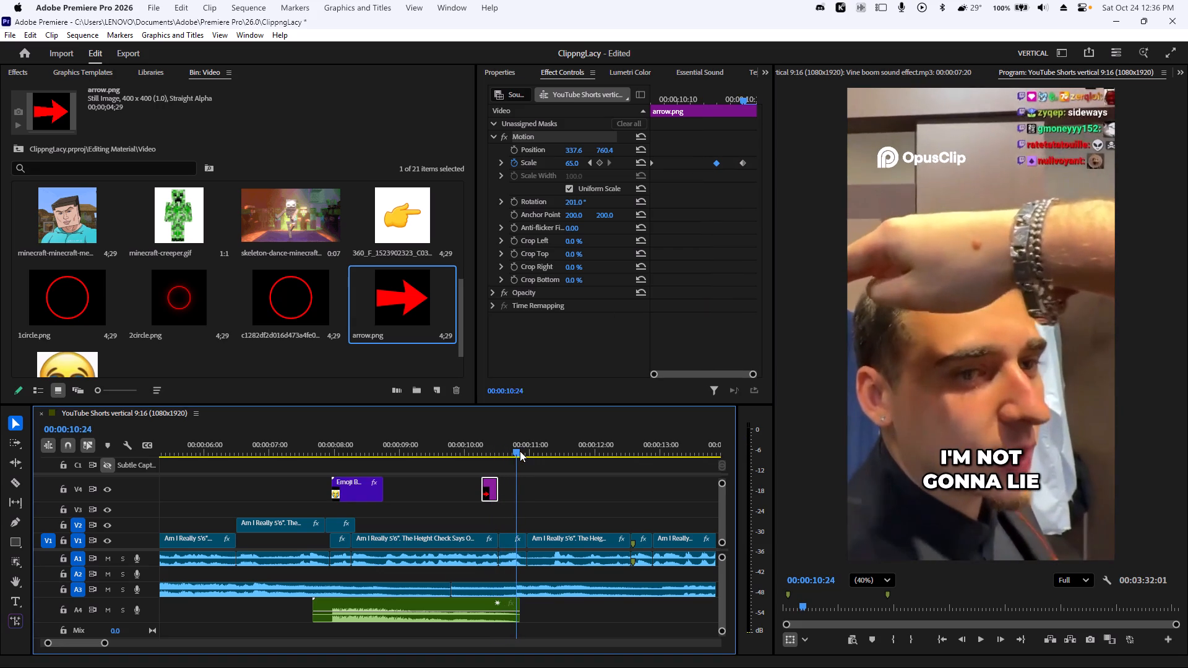
pyautogui.moveTo(520, 451); pyautogui.dragTo(501, 460)
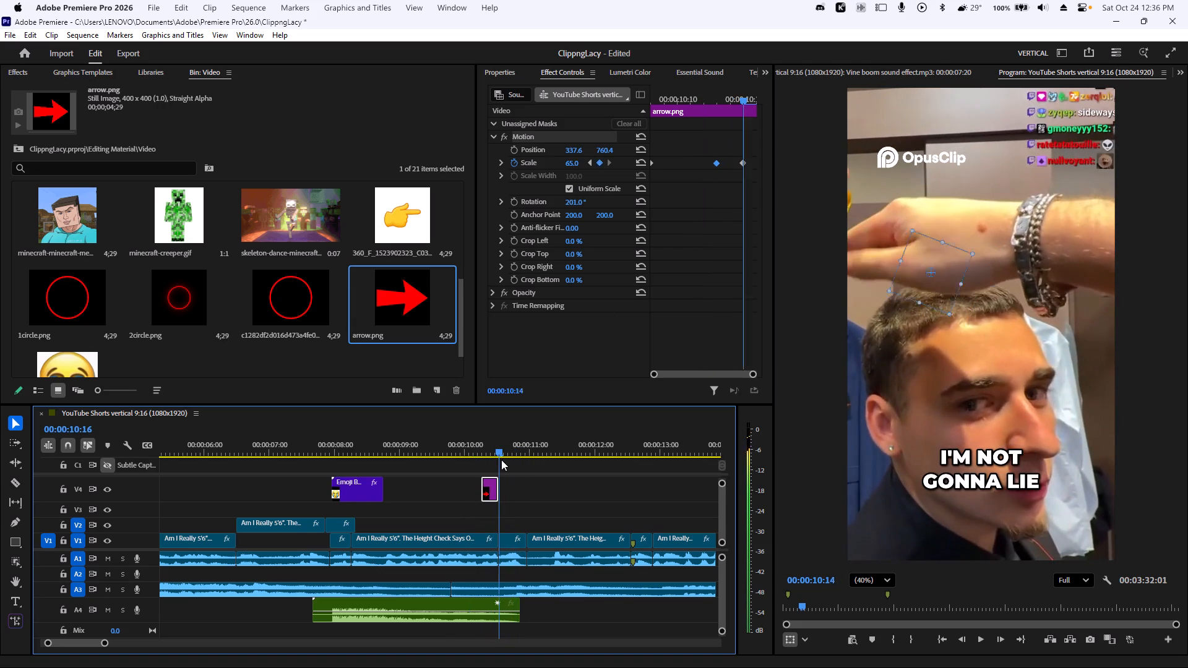
# Place Mabye Yes GIF.gif from the Video bin on V2, starting where the arrow clip ends at about 00:00:10:16.
pyautogui.moveTo(501, 460); pyautogui.dragTo(503, 460)
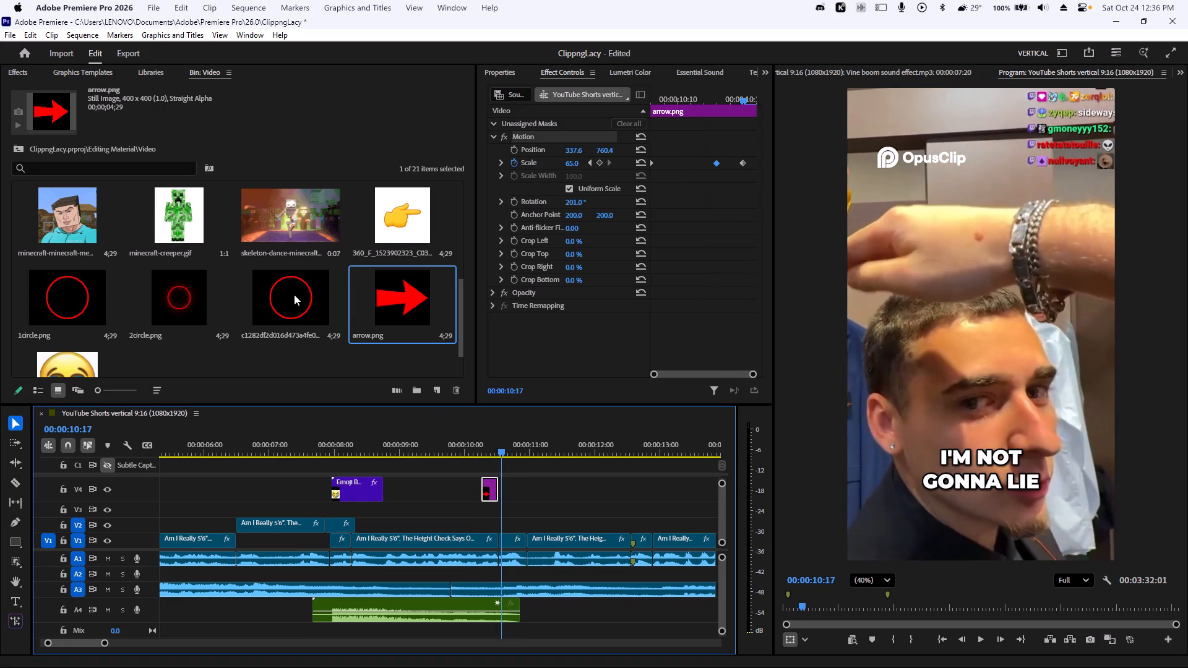
pyautogui.scroll(3, 294, 294)
pyautogui.click(288, 293)
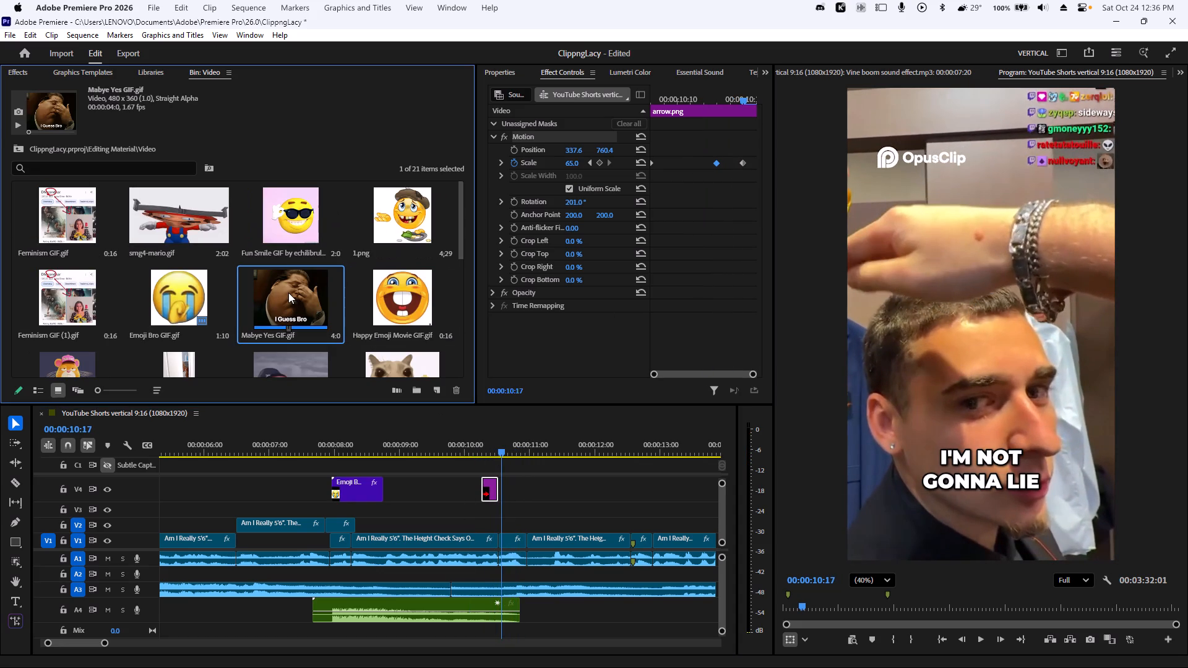
pyautogui.moveTo(288, 293); pyautogui.dragTo(475, 399)
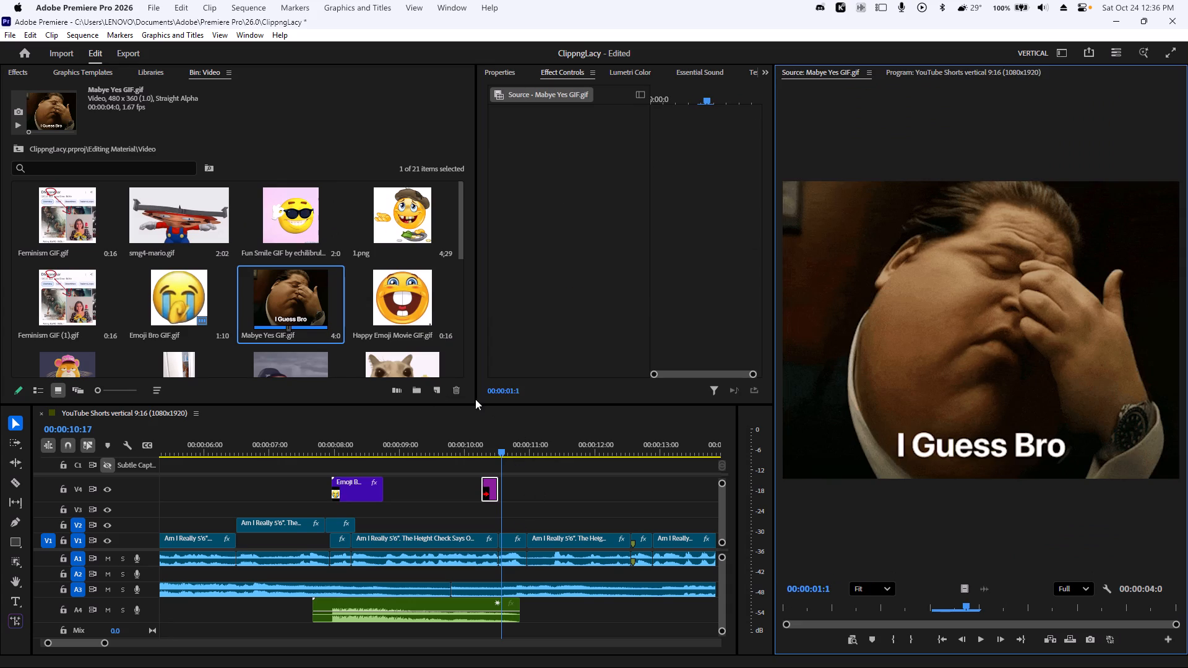
pyautogui.moveTo(475, 399); pyautogui.dragTo(319, 310)
pyautogui.moveTo(280, 286); pyautogui.dragTo(392, 372)
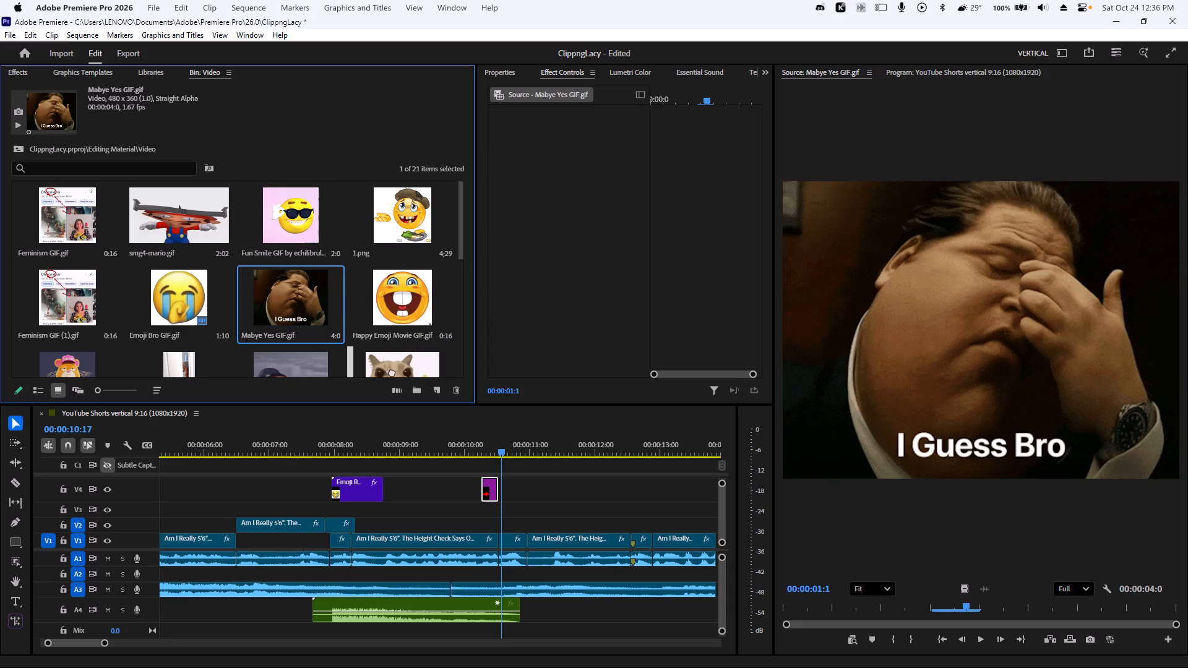
pyautogui.moveTo(392, 372); pyautogui.dragTo(491, 522)
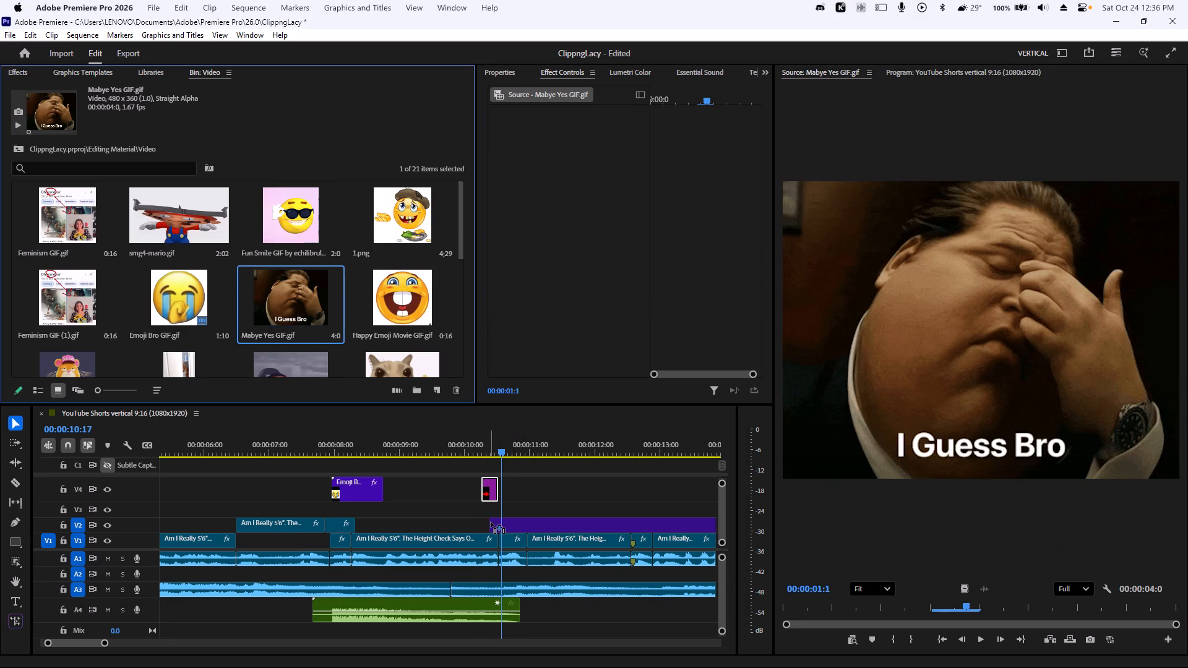
pyautogui.moveTo(491, 522); pyautogui.dragTo(494, 523)
# Cut the Mabye Yes GIF clip on V2 at about 00:00:10:29 and delete the remainder after the cut.
pyautogui.click(558, 523)
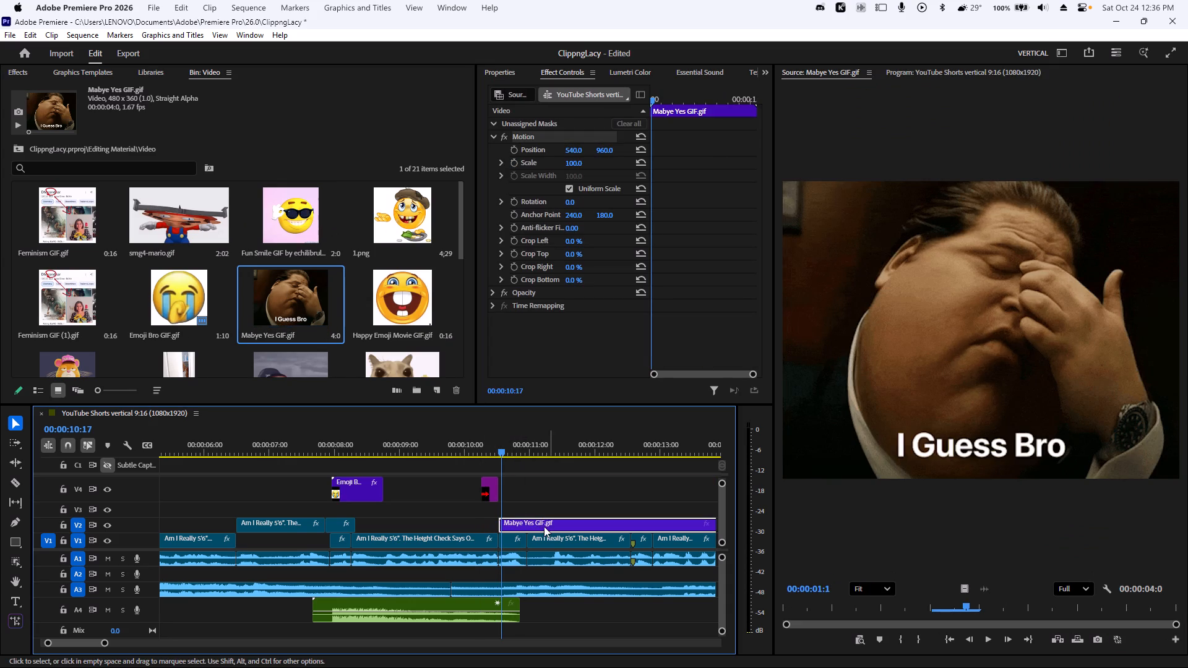
pyautogui.press('c')
pyautogui.click(526, 521)
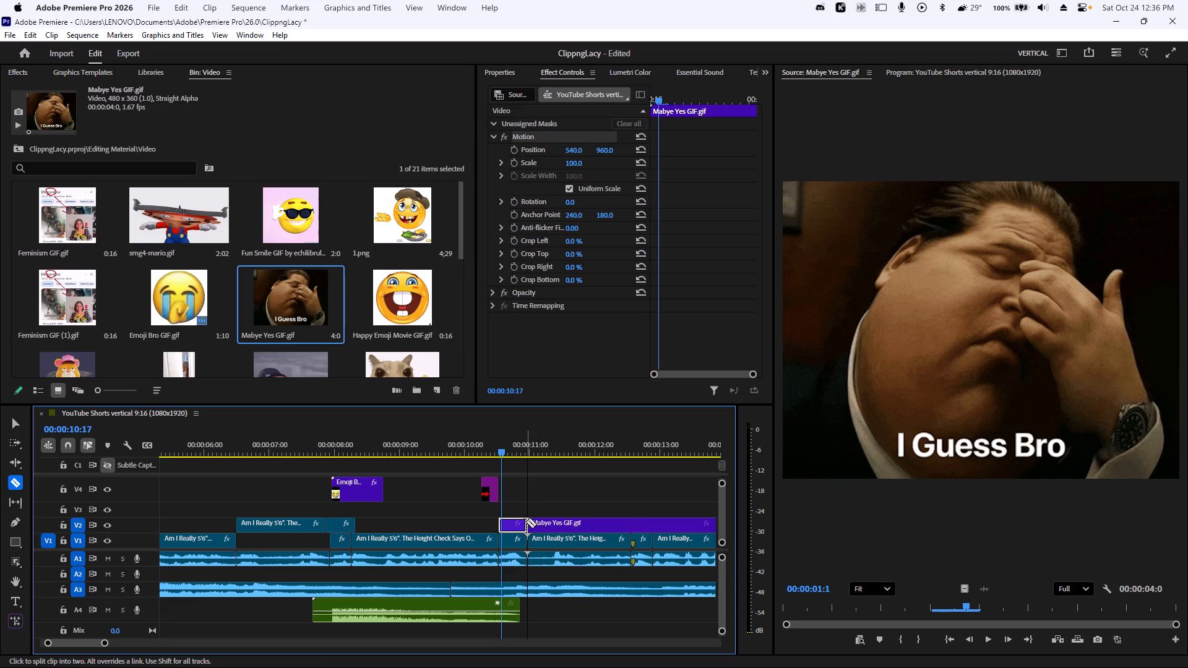
pyautogui.press('v')
pyautogui.click(560, 523)
pyautogui.press('Delete')
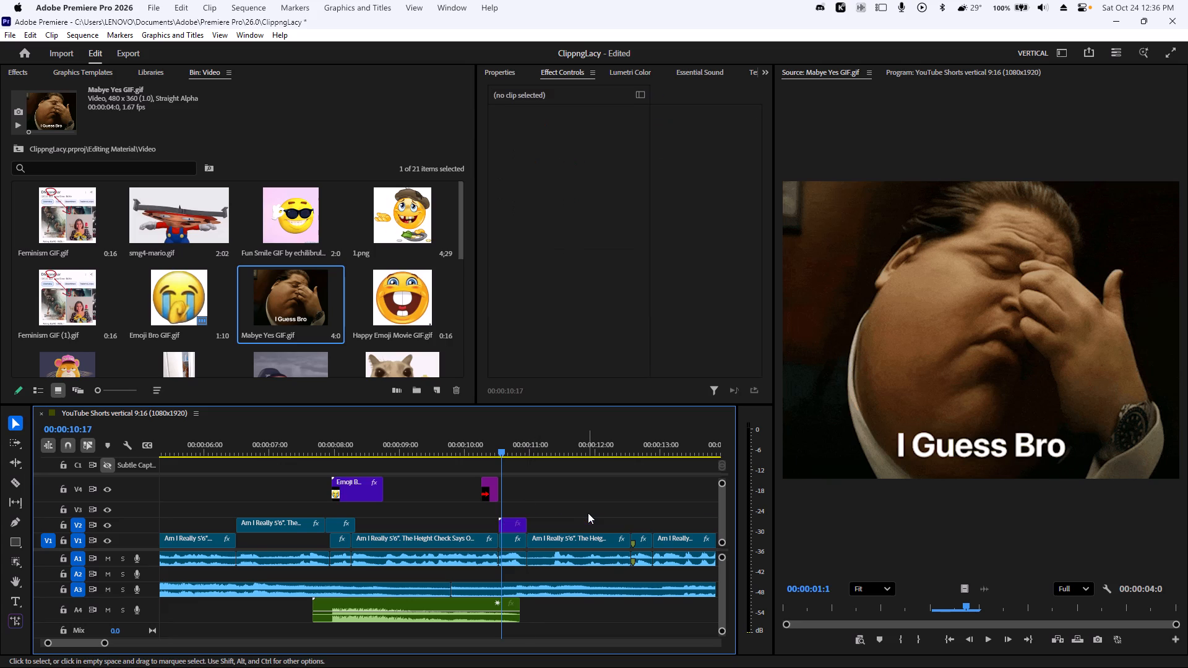
# Preview the short GIF overlay and enlarge its Scale to 292 so it spans the full frame width.
pyautogui.press('space')
pyautogui.press('space')
pyautogui.moveTo(510, 455); pyautogui.dragTo(506, 469)
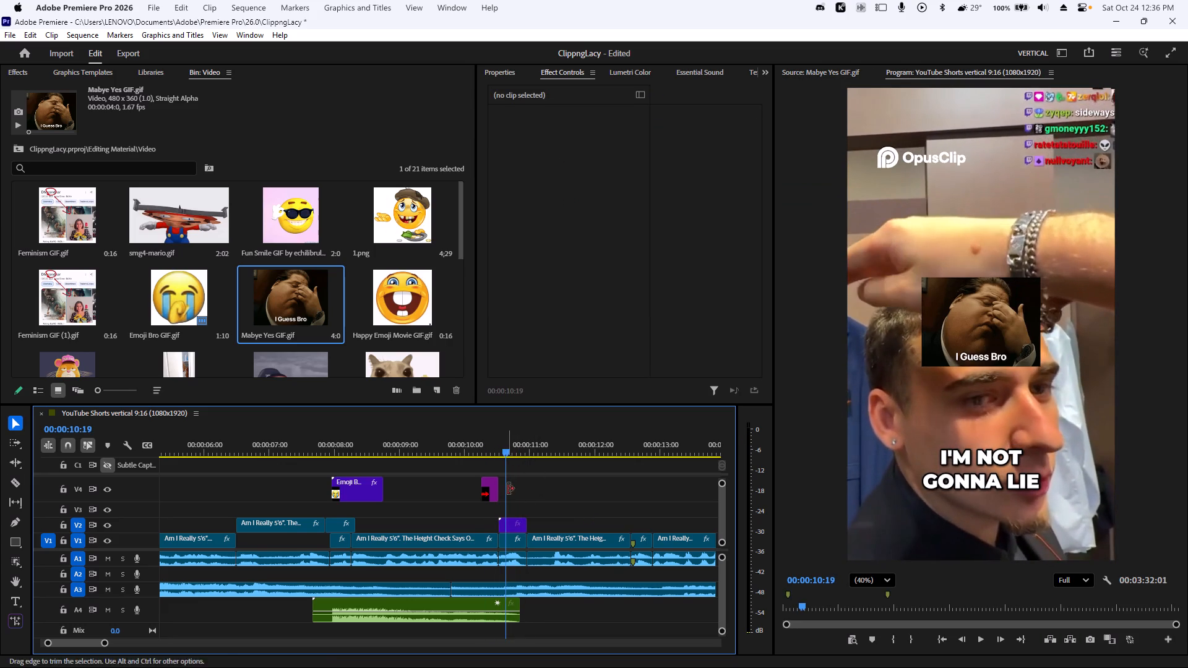
pyautogui.click(512, 525)
pyautogui.moveTo(509, 449); pyautogui.dragTo(527, 455)
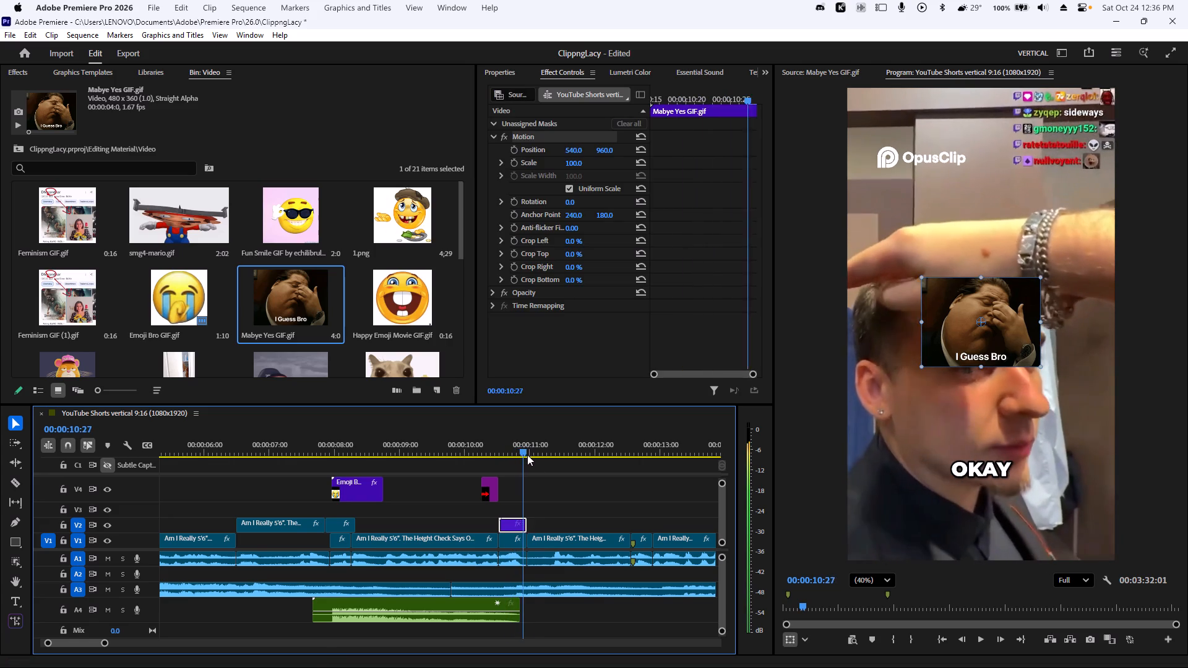
pyautogui.moveTo(527, 455); pyautogui.dragTo(528, 463)
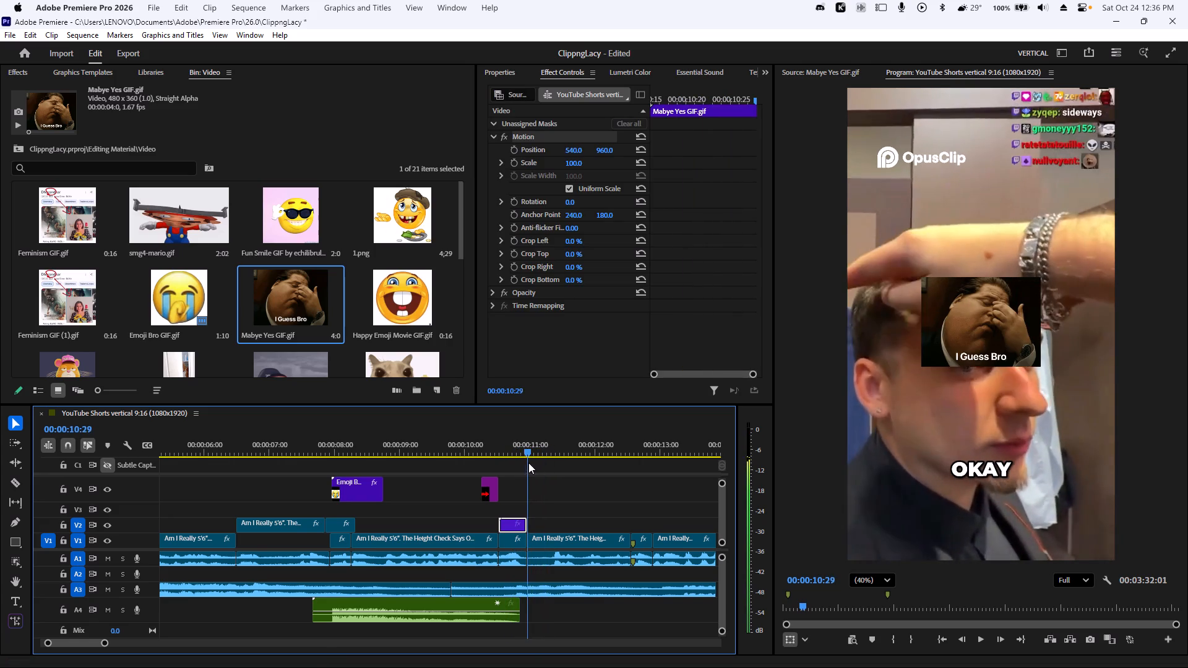
pyautogui.moveTo(528, 463); pyautogui.dragTo(510, 460)
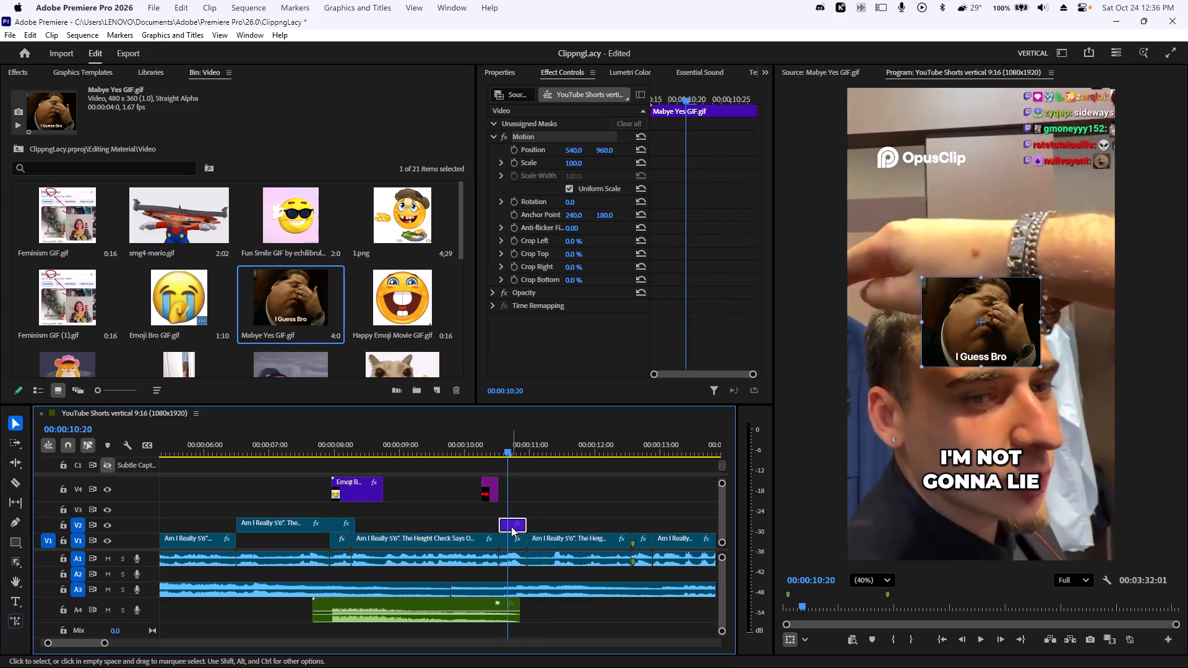
pyautogui.click(511, 526)
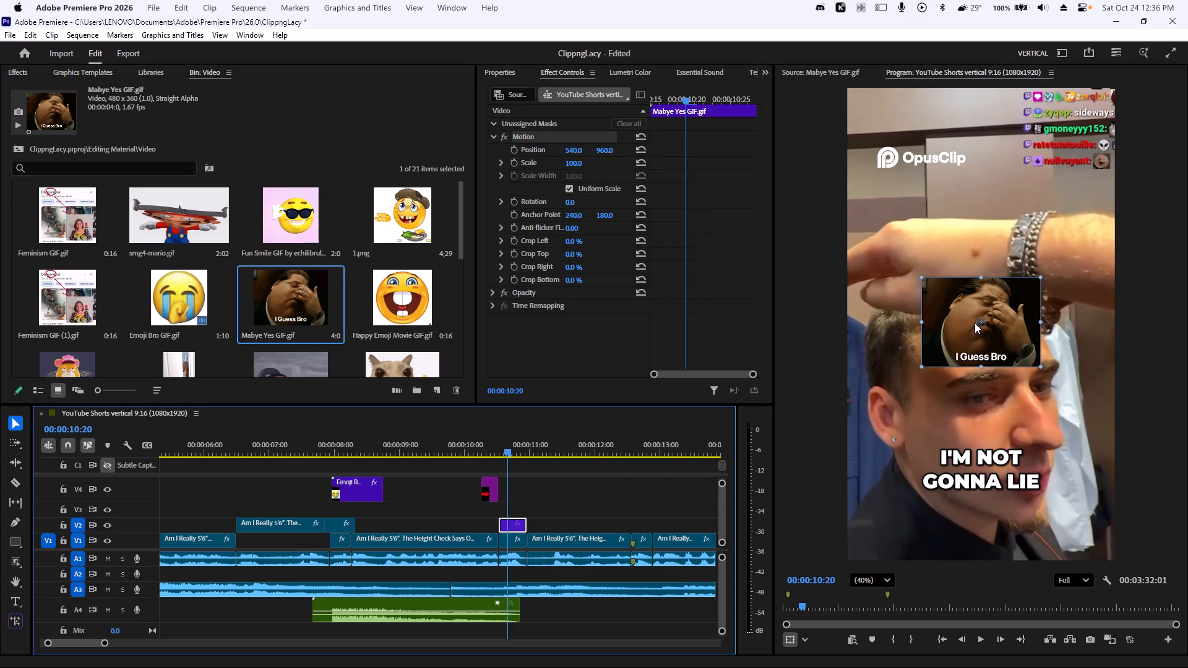
pyautogui.click(575, 229)
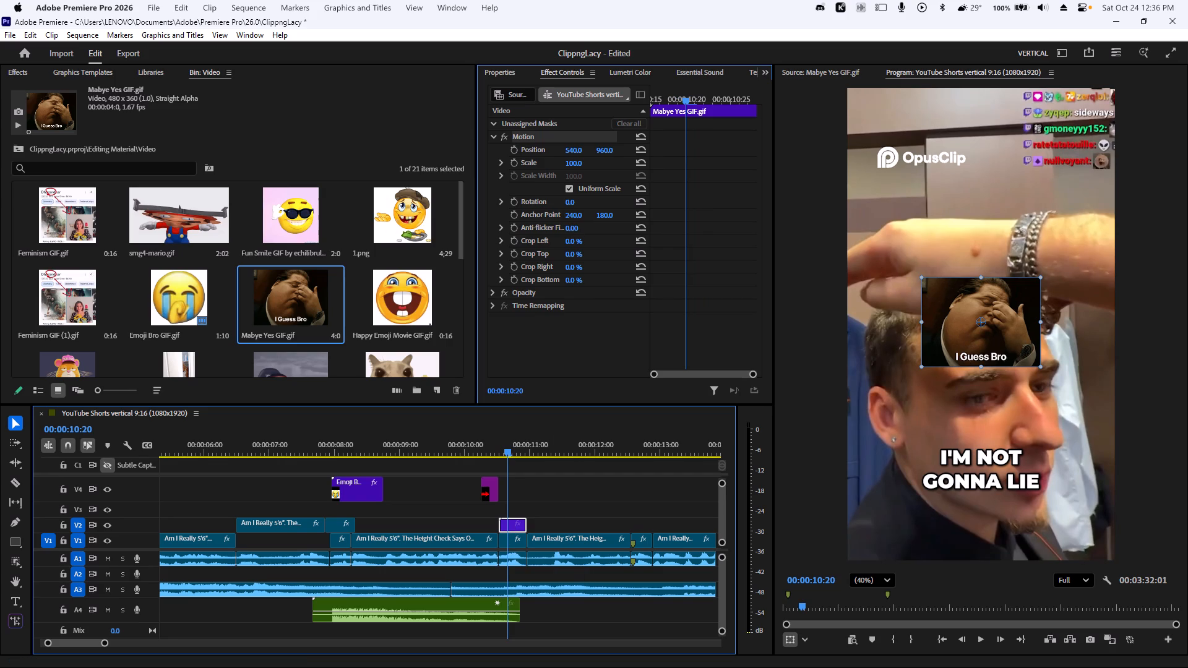
pyautogui.moveTo(578, 164); pyautogui.dragTo(582, 164)
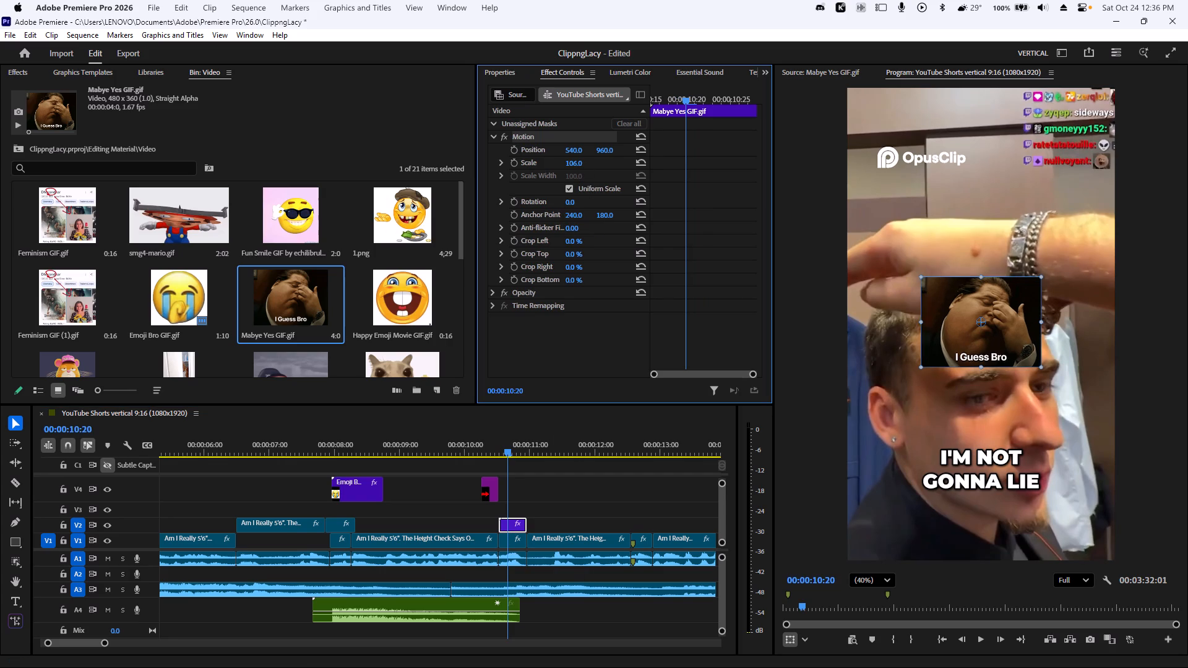
pyautogui.moveTo(582, 164); pyautogui.dragTo(605, 167)
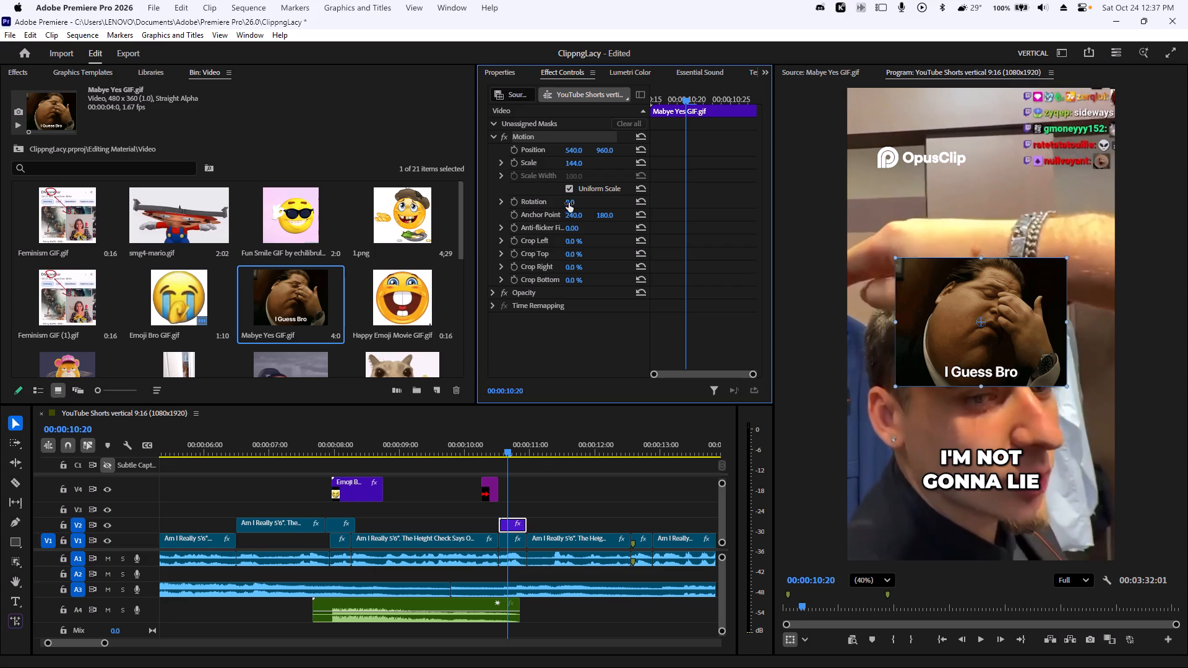
pyautogui.moveTo(576, 162); pyautogui.dragTo(655, 183)
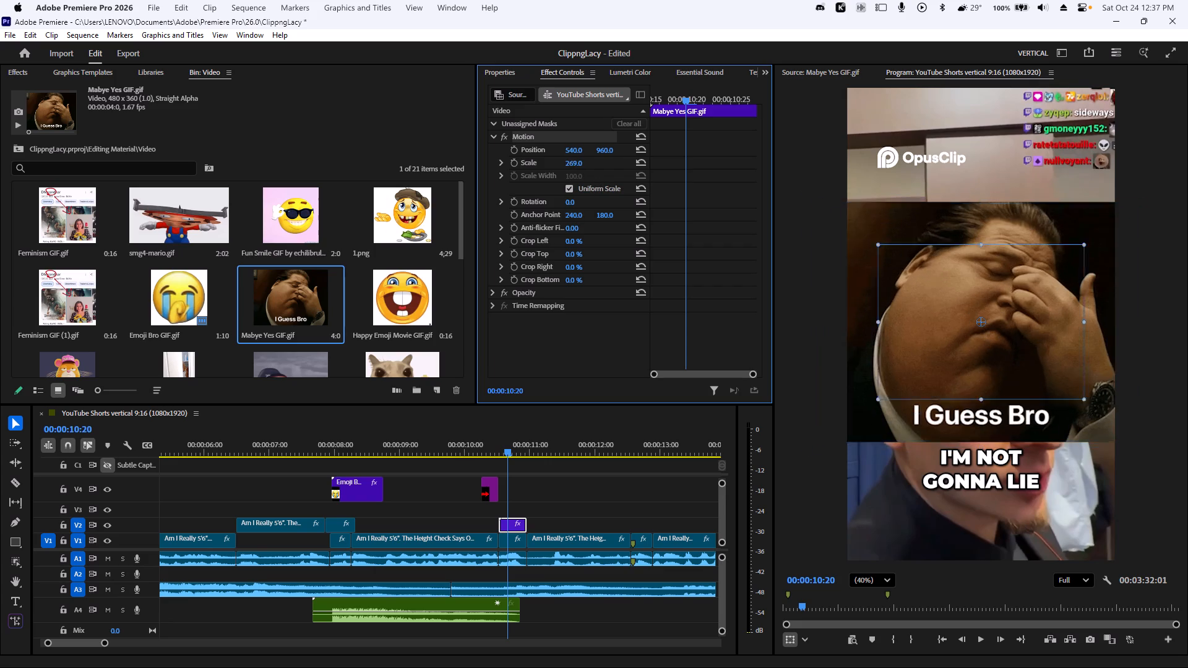
pyautogui.moveTo(655, 183); pyautogui.dragTo(668, 184)
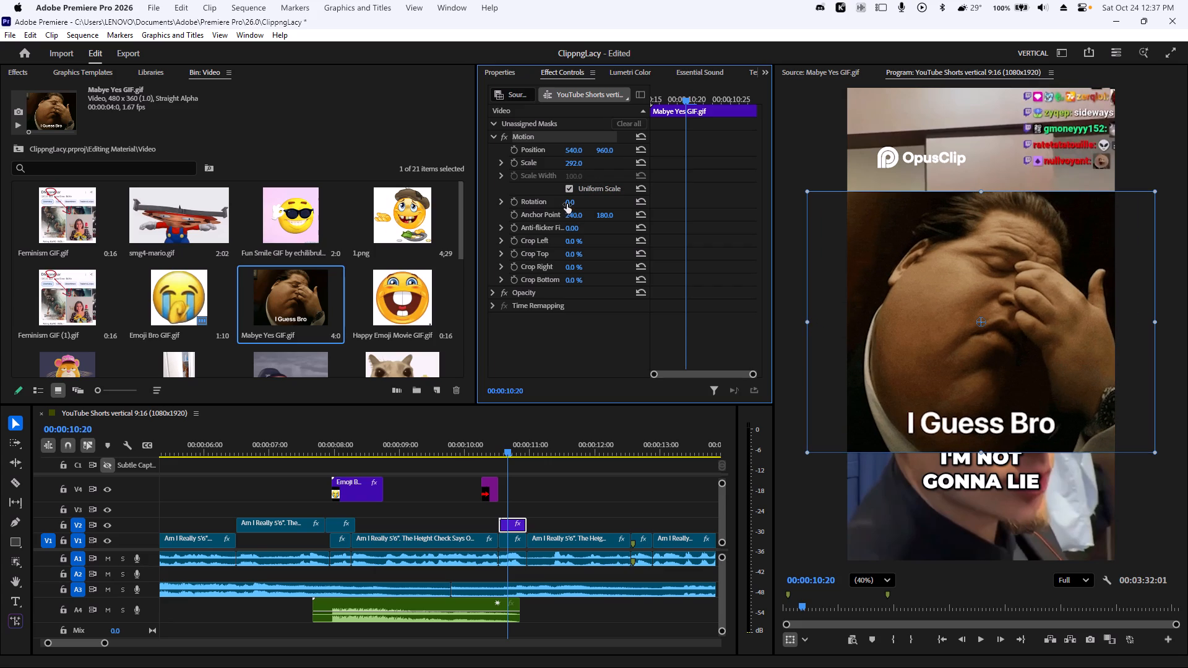
# Play through the GIF overlay and shift its V2 clip to start at about 00:00:10:22.
pyautogui.moveTo(506, 450); pyautogui.dragTo(491, 454)
pyautogui.press('space')
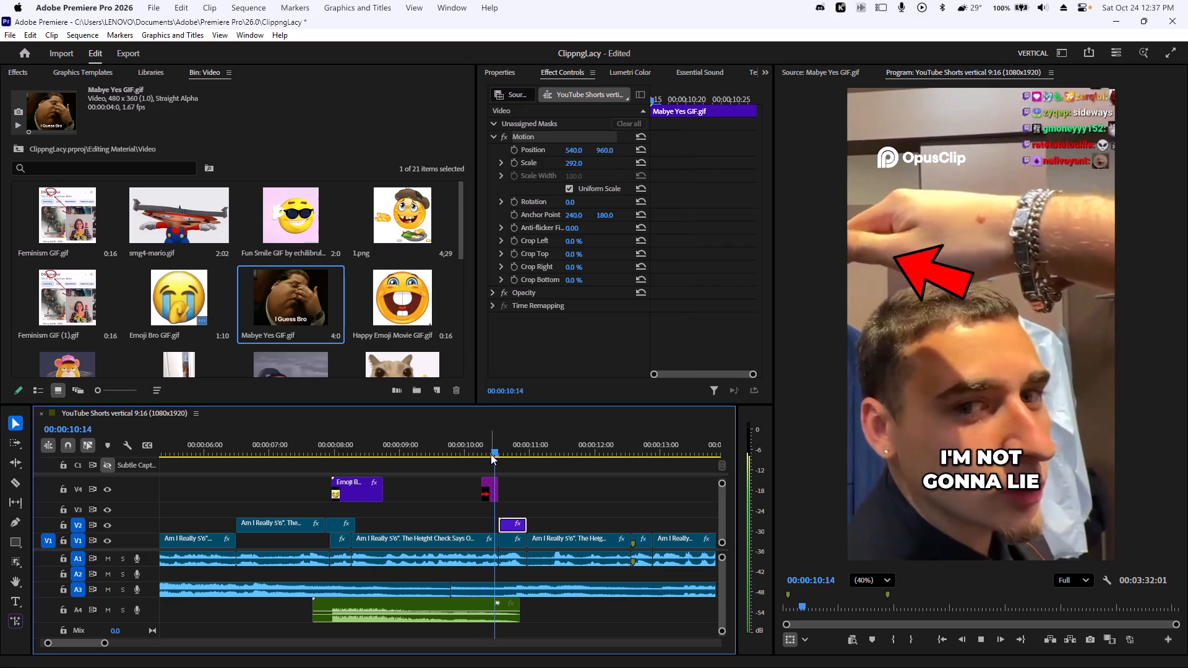
pyautogui.press('space')
pyautogui.moveTo(521, 452); pyautogui.dragTo(411, 445)
pyautogui.press('space')
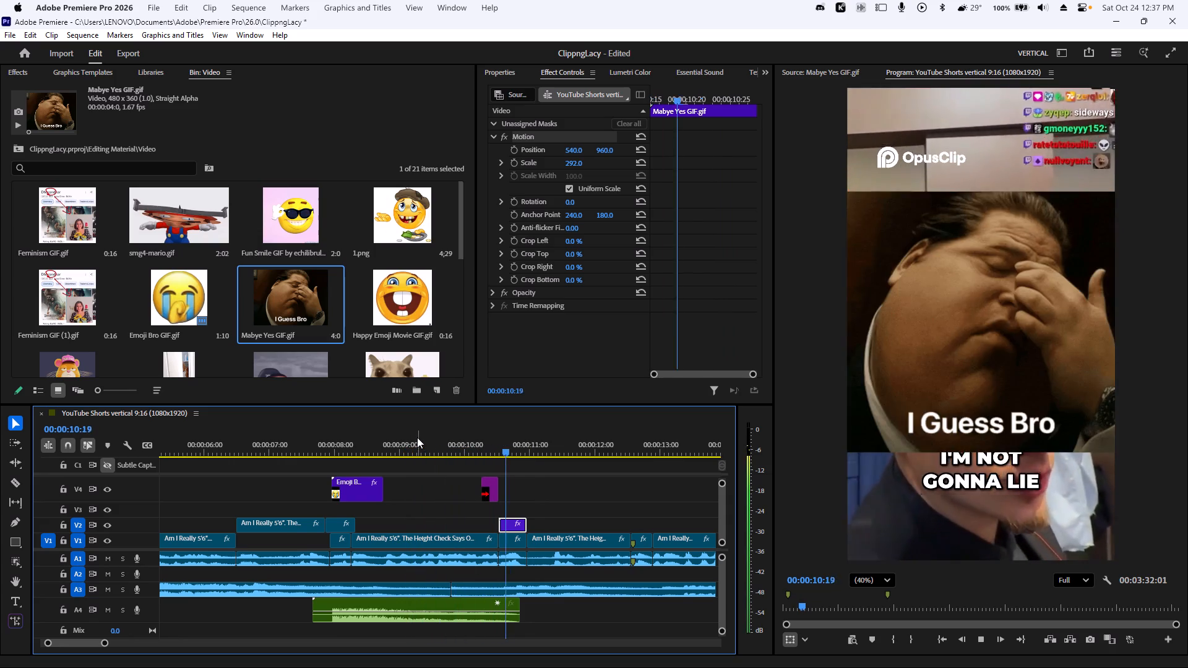
pyautogui.press('space')
pyautogui.moveTo(549, 447); pyautogui.dragTo(508, 450)
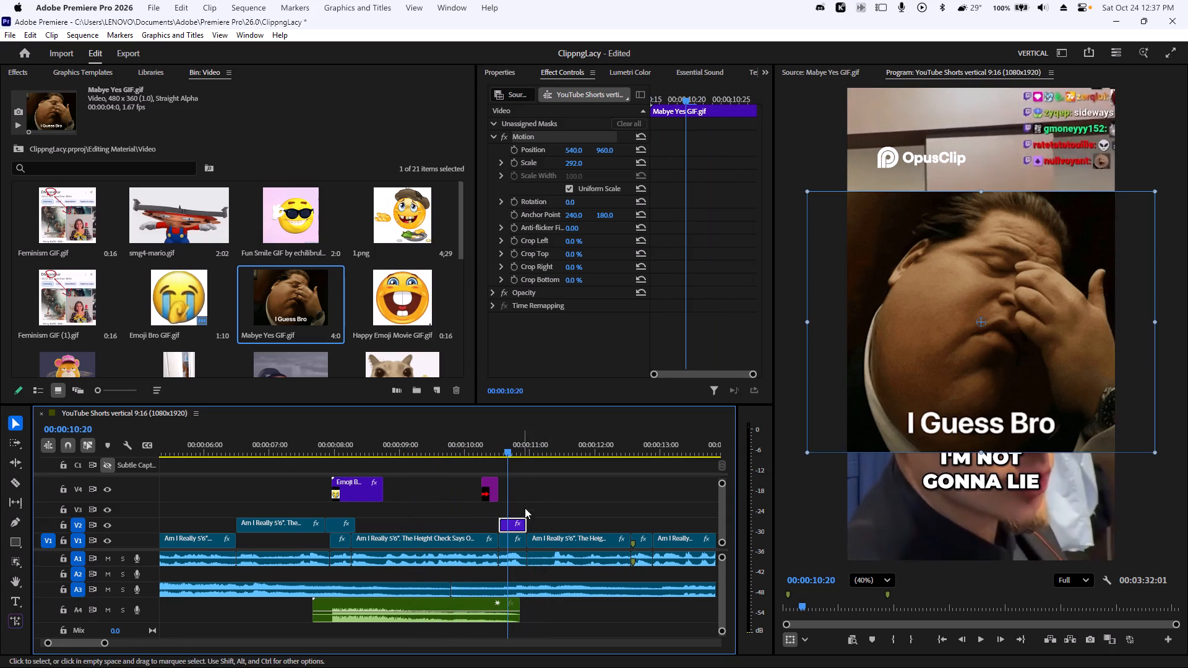
pyautogui.moveTo(514, 526); pyautogui.dragTo(534, 526)
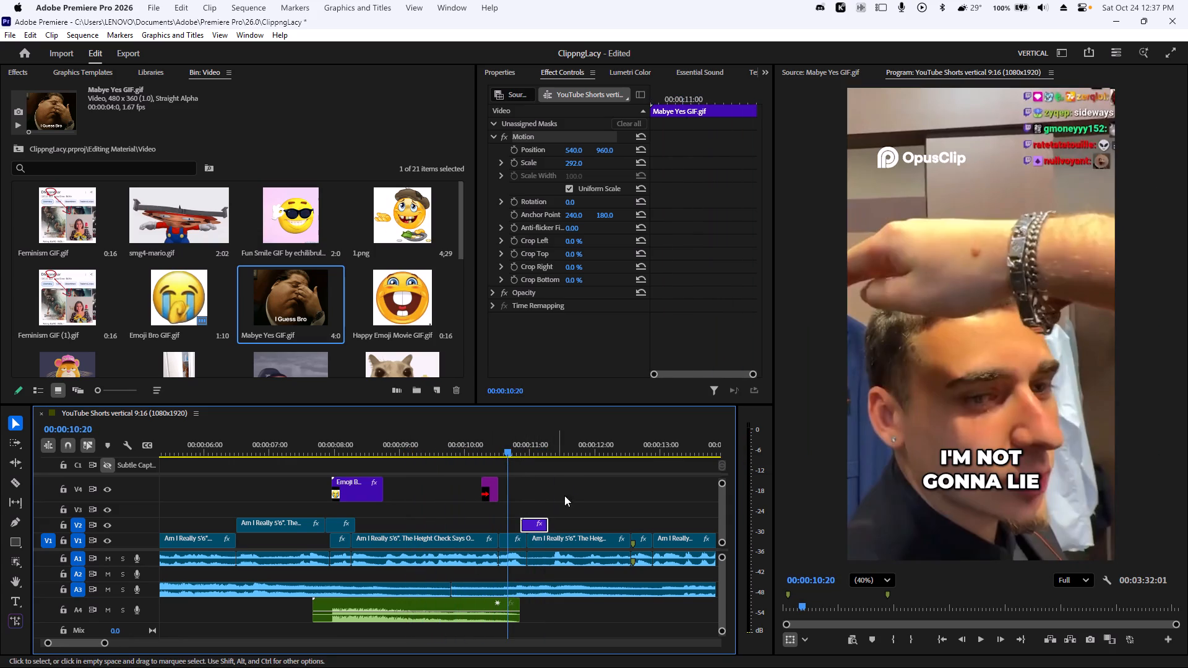
pyautogui.press('space')
pyautogui.press('space')
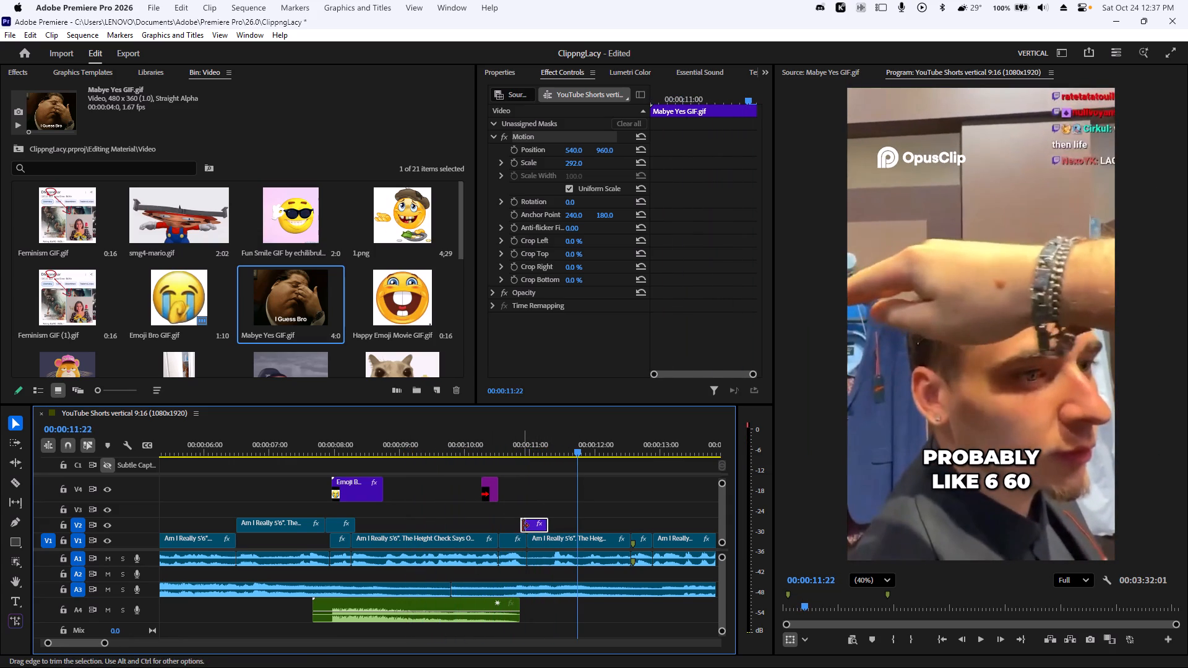
pyautogui.moveTo(530, 526); pyautogui.dragTo(522, 526)
pyautogui.moveTo(520, 430); pyautogui.dragTo(519, 430)
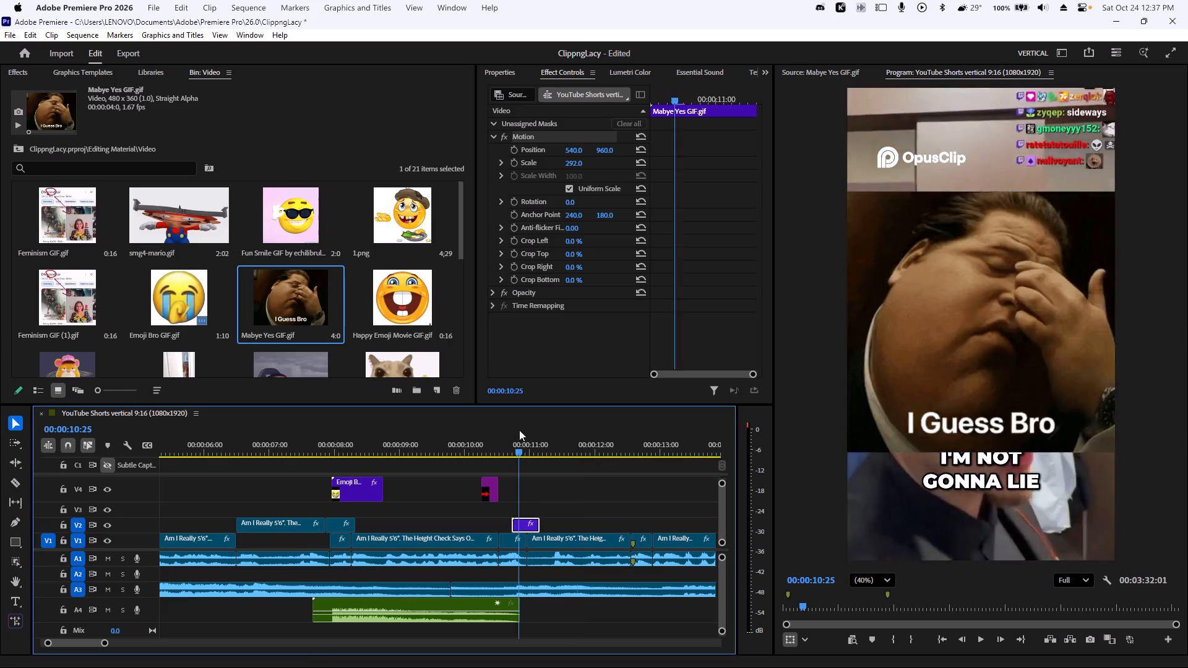
pyautogui.moveTo(519, 430); pyautogui.dragTo(511, 435)
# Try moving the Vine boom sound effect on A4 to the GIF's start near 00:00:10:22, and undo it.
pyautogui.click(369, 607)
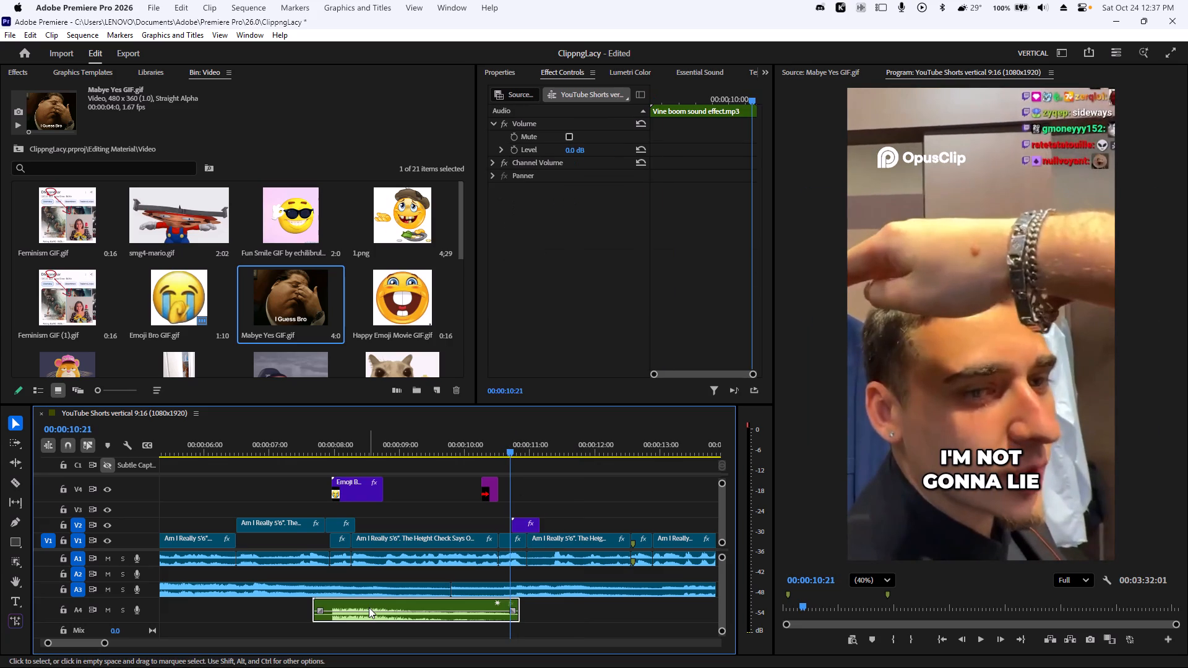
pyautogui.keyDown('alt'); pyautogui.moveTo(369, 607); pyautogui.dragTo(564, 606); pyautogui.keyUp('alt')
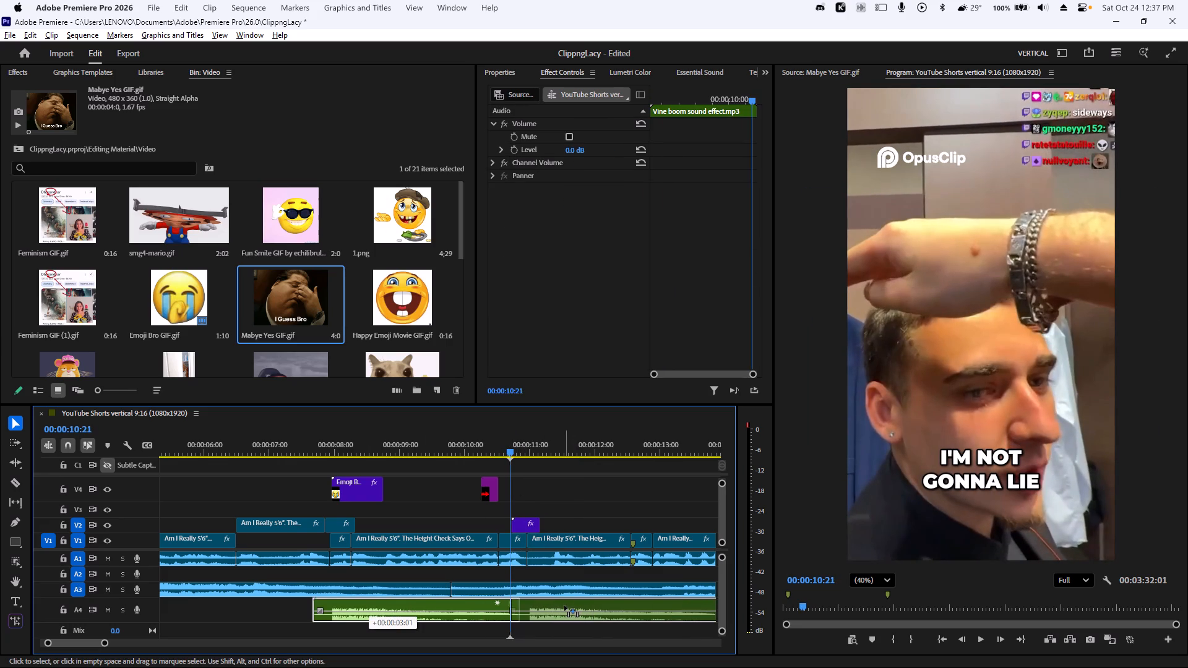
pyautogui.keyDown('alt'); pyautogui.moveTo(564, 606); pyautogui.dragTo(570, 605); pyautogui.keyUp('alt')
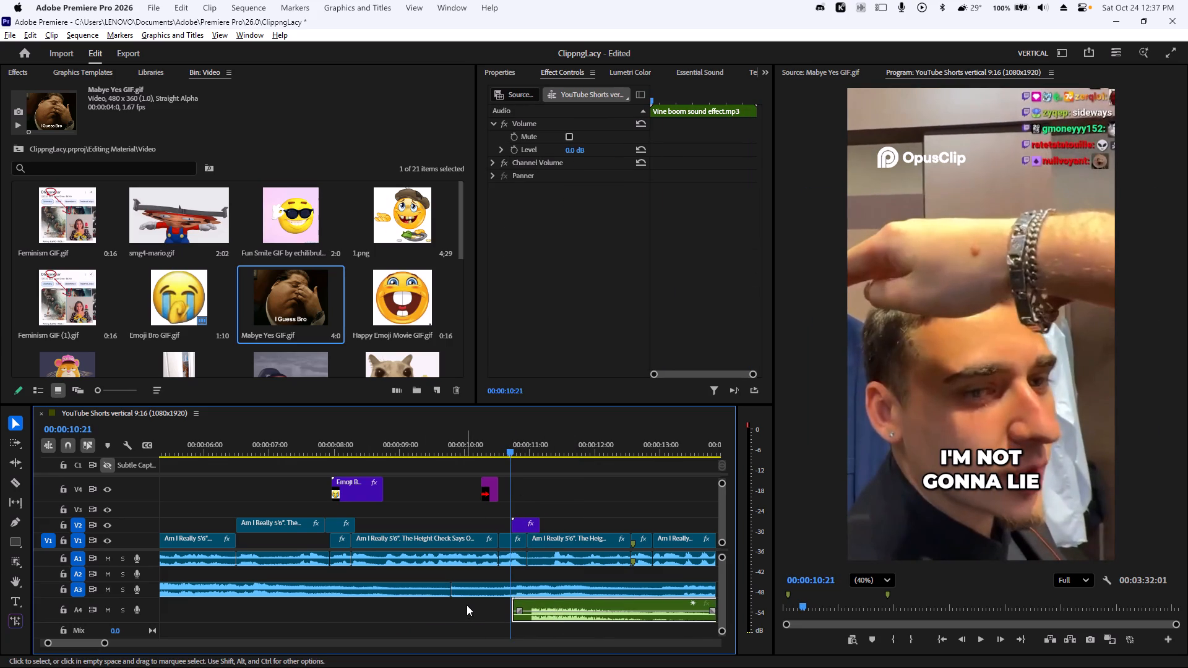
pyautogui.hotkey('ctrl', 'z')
# Trim the end of the Vine boom sound effect on A4 back to 00:00:10:07.
pyautogui.click(488, 600)
pyautogui.moveTo(521, 608); pyautogui.dragTo(479, 608)
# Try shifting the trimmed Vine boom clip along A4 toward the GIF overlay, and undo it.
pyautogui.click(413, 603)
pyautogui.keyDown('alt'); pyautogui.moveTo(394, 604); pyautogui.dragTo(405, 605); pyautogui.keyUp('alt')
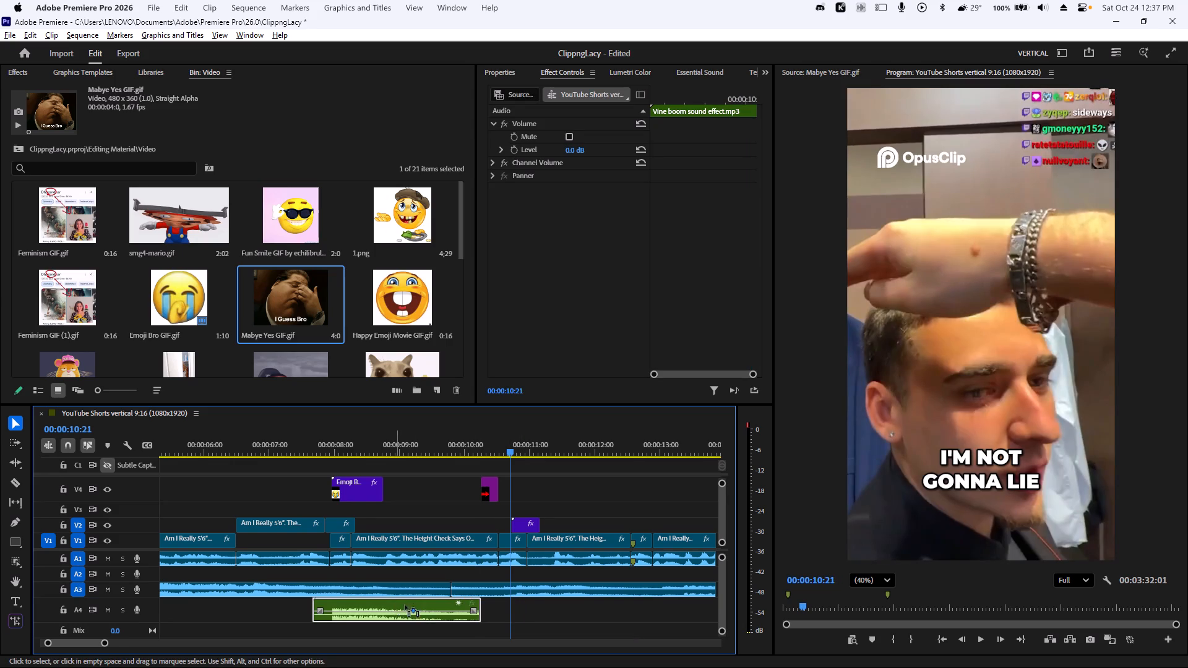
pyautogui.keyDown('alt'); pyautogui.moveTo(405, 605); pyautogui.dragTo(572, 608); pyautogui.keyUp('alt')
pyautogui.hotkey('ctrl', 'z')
# Duplicate the trimmed Vine boom clip on A4 so the copy starts at about 00:00:10:16.
pyautogui.click(353, 585)
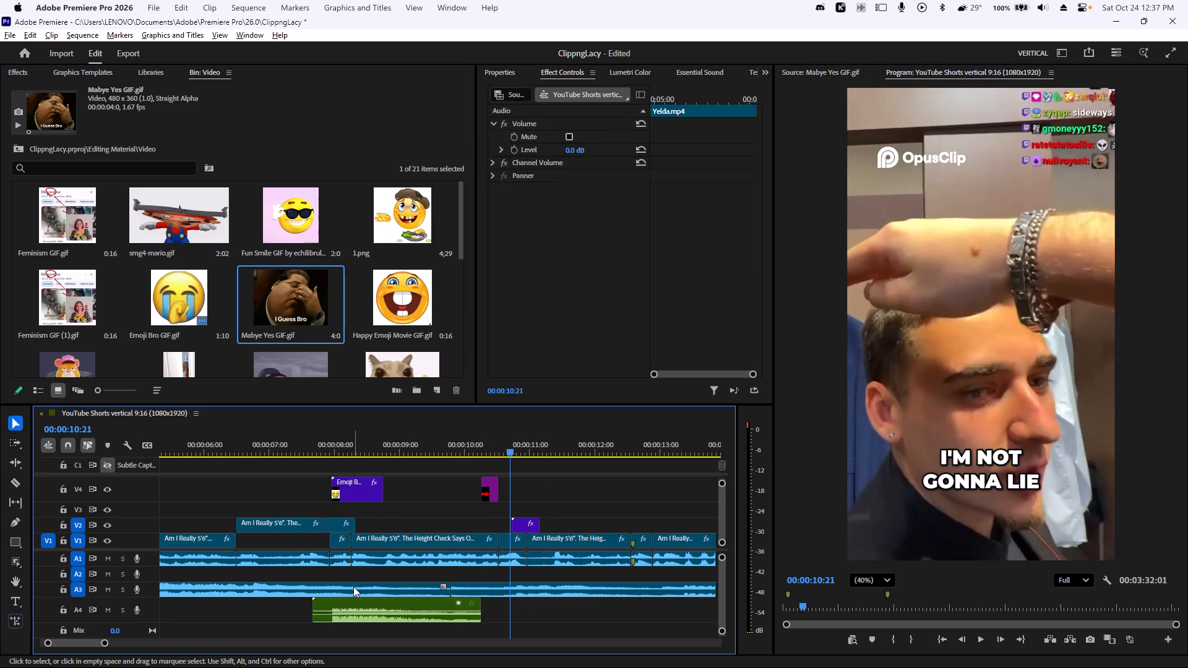
pyautogui.click(361, 606)
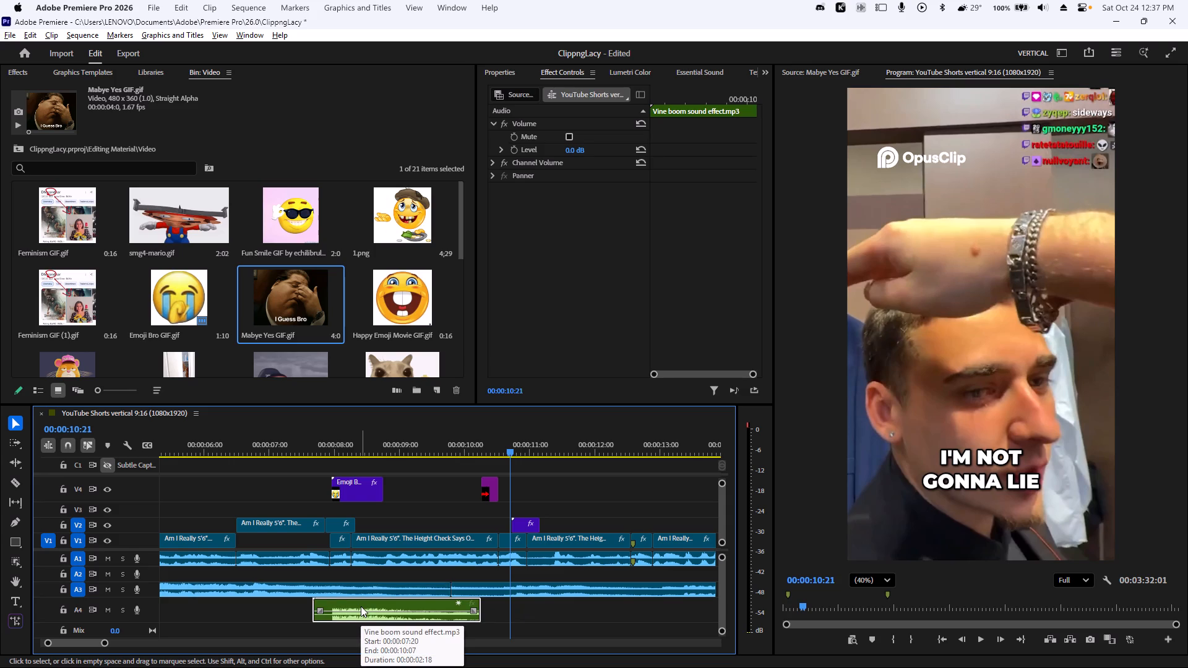
pyautogui.keyDown('alt'); pyautogui.moveTo(361, 606); pyautogui.dragTo(553, 617); pyautogui.keyUp('alt')
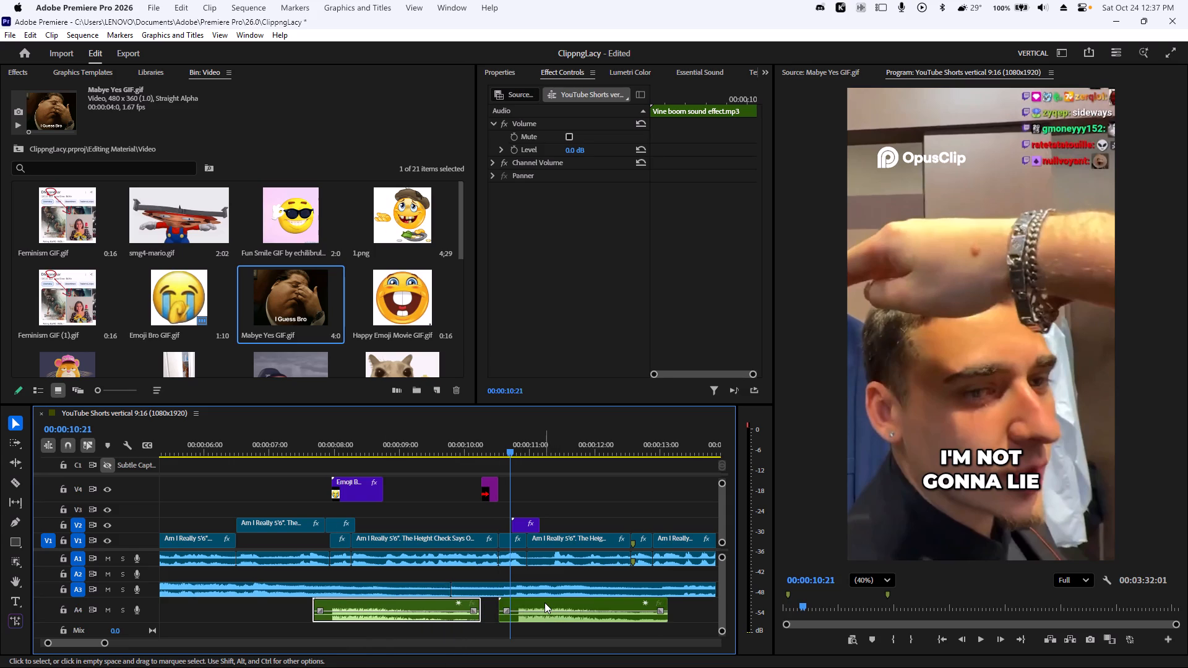
# Replay the GIF overlay section to check the duplicated Vine boom's timing against the GIF's appearance.
pyautogui.press('space')
pyautogui.press('space')
pyautogui.click(544, 602)
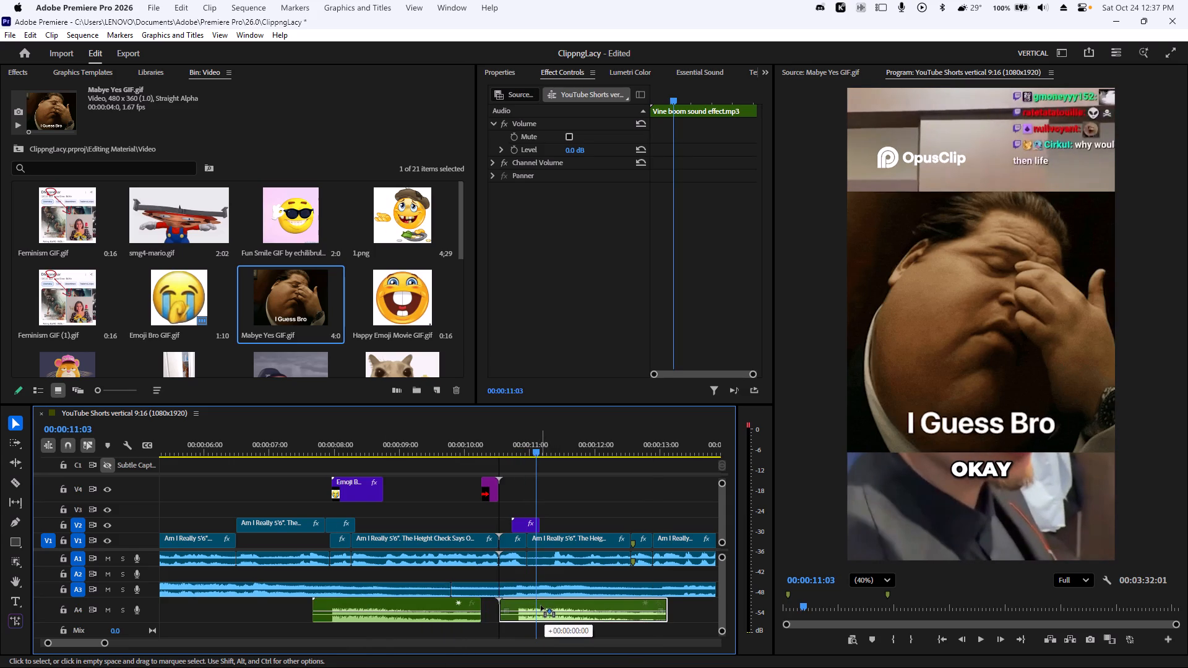
pyautogui.moveTo(532, 438); pyautogui.dragTo(512, 442)
pyautogui.click(534, 607)
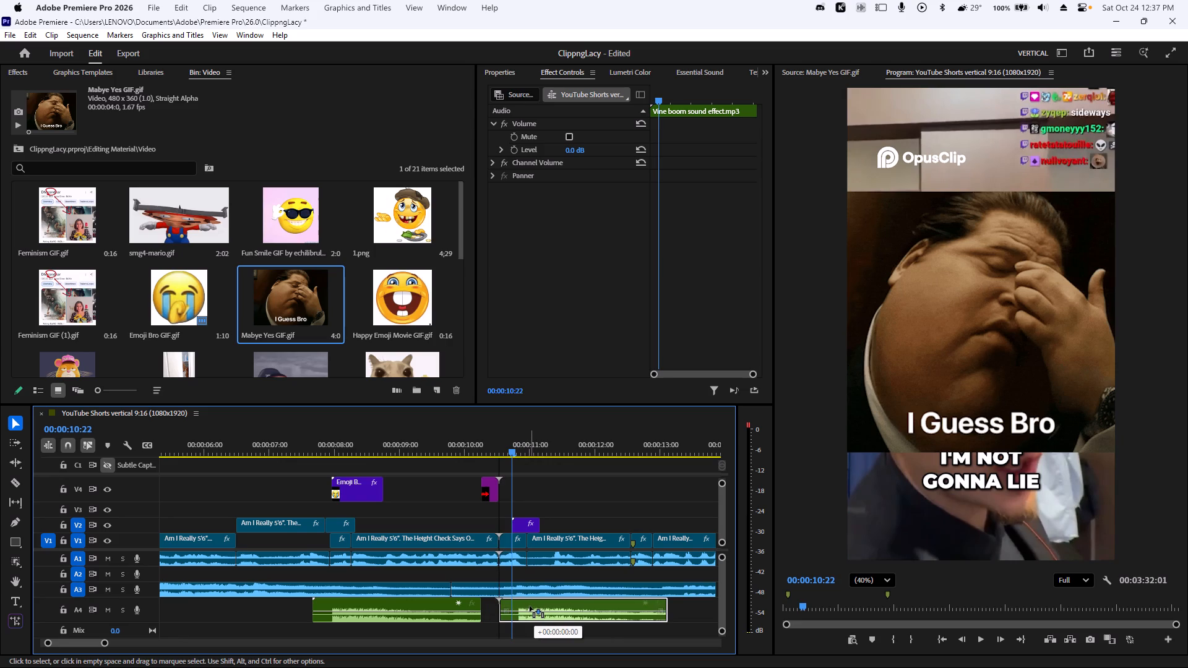
pyautogui.press('space')
pyautogui.press('space')
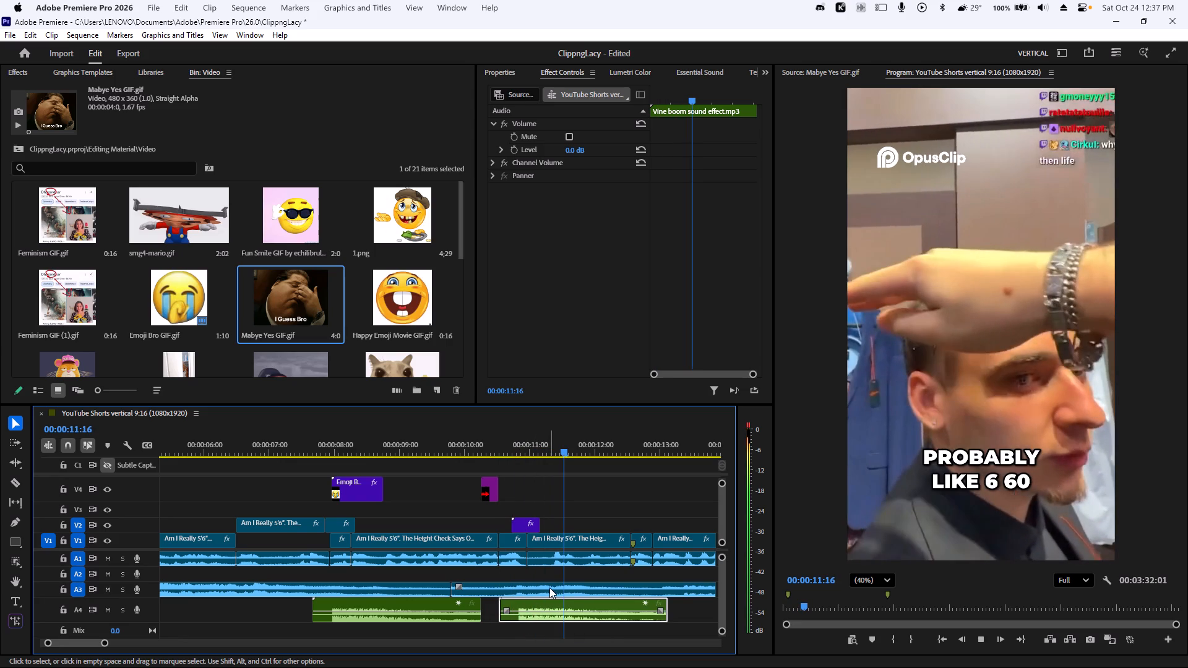
pyautogui.moveTo(536, 603); pyautogui.dragTo(531, 607)
pyautogui.moveTo(519, 455); pyautogui.dragTo(513, 453)
pyautogui.press('space')
pyautogui.press('space')
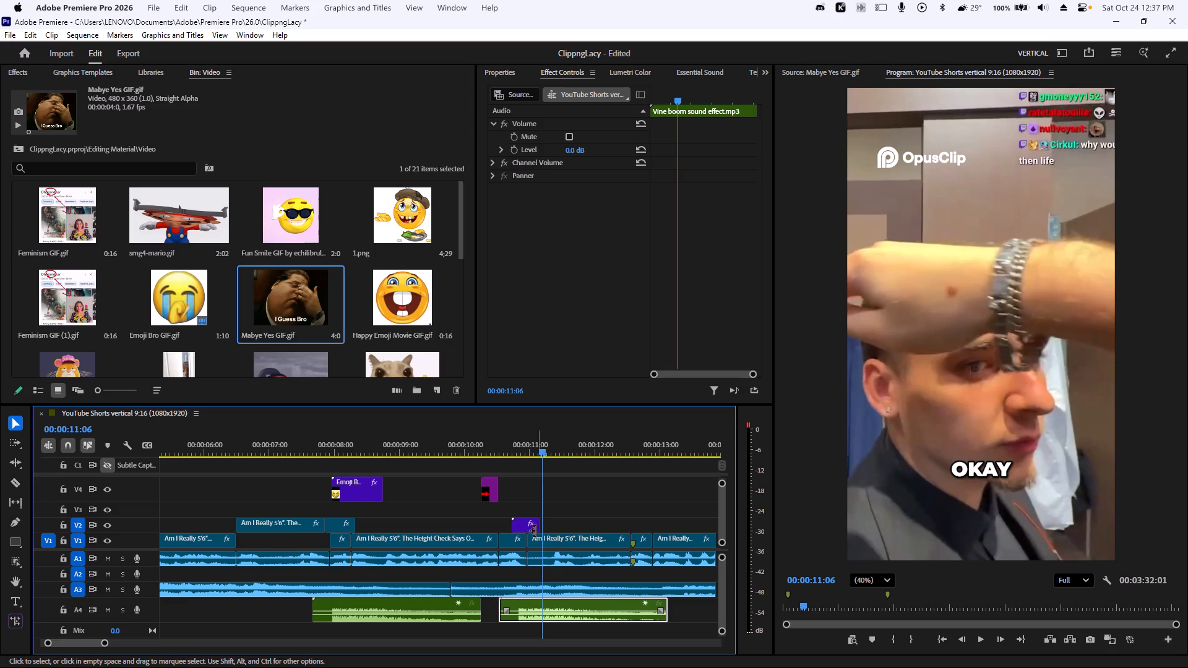
# Trim the start of the duplicated Vine boom on A4 and shift the clip three frames earlier to begin with the GIF overlay.
pyautogui.click(501, 610)
pyautogui.moveTo(499, 609); pyautogui.dragTo(504, 609)
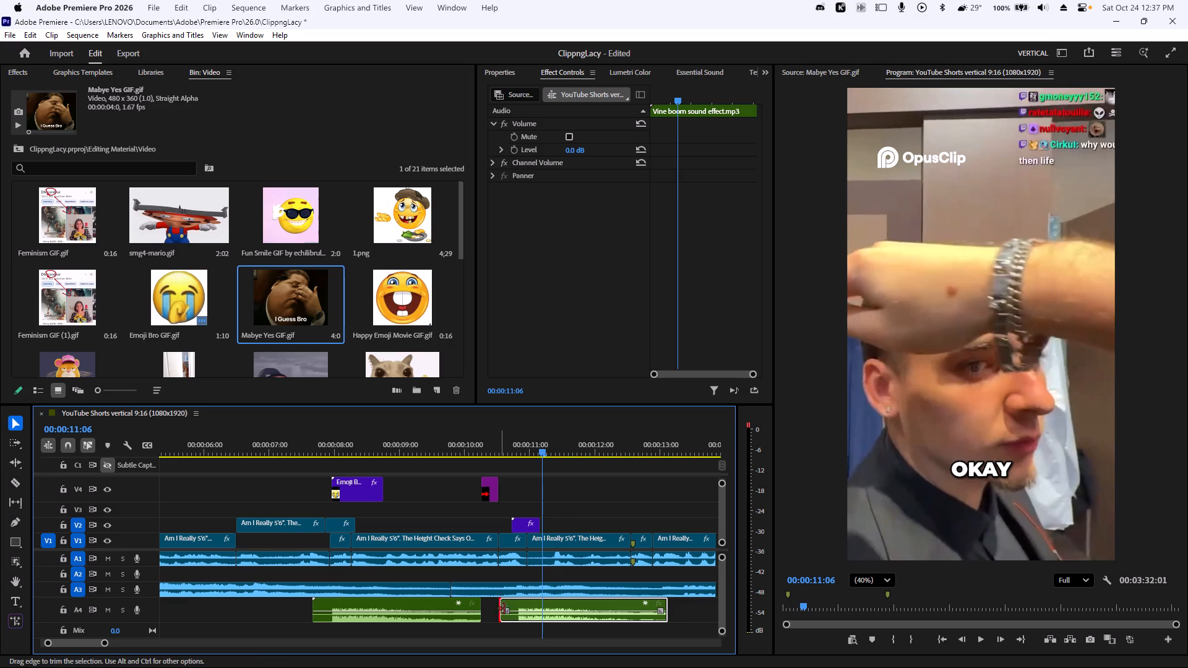
pyautogui.moveTo(504, 609); pyautogui.dragTo(519, 611)
pyautogui.click(596, 598)
pyautogui.moveTo(580, 606); pyautogui.dragTo(572, 606)
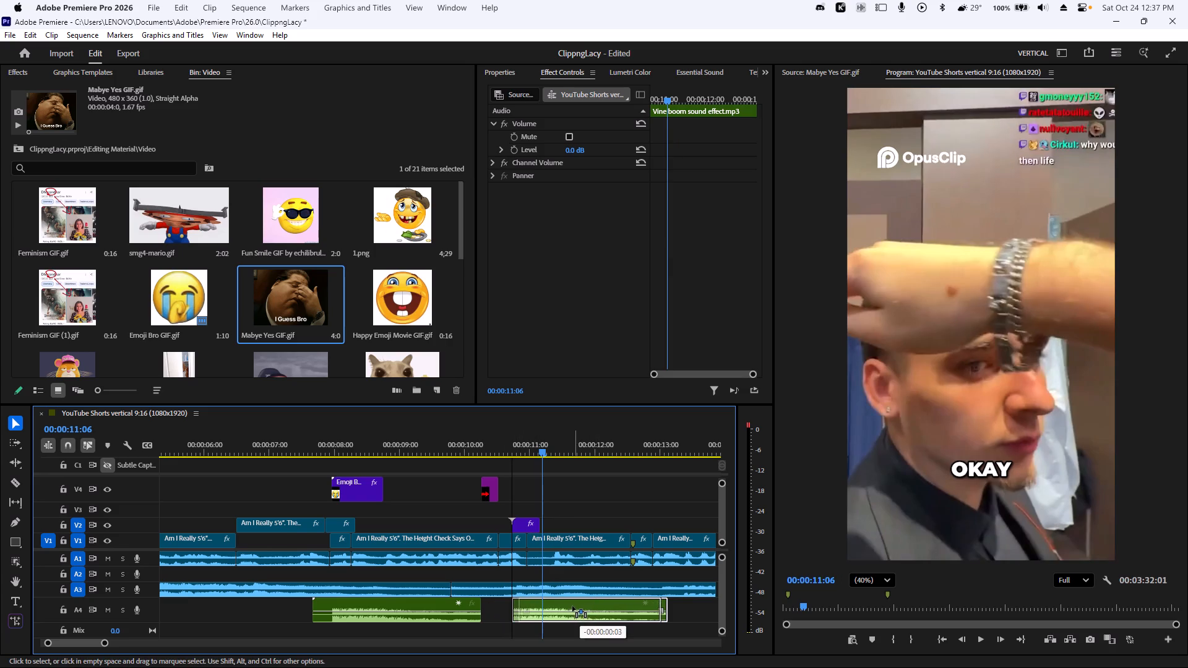
pyautogui.moveTo(572, 606); pyautogui.dragTo(571, 606)
# Replay the arrow, GIF and crying emoji sections to check the Vine boom timing and the overlays.
pyautogui.press('space')
pyautogui.moveTo(519, 439); pyautogui.dragTo(476, 442)
pyautogui.press('space')
pyautogui.press('space')
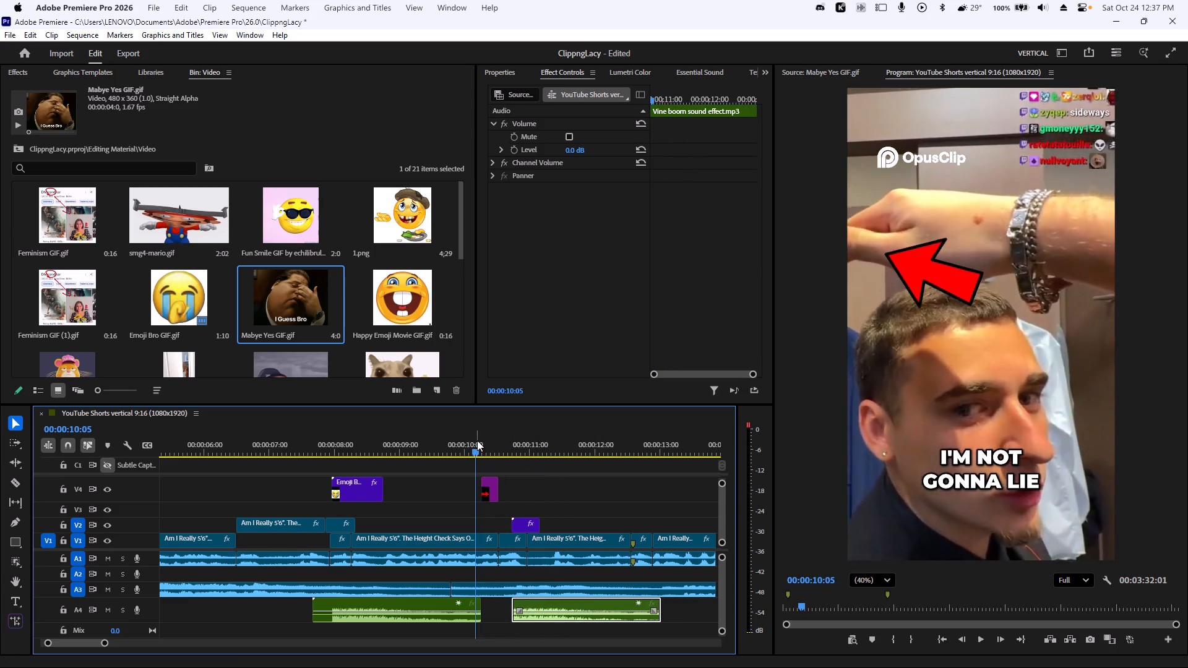
pyautogui.press('space')
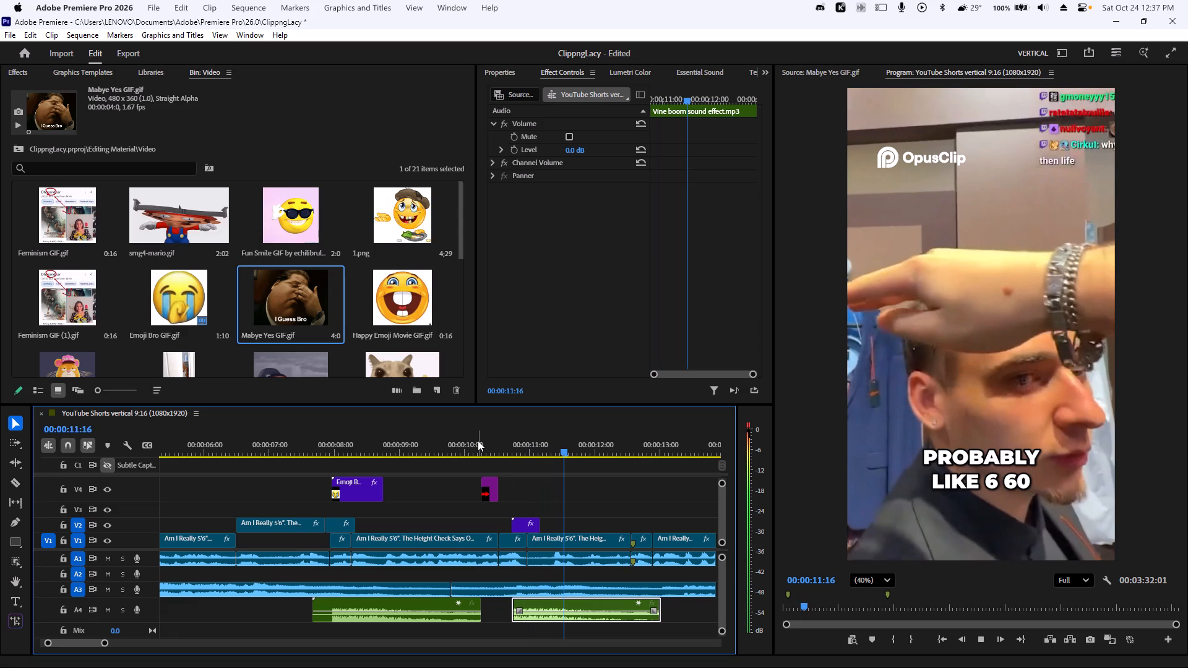
pyautogui.moveTo(375, 442); pyautogui.dragTo(258, 441)
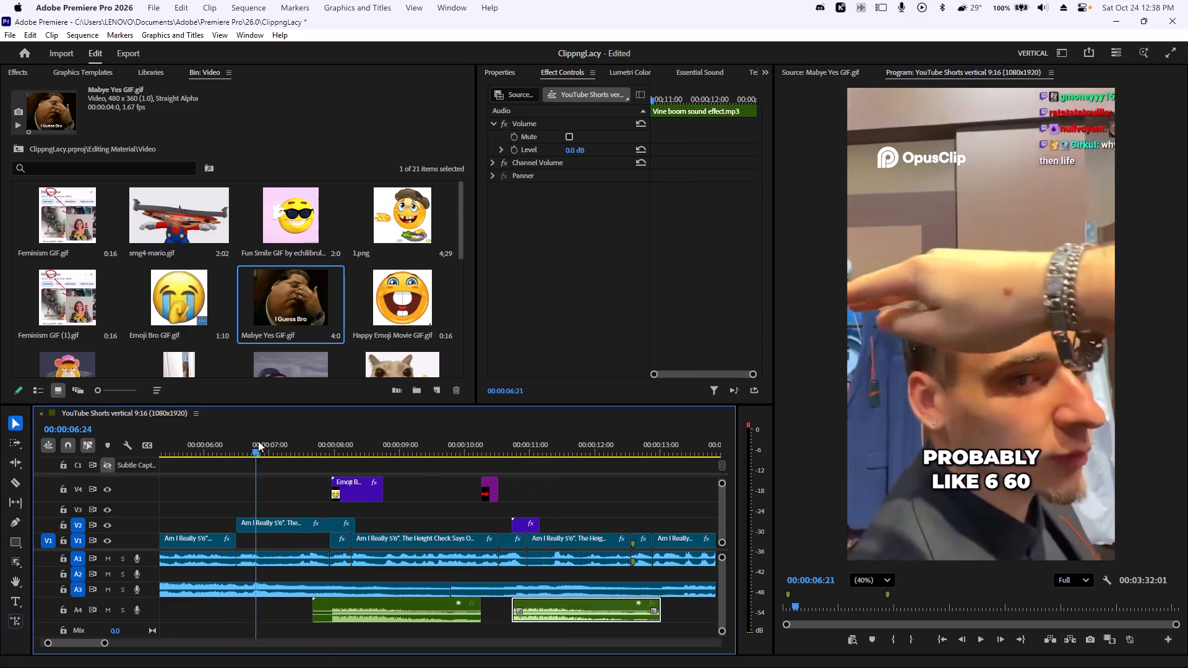
pyautogui.moveTo(258, 441); pyautogui.dragTo(274, 437)
pyautogui.press('space')
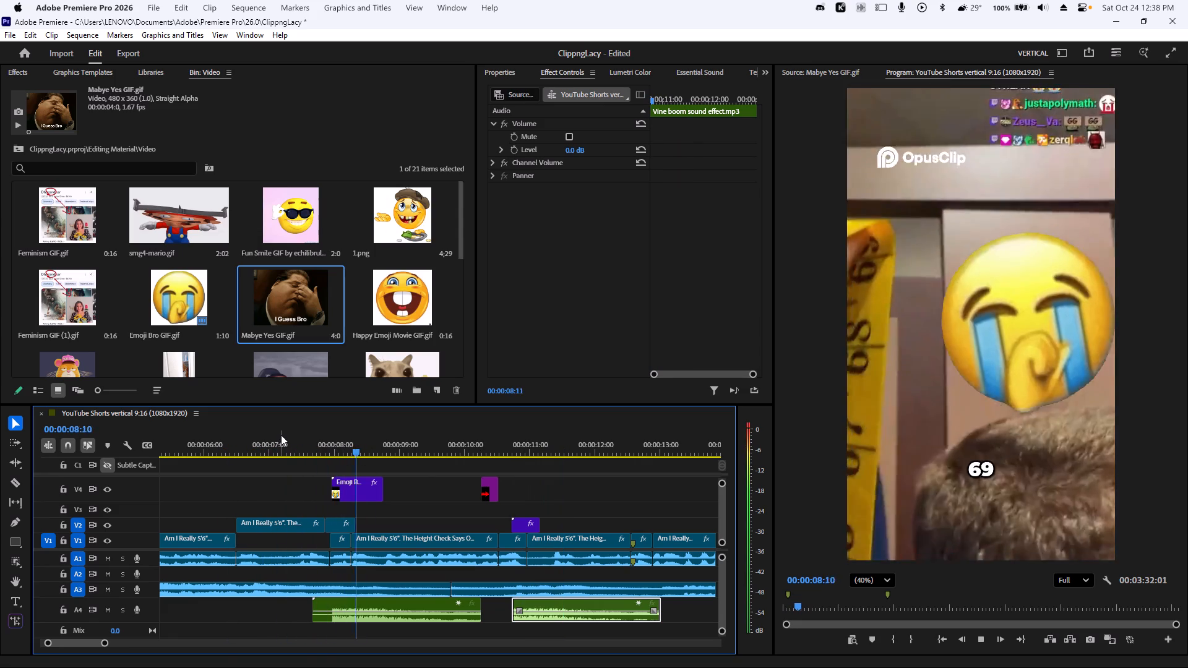
pyautogui.press('space')
# Delete all Scale keyframes from the Emoji Bro GIF overlay on V4.
pyautogui.moveTo(373, 441); pyautogui.dragTo(354, 446)
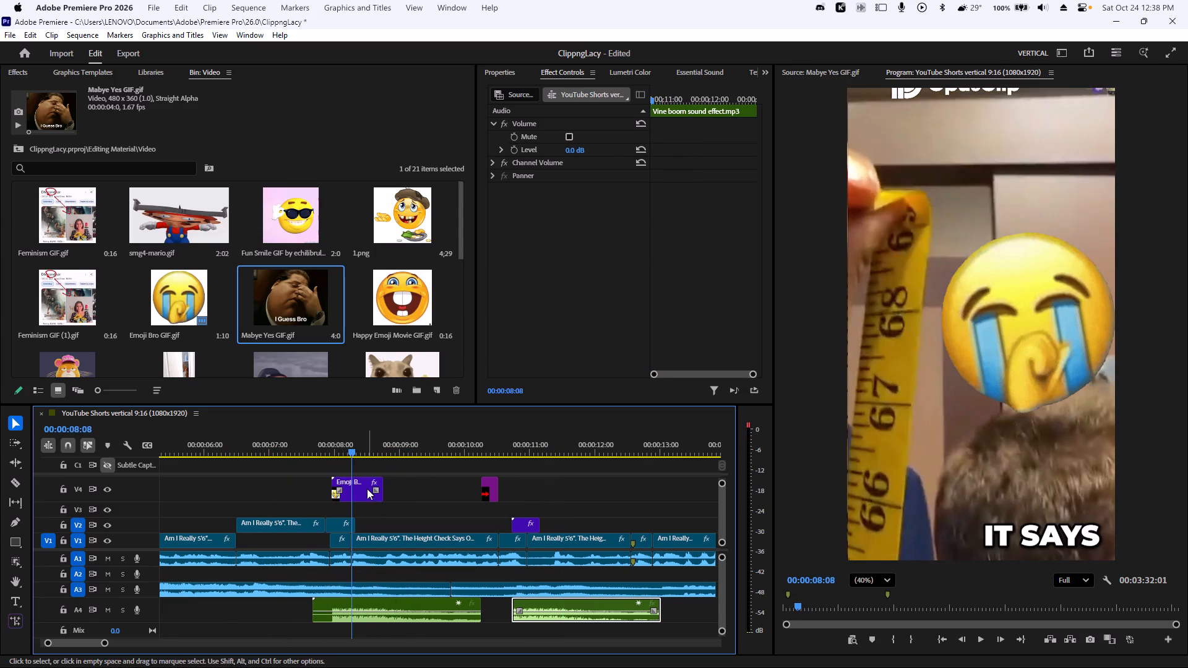
pyautogui.click(367, 489)
pyautogui.moveTo(725, 250); pyautogui.dragTo(510, 95)
pyautogui.press('Delete')
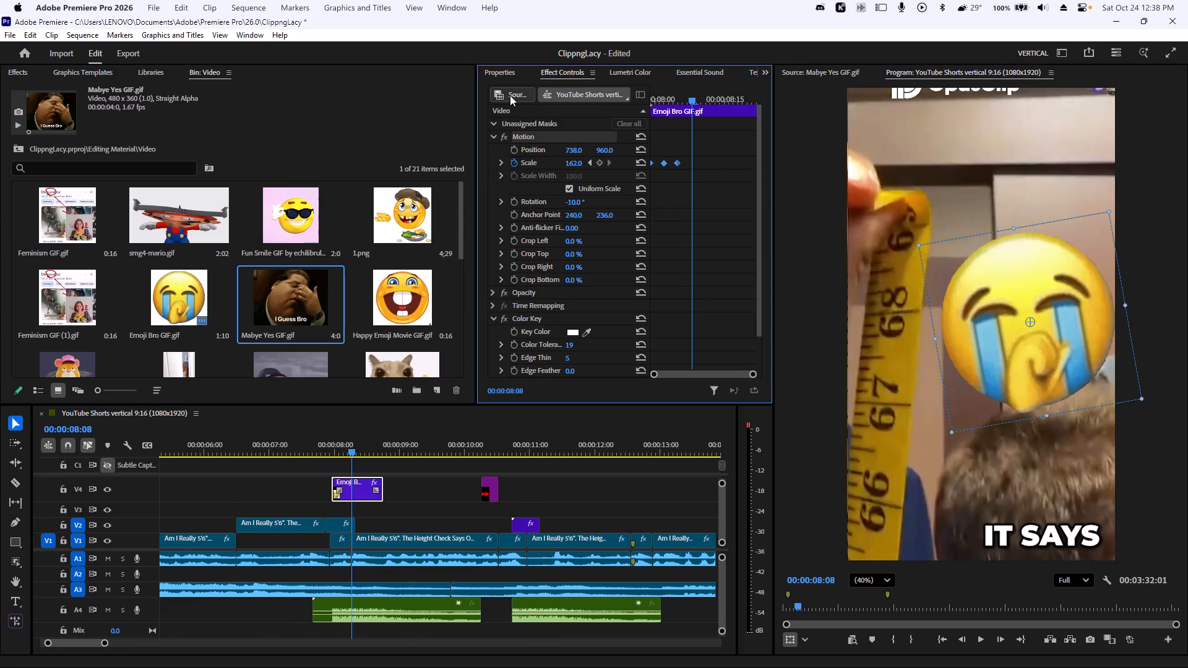
# Replay the measuring-tape section from about 00:00:07:13 to check the emoji overlay without its scale animation.
pyautogui.moveTo(357, 450); pyautogui.dragTo(299, 461)
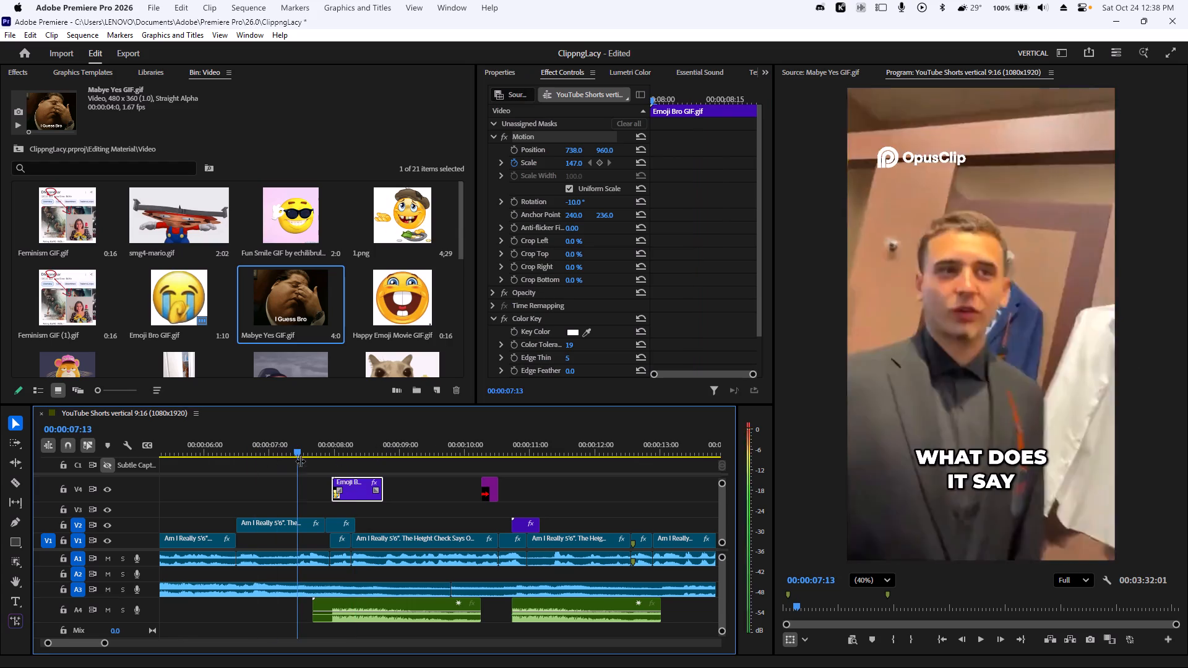
pyautogui.press('space')
pyautogui.press('space')
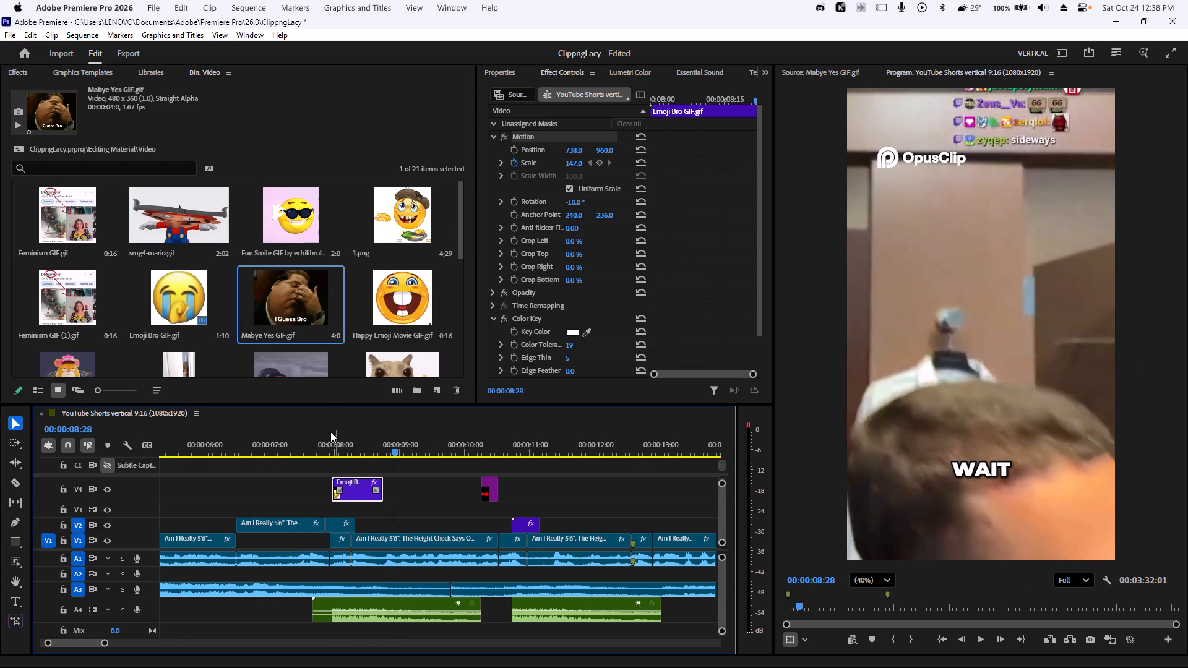
pyautogui.moveTo(312, 429); pyautogui.dragTo(317, 440)
pyautogui.click(310, 443)
pyautogui.press('space')
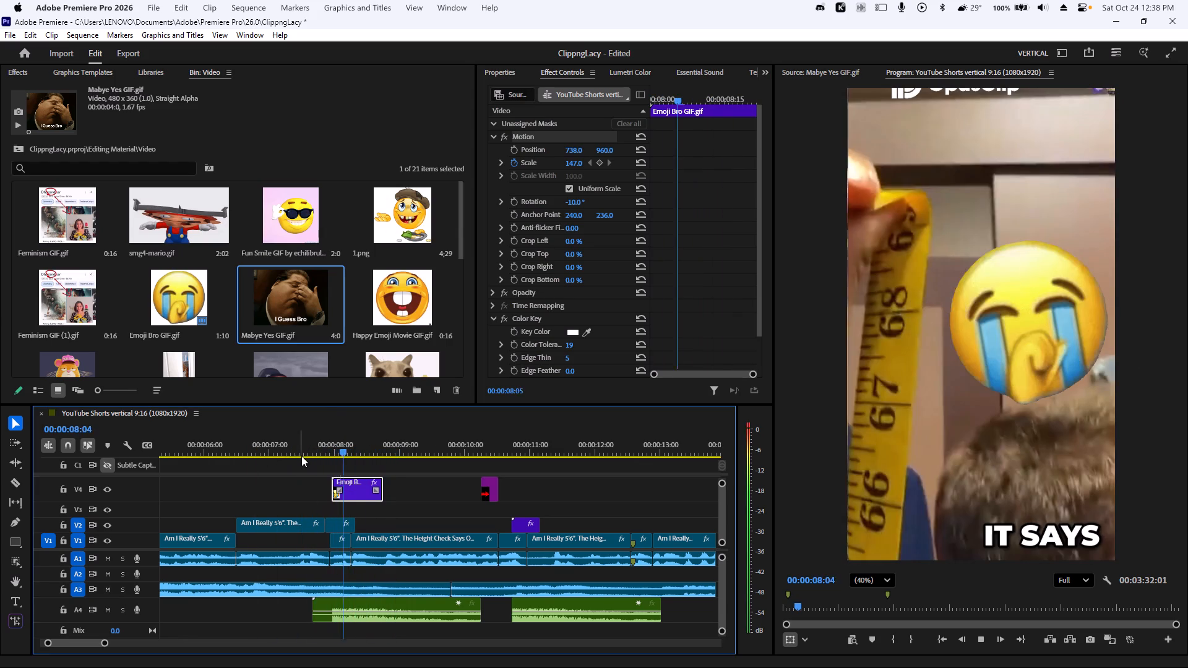
pyautogui.press('space')
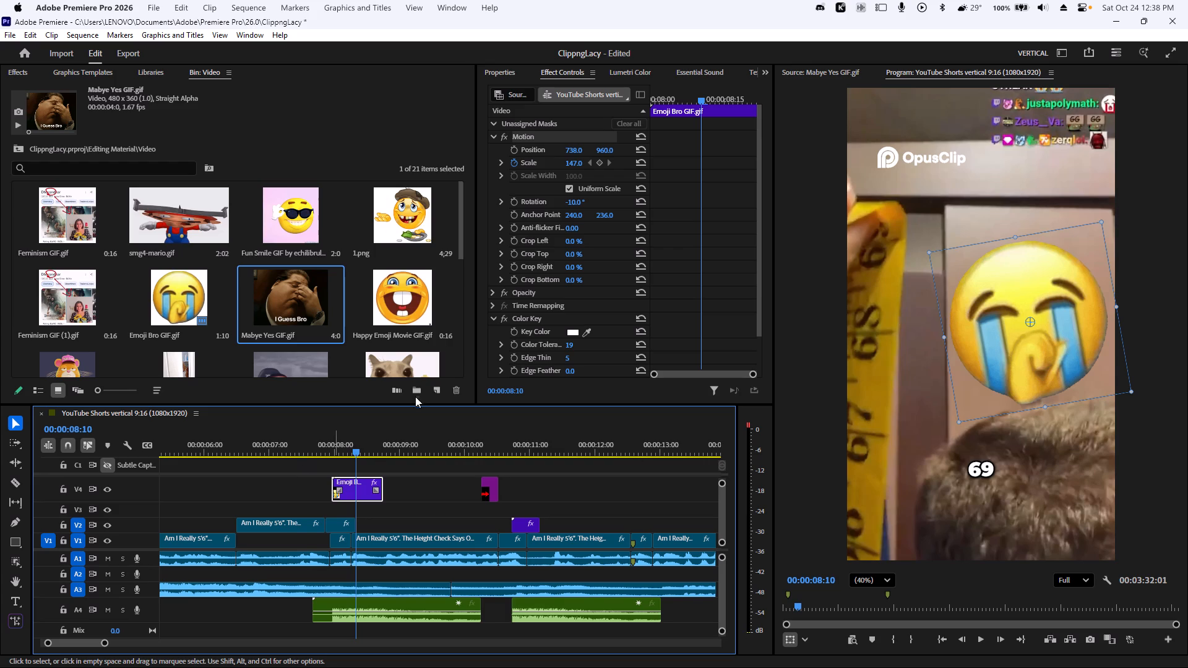
# Delete the short zoomed clip on V2 beneath the start of the Emoji Bro GIF.
pyautogui.click(342, 526)
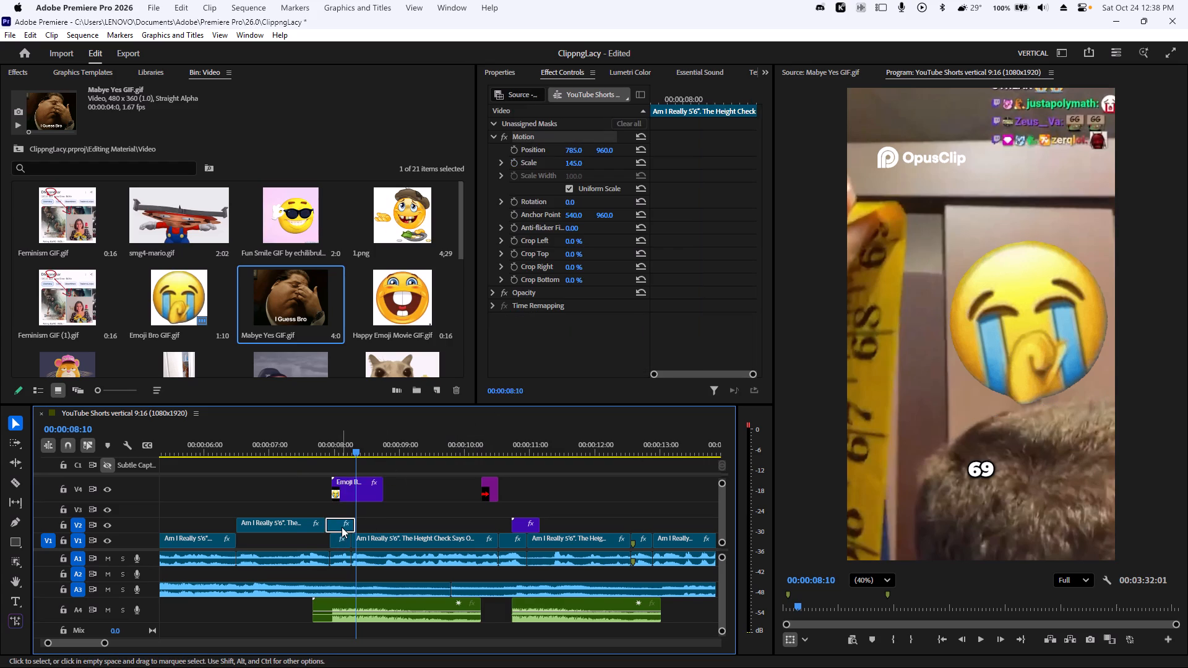
pyautogui.press('Delete')
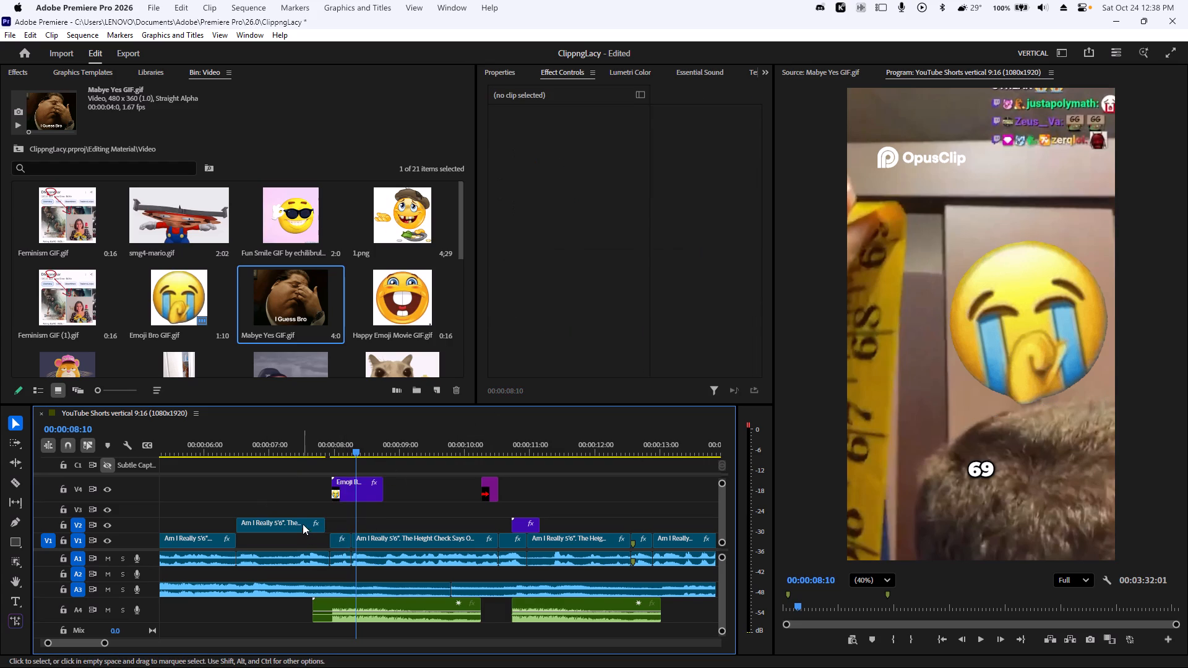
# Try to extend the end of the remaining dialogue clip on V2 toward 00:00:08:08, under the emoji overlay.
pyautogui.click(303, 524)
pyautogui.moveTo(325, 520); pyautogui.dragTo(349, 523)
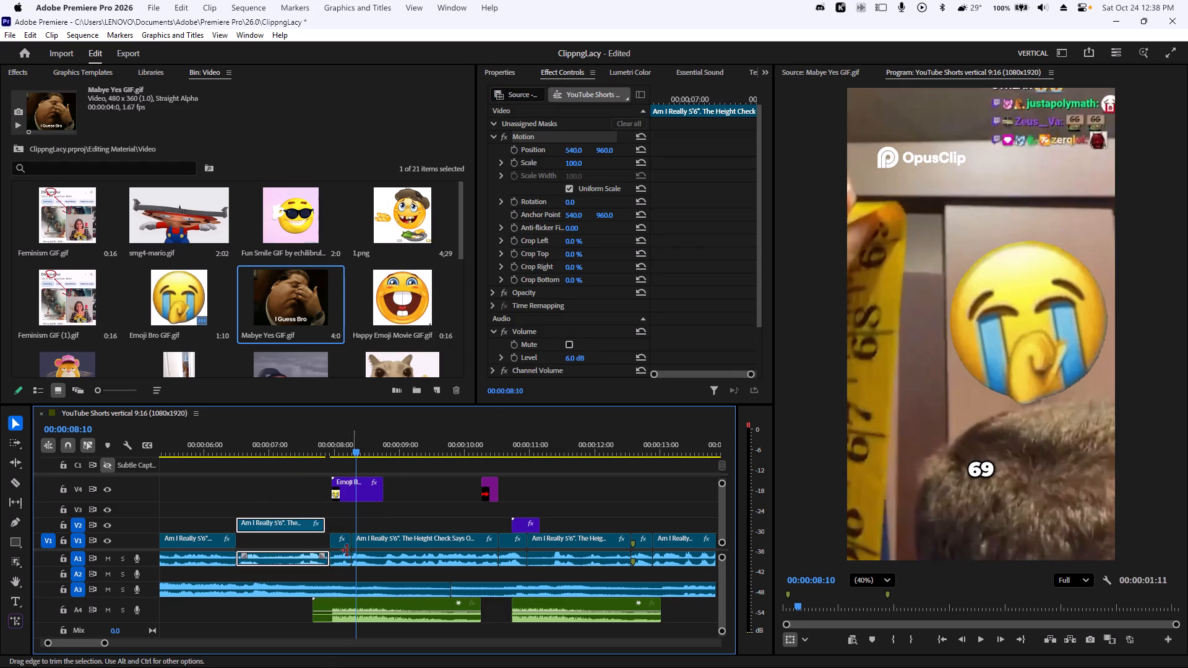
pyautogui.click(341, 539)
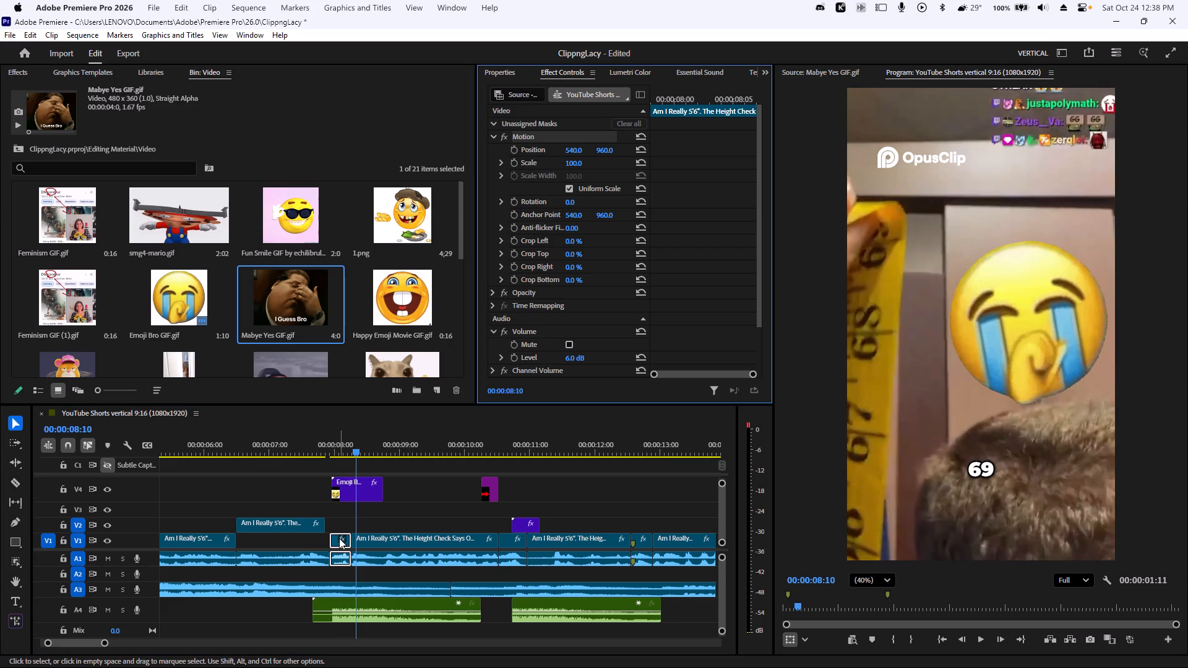
# Extend the end of the red arrow overlay on V4 by nine frames, past the GIF overlay's start, and replay the section.
pyautogui.moveTo(346, 445); pyautogui.dragTo(303, 446)
pyautogui.press('space')
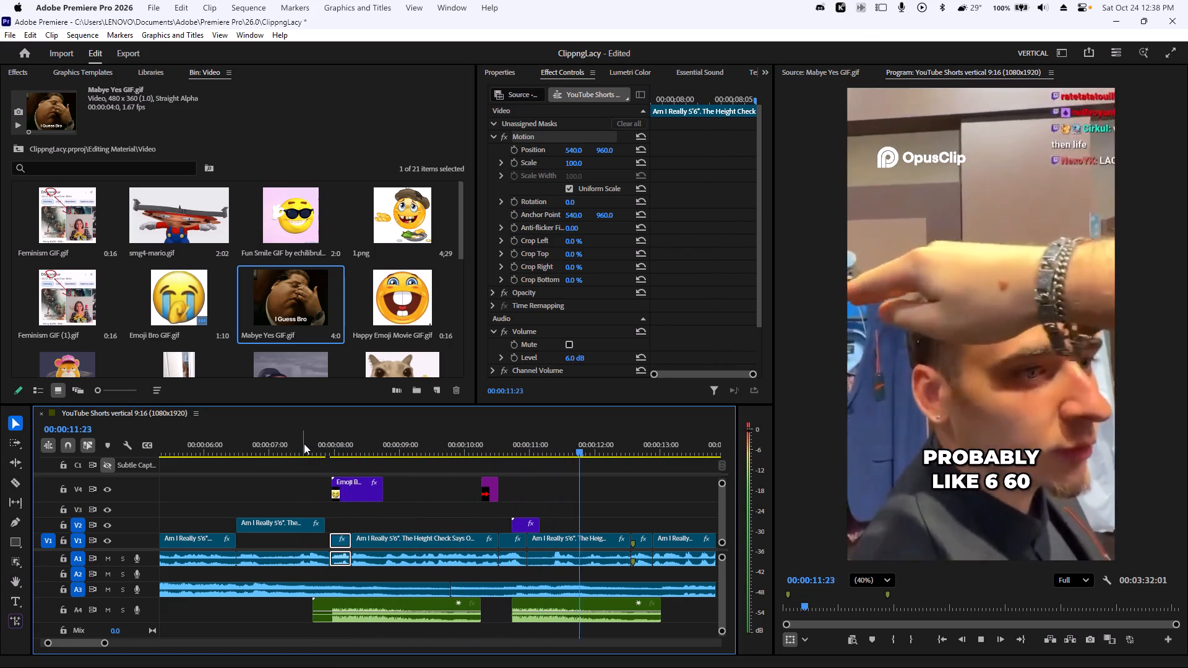
pyautogui.press('space')
pyautogui.moveTo(506, 450); pyautogui.dragTo(493, 454)
pyautogui.moveTo(500, 492); pyautogui.dragTo(519, 492)
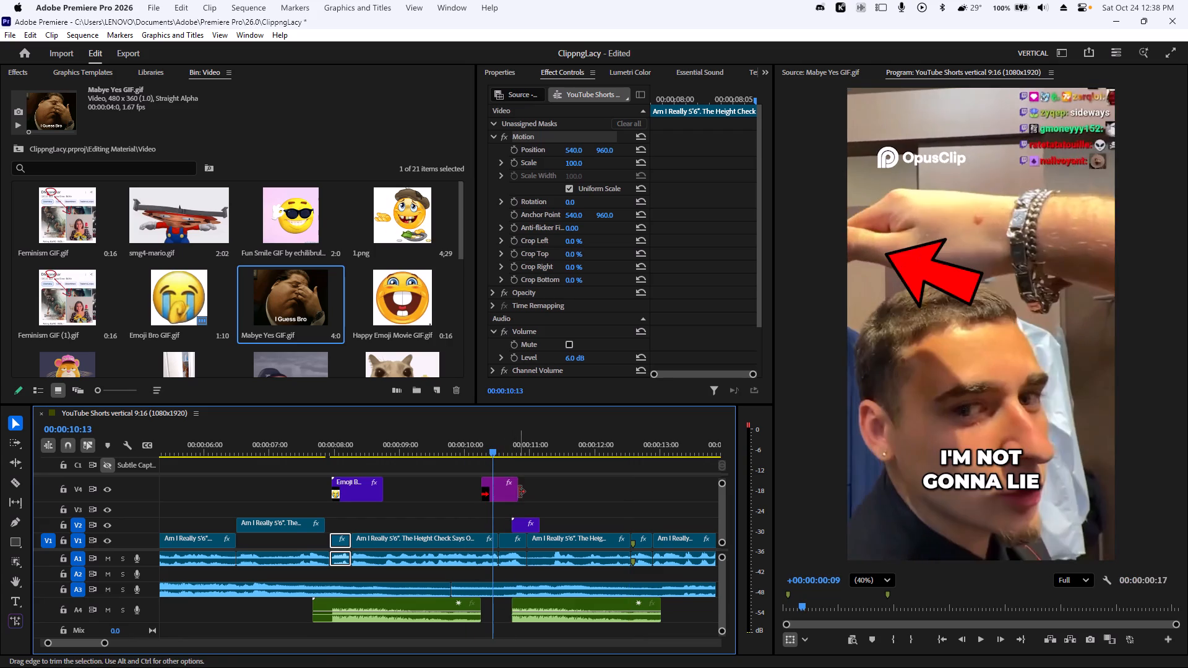
pyautogui.press('space')
pyautogui.press('space')
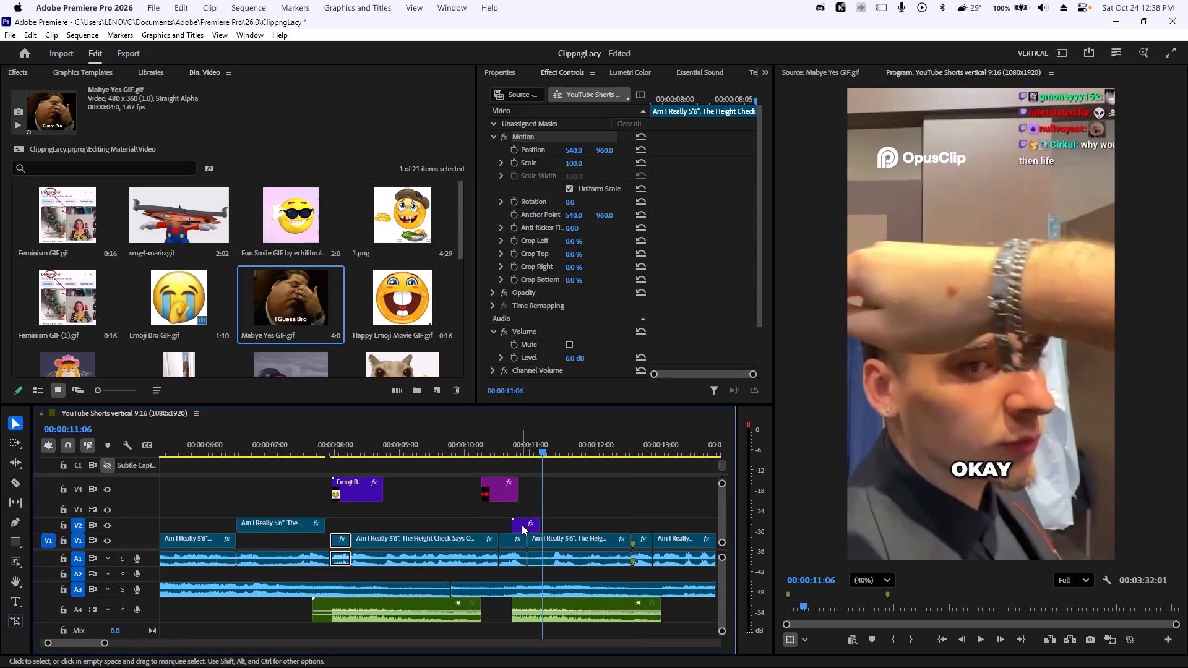
pyautogui.press('space')
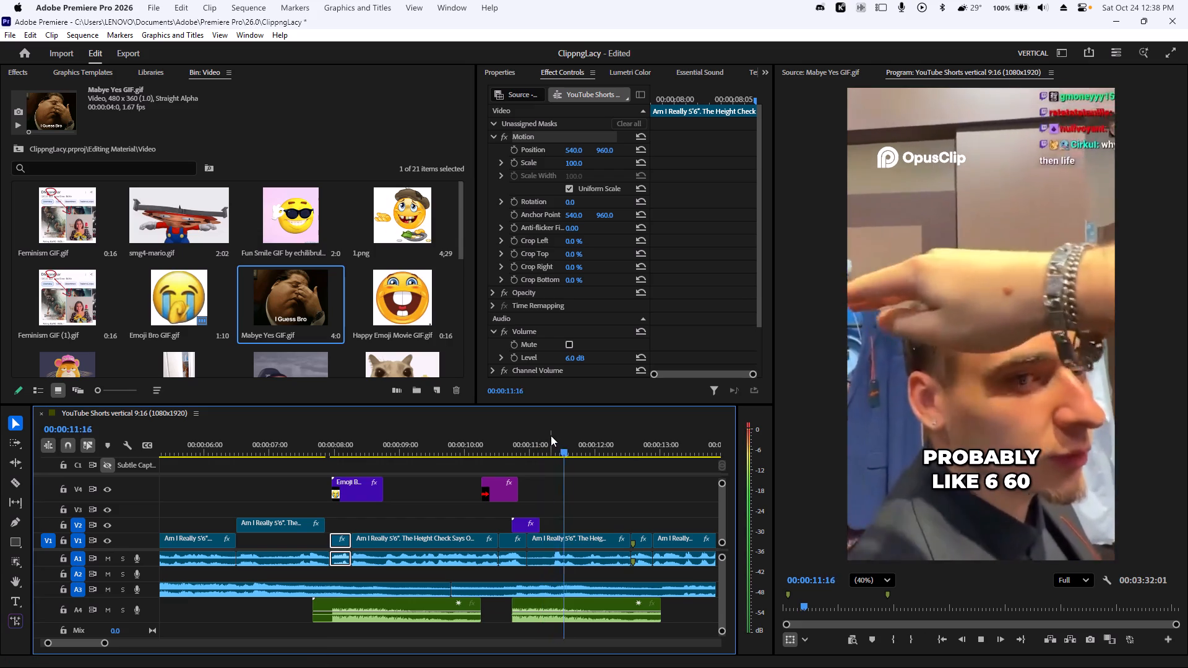
pyautogui.press('space')
# Move the Mabye Yes GIF overlay down to position 517.6, 1390.8 and reduce its scale to 169.
pyautogui.click(520, 523)
pyautogui.moveTo(540, 443); pyautogui.dragTo(522, 450)
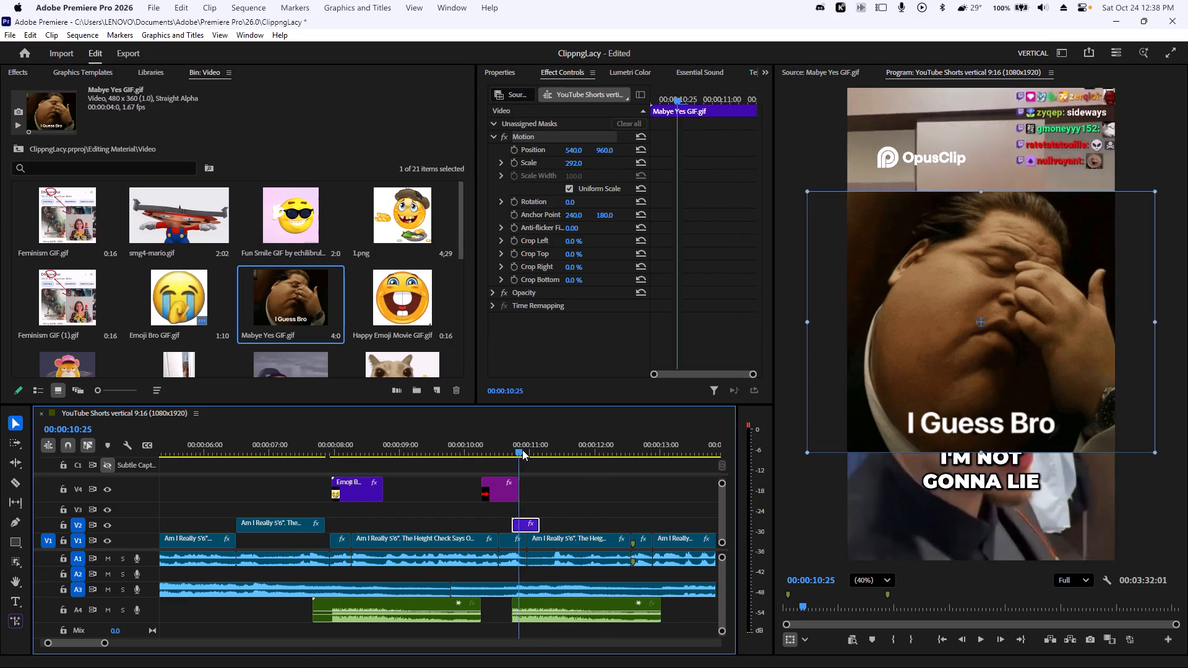
pyautogui.moveTo(522, 450); pyautogui.dragTo(531, 452)
pyautogui.moveTo(925, 313); pyautogui.dragTo(918, 421)
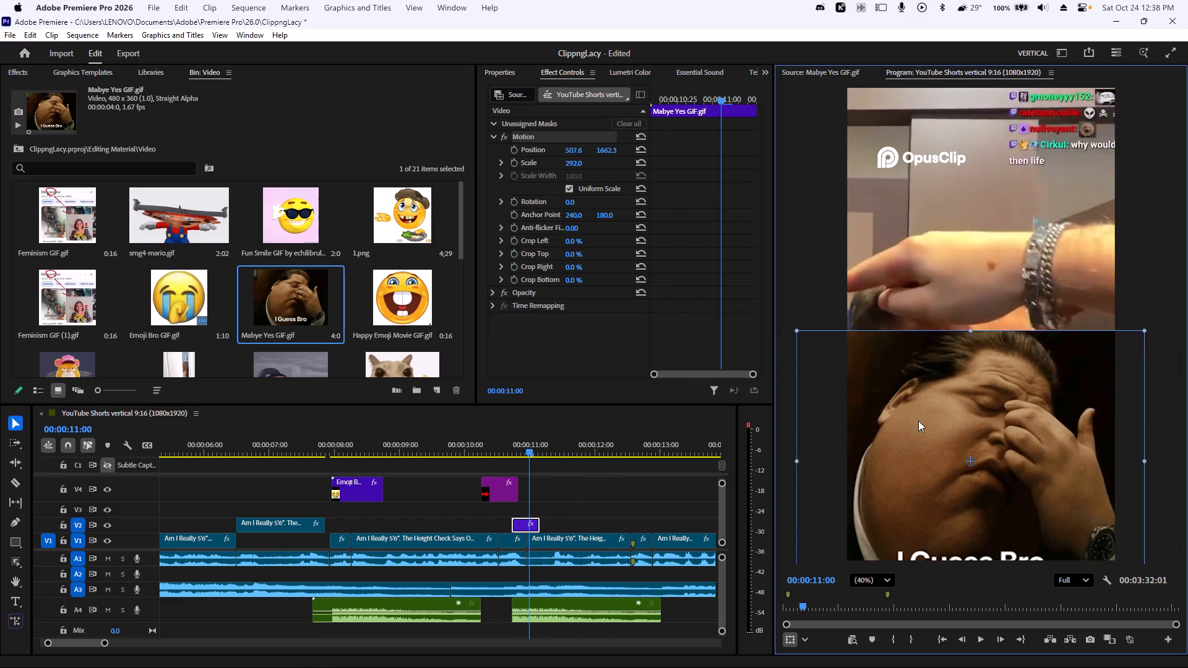
pyautogui.moveTo(918, 421); pyautogui.dragTo(919, 420)
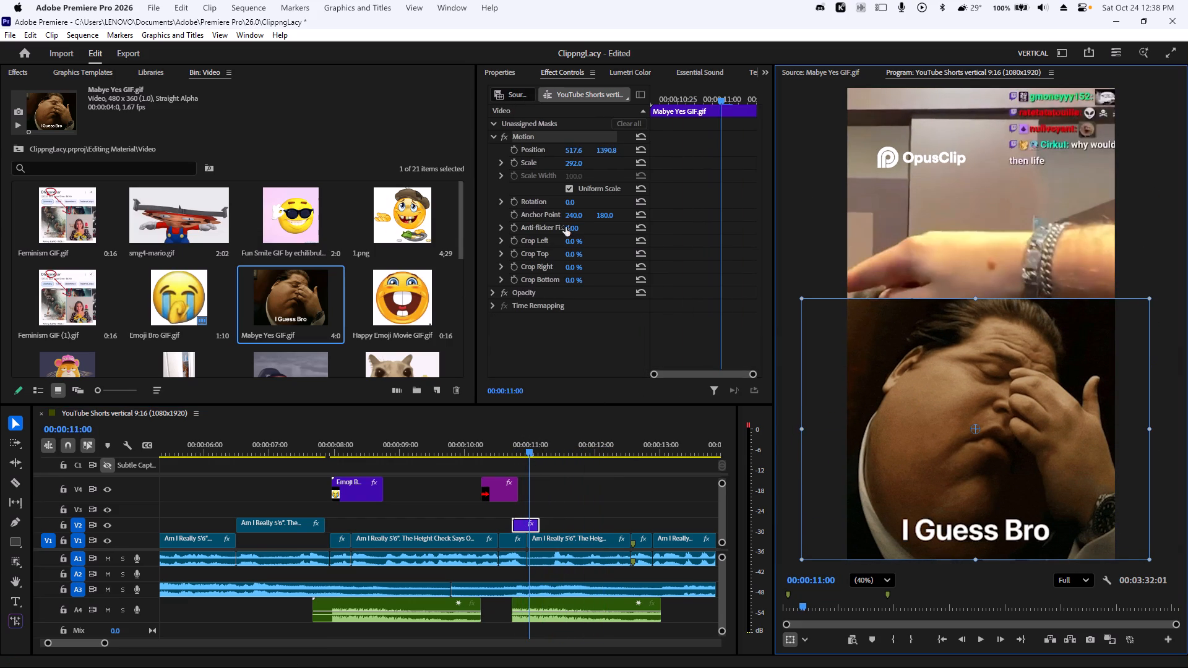
pyautogui.moveTo(575, 163); pyautogui.dragTo(470, 170)
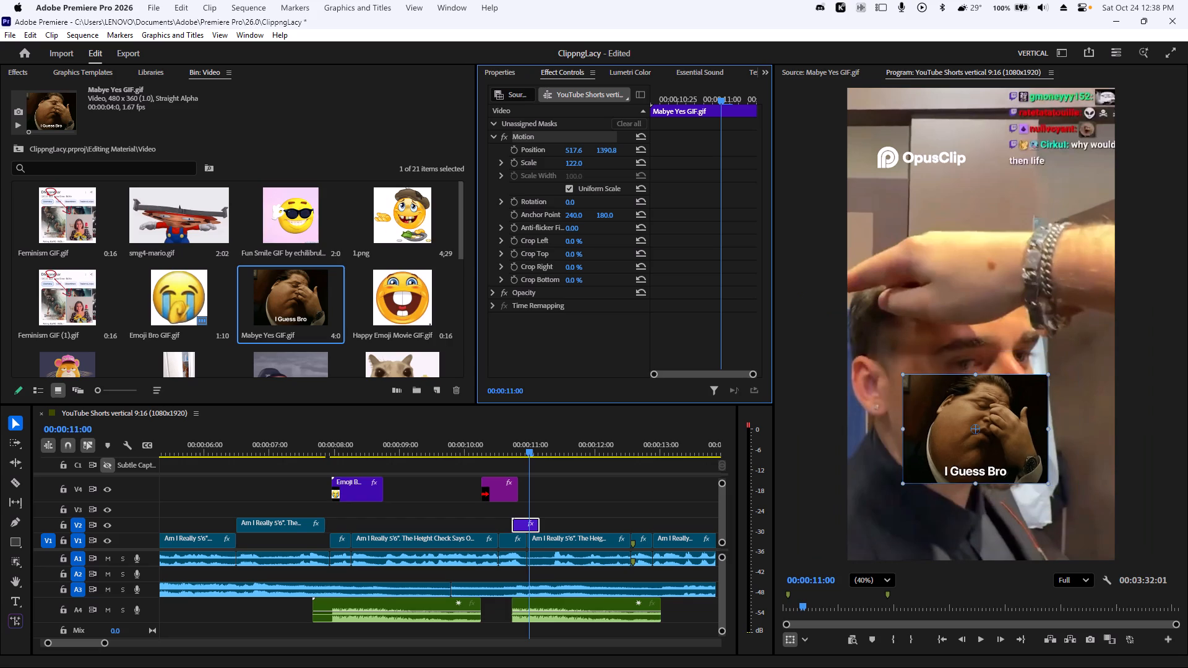
pyautogui.moveTo(470, 170); pyautogui.dragTo(499, 177)
# Raise the Mabye Yes GIF to vertical position 312.8, reduce its scale to 140, and replay the section.
pyautogui.click(798, 314)
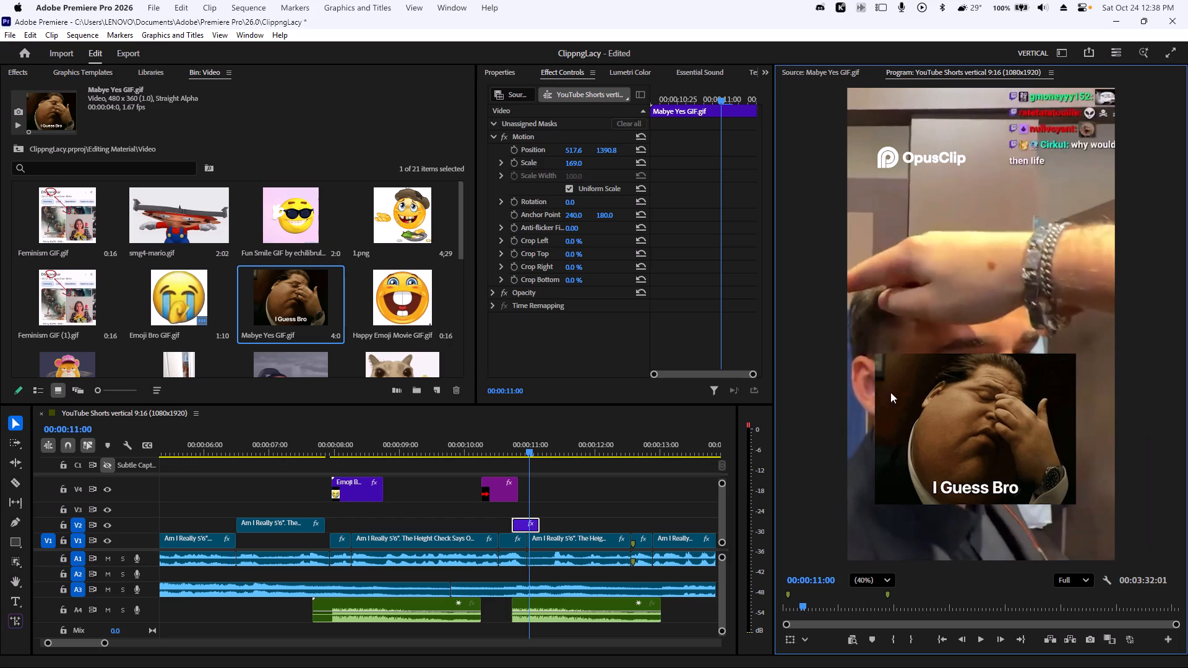
pyautogui.moveTo(609, 152); pyautogui.dragTo(704, 235)
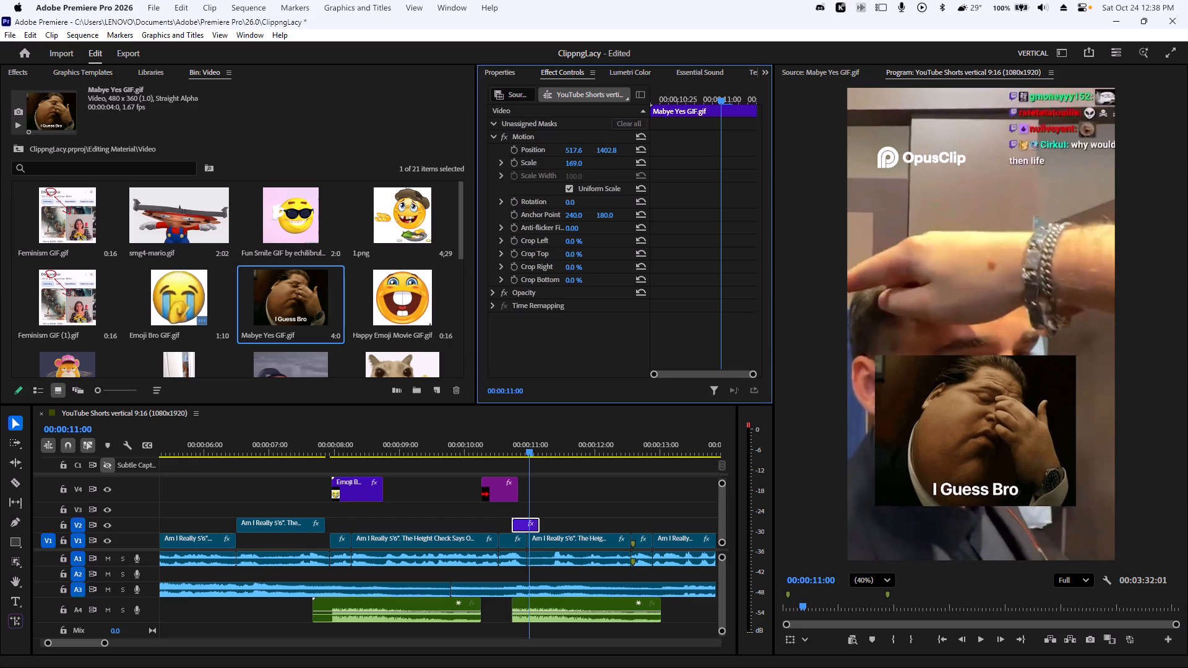
pyautogui.moveTo(704, 235); pyautogui.dragTo(228, 242)
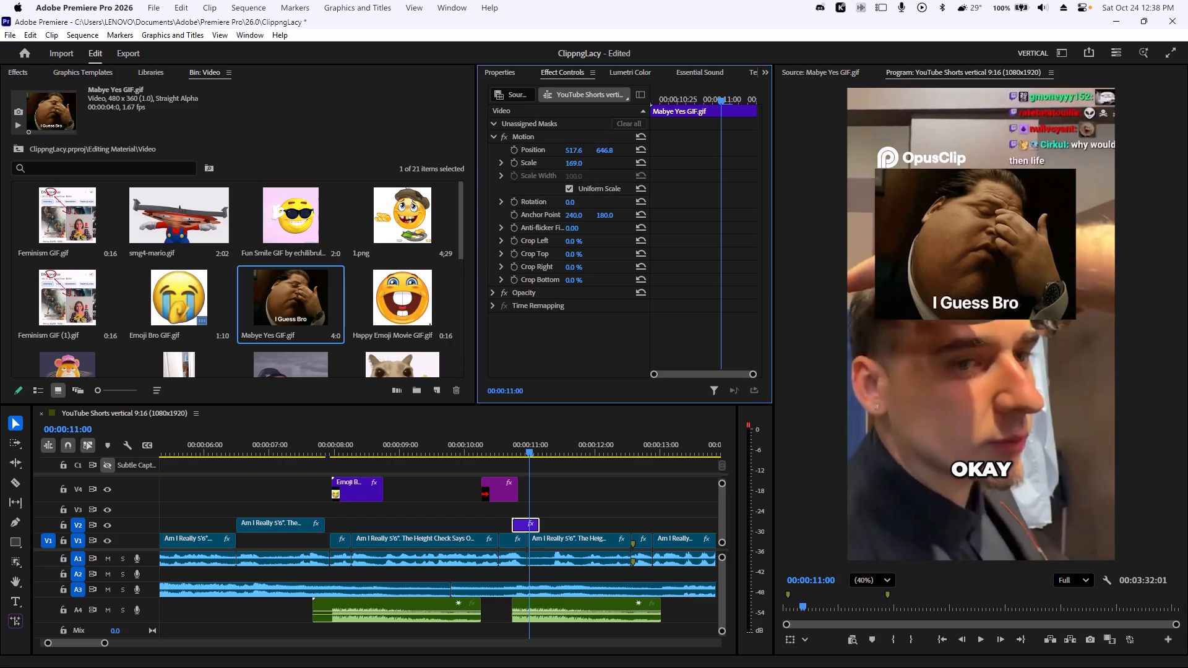
pyautogui.moveTo(228, 242); pyautogui.dragTo(642, 164)
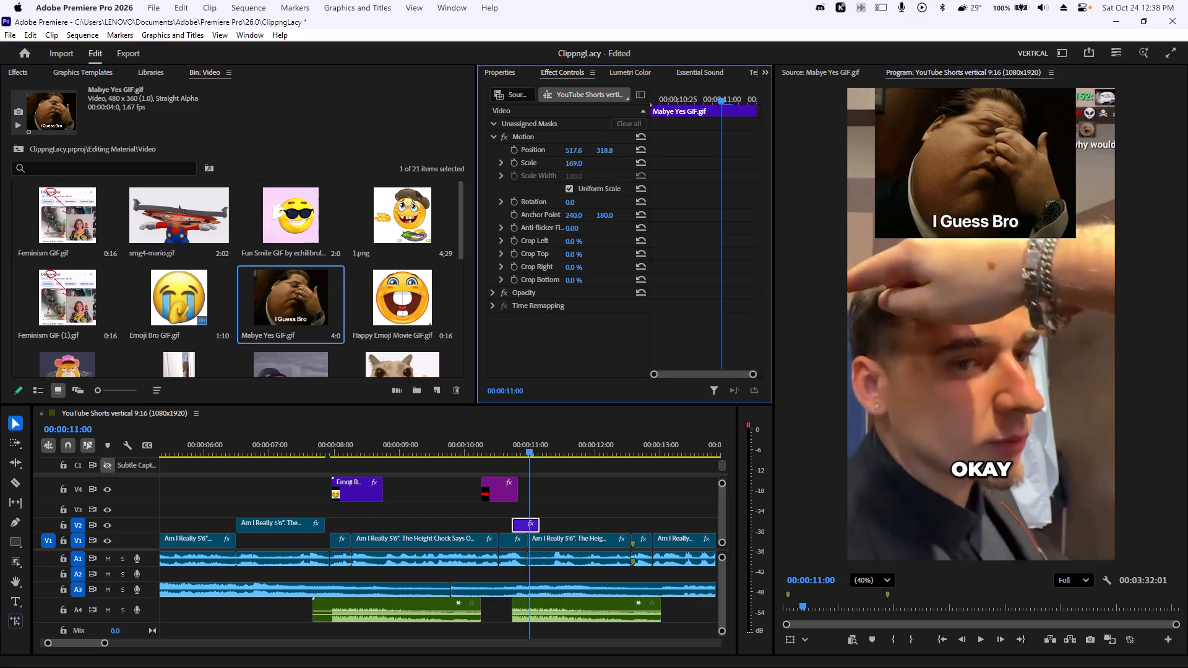
pyautogui.moveTo(642, 164); pyautogui.dragTo(639, 164)
pyautogui.moveTo(580, 163); pyautogui.dragTo(545, 173)
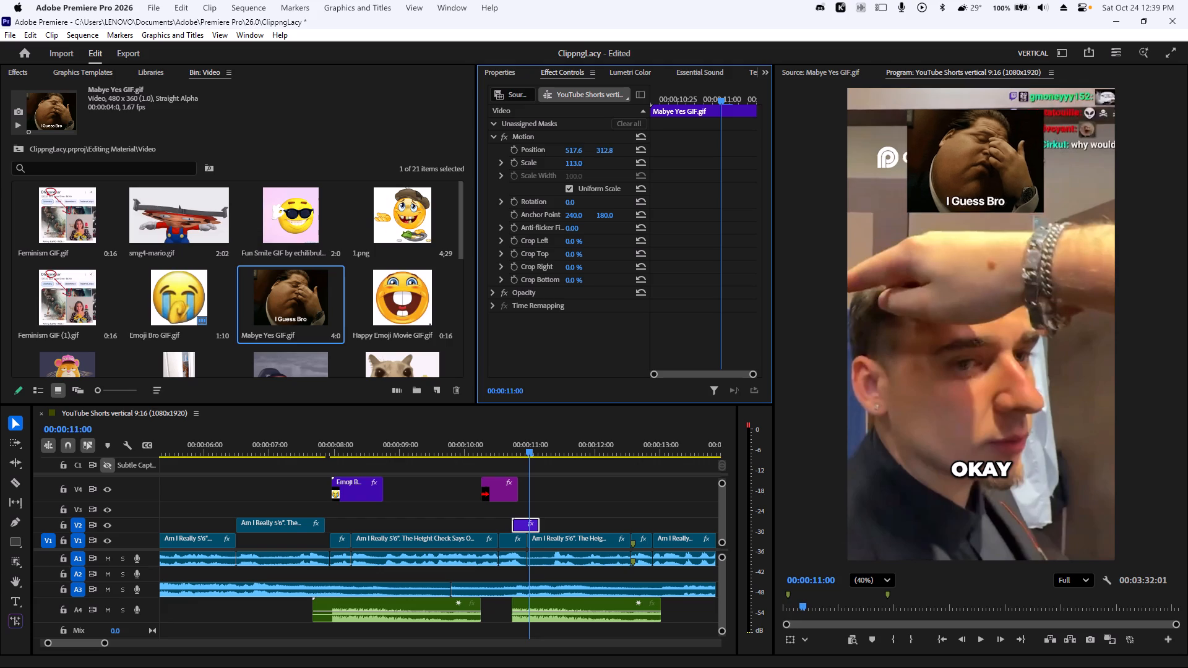
pyautogui.moveTo(545, 173); pyautogui.dragTo(562, 173)
pyautogui.press('space')
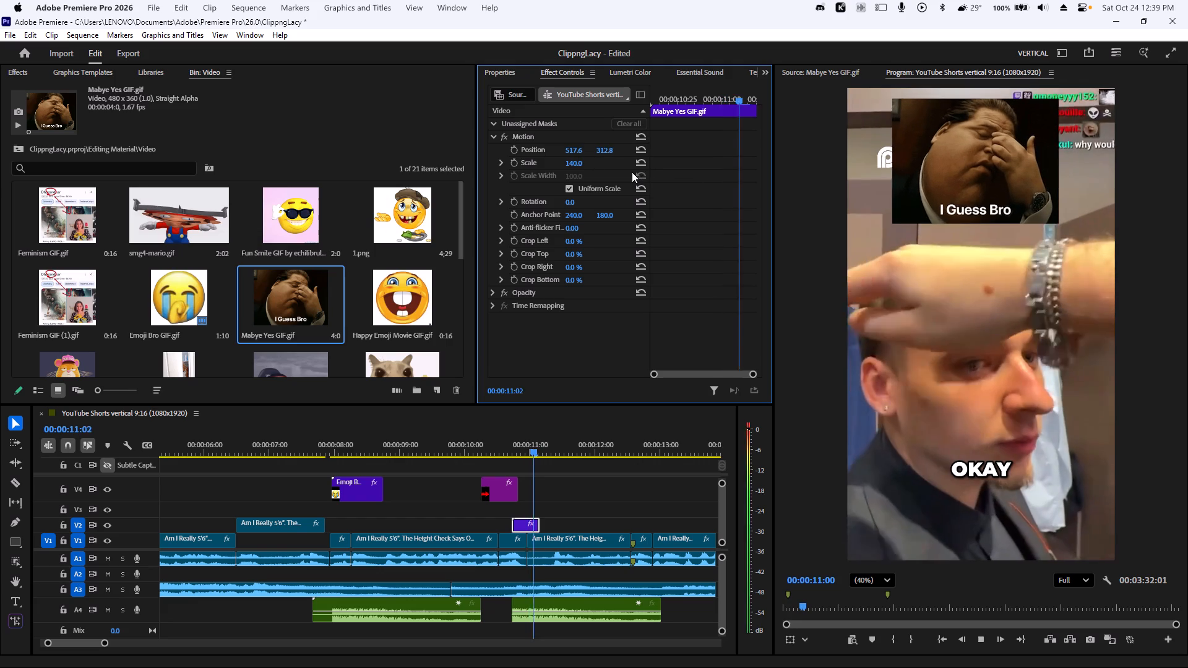
pyautogui.press('space')
pyautogui.moveTo(494, 446); pyautogui.dragTo(435, 449)
pyautogui.press('space')
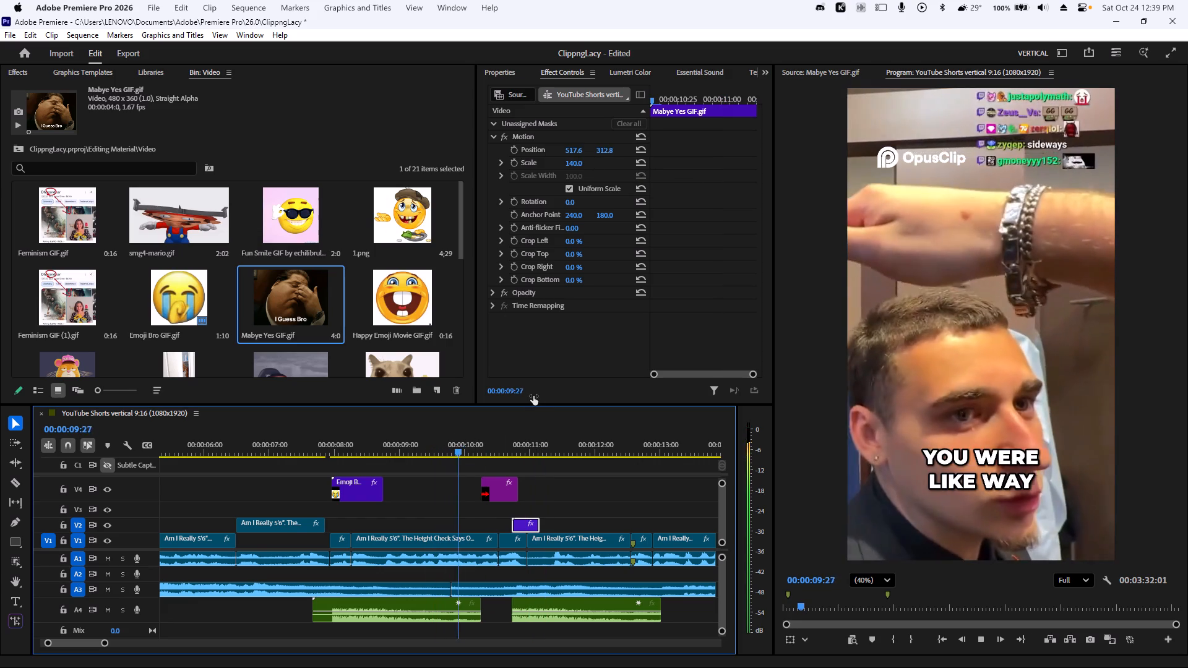
pyautogui.press('space')
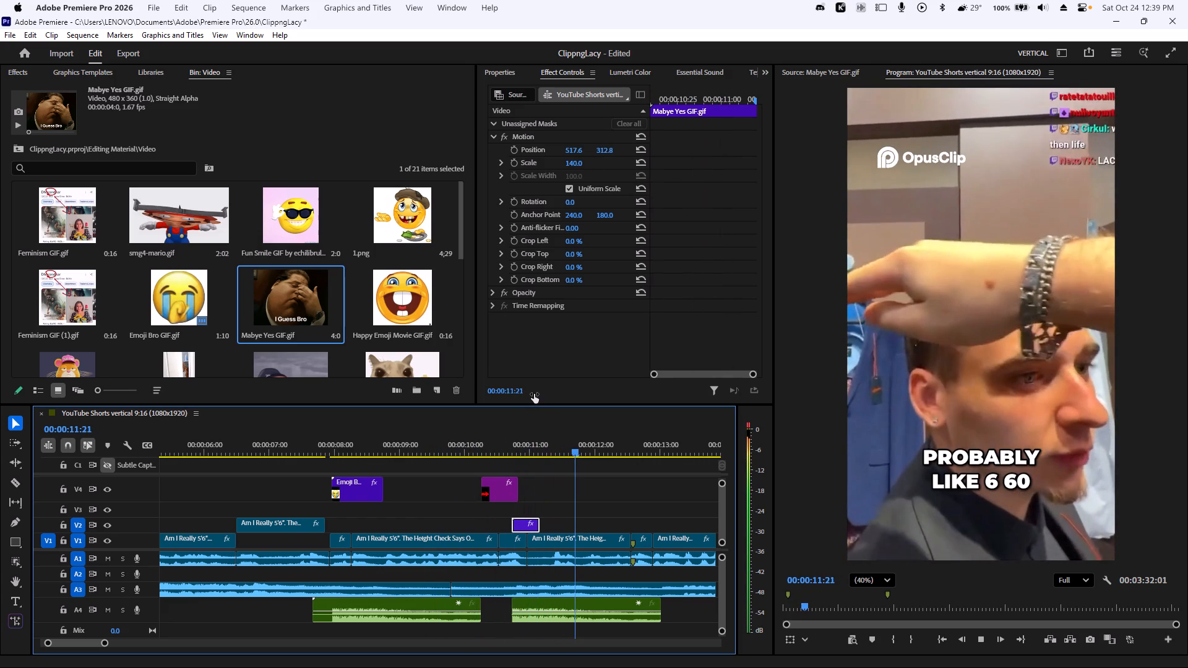
# Lower the Mabye Yes GIF to vertical position 446.8 and replay the section.
pyautogui.click(601, 151)
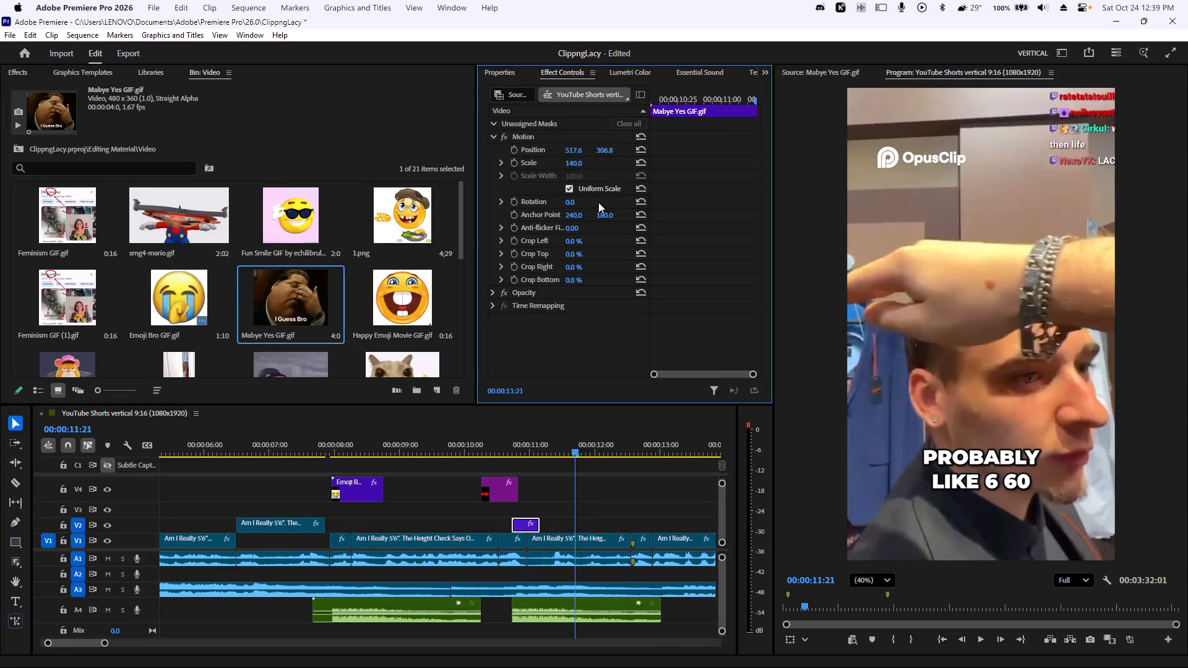
pyautogui.moveTo(536, 445); pyautogui.dragTo(529, 448)
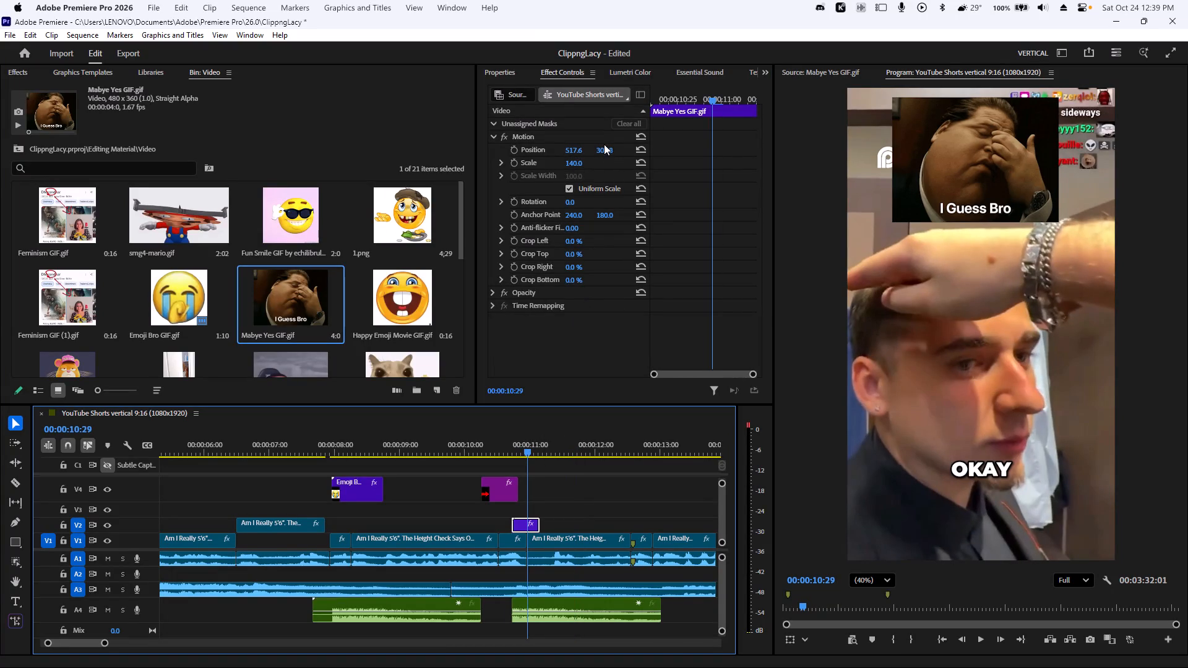
pyautogui.moveTo(604, 154); pyautogui.dragTo(719, 194)
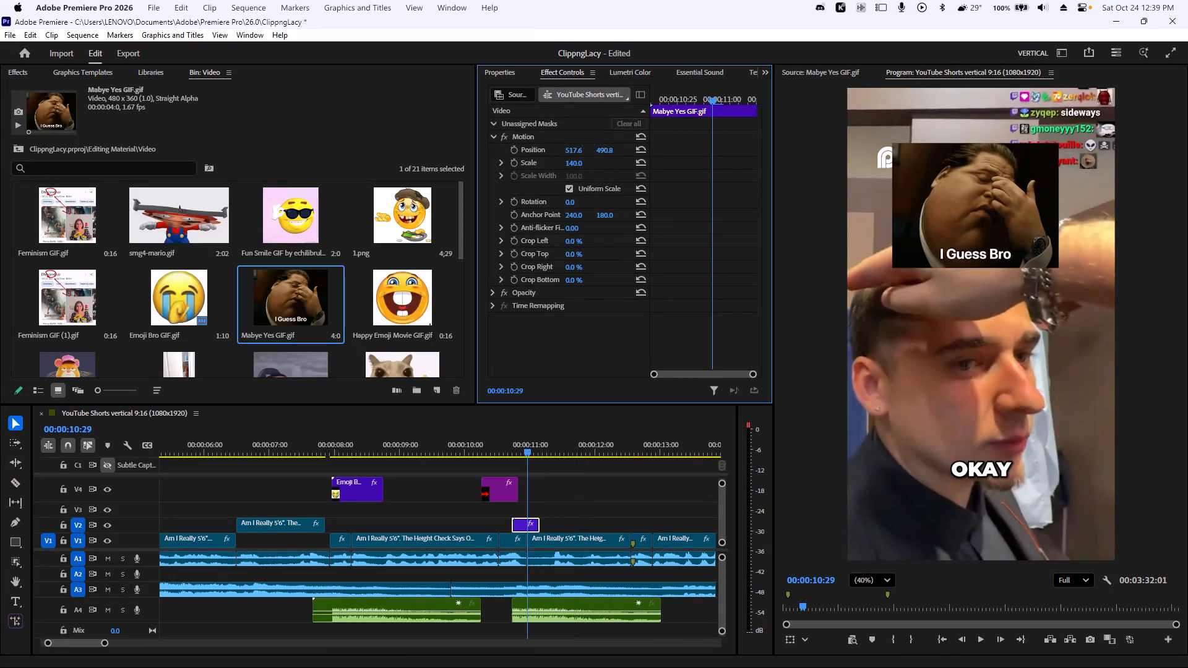
pyautogui.moveTo(719, 194); pyautogui.dragTo(694, 192)
pyautogui.moveTo(518, 450); pyautogui.dragTo(481, 452)
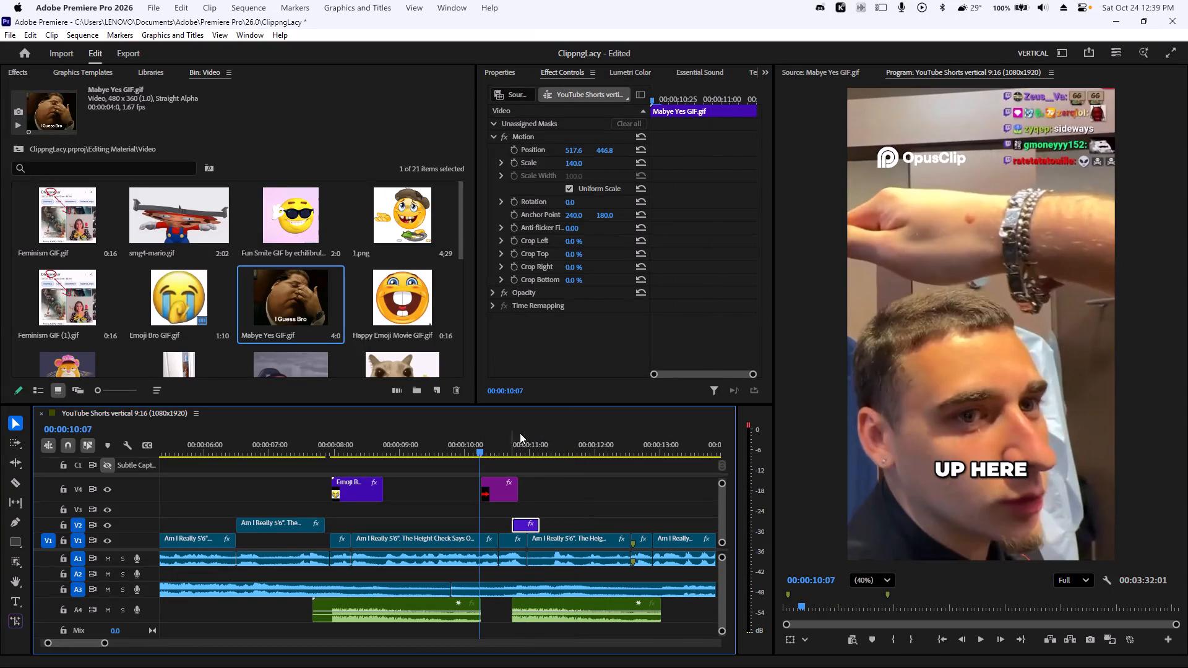
pyautogui.press('space')
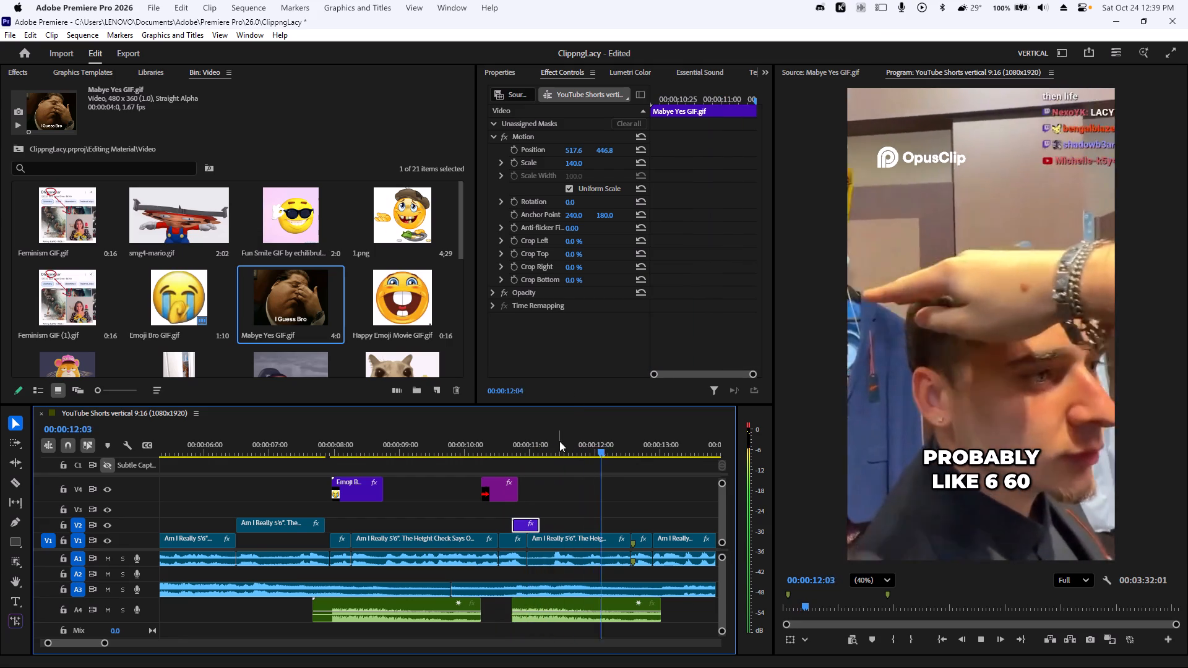
pyautogui.press('space')
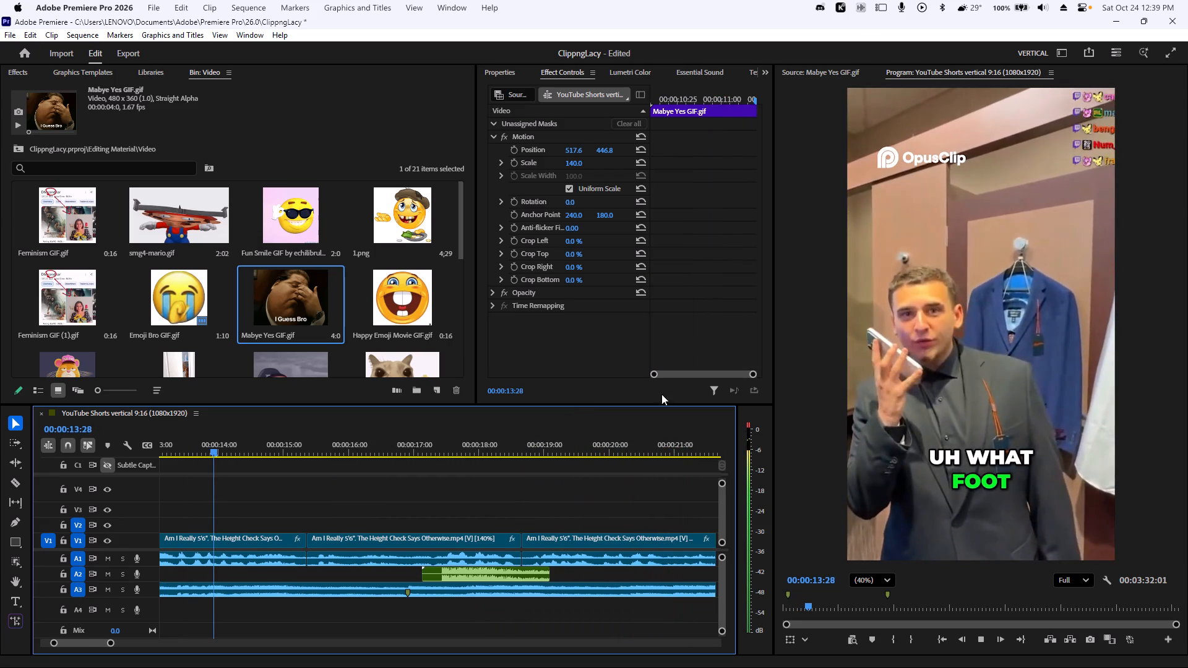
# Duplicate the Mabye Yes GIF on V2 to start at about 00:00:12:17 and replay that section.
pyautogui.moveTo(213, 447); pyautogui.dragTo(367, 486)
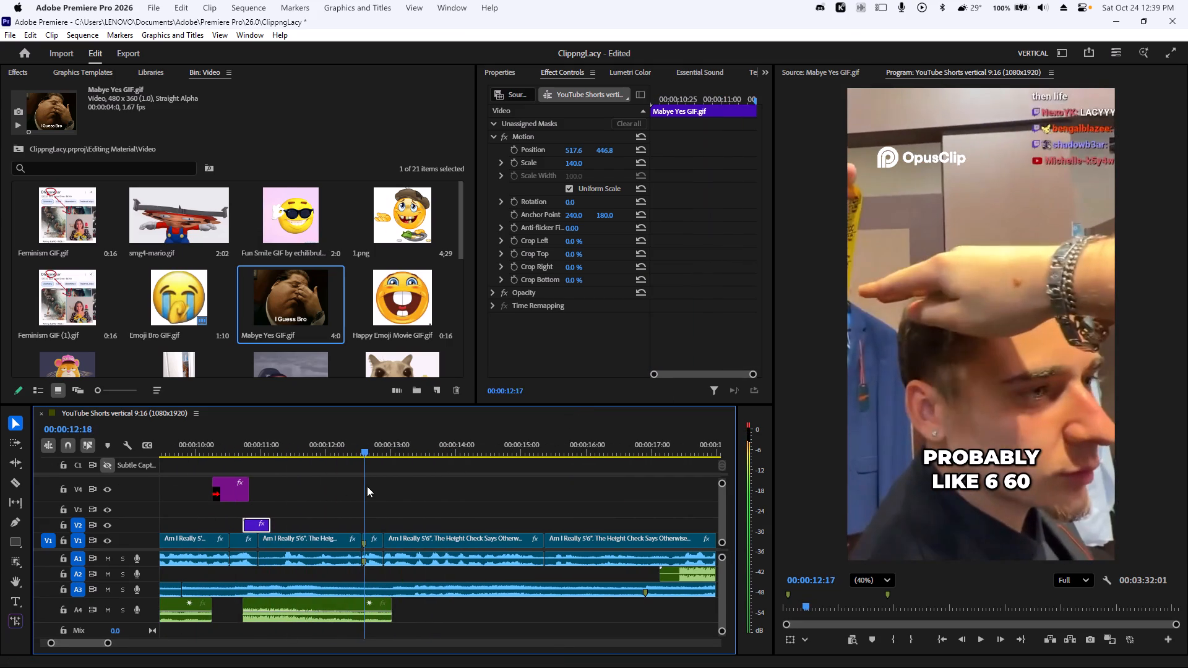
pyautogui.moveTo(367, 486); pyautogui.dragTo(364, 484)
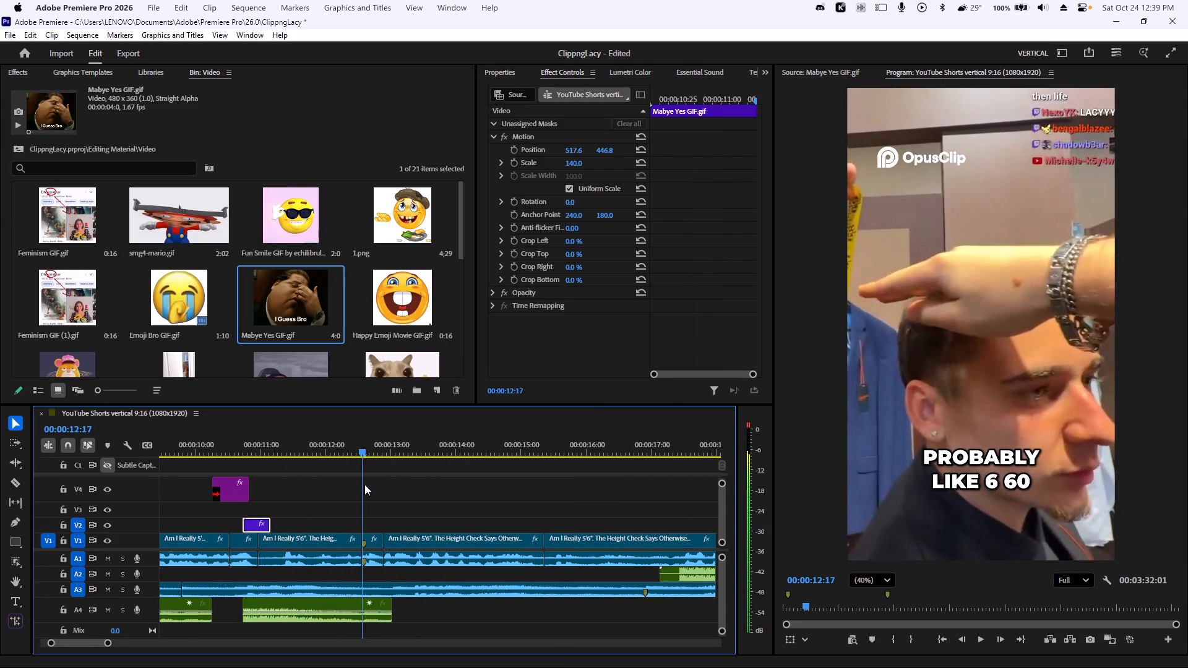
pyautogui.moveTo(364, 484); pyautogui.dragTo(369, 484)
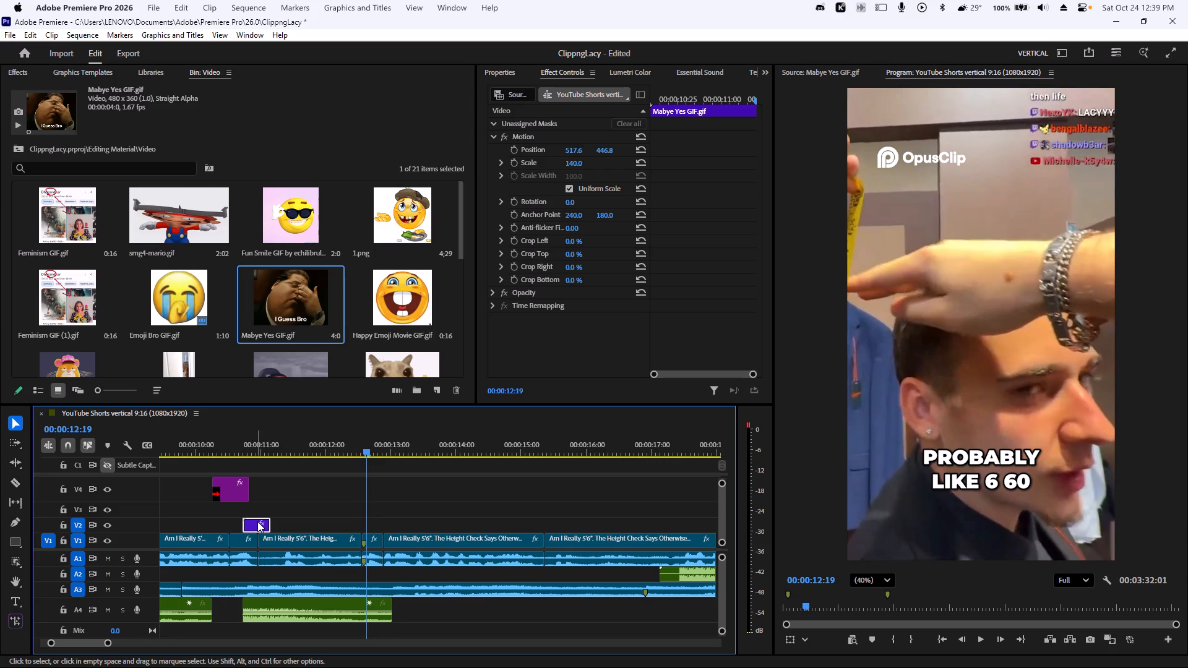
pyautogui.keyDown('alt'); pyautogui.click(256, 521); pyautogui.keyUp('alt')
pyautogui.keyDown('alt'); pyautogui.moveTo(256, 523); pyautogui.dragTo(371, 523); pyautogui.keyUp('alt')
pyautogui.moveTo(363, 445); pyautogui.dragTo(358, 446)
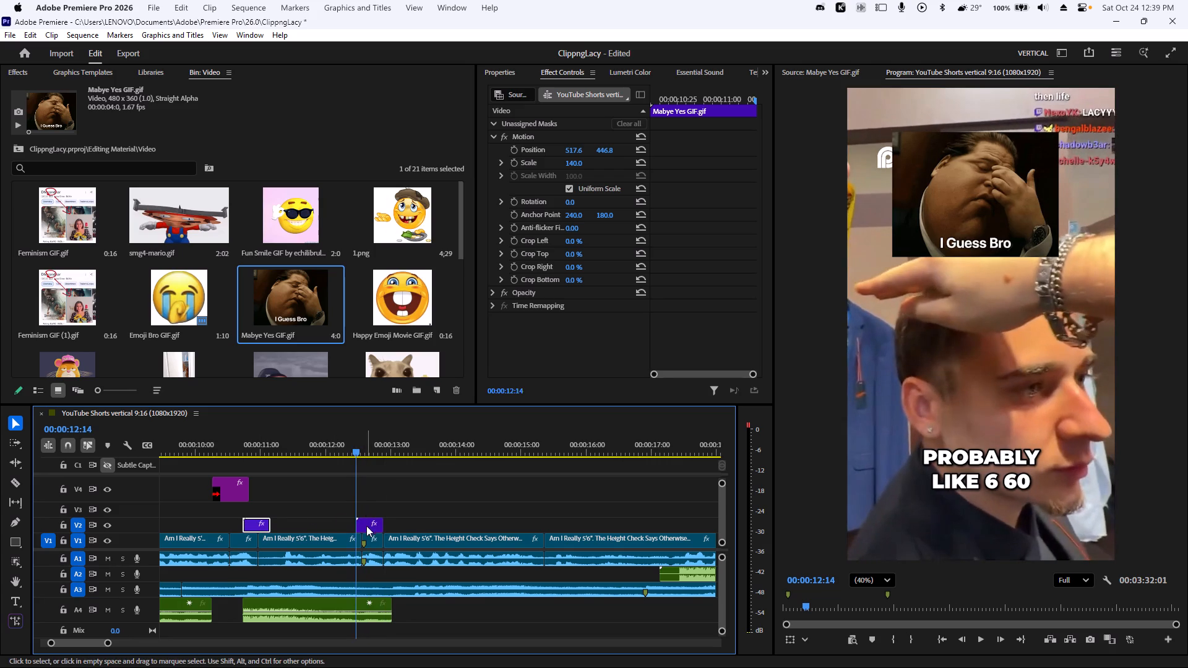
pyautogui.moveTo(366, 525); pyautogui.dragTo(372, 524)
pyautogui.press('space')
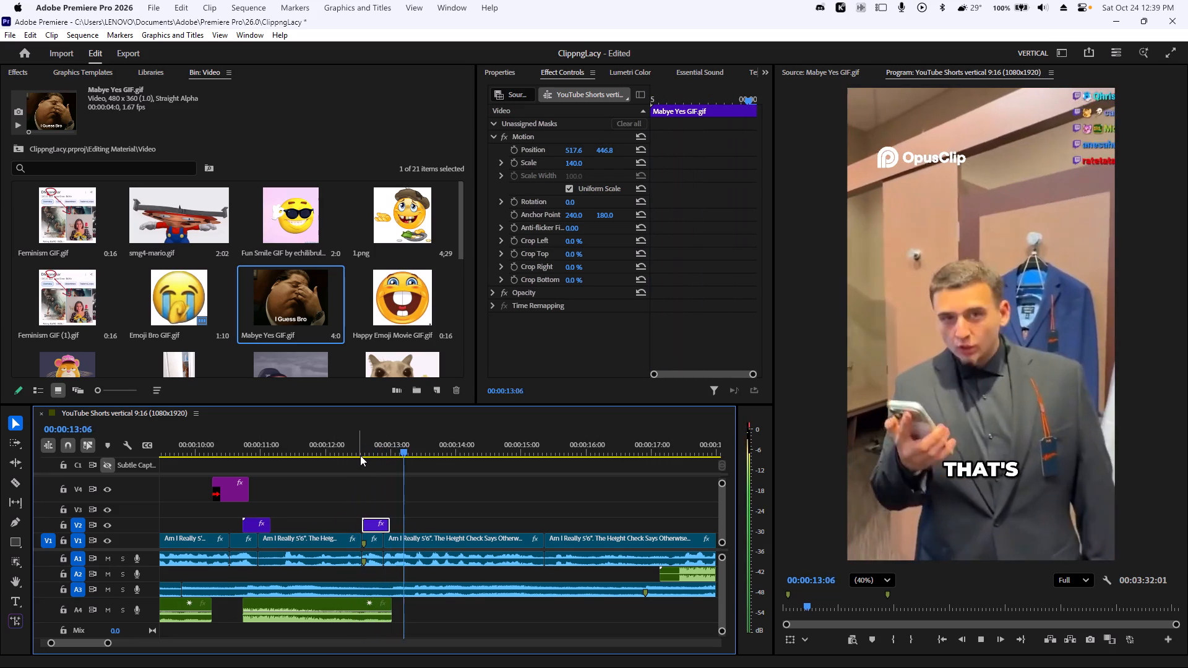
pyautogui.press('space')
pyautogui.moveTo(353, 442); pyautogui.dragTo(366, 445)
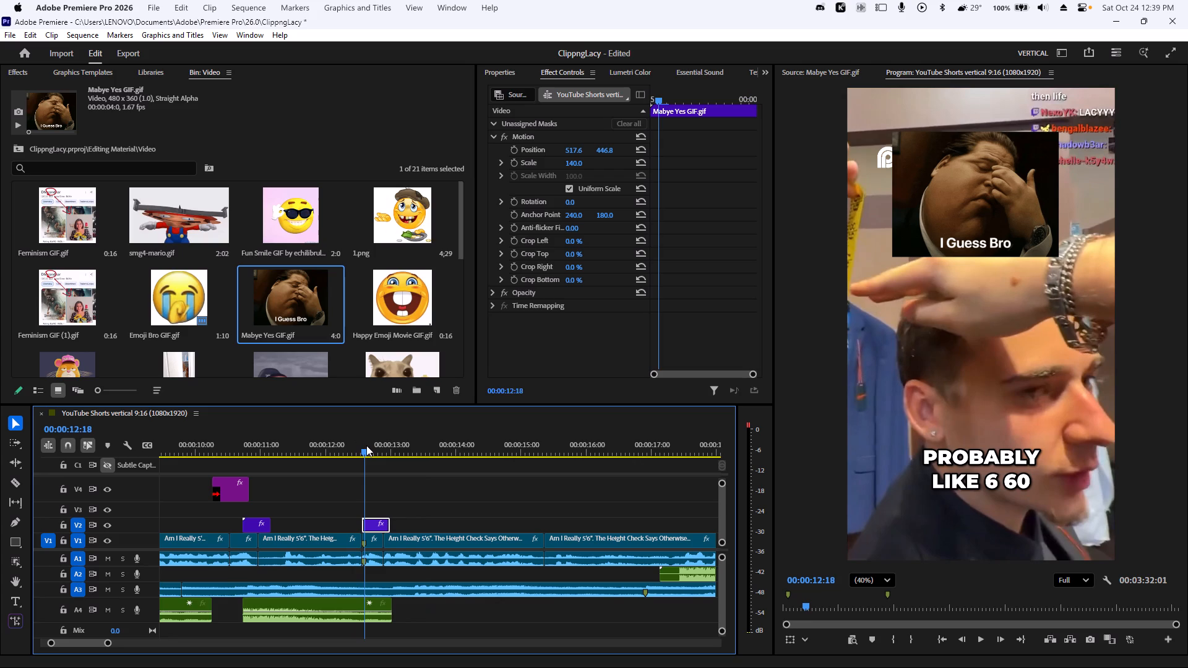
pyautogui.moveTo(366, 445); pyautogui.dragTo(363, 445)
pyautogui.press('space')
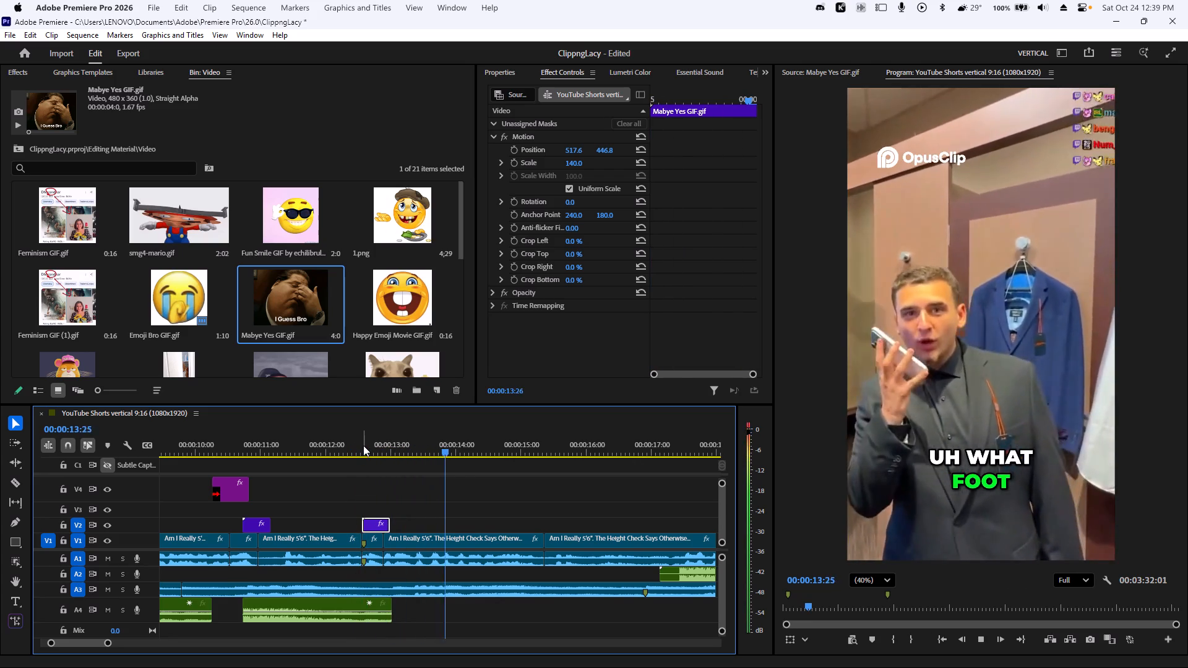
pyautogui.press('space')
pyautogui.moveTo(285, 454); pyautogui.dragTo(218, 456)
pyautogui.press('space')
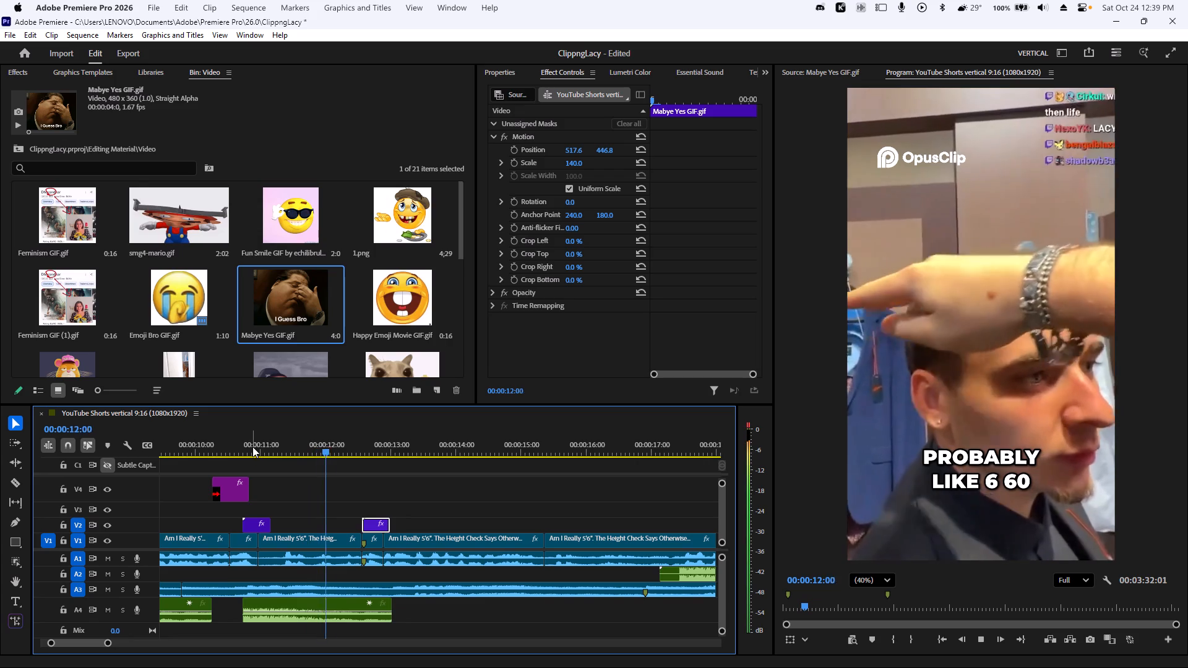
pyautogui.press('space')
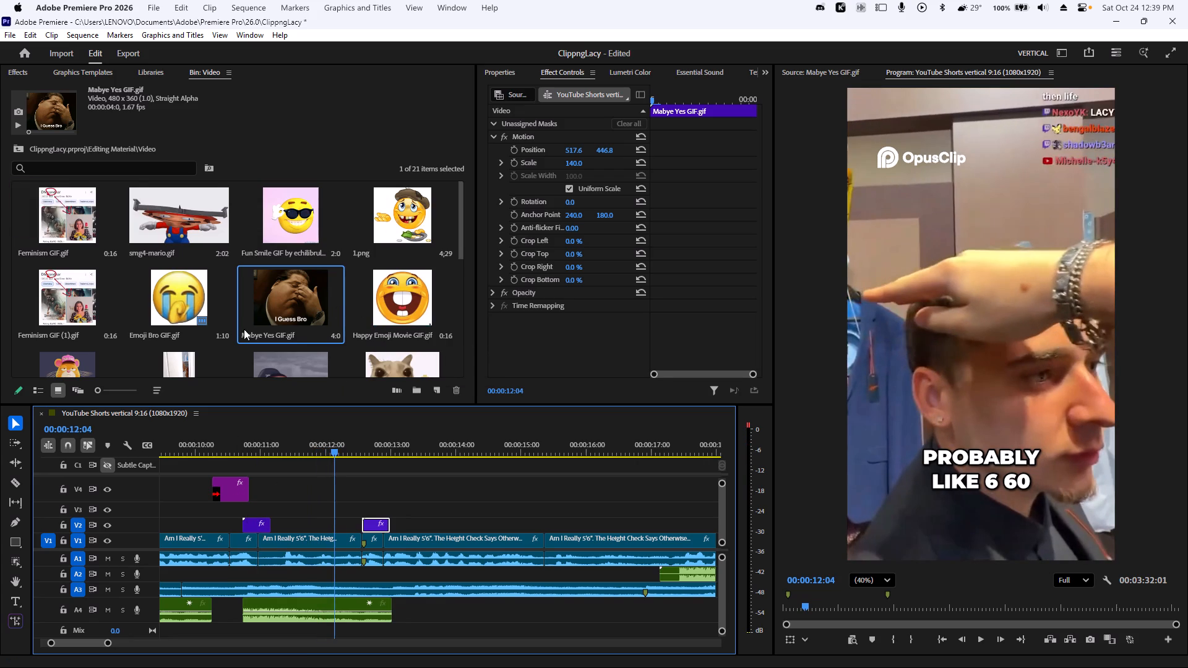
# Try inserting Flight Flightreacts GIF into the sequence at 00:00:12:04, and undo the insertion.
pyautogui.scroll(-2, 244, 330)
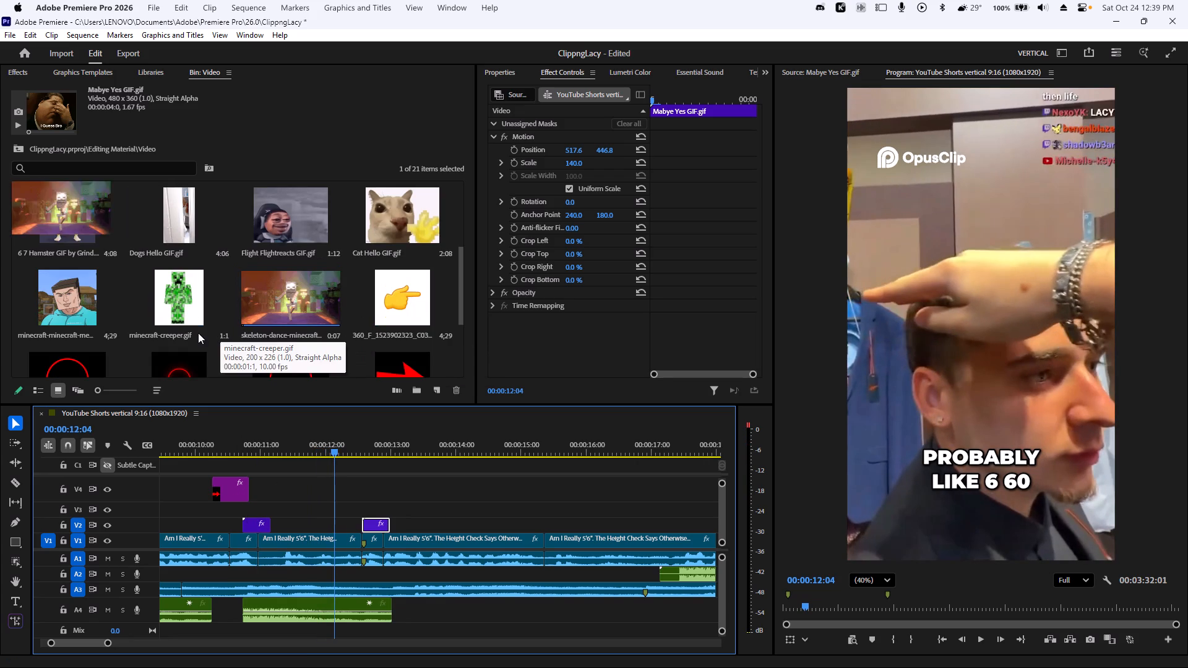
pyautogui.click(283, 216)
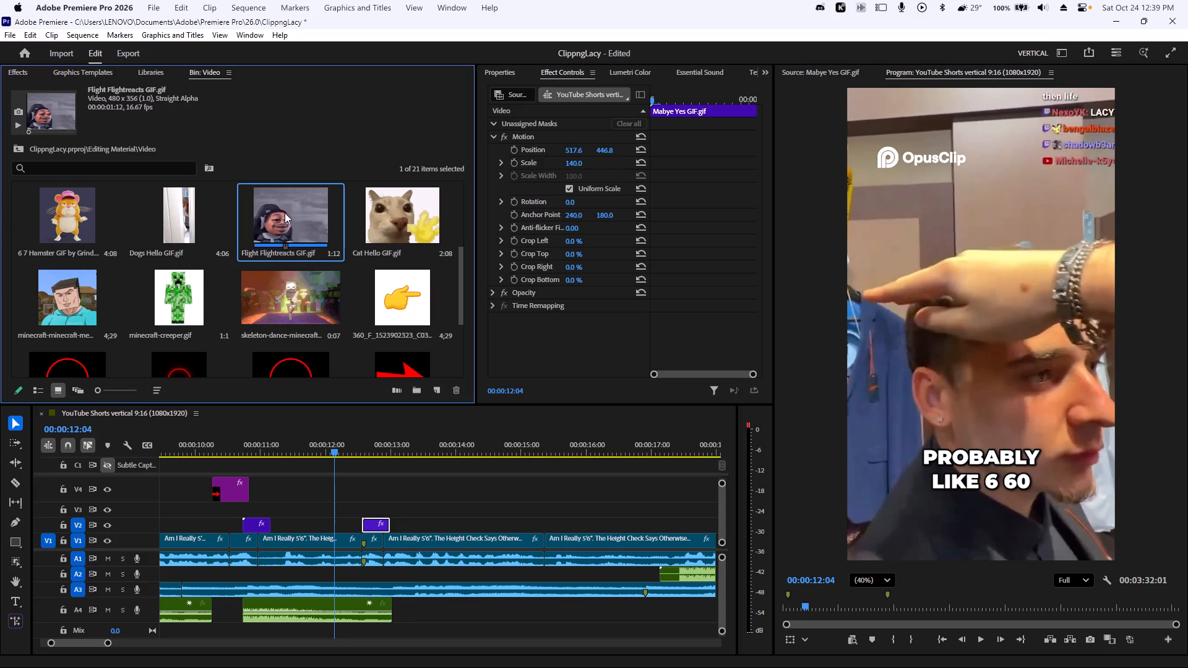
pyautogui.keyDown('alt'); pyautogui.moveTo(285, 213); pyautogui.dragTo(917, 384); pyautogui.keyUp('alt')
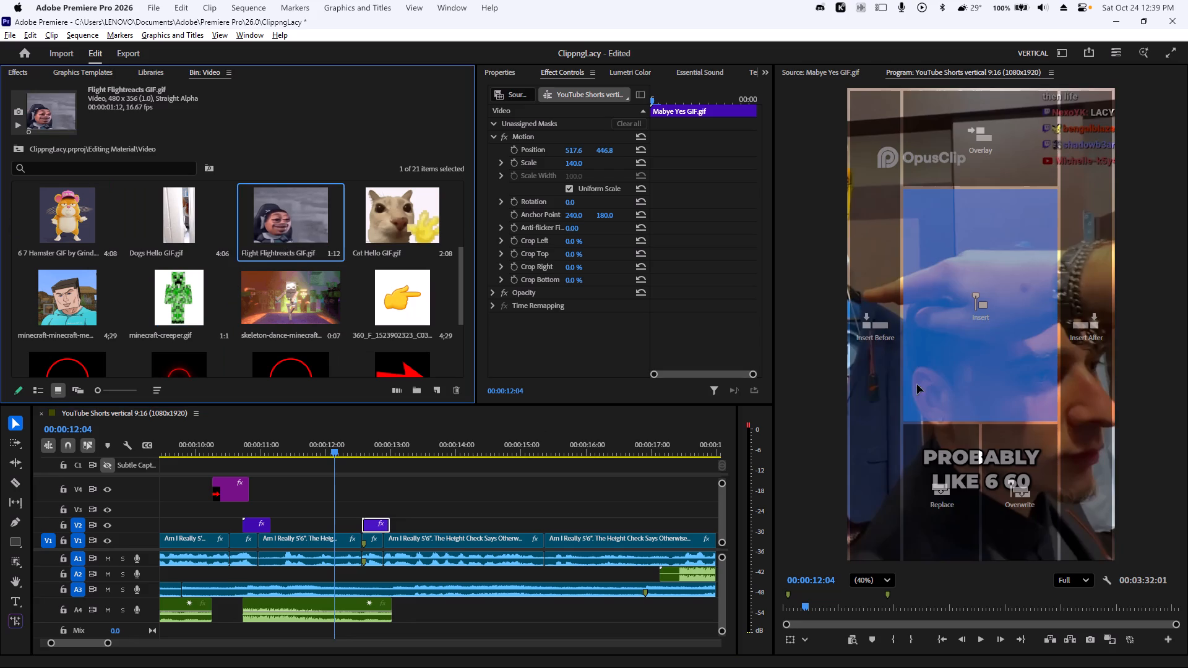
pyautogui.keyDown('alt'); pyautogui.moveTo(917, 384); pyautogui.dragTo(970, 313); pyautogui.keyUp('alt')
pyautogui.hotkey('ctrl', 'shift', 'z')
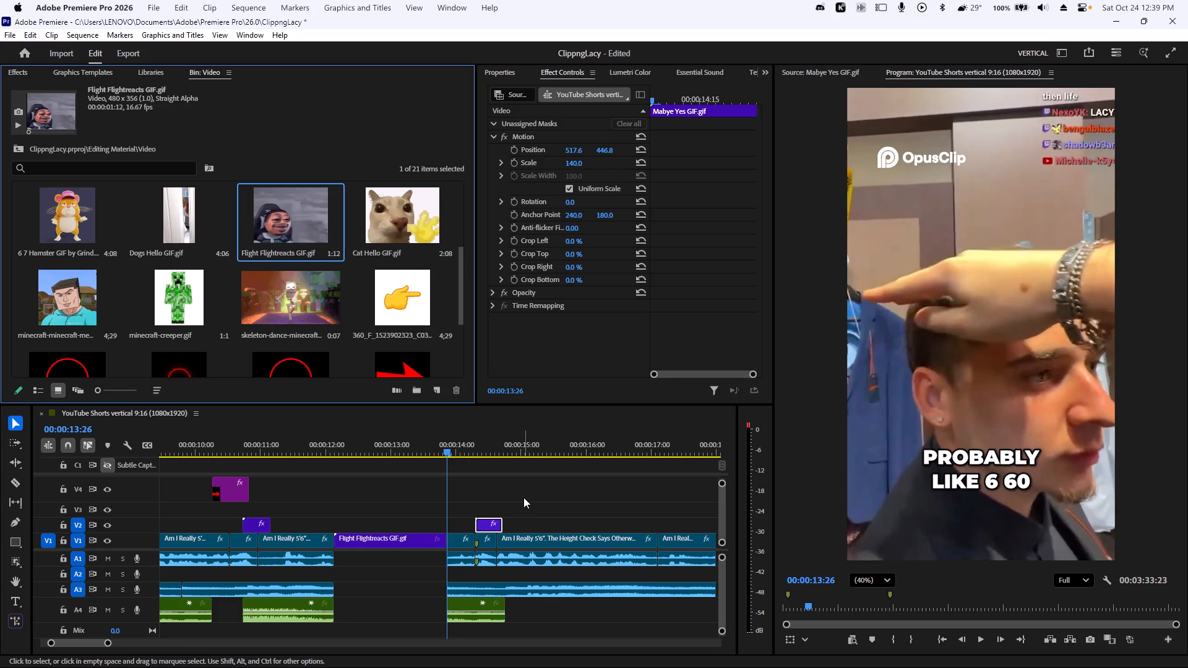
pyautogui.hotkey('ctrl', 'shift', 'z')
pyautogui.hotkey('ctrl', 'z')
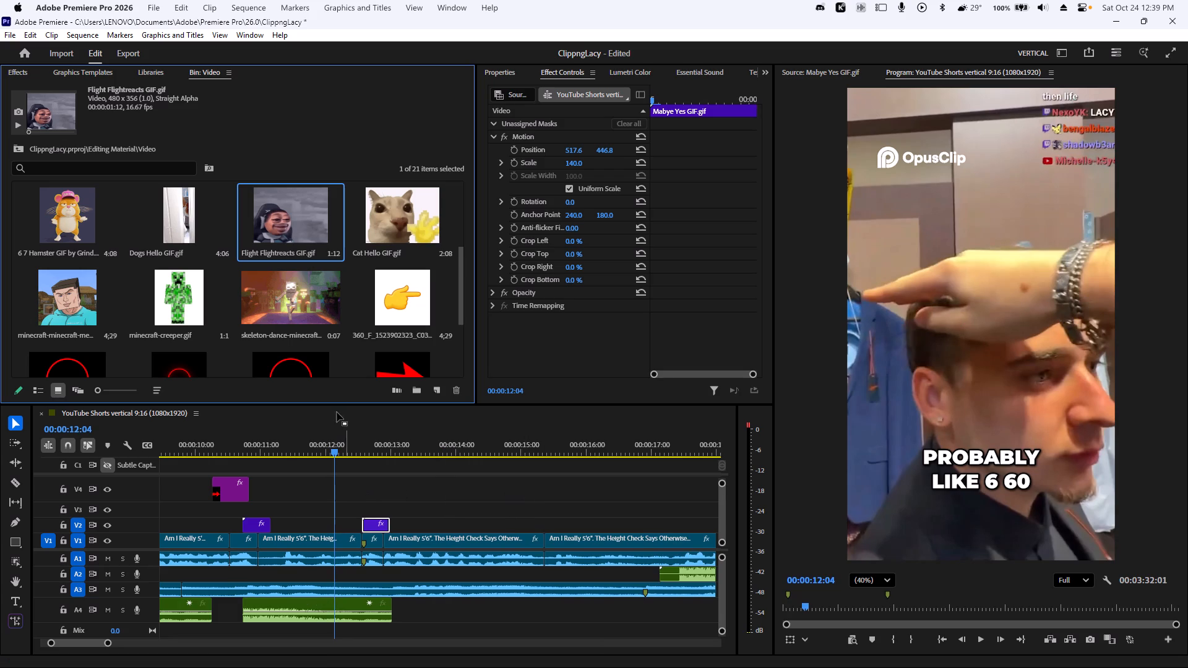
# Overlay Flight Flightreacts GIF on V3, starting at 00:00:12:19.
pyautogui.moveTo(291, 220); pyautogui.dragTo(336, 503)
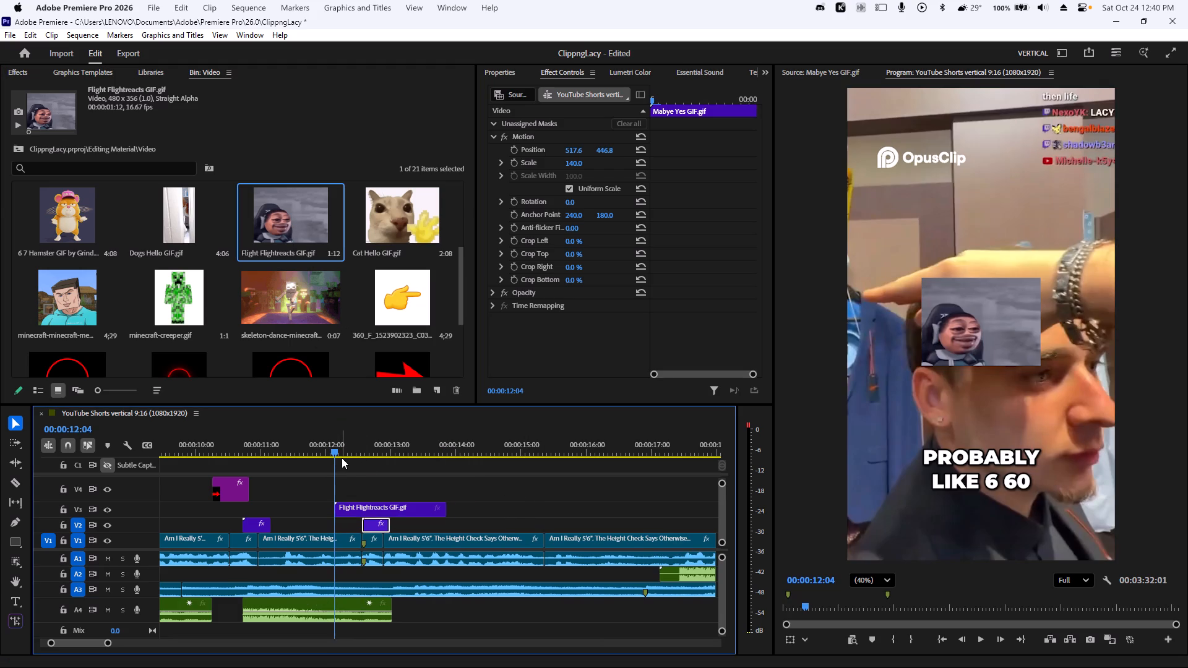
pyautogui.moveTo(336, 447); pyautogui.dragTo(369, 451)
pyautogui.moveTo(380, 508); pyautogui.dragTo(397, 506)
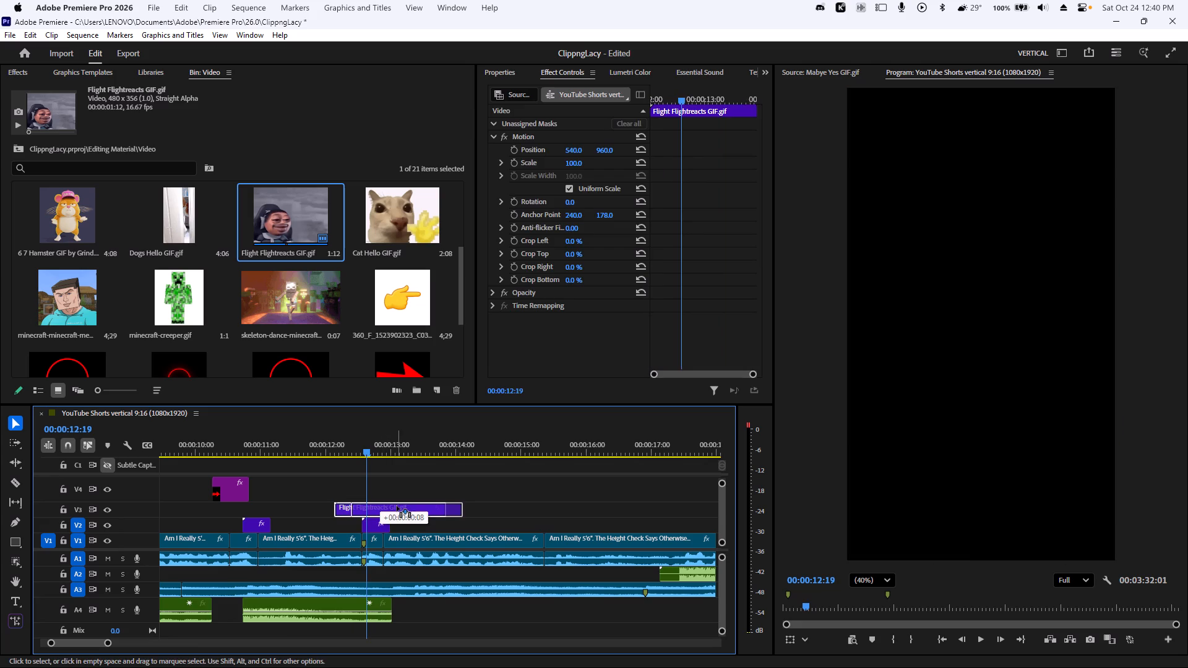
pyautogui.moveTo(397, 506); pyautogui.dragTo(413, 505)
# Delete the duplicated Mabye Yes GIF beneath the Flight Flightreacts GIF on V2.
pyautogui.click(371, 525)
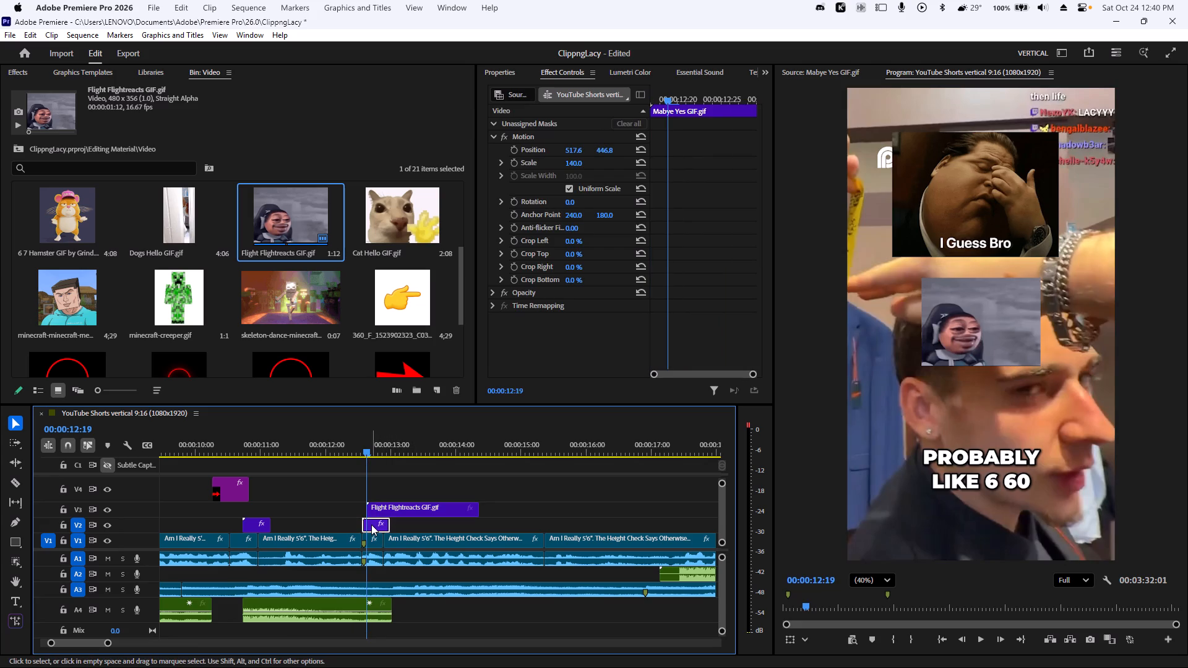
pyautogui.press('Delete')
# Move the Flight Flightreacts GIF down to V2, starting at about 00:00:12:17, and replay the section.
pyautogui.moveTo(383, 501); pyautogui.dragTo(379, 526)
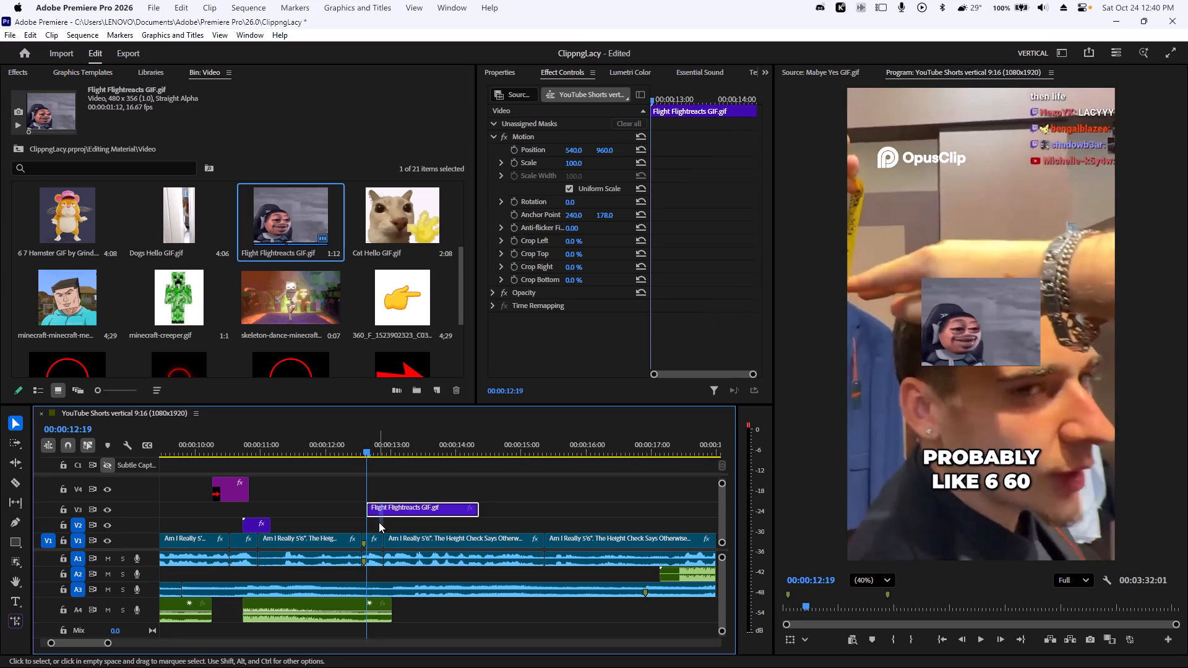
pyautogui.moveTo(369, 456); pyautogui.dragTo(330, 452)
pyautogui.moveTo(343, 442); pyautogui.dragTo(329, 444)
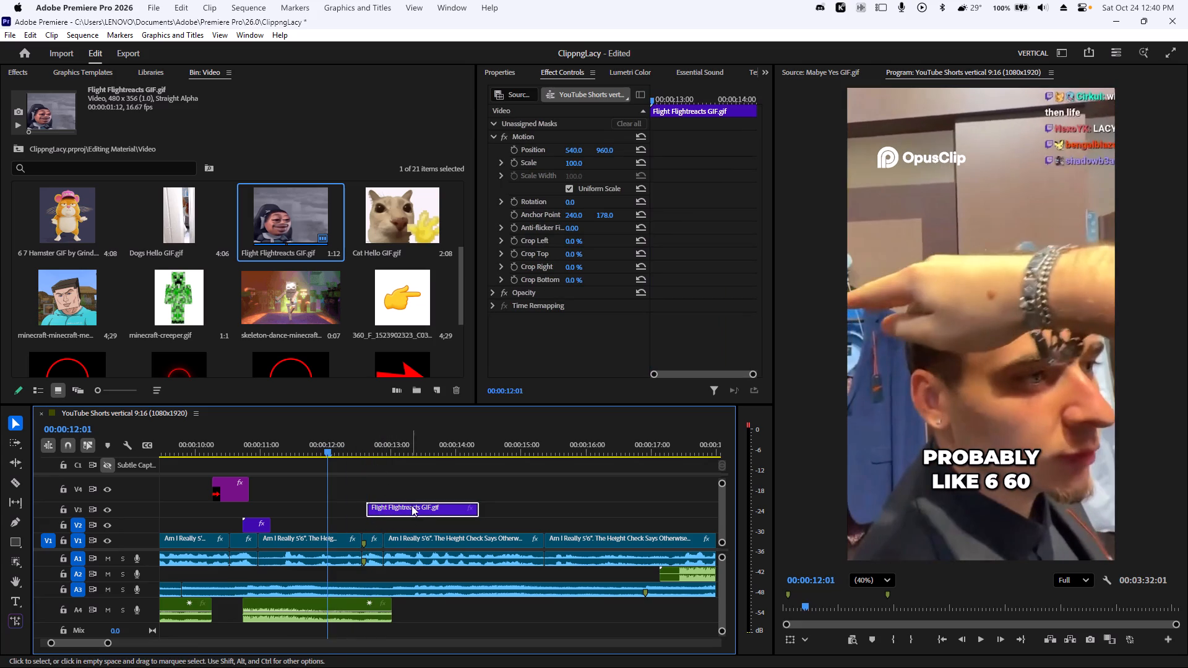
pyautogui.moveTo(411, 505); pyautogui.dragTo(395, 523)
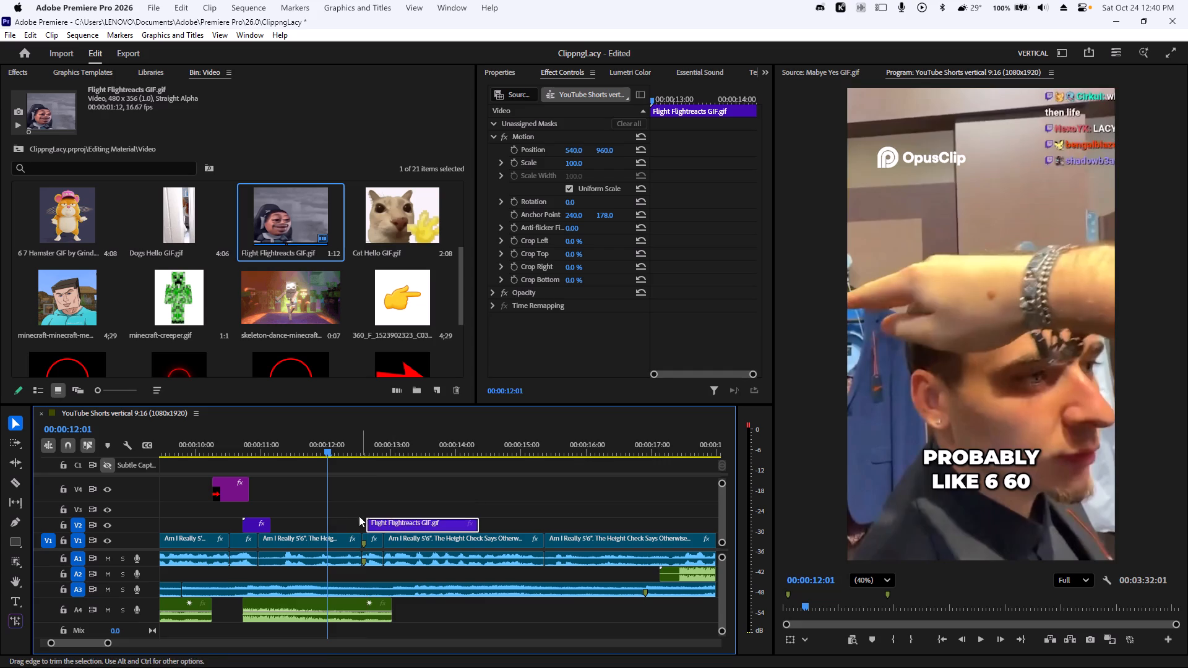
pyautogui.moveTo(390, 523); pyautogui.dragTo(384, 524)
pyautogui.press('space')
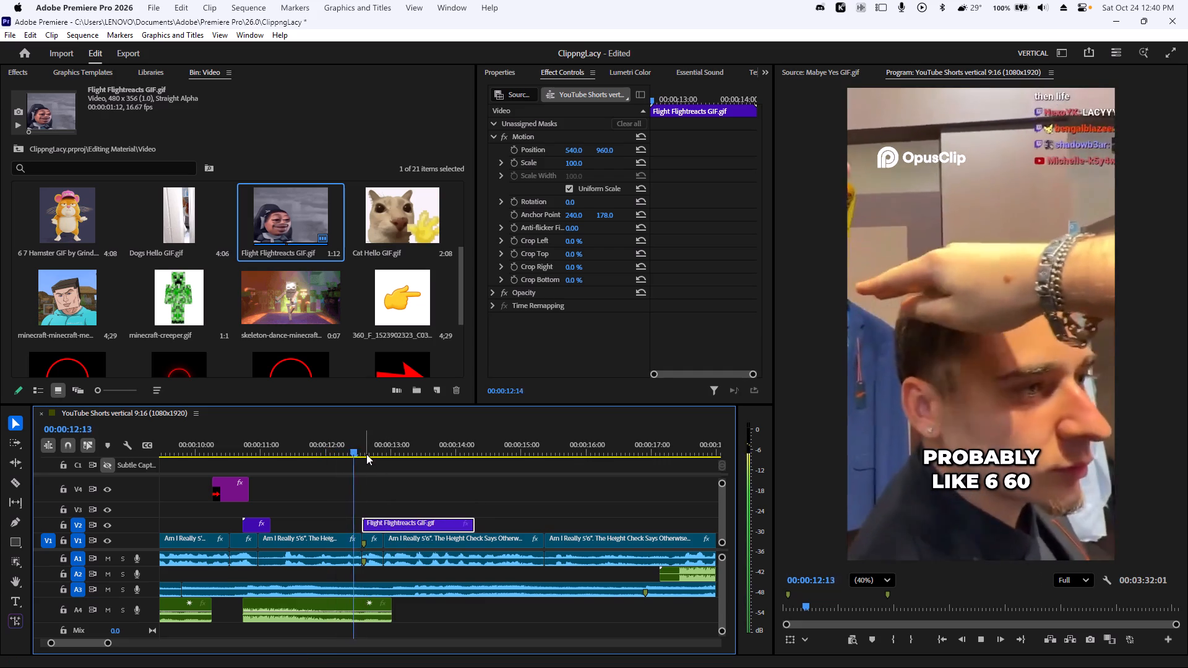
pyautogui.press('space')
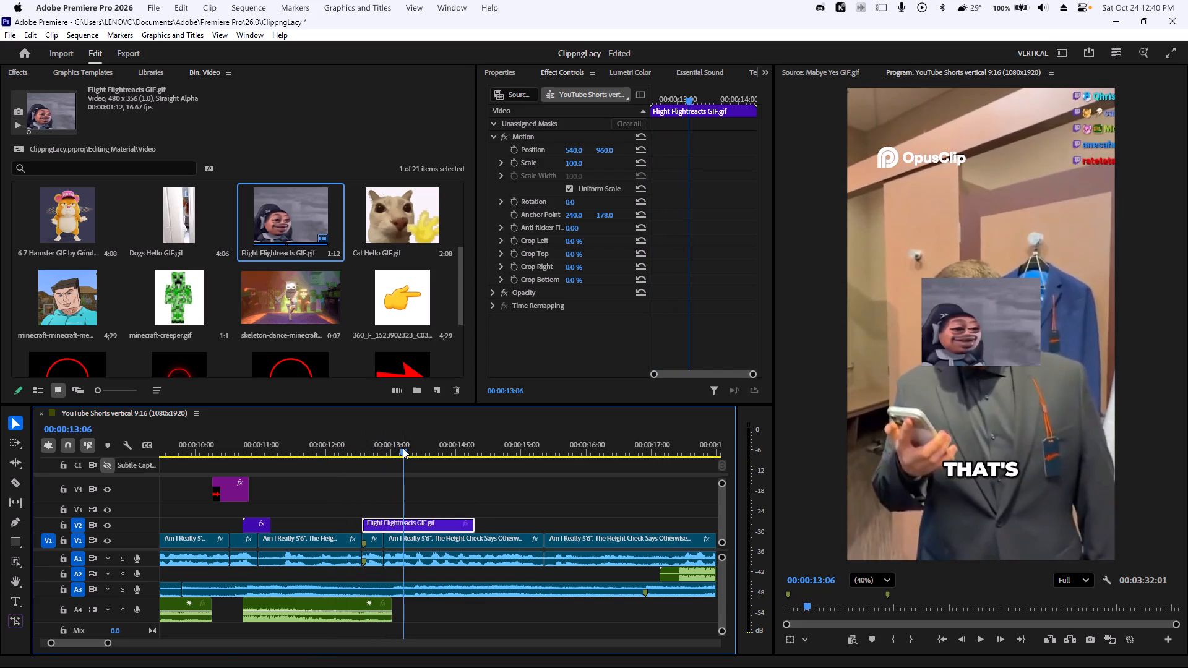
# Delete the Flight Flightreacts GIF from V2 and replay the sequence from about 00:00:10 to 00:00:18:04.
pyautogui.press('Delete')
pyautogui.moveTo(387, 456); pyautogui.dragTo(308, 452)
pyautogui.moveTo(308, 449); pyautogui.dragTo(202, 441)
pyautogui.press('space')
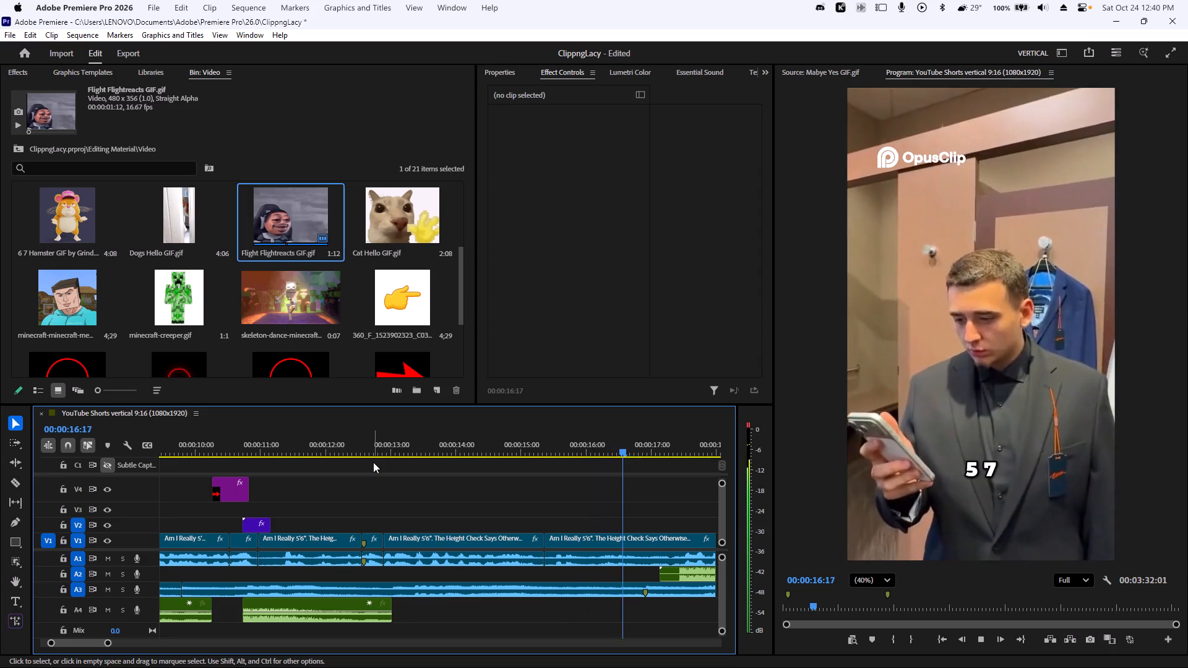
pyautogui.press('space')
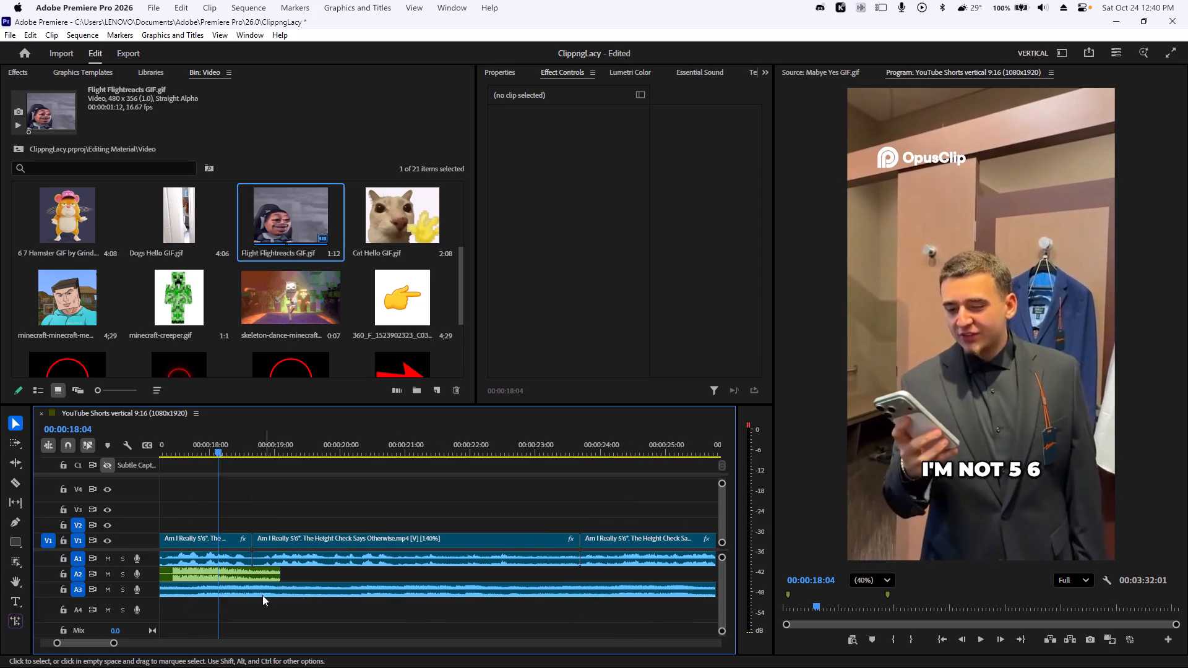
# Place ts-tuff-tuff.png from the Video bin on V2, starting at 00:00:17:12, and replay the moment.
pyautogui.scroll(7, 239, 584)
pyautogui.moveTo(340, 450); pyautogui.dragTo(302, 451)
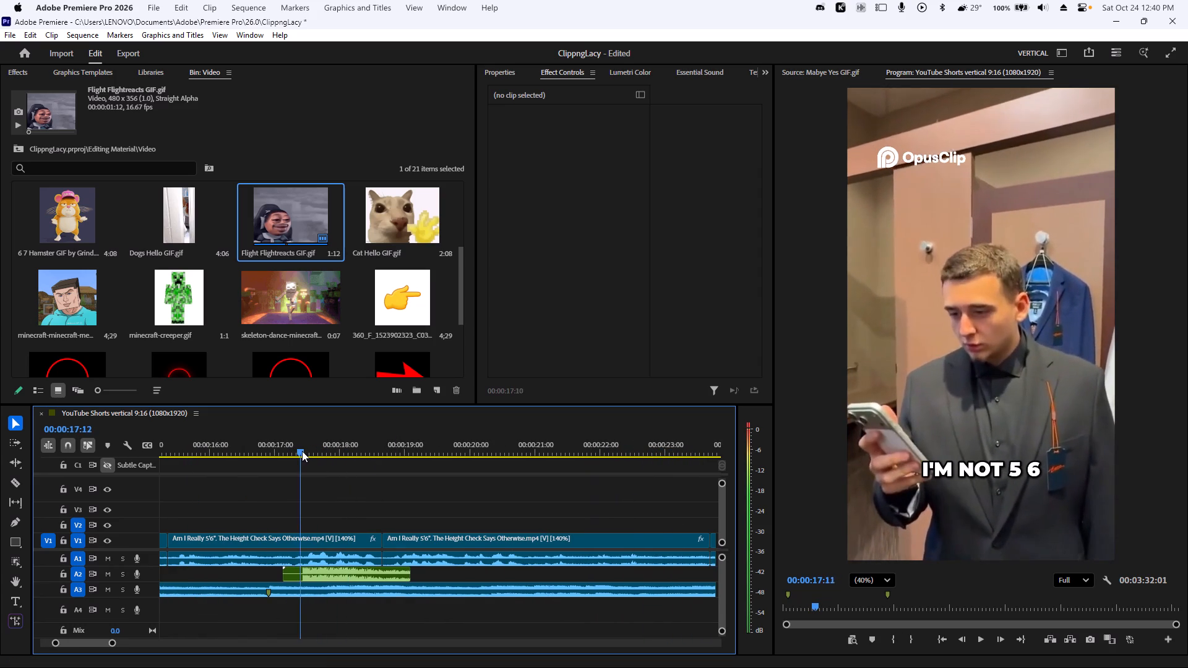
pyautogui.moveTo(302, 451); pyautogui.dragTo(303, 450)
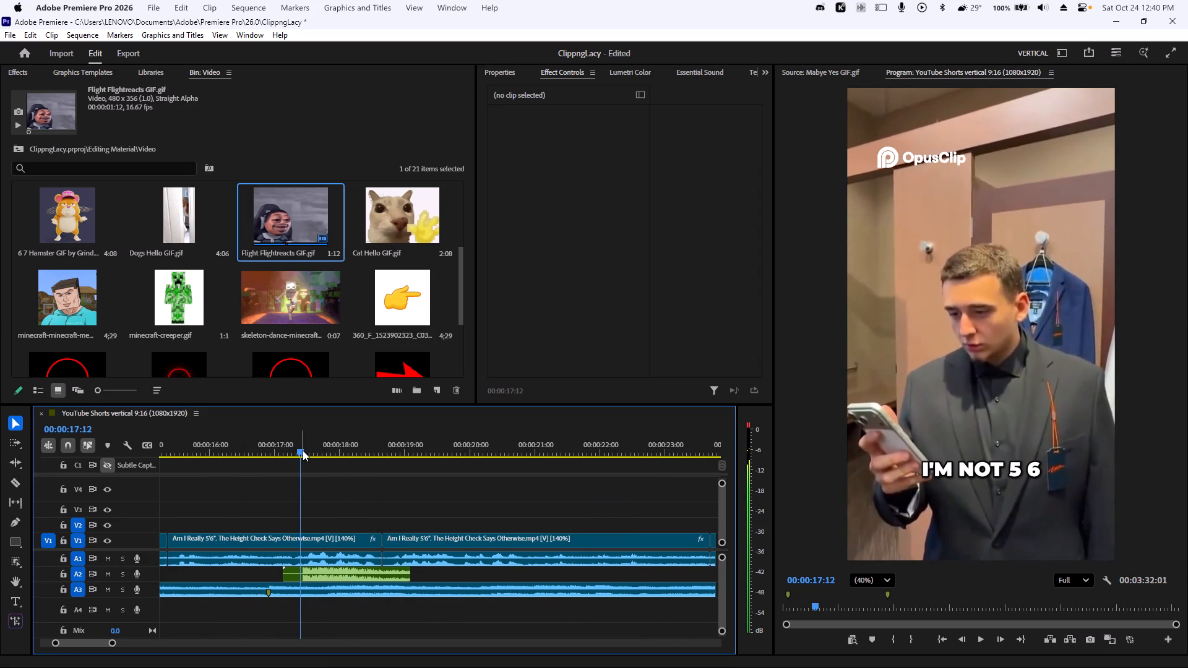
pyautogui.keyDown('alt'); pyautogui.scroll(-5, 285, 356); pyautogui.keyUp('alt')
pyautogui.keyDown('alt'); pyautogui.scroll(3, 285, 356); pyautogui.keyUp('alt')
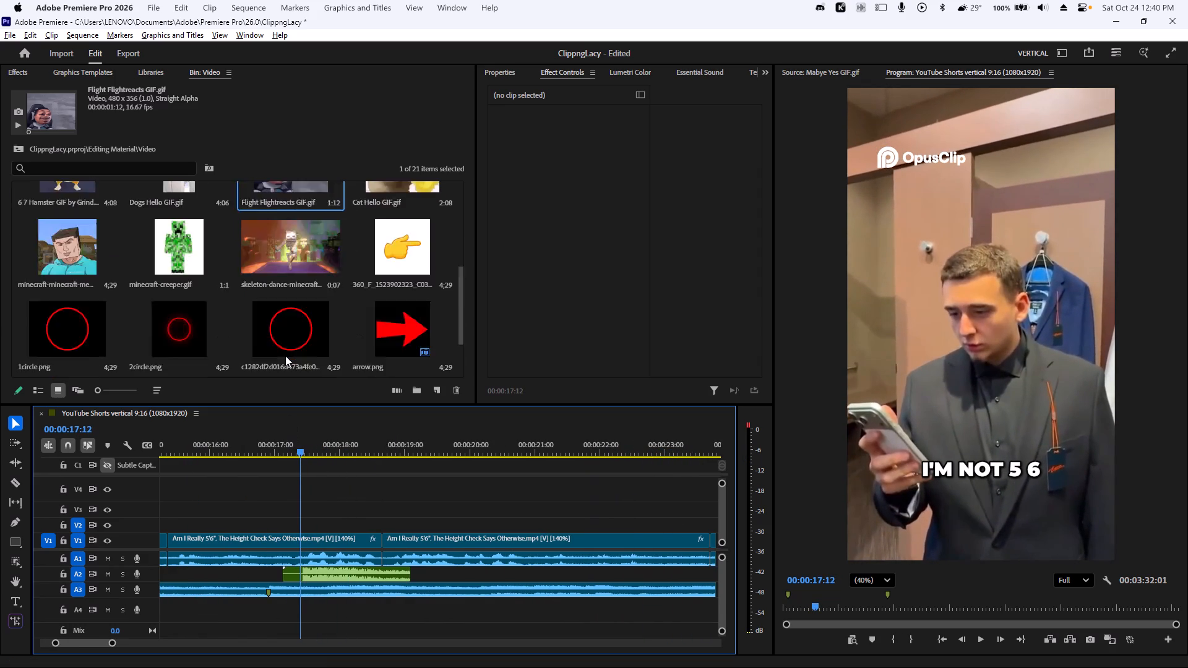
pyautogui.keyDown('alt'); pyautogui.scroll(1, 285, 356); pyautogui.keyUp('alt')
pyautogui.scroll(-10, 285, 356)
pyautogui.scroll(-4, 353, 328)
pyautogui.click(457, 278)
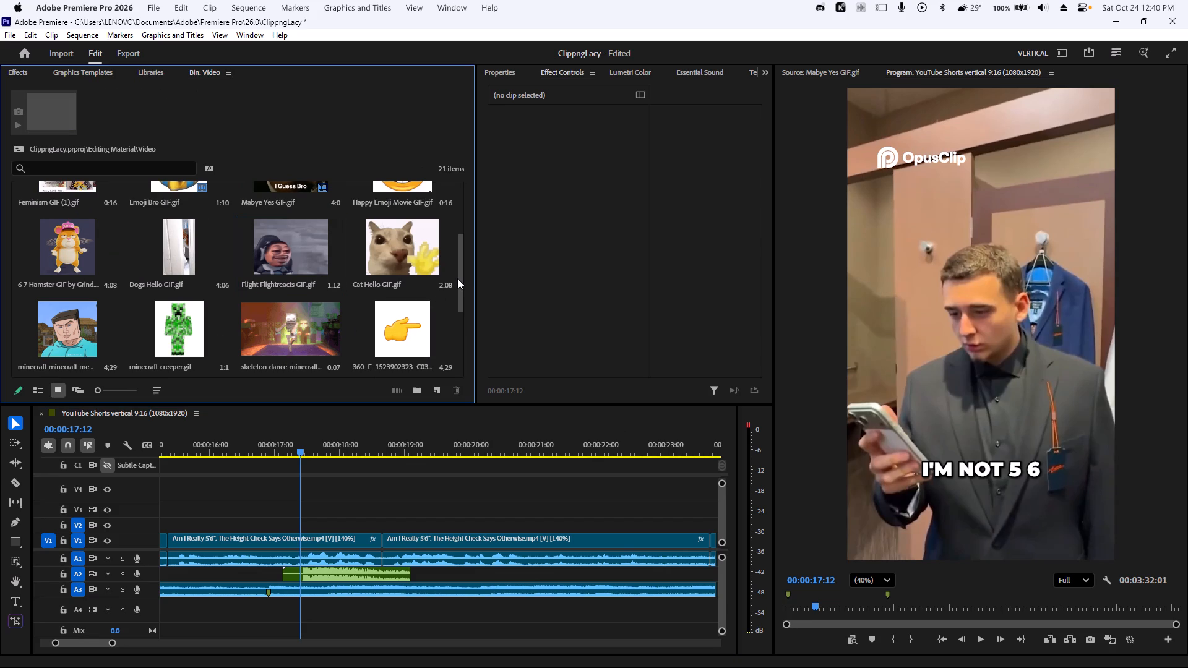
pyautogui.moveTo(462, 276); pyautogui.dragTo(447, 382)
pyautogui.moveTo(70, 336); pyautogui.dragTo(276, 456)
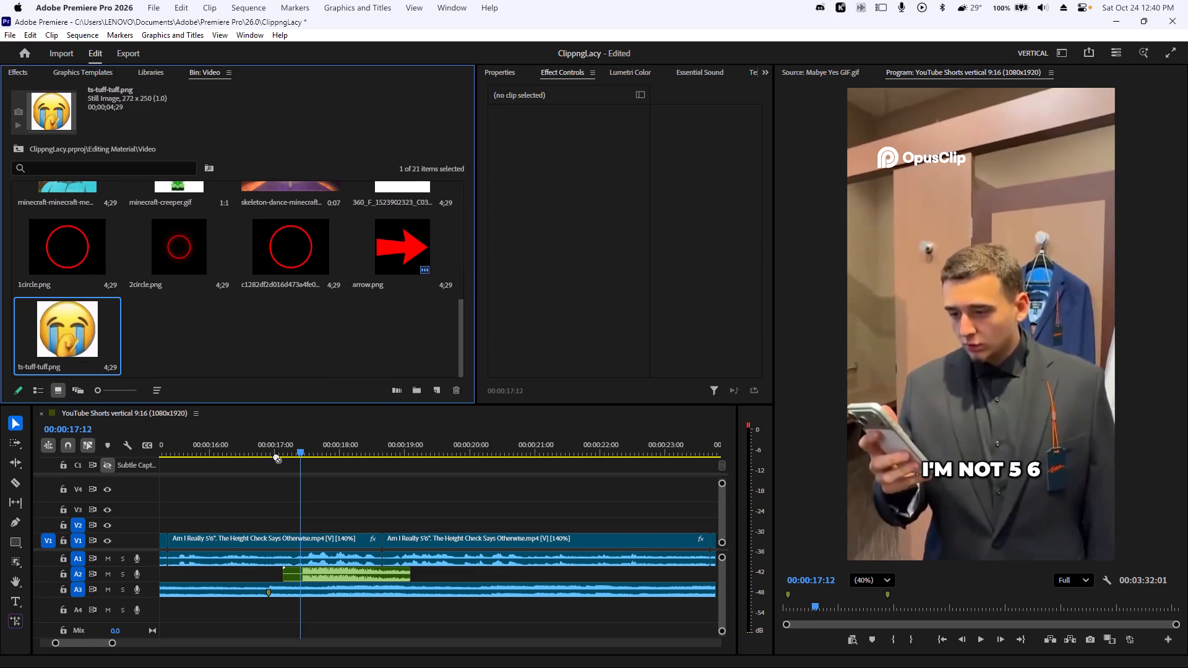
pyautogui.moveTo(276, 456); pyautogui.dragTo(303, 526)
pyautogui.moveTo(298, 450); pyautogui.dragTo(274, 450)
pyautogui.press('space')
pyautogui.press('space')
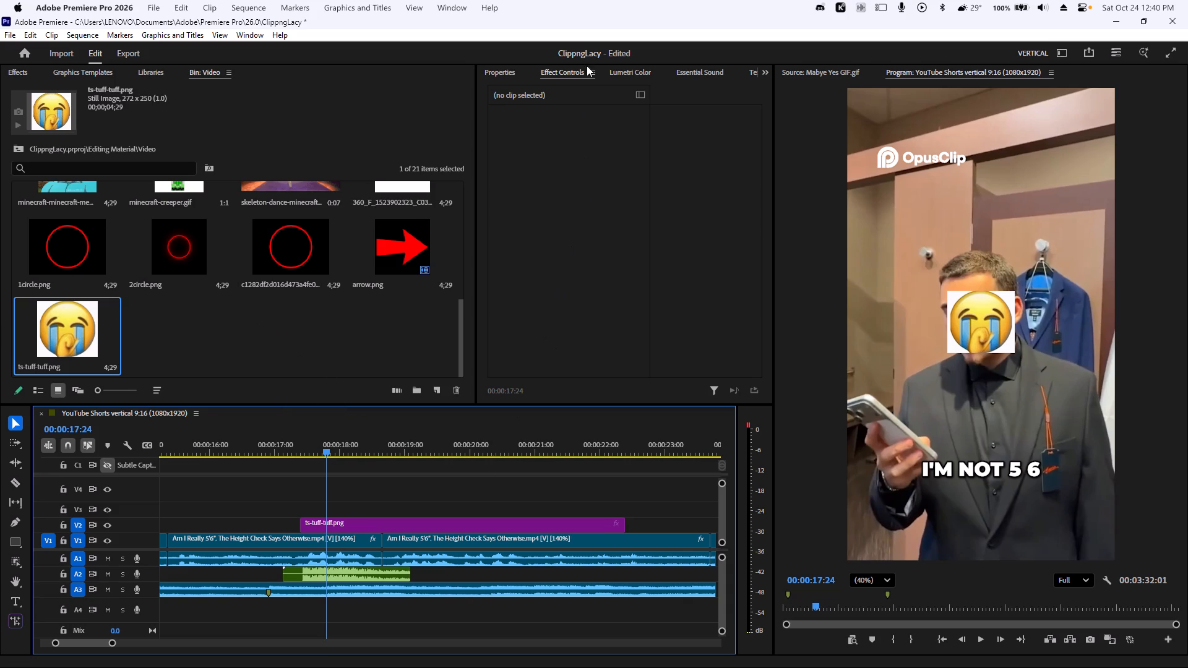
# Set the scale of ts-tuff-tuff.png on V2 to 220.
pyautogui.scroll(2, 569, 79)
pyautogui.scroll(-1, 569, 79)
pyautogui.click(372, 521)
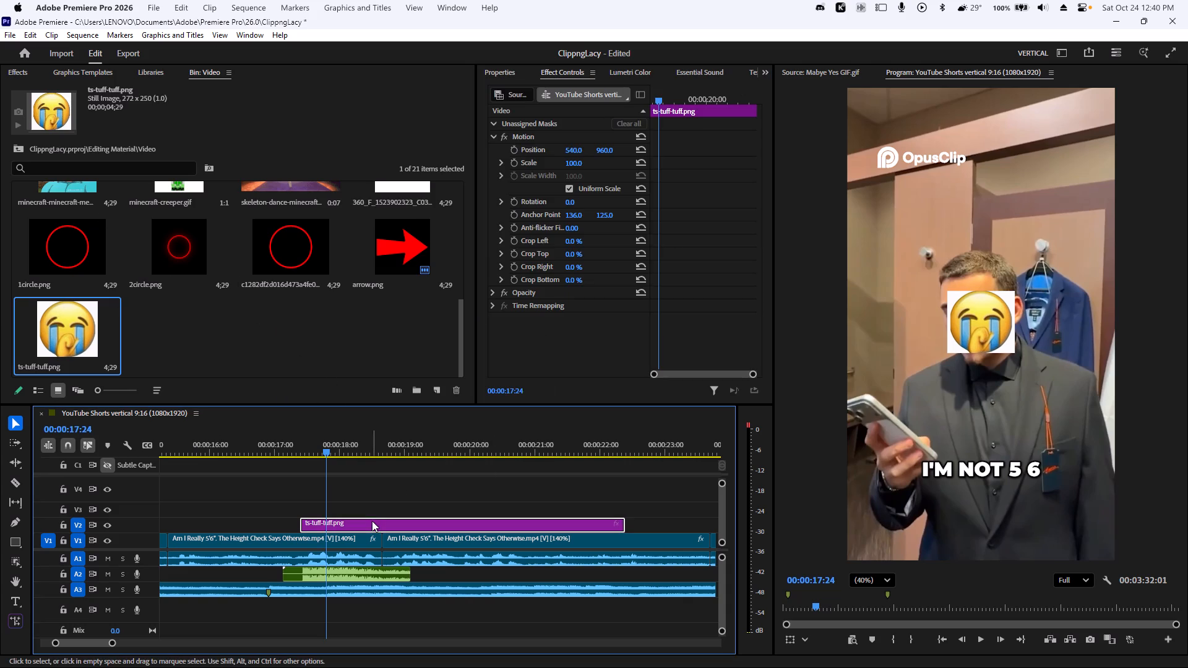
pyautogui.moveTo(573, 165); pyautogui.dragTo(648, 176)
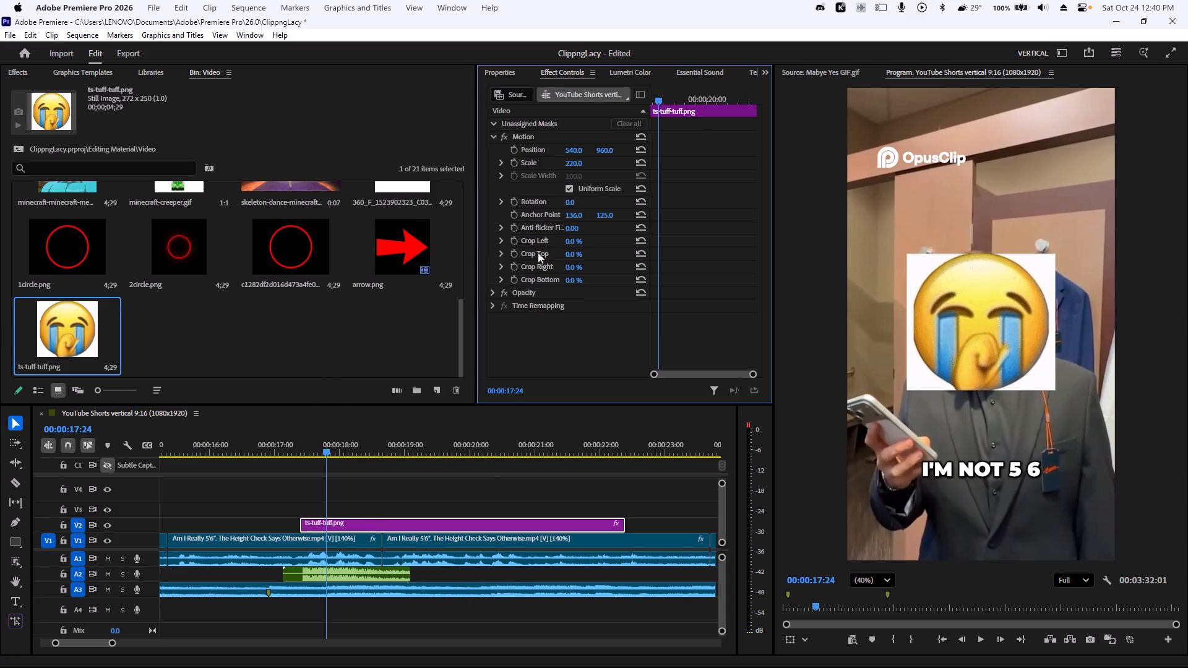
# Duplicate the Emoji Bro GIF at about 00:00:08 on V4, placing the copy on V4 from about 00:00:17:12.
pyautogui.scroll(16, 258, 531)
pyautogui.keyDown('alt'); pyautogui.scroll(-8, 224, 528); pyautogui.keyUp('alt')
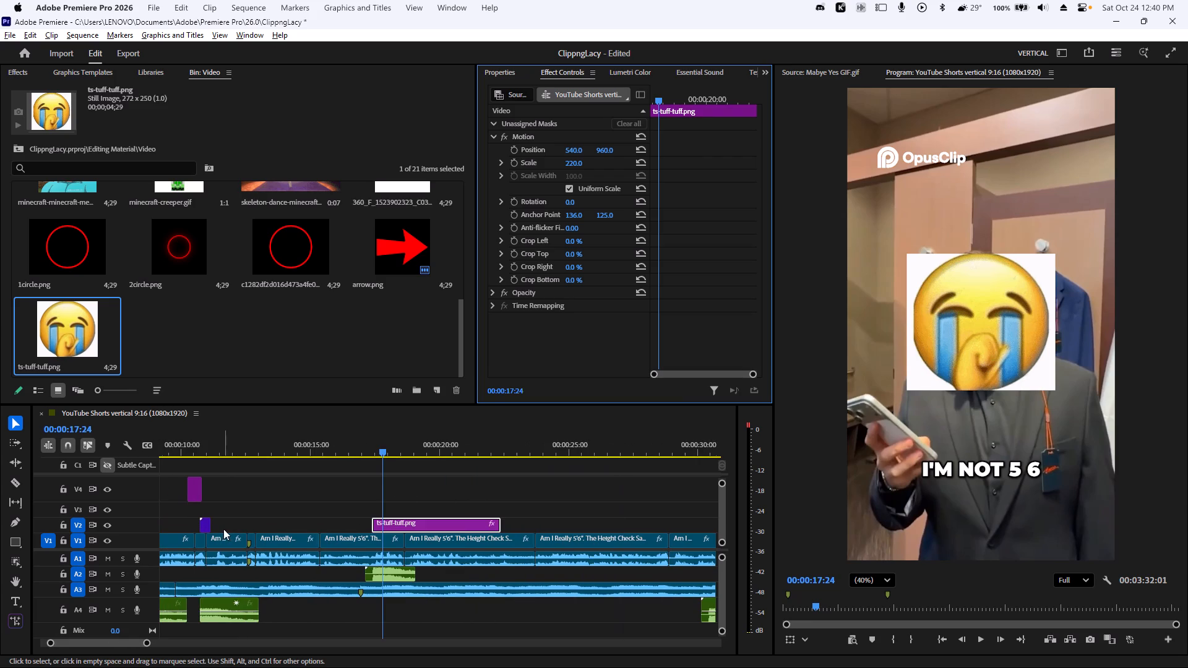
pyautogui.click(194, 487)
pyautogui.keyDown('alt'); pyautogui.moveTo(194, 487); pyautogui.dragTo(386, 510); pyautogui.keyUp('alt')
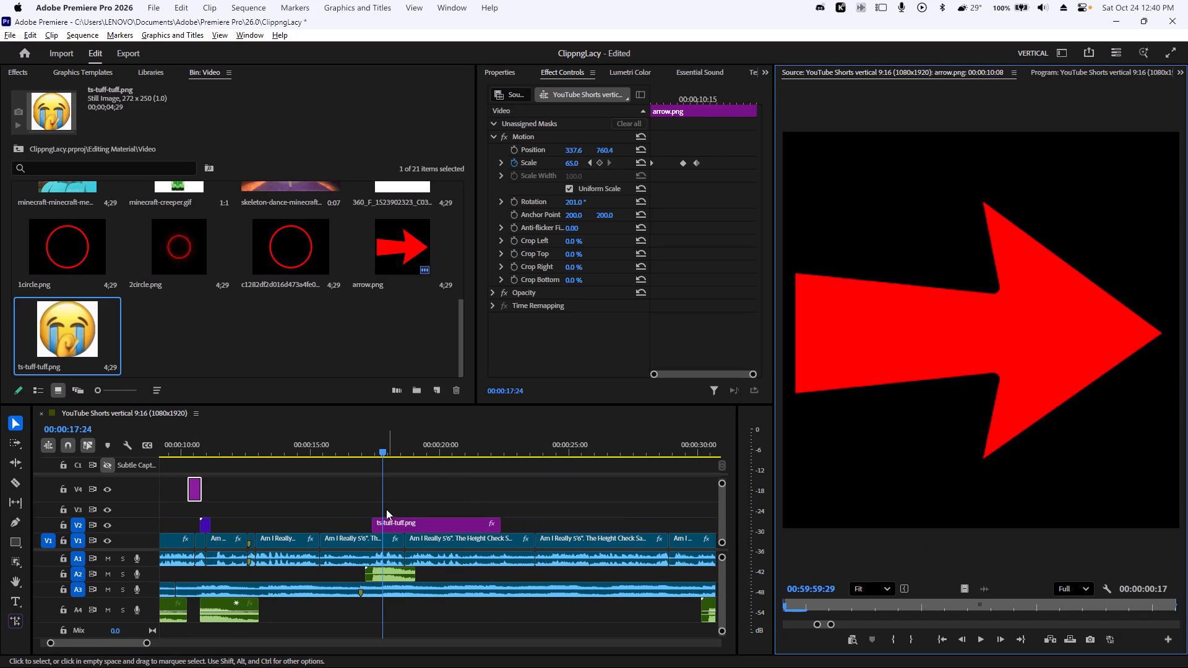
pyautogui.moveTo(209, 452); pyautogui.dragTo(375, 450)
pyautogui.click(376, 492)
pyautogui.keyDown('alt'); pyautogui.moveTo(374, 489); pyautogui.dragTo(486, 487); pyautogui.keyUp('alt')
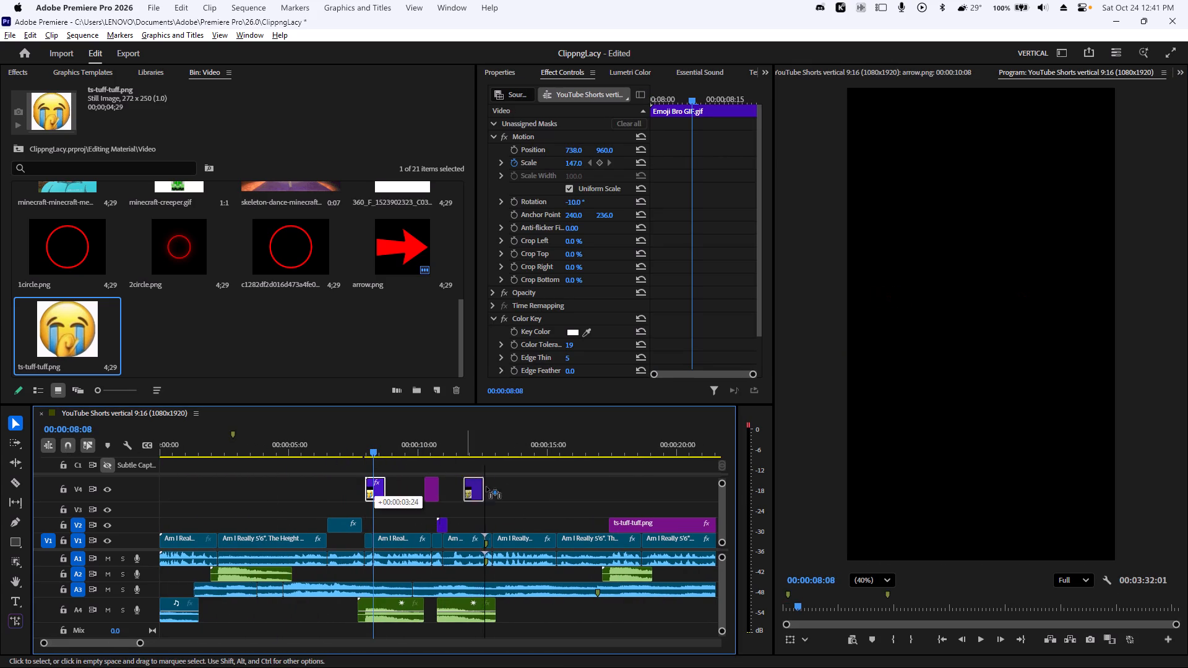
pyautogui.keyDown('alt'); pyautogui.moveTo(486, 487); pyautogui.dragTo(620, 493); pyautogui.keyUp('alt')
pyautogui.click(616, 447)
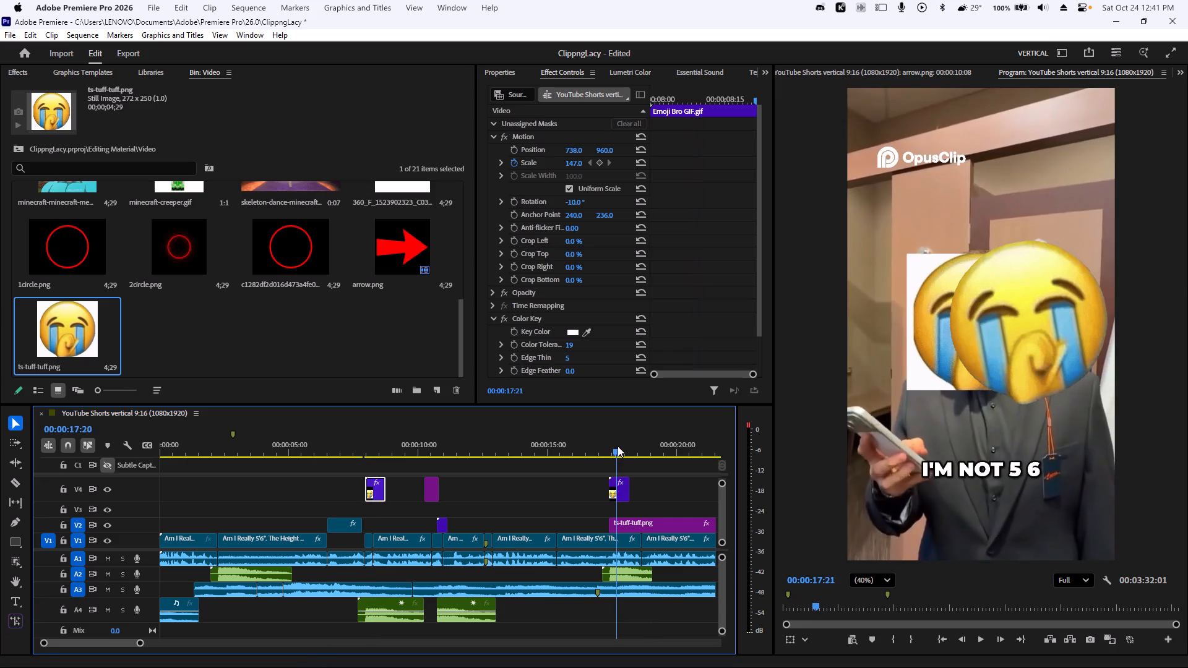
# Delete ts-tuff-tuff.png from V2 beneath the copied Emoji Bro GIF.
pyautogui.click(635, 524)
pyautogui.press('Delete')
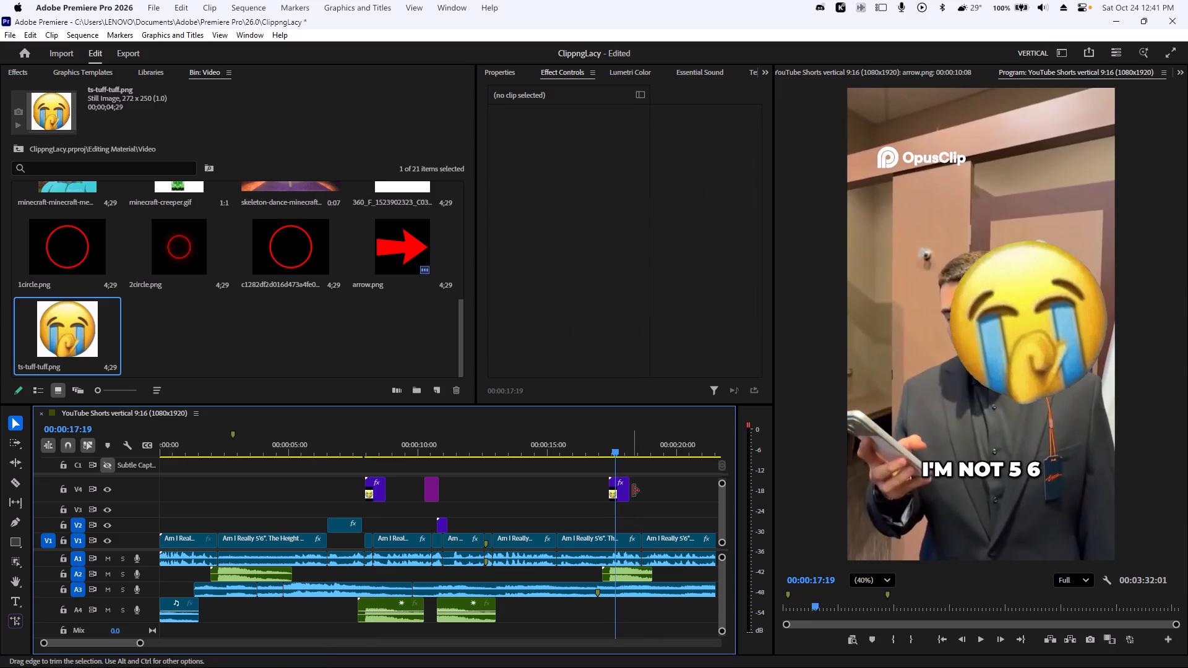
# Move the copied Emoji Bro GIF down to V3, extend its end to about 00:00:19:00, and replay it from 00:00:17:00.
pyautogui.moveTo(621, 488); pyautogui.dragTo(620, 512)
pyautogui.moveTo(626, 510); pyautogui.dragTo(700, 512)
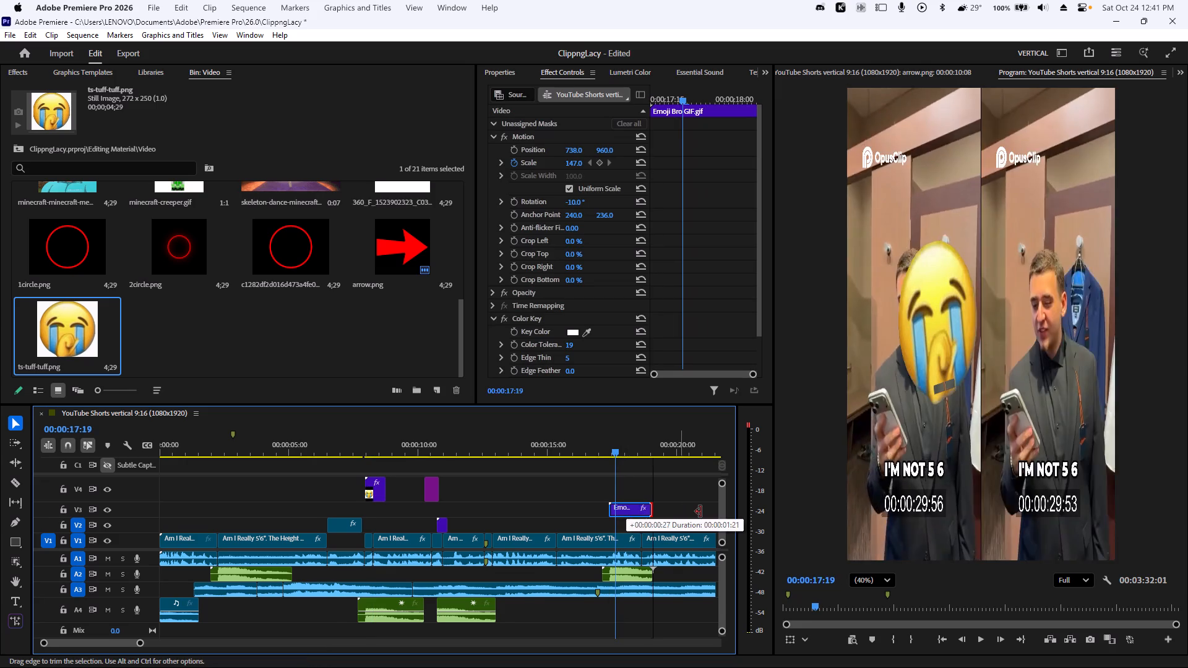
pyautogui.moveTo(700, 512); pyautogui.dragTo(712, 512)
pyautogui.moveTo(560, 450); pyautogui.dragTo(551, 448)
pyautogui.press('space')
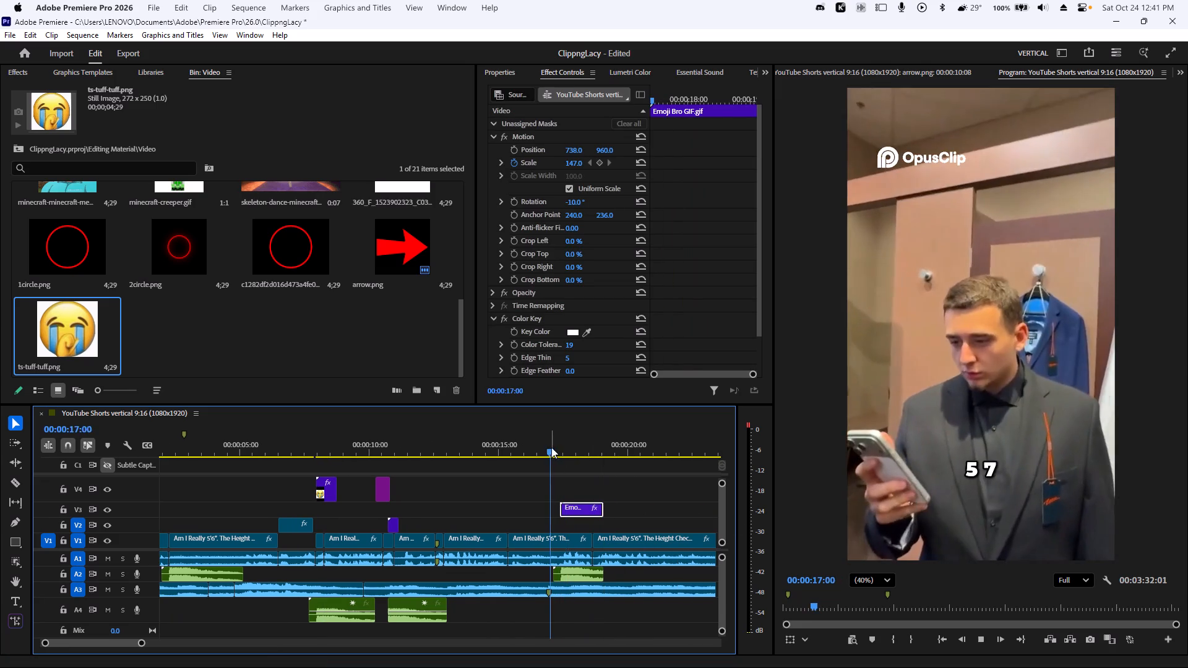
pyautogui.press('space')
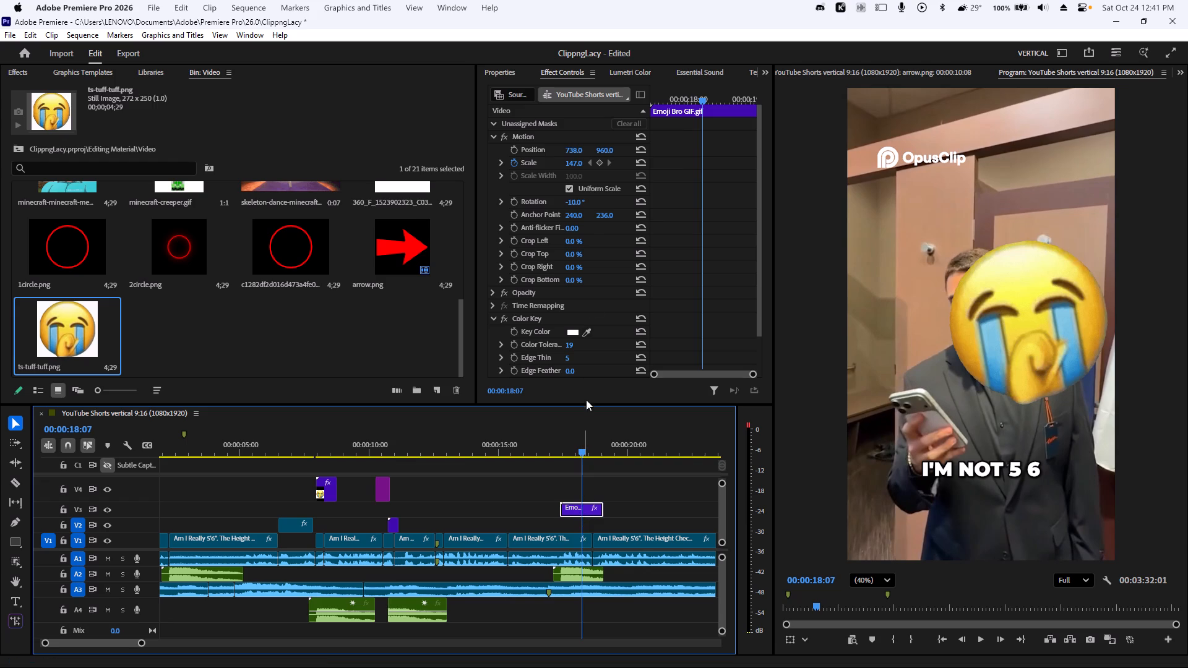
# Reset the copied Emoji Bro GIF's scale, position and remaining Motion settings to their defaults at 00:00:18:07.
pyautogui.click(639, 161)
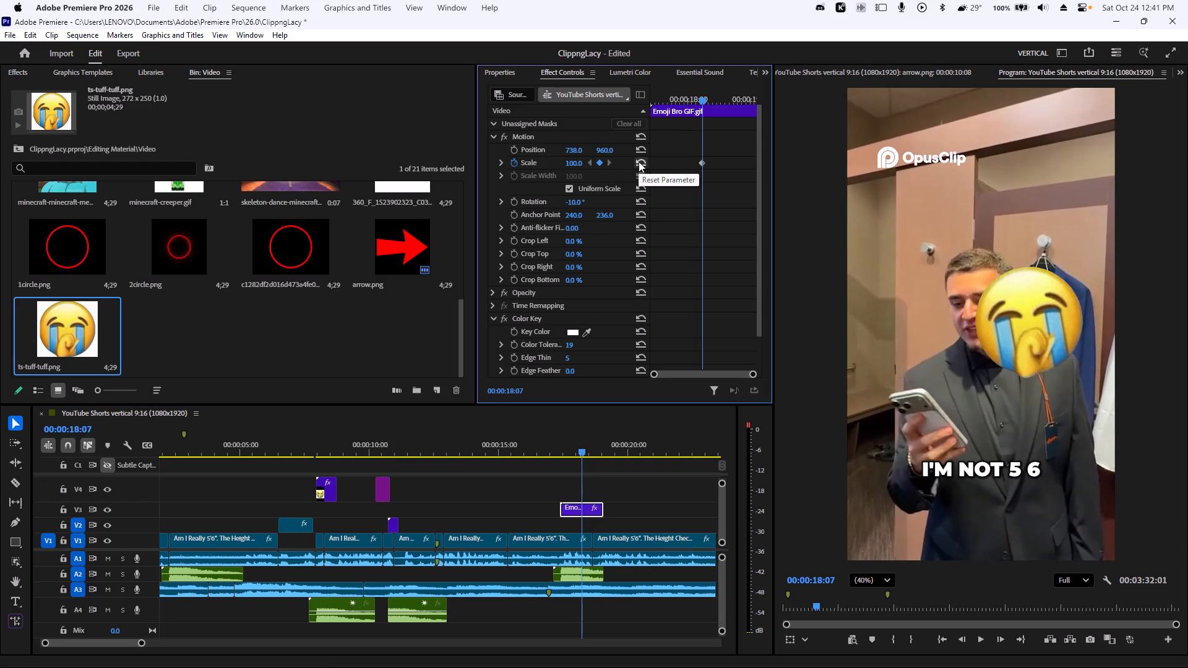
pyautogui.click(640, 146)
pyautogui.click(640, 139)
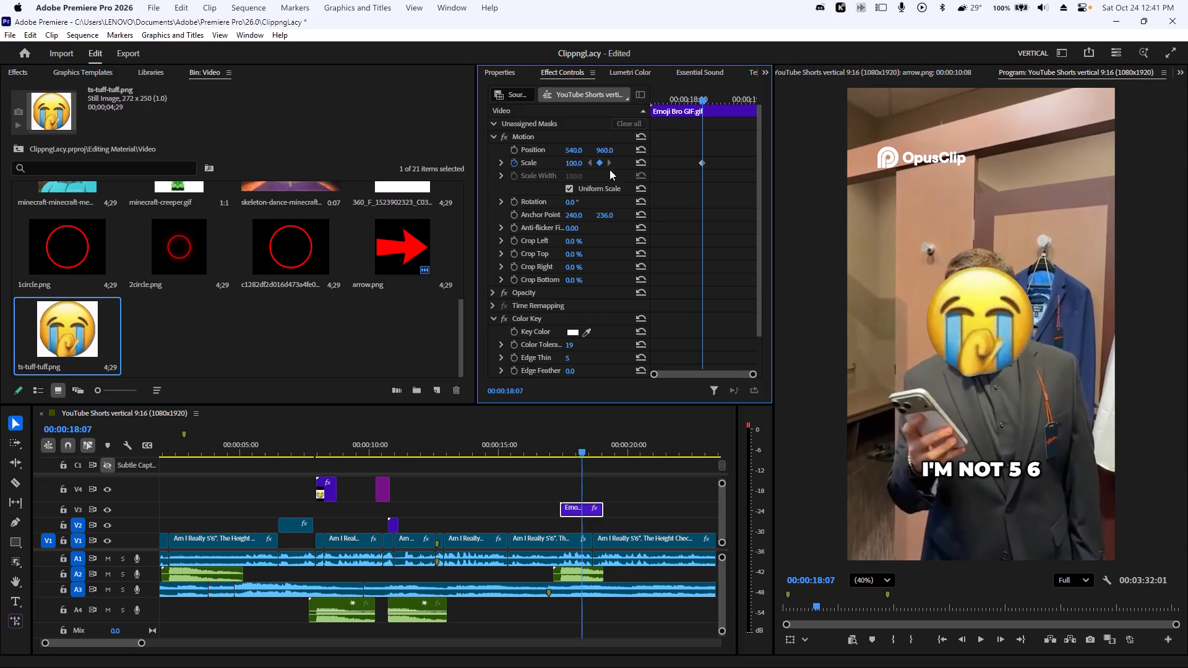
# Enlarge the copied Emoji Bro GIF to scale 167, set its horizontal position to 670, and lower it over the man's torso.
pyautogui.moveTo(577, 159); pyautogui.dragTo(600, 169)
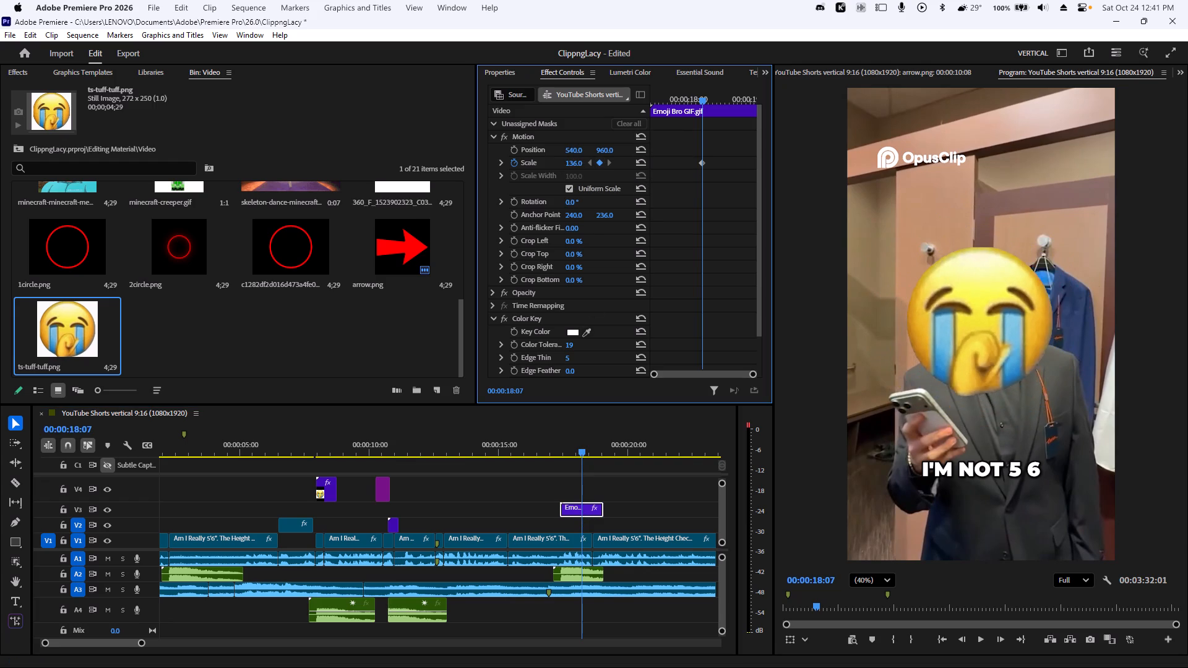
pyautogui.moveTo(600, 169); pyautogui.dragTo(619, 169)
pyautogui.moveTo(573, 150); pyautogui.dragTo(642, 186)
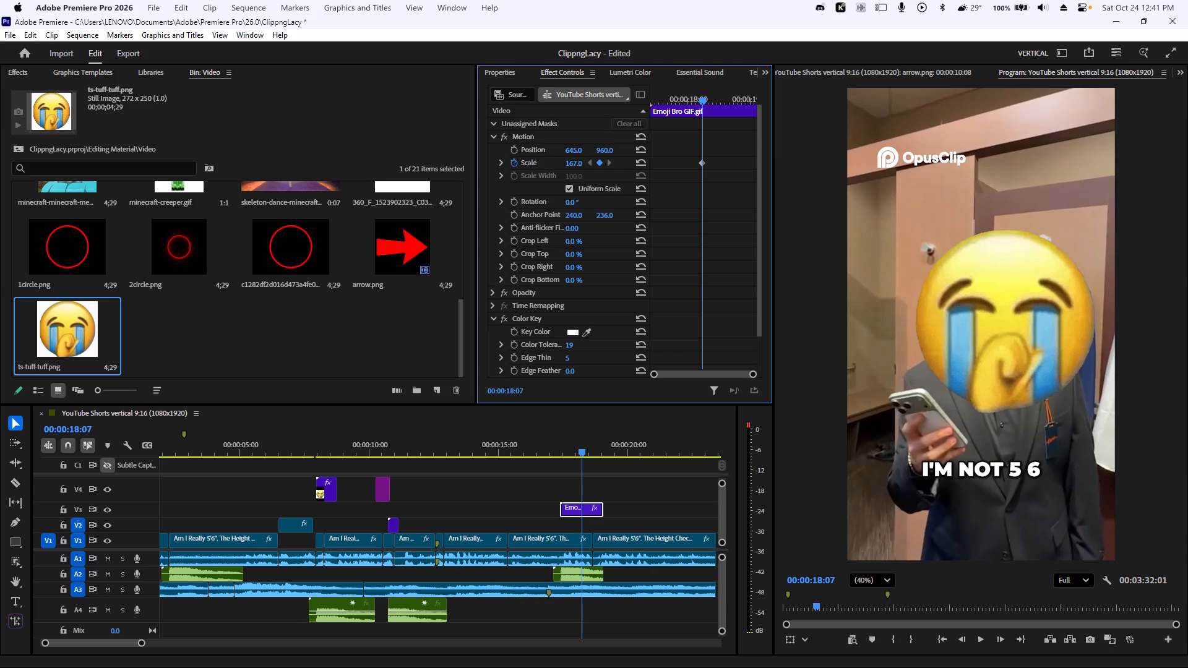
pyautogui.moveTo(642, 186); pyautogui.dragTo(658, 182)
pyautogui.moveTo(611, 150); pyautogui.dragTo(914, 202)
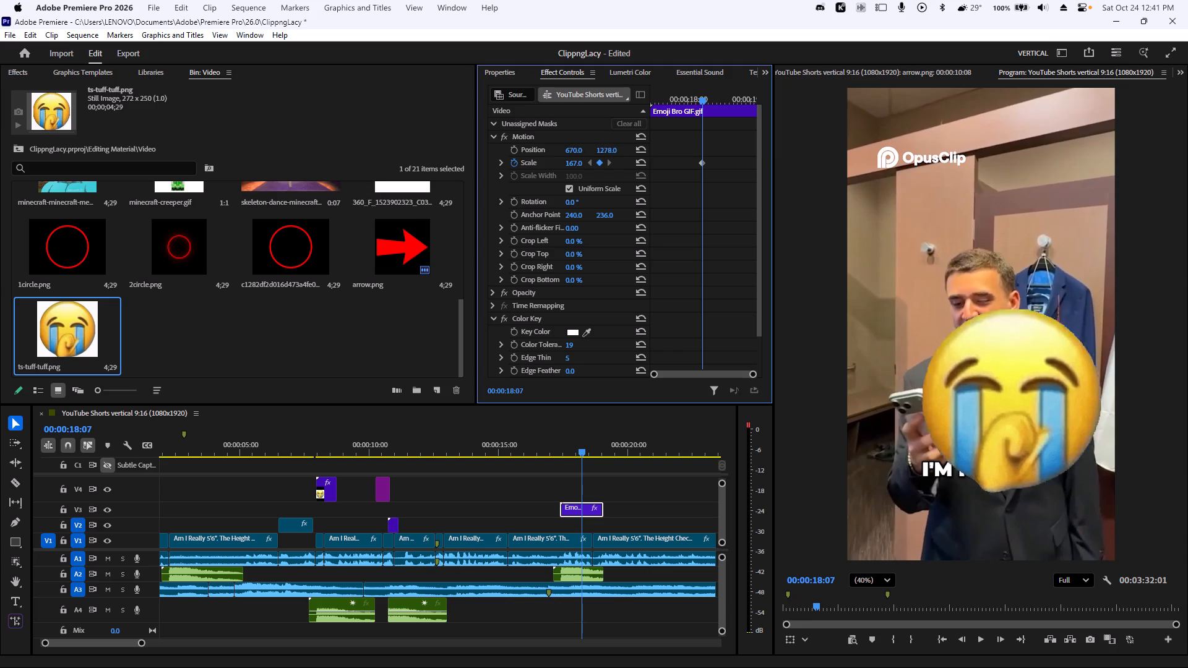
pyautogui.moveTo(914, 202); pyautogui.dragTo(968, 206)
# Set the GIF's scale to 133 at 00:00:18:07, position to 750, 1398 and rotation to -9°, and replay to 00:00:18:17.
pyautogui.moveTo(578, 164); pyautogui.dragTo(557, 170)
pyautogui.moveTo(570, 148); pyautogui.dragTo(556, 147)
pyautogui.moveTo(606, 152); pyautogui.dragTo(588, 147)
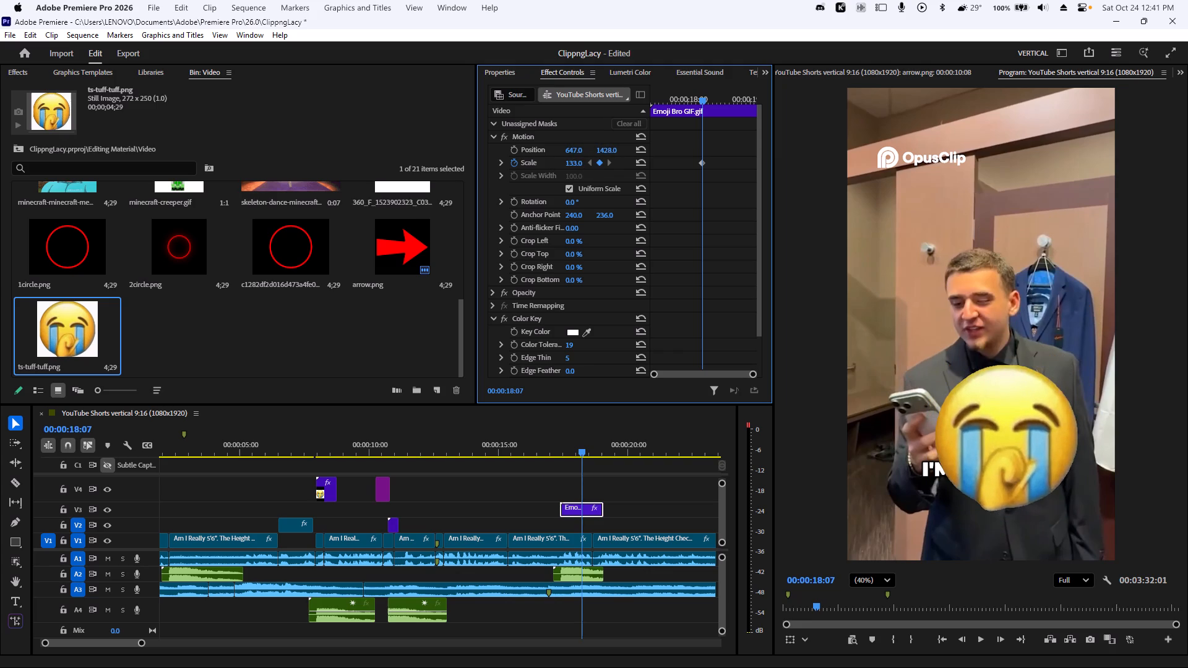
pyautogui.moveTo(588, 147); pyautogui.dragTo(588, 148)
pyautogui.moveTo(575, 149); pyautogui.dragTo(627, 144)
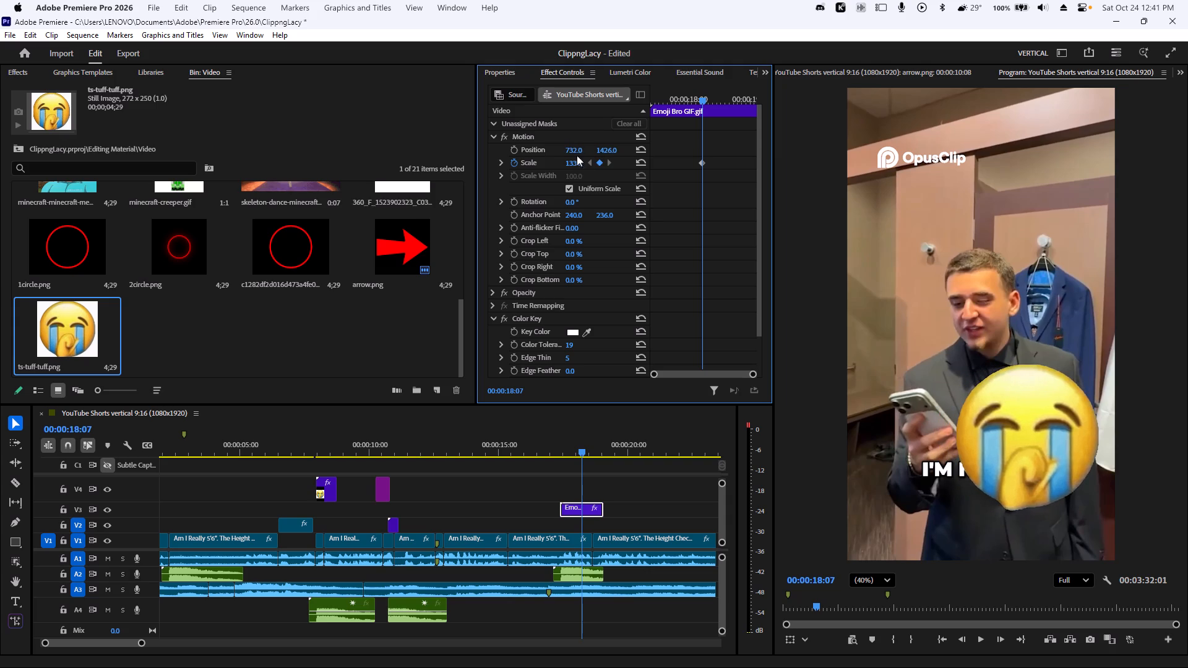
pyautogui.moveTo(573, 204); pyautogui.dragTo(567, 206)
pyautogui.moveTo(573, 150); pyautogui.dragTo(583, 148)
pyautogui.moveTo(606, 152); pyautogui.dragTo(590, 148)
pyautogui.click(537, 444)
pyautogui.press('space')
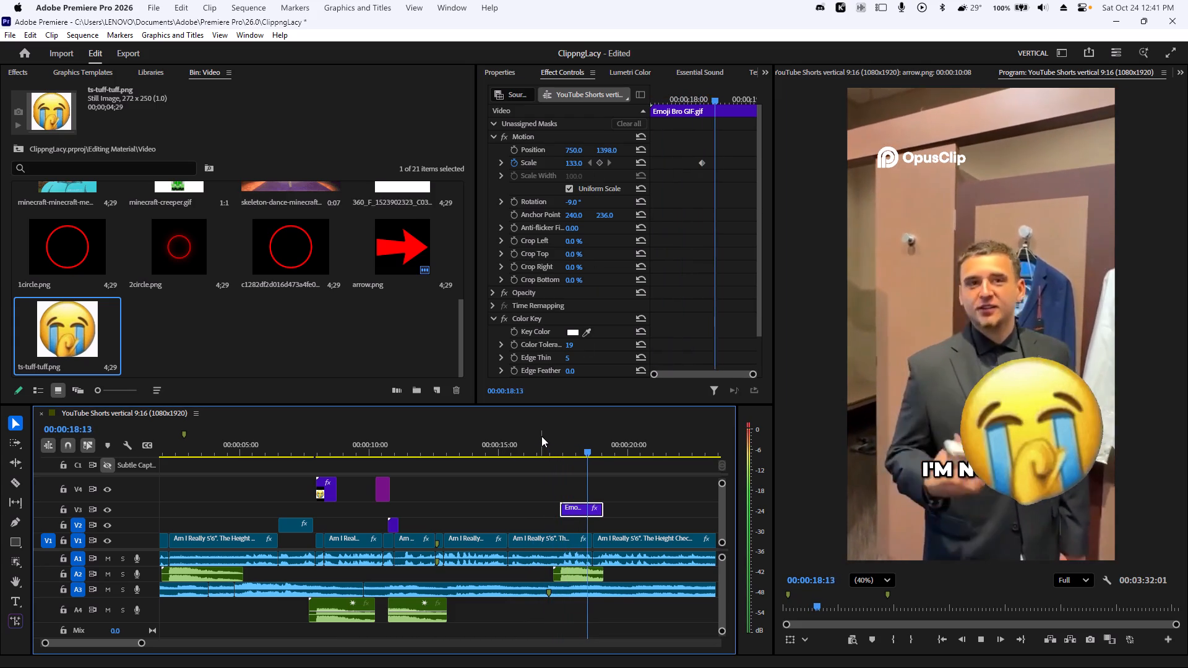
pyautogui.press('space')
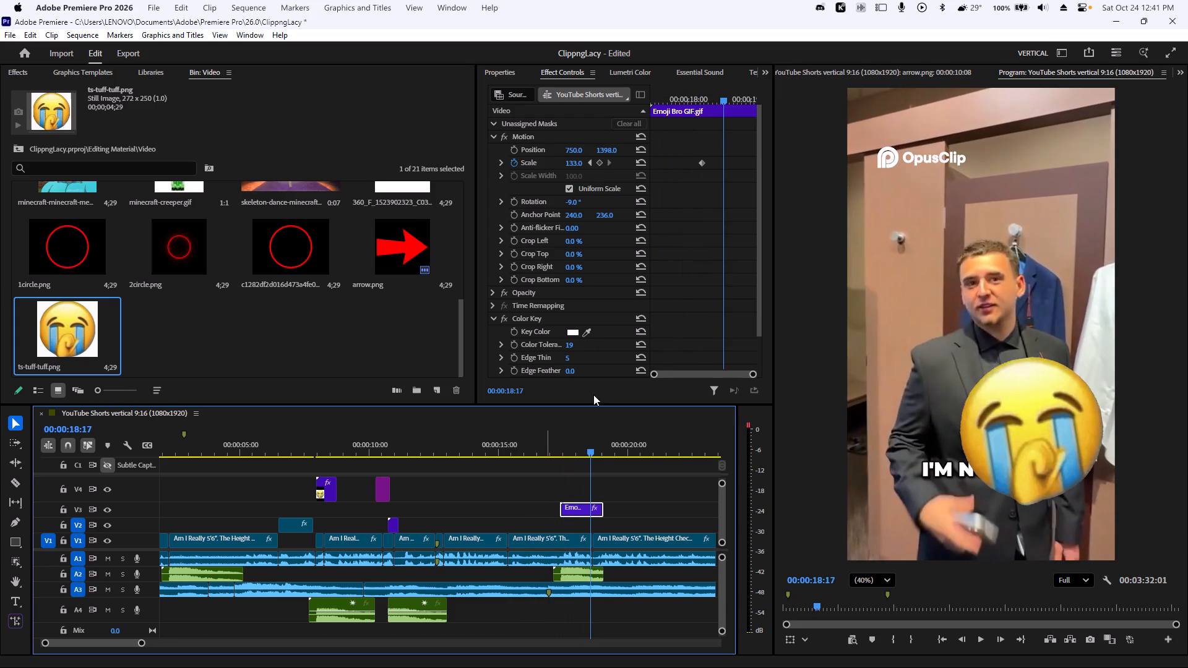
# At 00:00:18:17, keyframe the Emoji Bro GIF's scale at 96, and set position to 802, 1221 and rotation to -4°.
pyautogui.moveTo(573, 165); pyautogui.dragTo(551, 174)
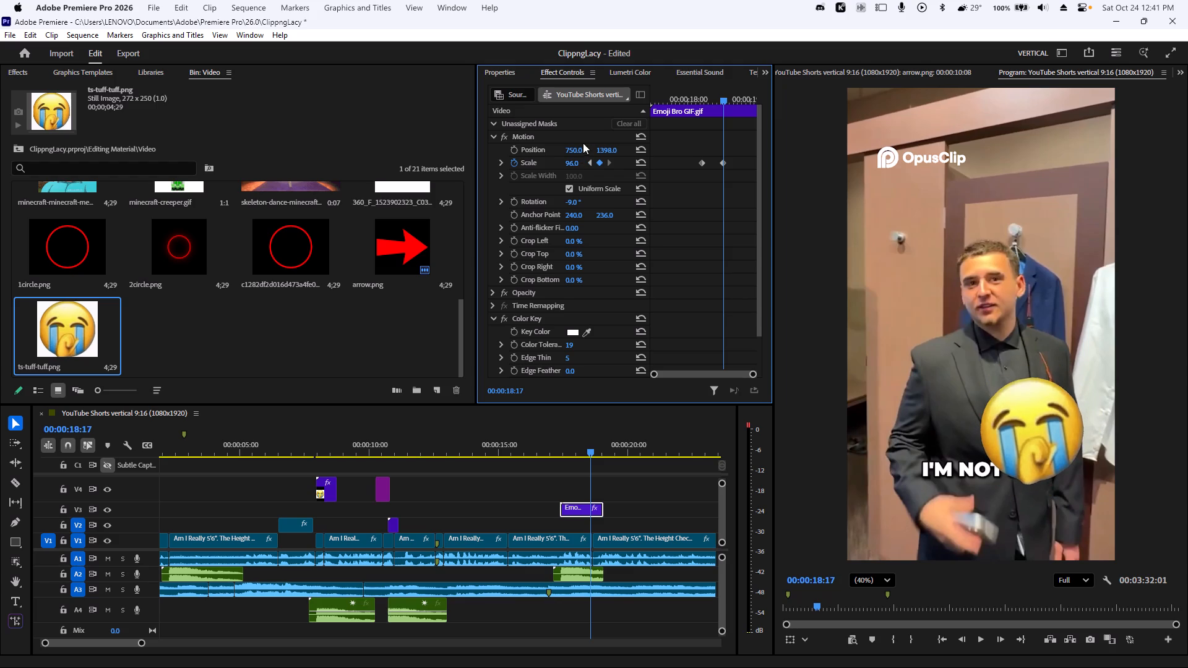
pyautogui.moveTo(575, 206); pyautogui.dragTo(582, 205)
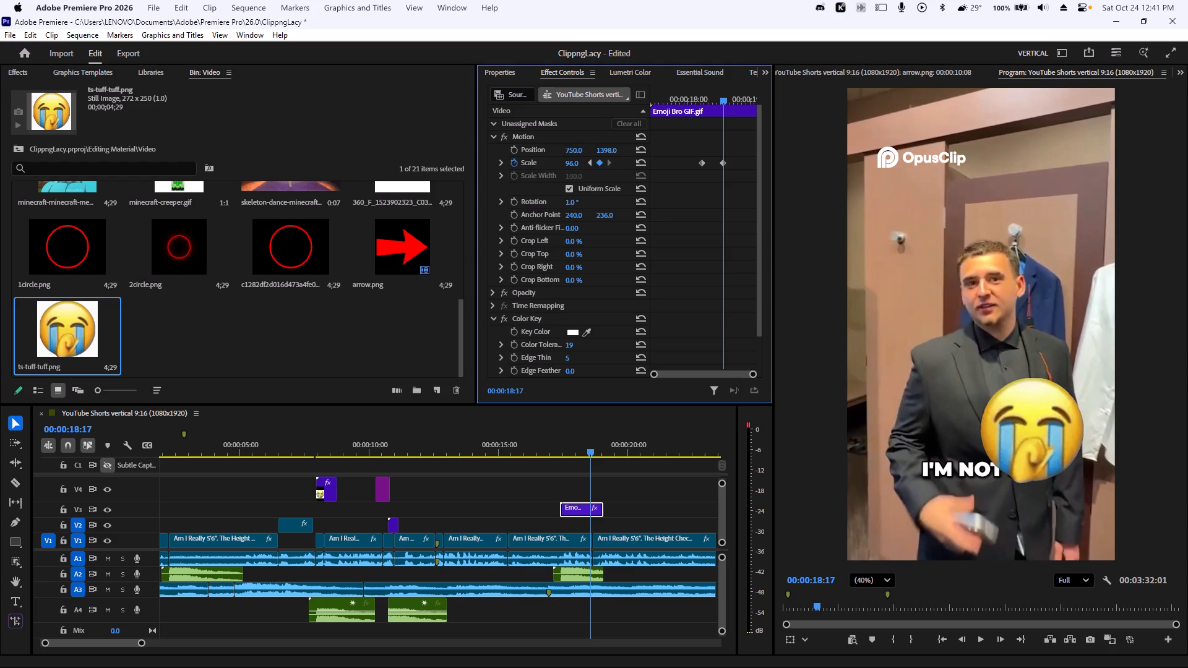
pyautogui.moveTo(582, 205); pyautogui.dragTo(581, 205)
pyautogui.moveTo(574, 148); pyautogui.dragTo(605, 158)
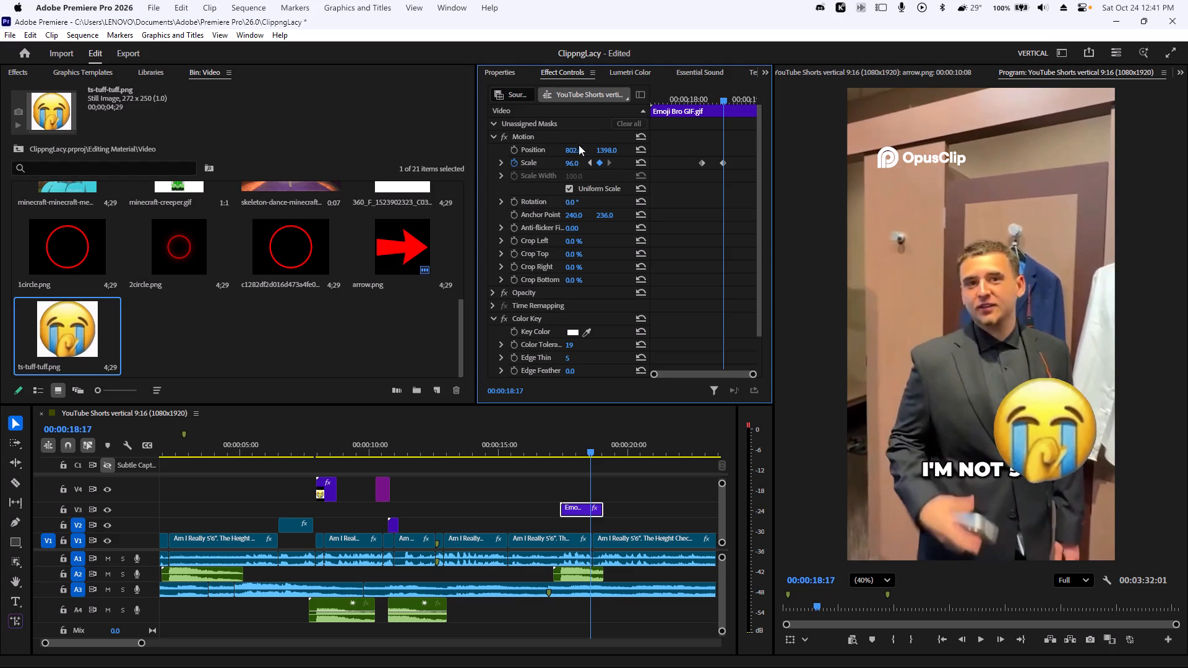
pyautogui.moveTo(601, 148); pyautogui.dragTo(492, 159)
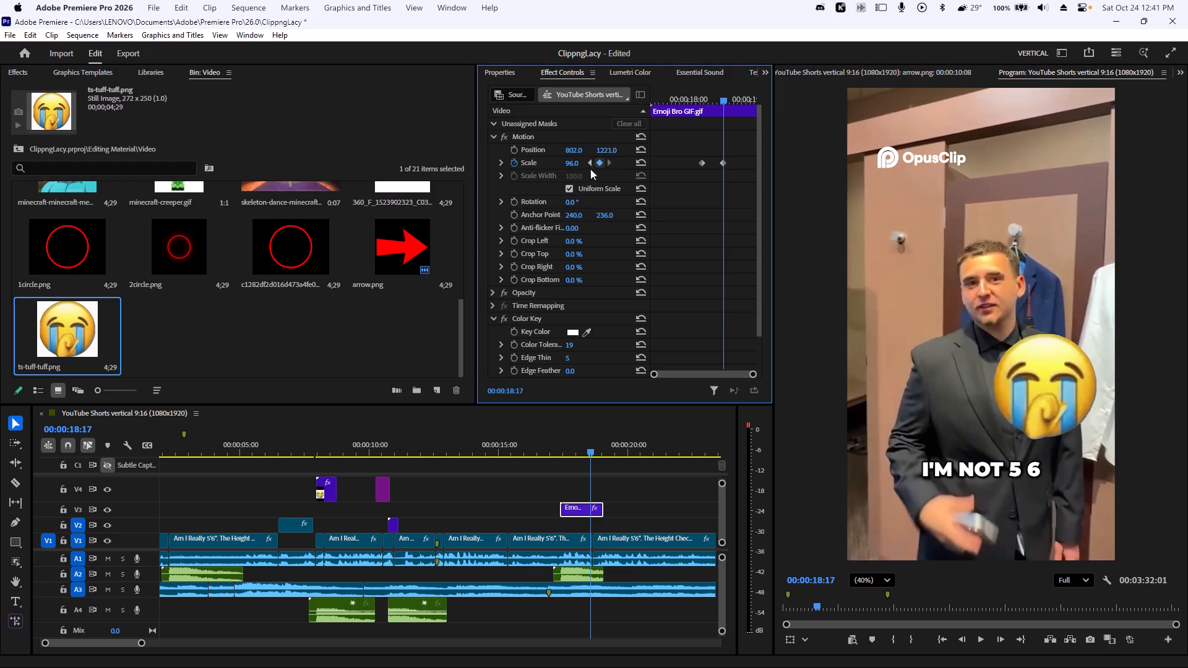
pyautogui.click(574, 202)
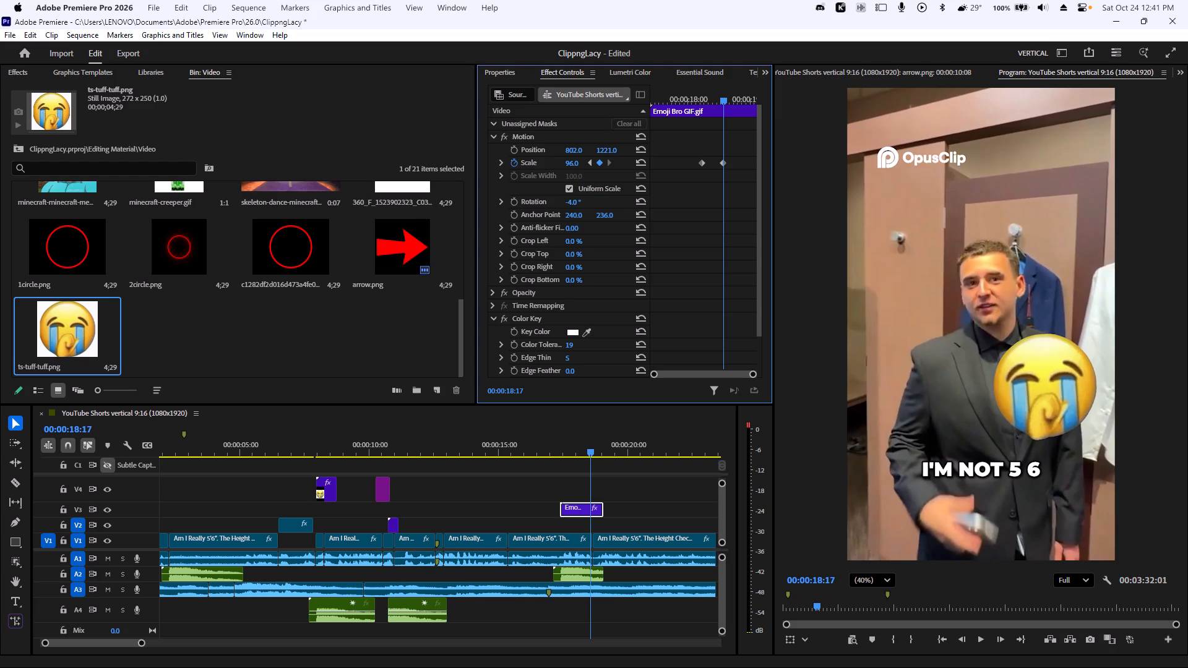
# Replay the section from about 00:00:16:12 to 00:00:18:23 to check the emoji's placement and shrinking motion.
pyautogui.moveTo(575, 446); pyautogui.dragTo(530, 451)
pyautogui.press('space')
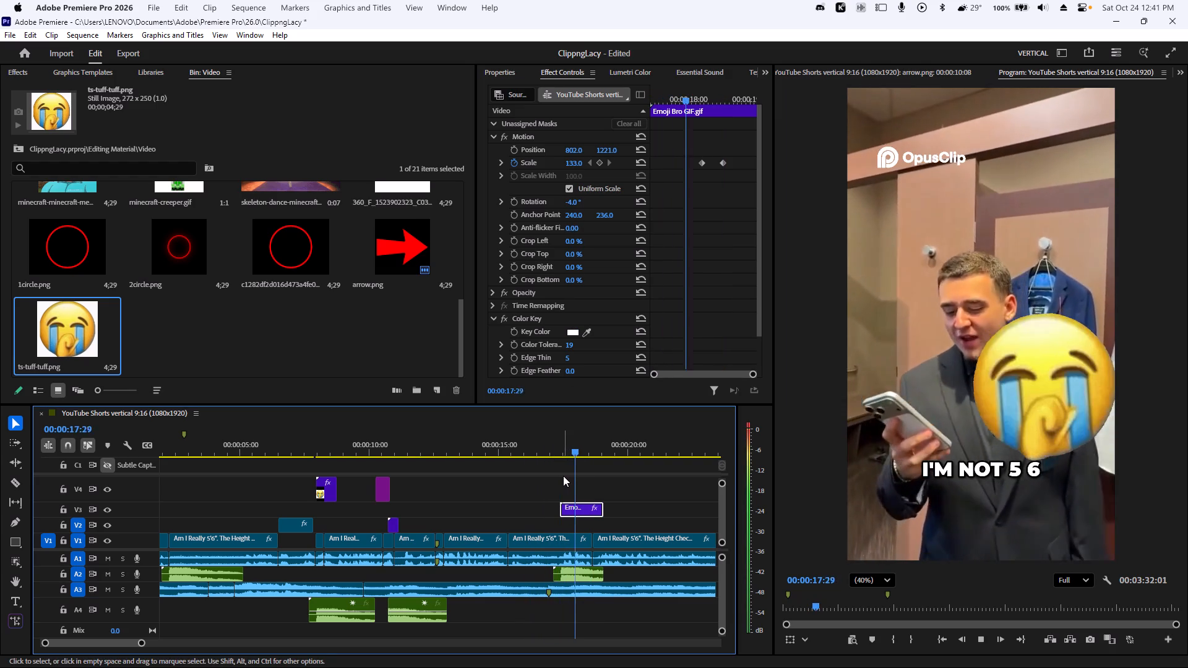
pyautogui.press('space')
pyautogui.moveTo(594, 445); pyautogui.dragTo(542, 455)
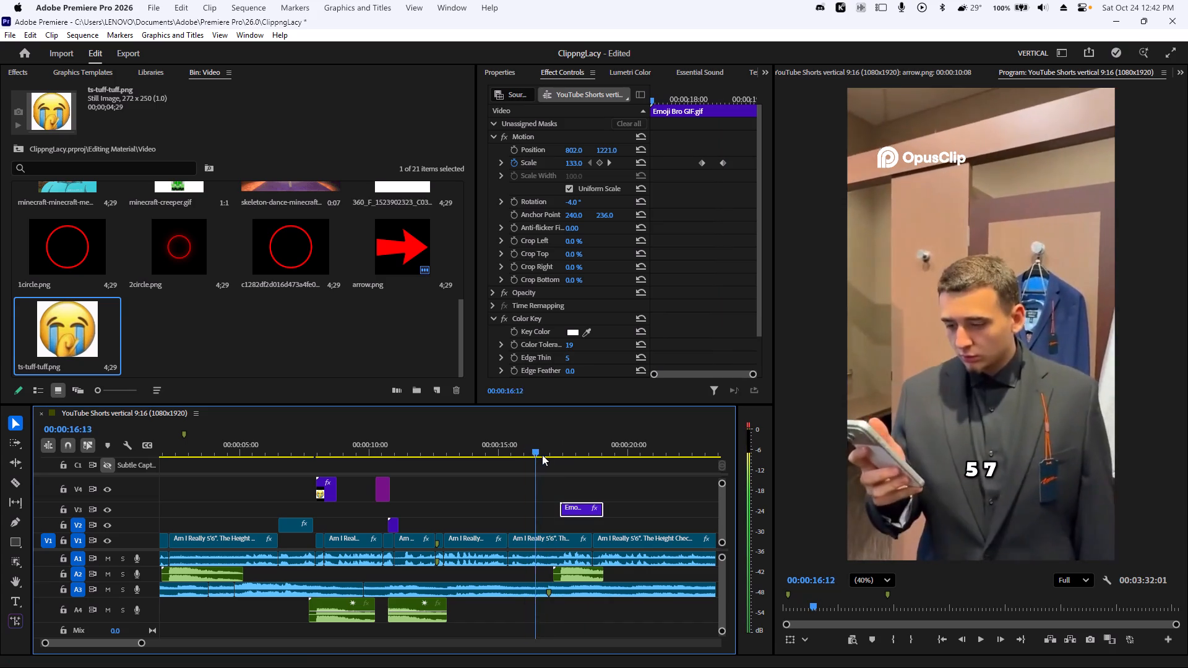
pyautogui.moveTo(542, 455); pyautogui.dragTo(562, 460)
pyautogui.moveTo(565, 453); pyautogui.dragTo(547, 453)
pyautogui.press('space')
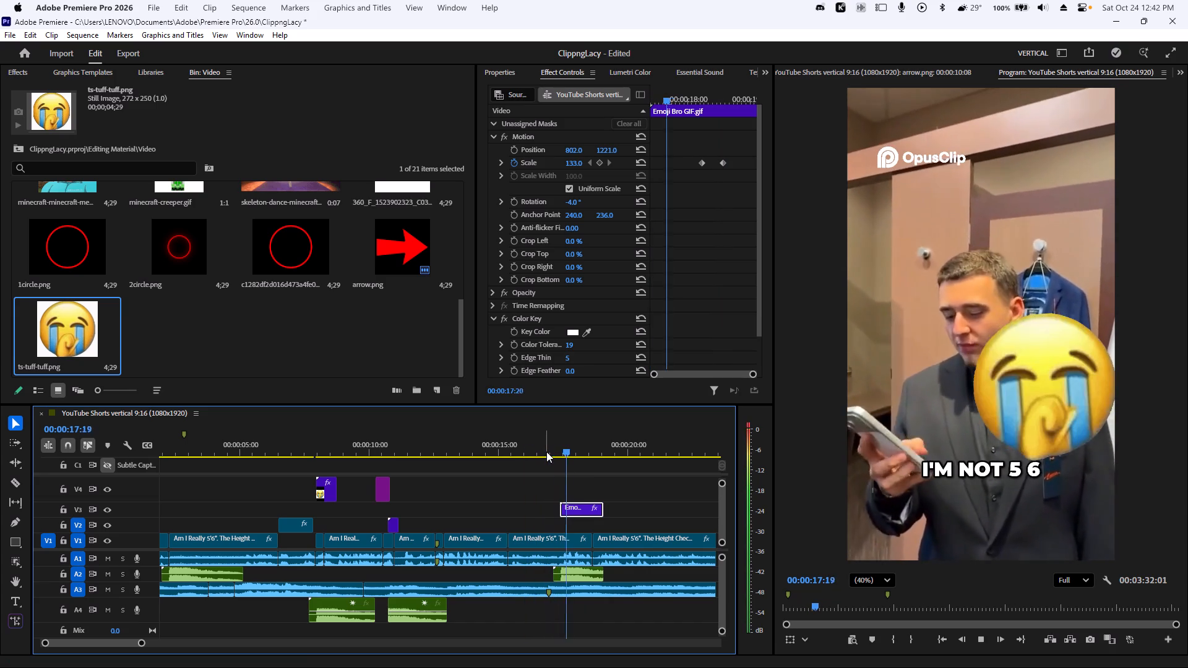
pyautogui.press('space')
pyautogui.press('space')
pyautogui.press('space')
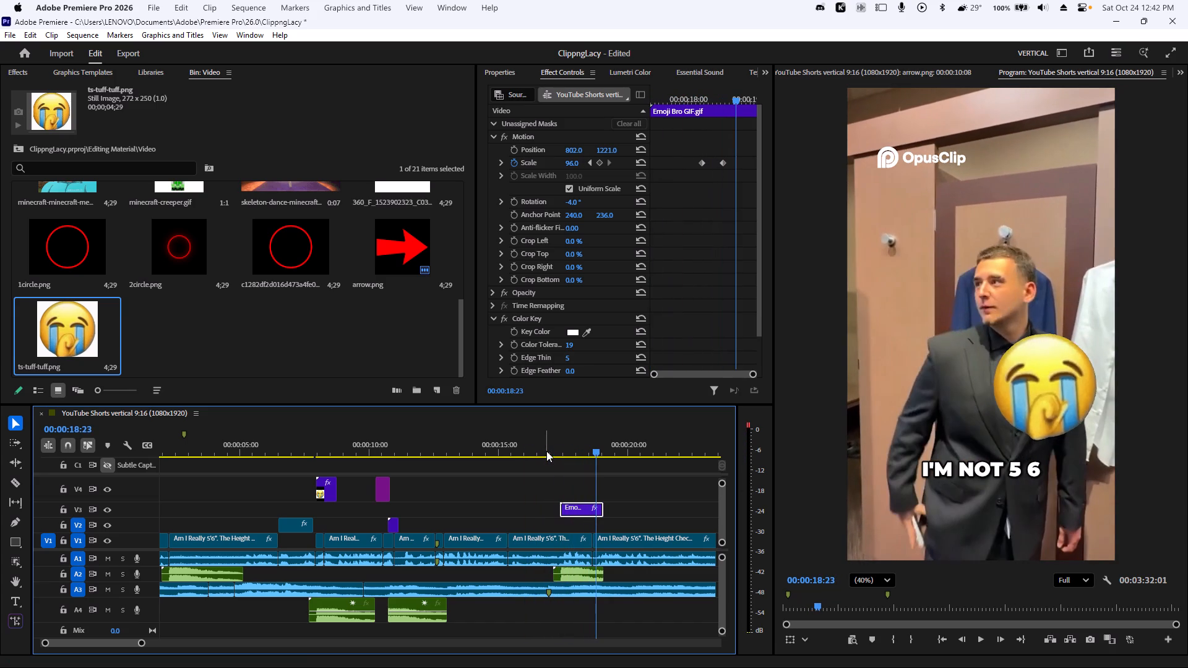
# Delete the Emoji Bro GIF's existing scale keyframes.
pyautogui.moveTo(725, 216); pyautogui.dragTo(572, 97)
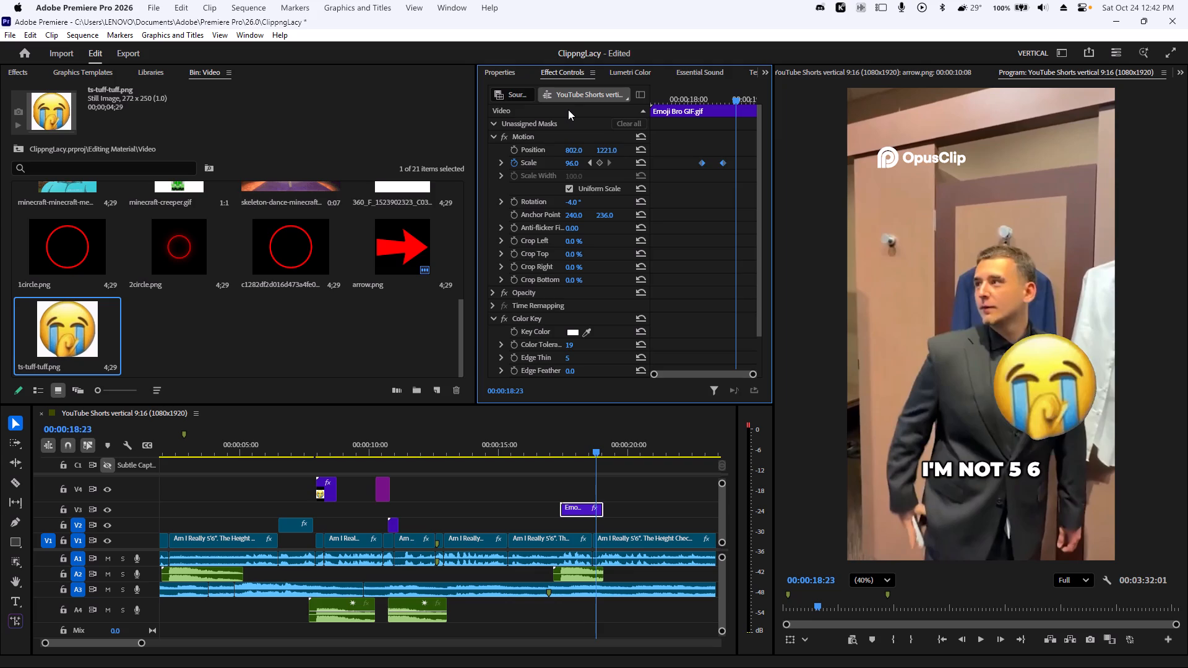
pyautogui.press('Delete')
pyautogui.moveTo(690, 189); pyautogui.dragTo(508, 102)
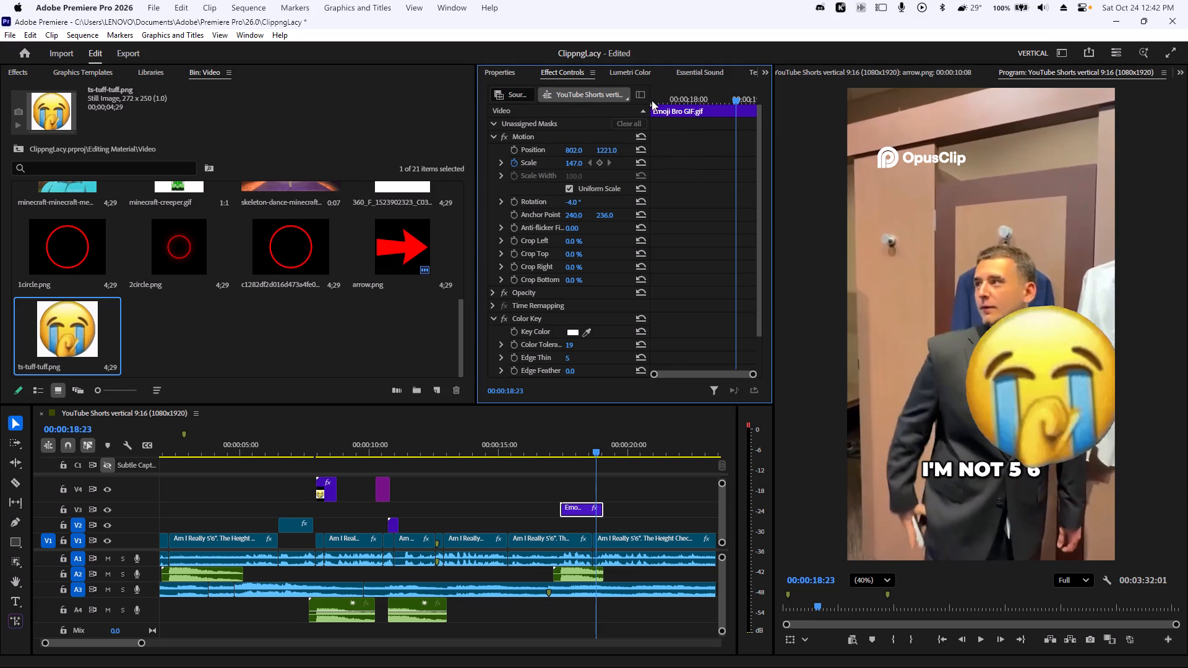
# Replay the section between about 00:00:14:22 and 00:00:20:10 to check the Emoji Bro GIF's appearance and timing.
pyautogui.moveTo(671, 97); pyautogui.dragTo(498, 115)
pyautogui.press('space')
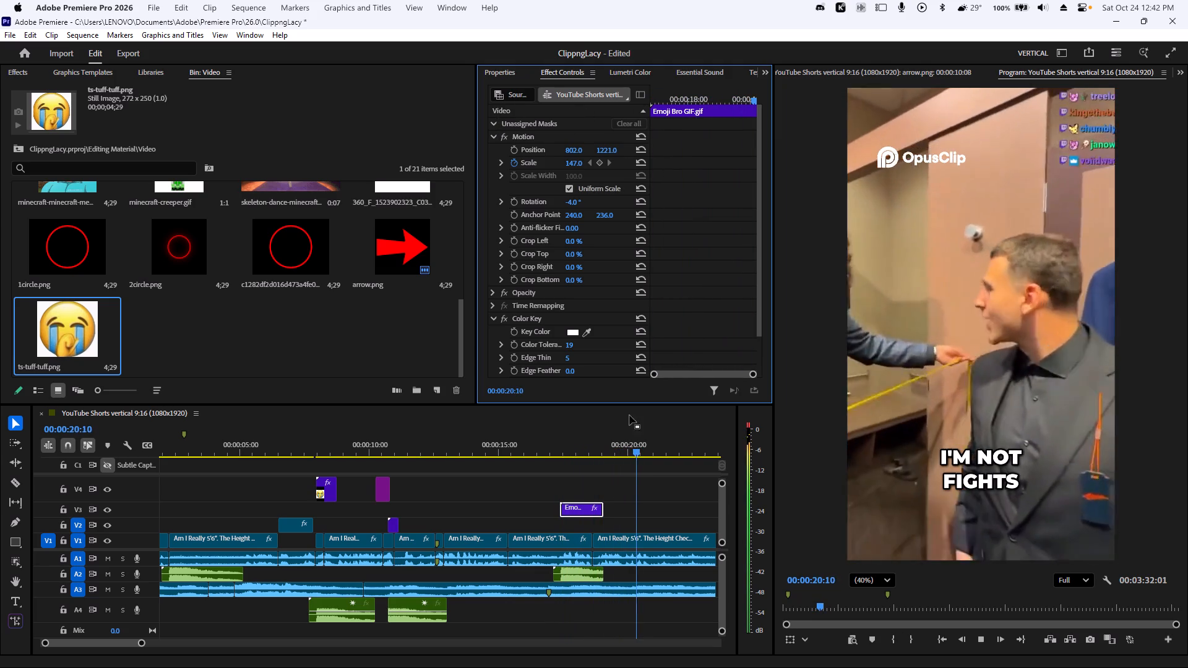
pyautogui.press('space')
pyautogui.moveTo(622, 451); pyautogui.dragTo(493, 442)
pyautogui.press('space')
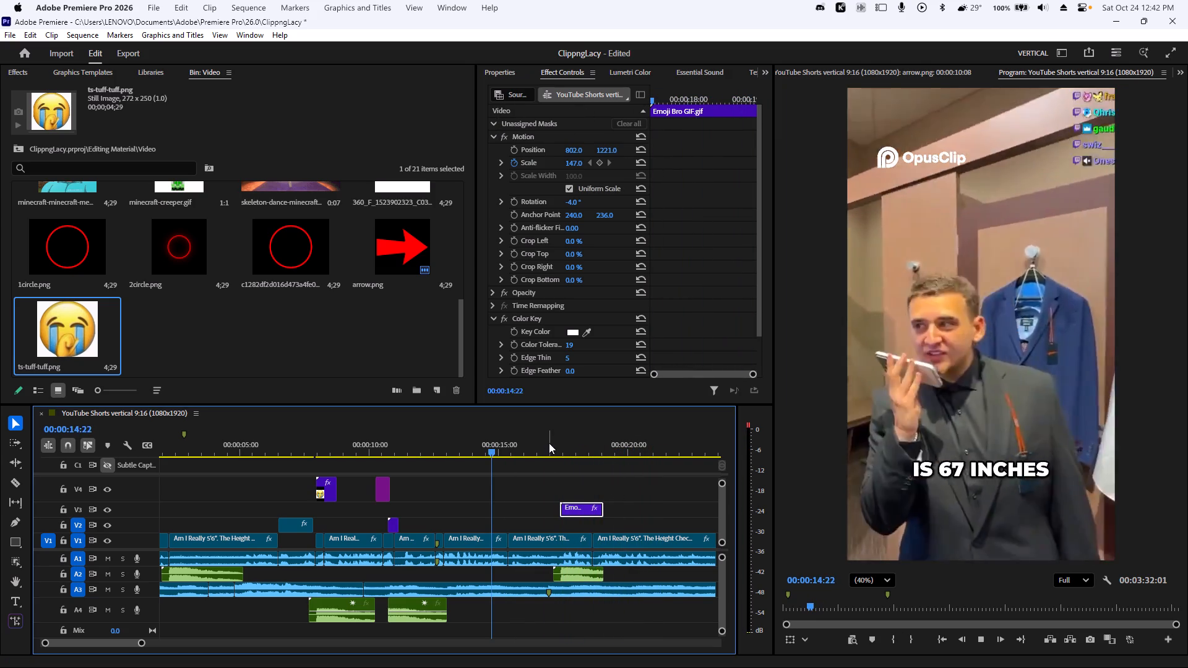
pyautogui.click(549, 443)
pyautogui.press('space')
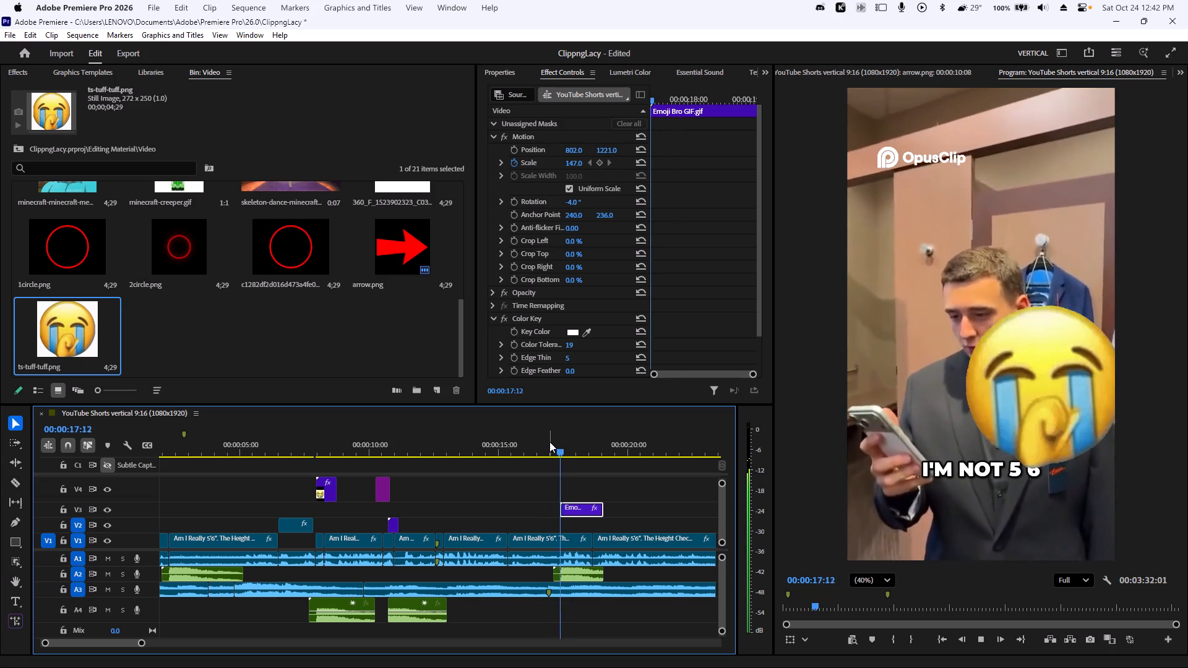
pyautogui.press('space')
pyautogui.moveTo(569, 453); pyautogui.dragTo(560, 447)
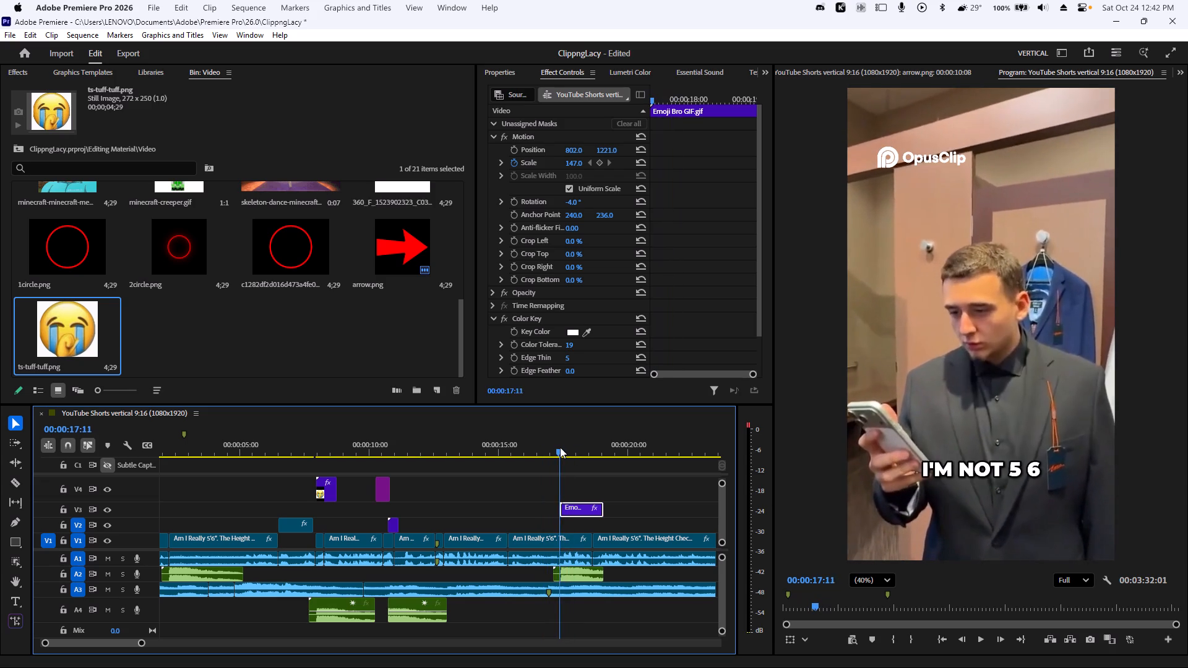
# Reset the Emoji Bro GIF's scale to 100 and turn off its scale animation, discarding the remaining keyframe.
pyautogui.moveTo(560, 447); pyautogui.dragTo(580, 450)
pyautogui.click(635, 164)
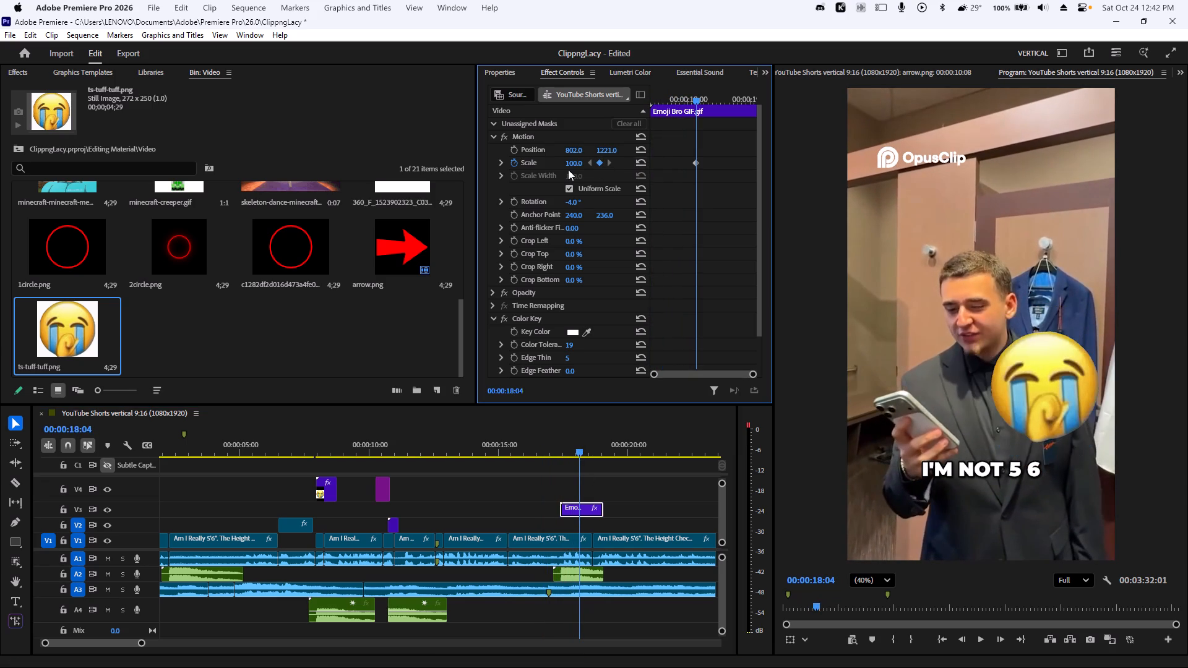
pyautogui.click(514, 167)
pyautogui.click(652, 401)
pyautogui.click(655, 387)
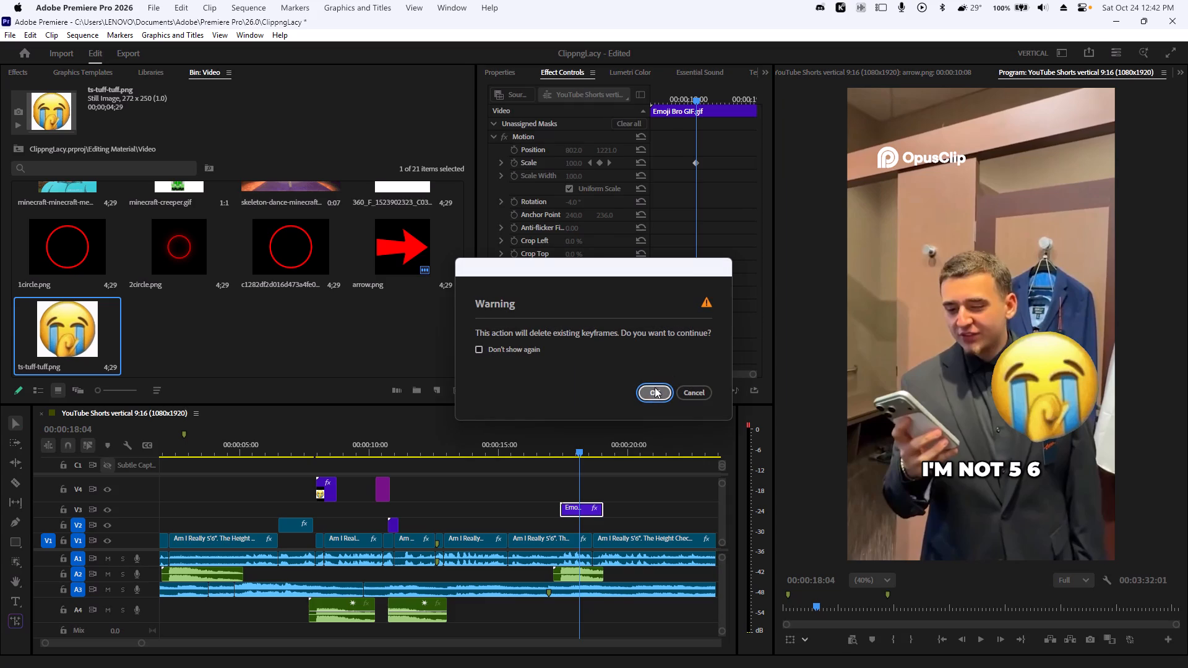
# At 00:00:17:12, enlarge the Emoji Bro GIF to a scale of about 188 and move it above the man's head, near 772, 459.
pyautogui.moveTo(673, 96); pyautogui.dragTo(640, 103)
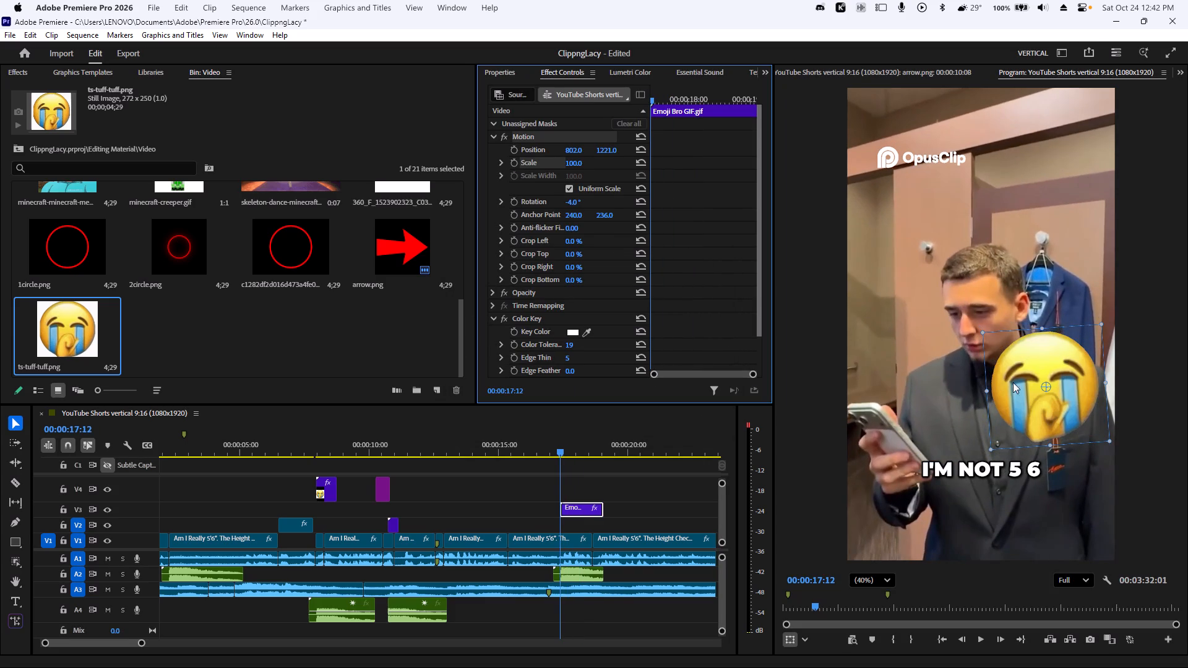
pyautogui.moveTo(1028, 378); pyautogui.dragTo(965, 324)
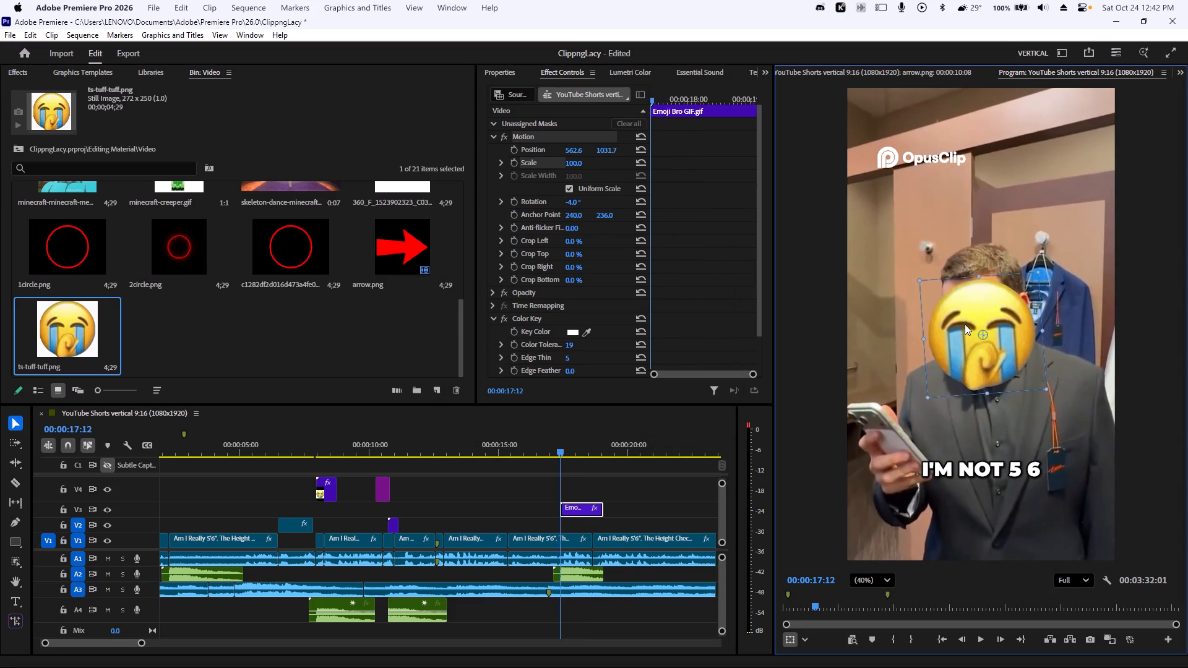
pyautogui.moveTo(965, 324); pyautogui.dragTo(965, 322)
pyautogui.moveTo(918, 275); pyautogui.dragTo(831, 229)
pyautogui.moveTo(950, 314); pyautogui.dragTo(998, 202)
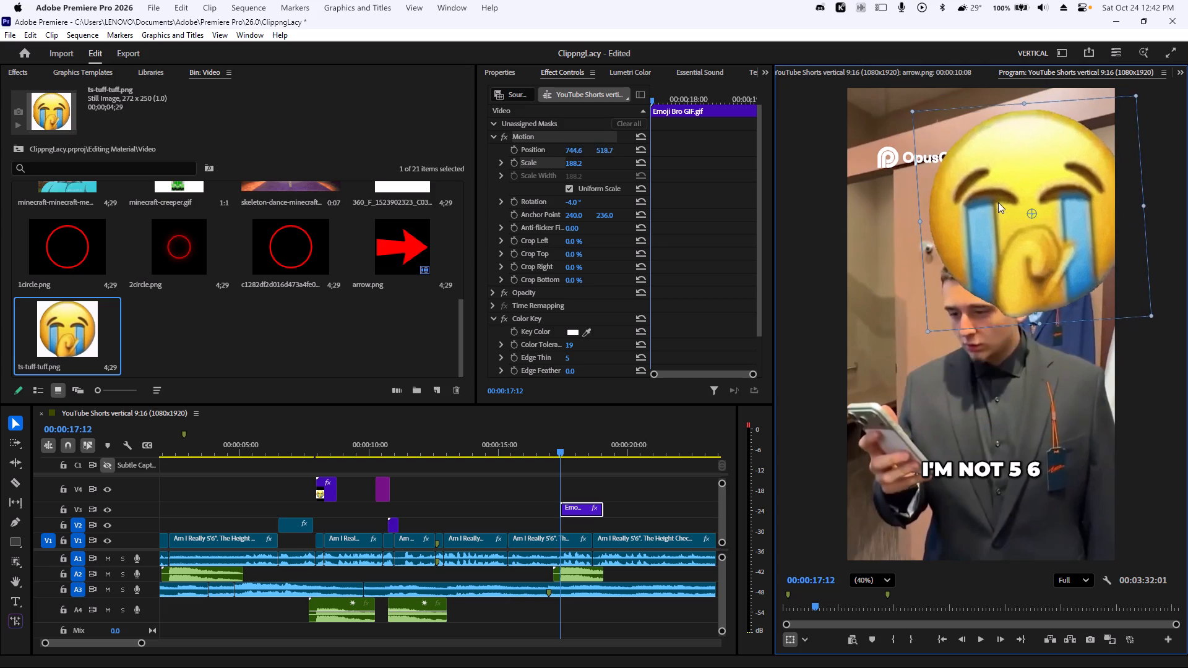
pyautogui.moveTo(998, 202); pyautogui.dragTo(996, 224)
pyautogui.moveTo(995, 225); pyautogui.dragTo(981, 235)
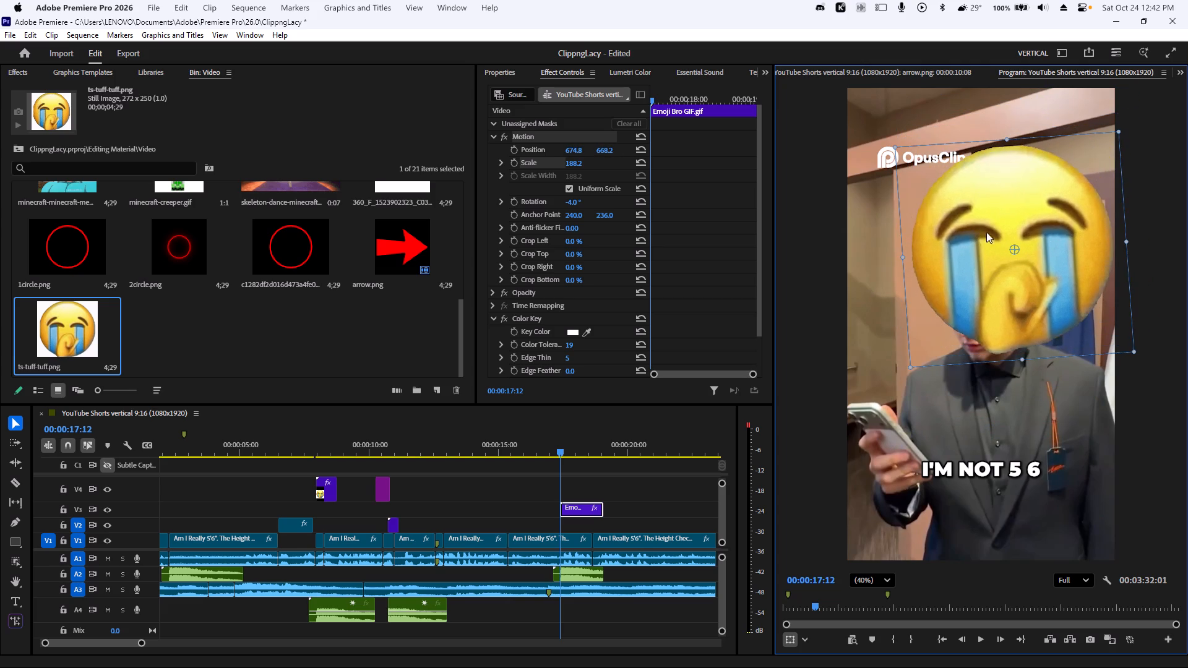
pyautogui.moveTo(991, 231); pyautogui.dragTo(1015, 181)
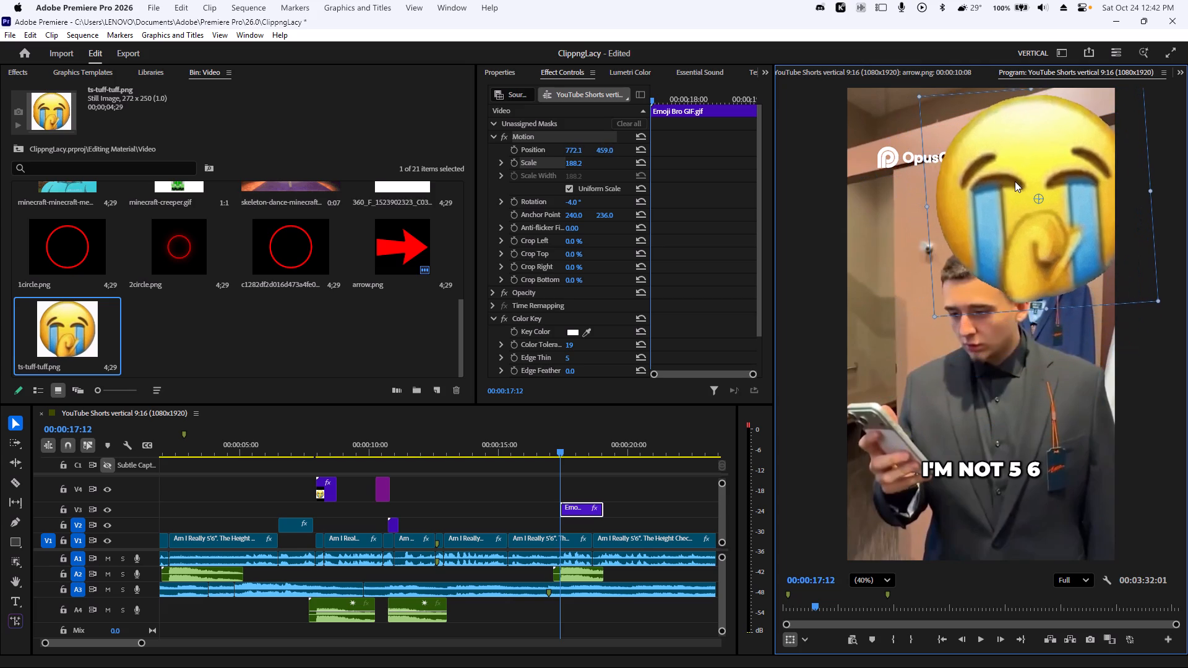
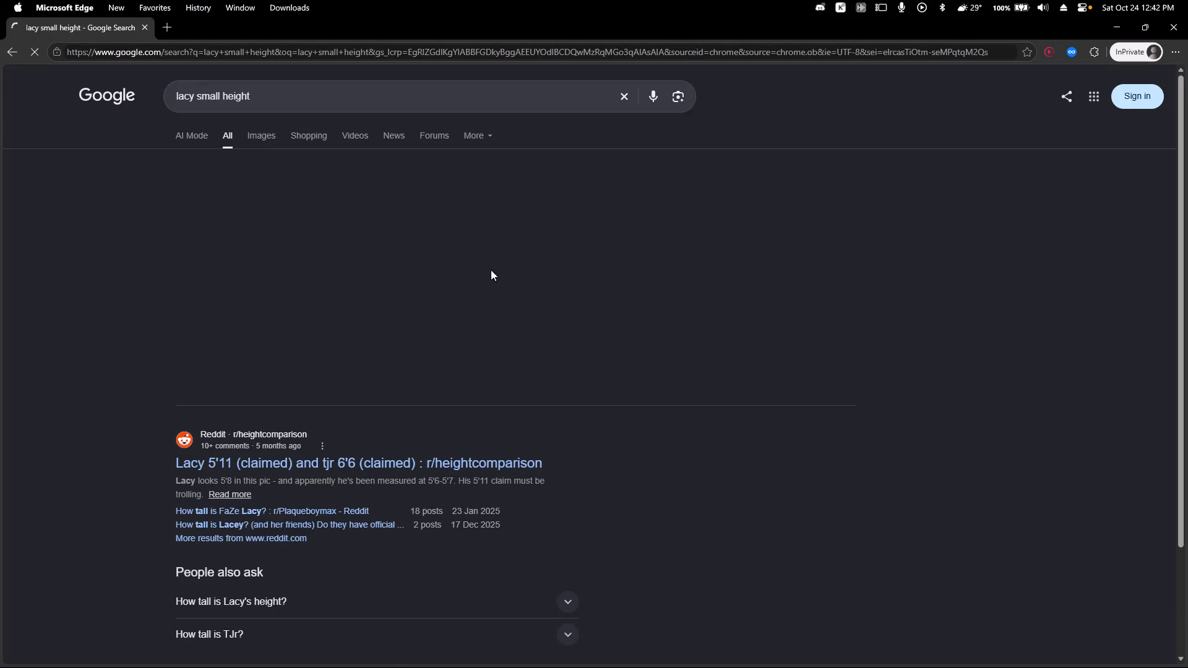
# From the "lacy small height" image results, save the Reddit picture of two men beside a jet as "smol lacy" in Downloads > Video.
pyautogui.click(264, 144)
pyautogui.click(283, 92)
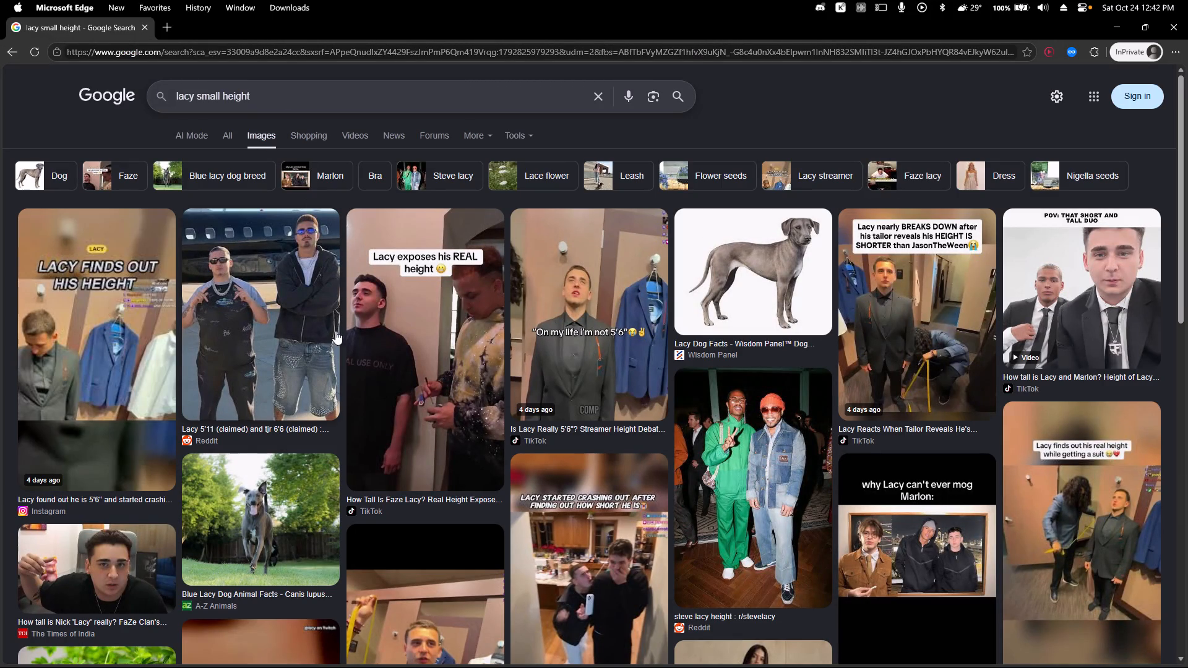
pyautogui.click(263, 327)
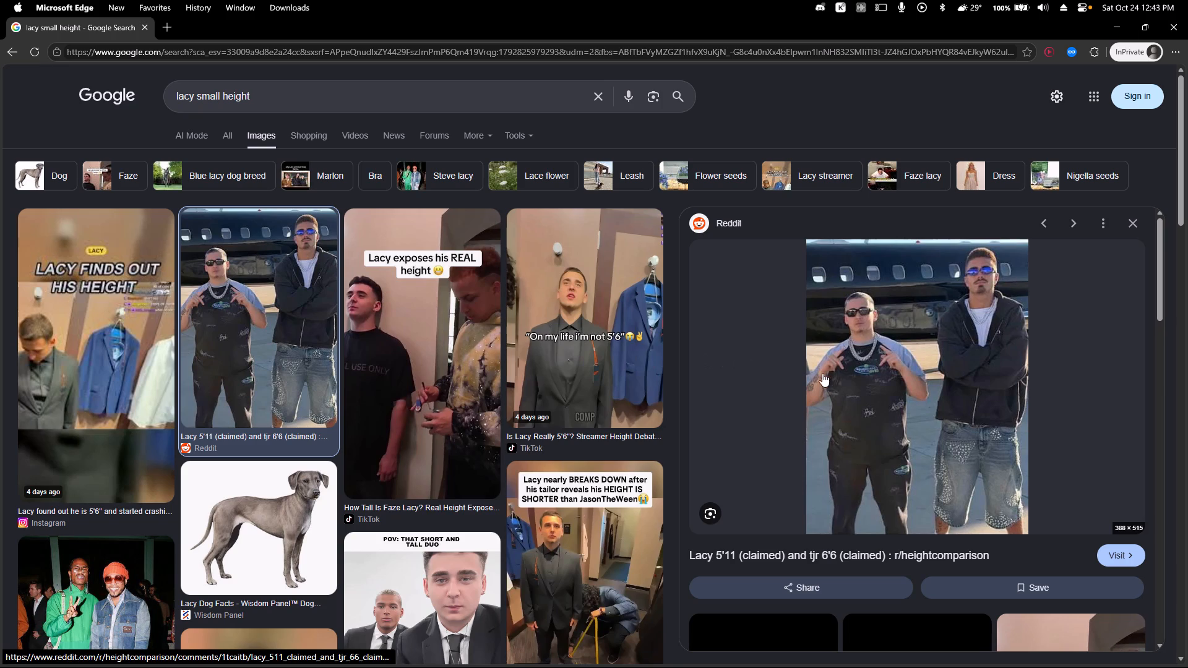
pyautogui.rightClick(860, 396)
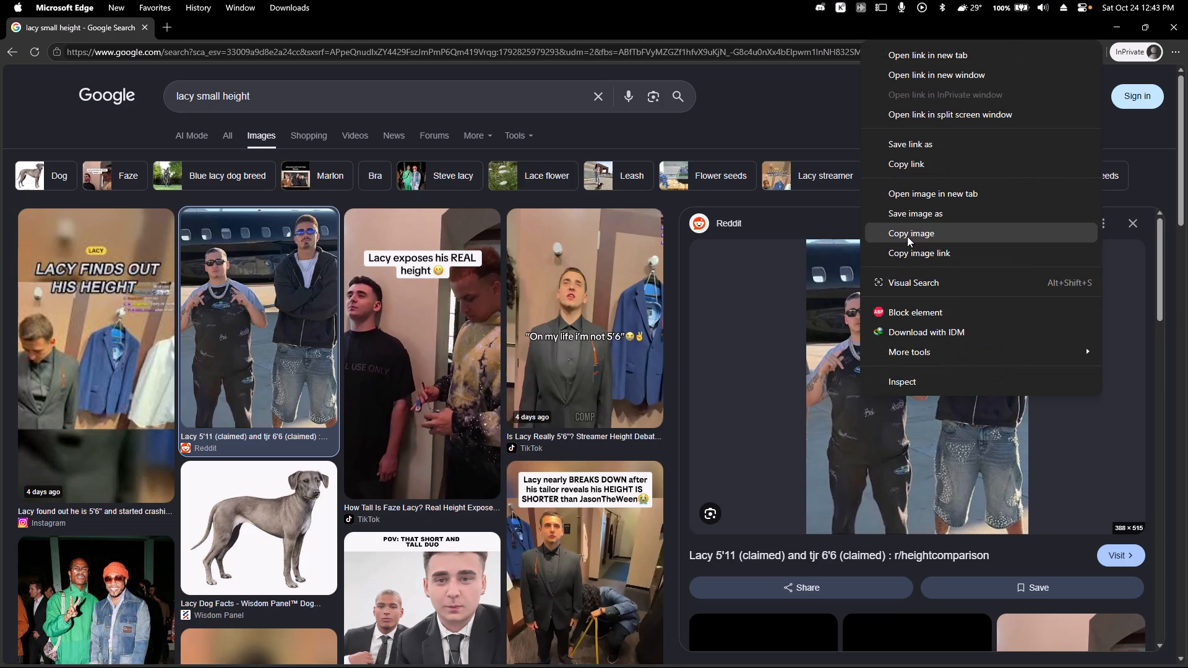
pyautogui.click(910, 214)
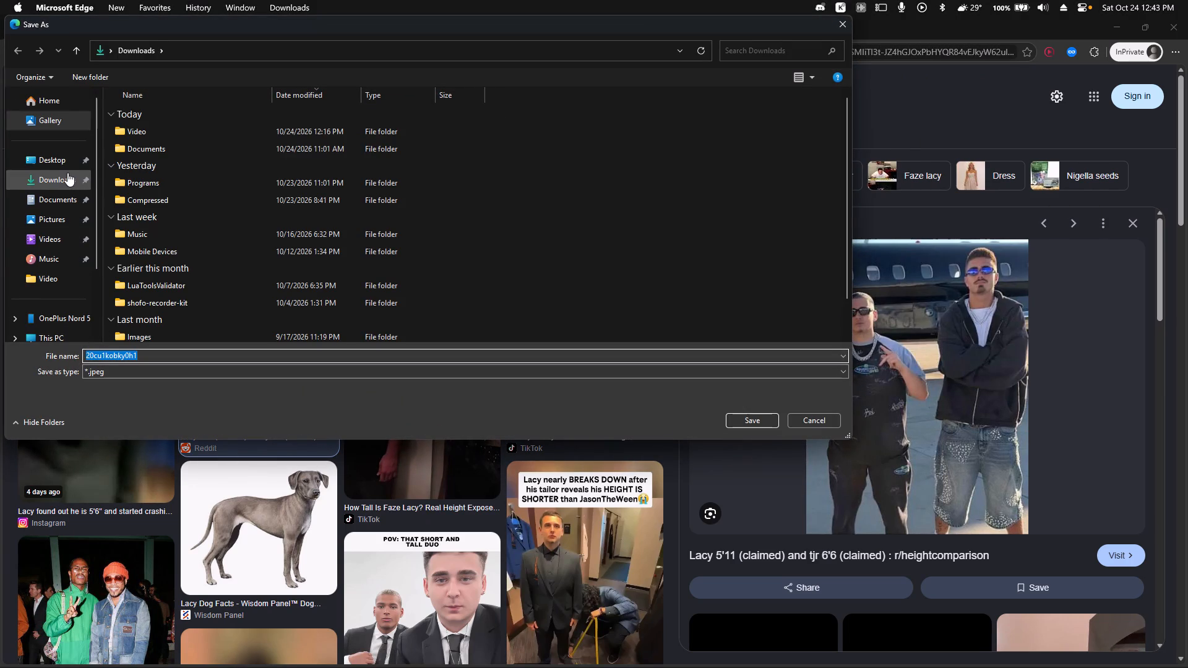
pyautogui.click(150, 118)
pyautogui.doubleClick(153, 127)
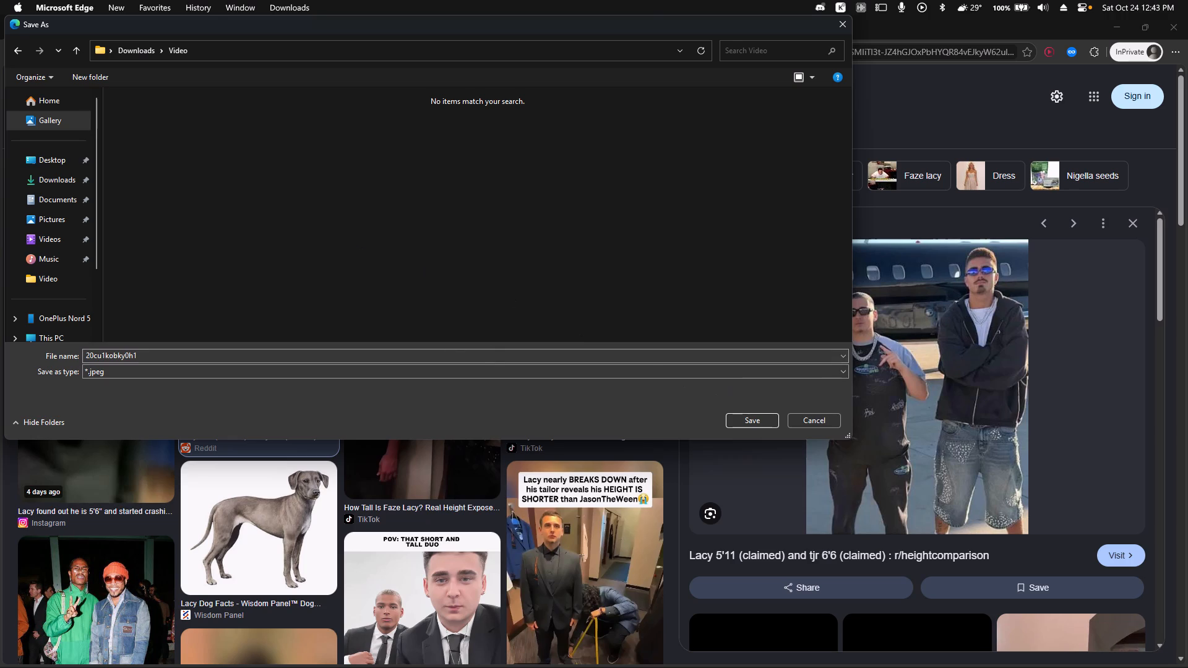
pyautogui.click(452, 343)
pyautogui.click(446, 359)
pyautogui.press('BackSpace')
pyautogui.write('smol lacy')
pyautogui.press('Return')
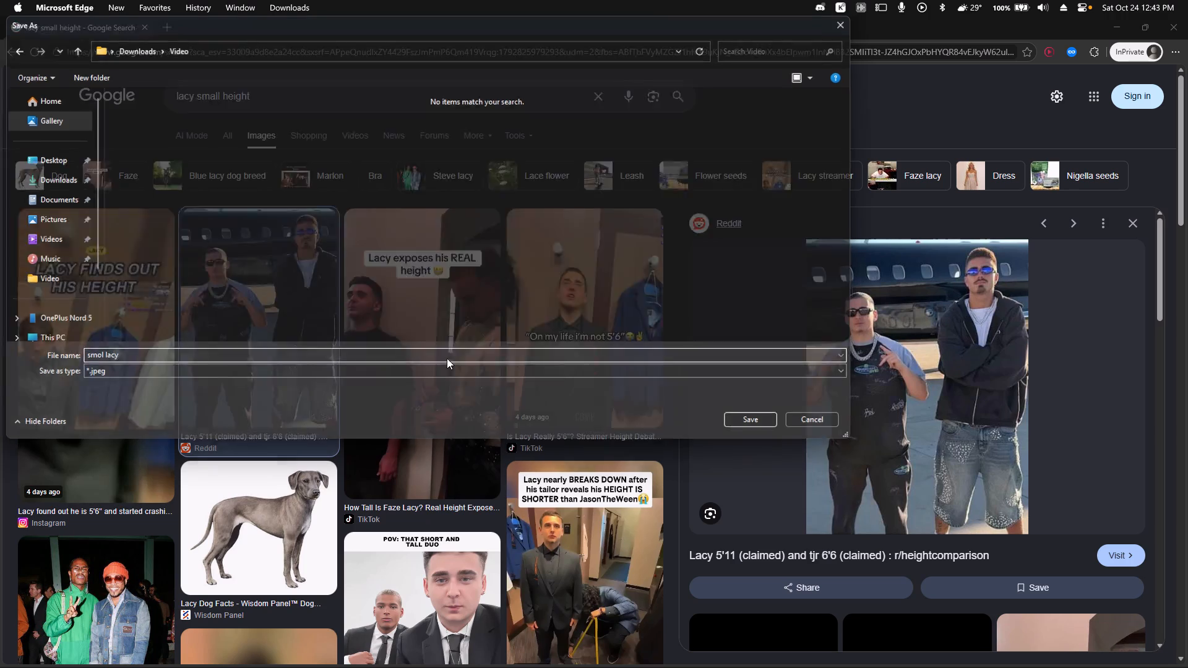
# Preview the TikTok image result showing Lacy being measured by his tailor.
pyautogui.click(587, 574)
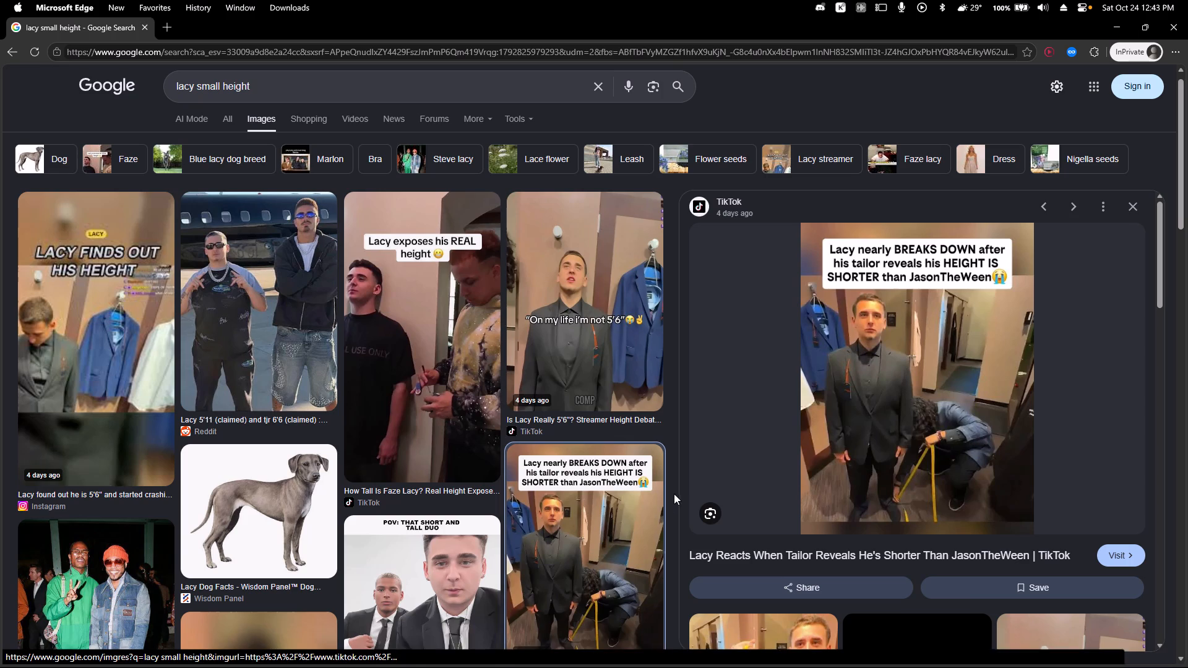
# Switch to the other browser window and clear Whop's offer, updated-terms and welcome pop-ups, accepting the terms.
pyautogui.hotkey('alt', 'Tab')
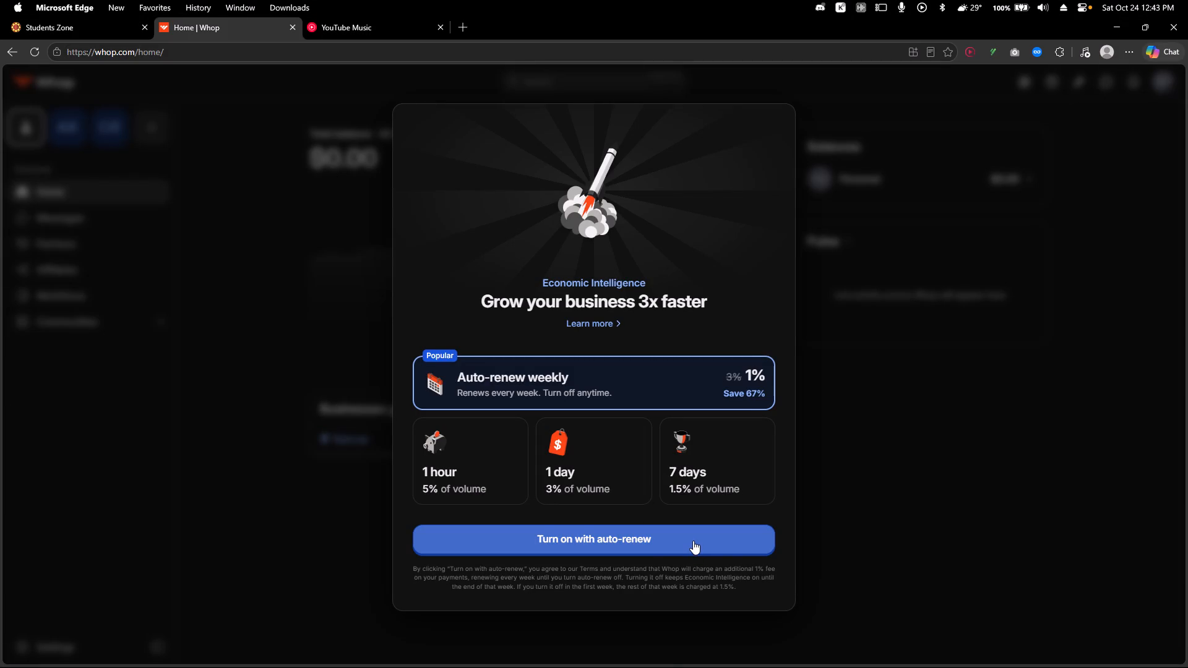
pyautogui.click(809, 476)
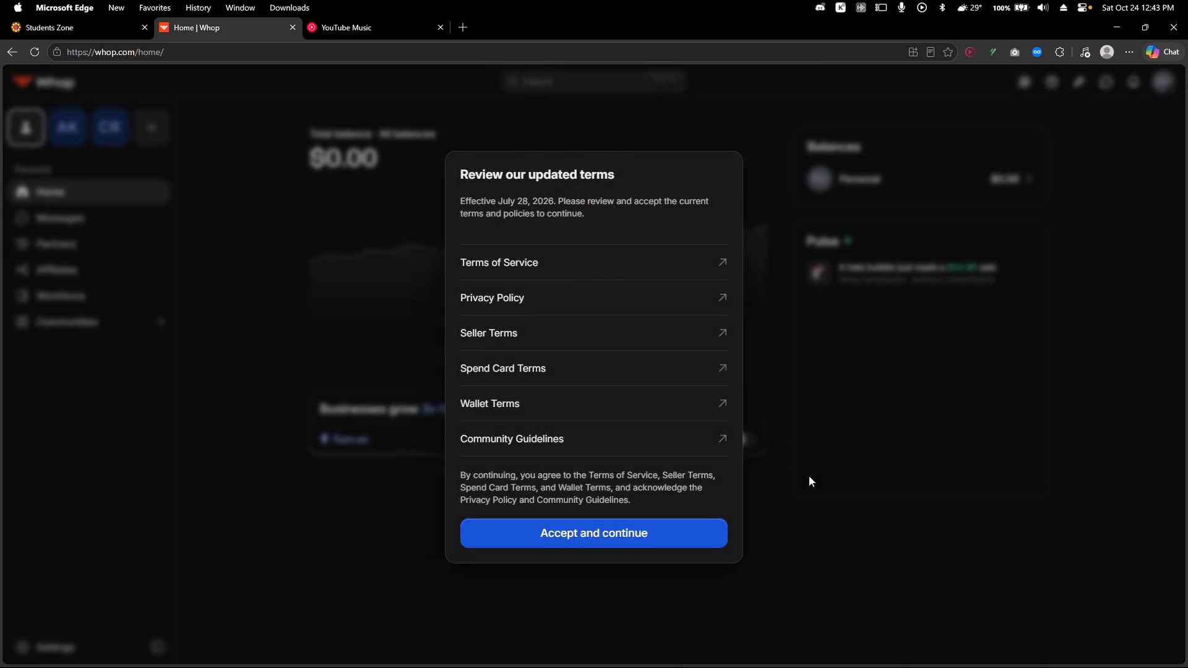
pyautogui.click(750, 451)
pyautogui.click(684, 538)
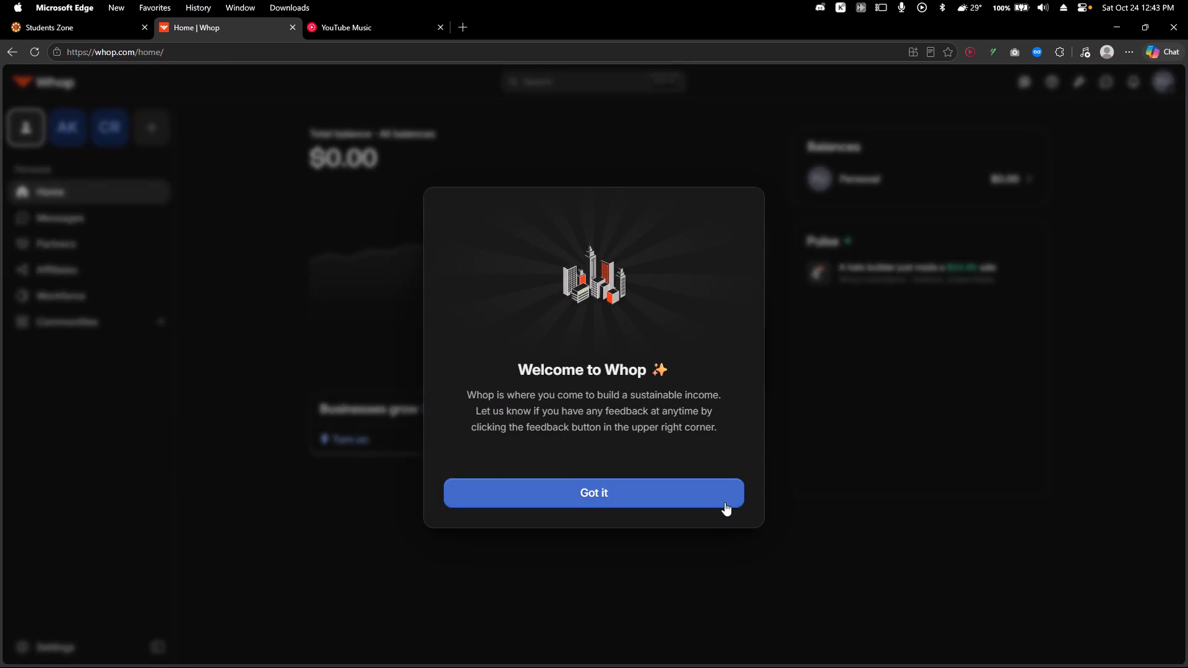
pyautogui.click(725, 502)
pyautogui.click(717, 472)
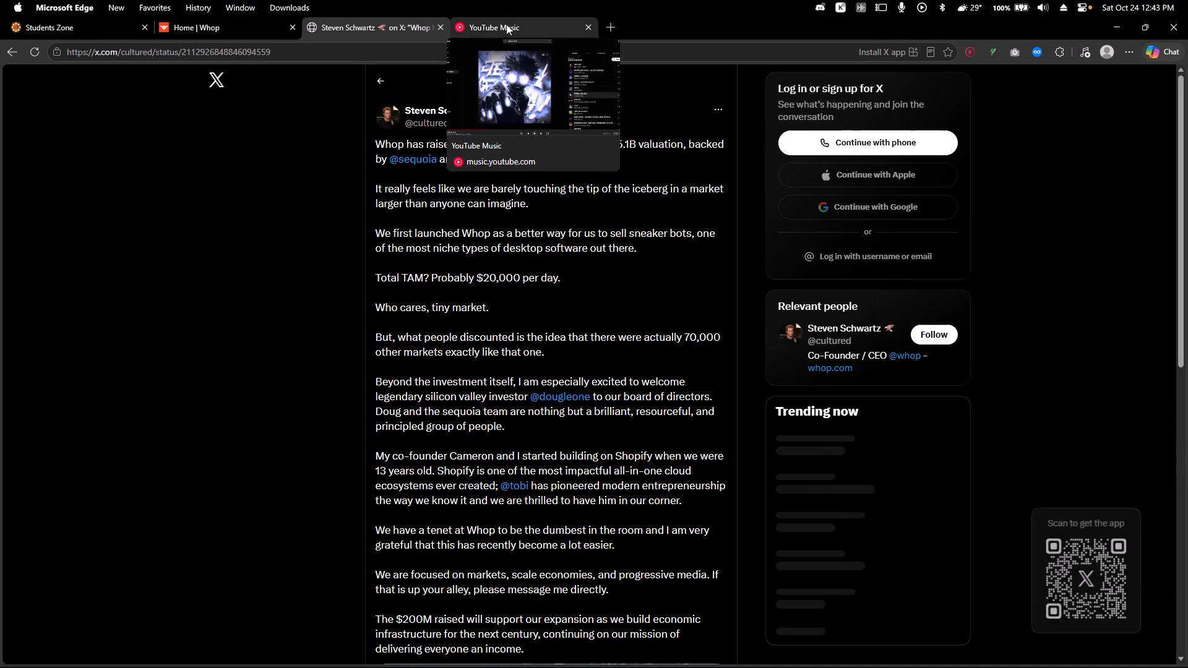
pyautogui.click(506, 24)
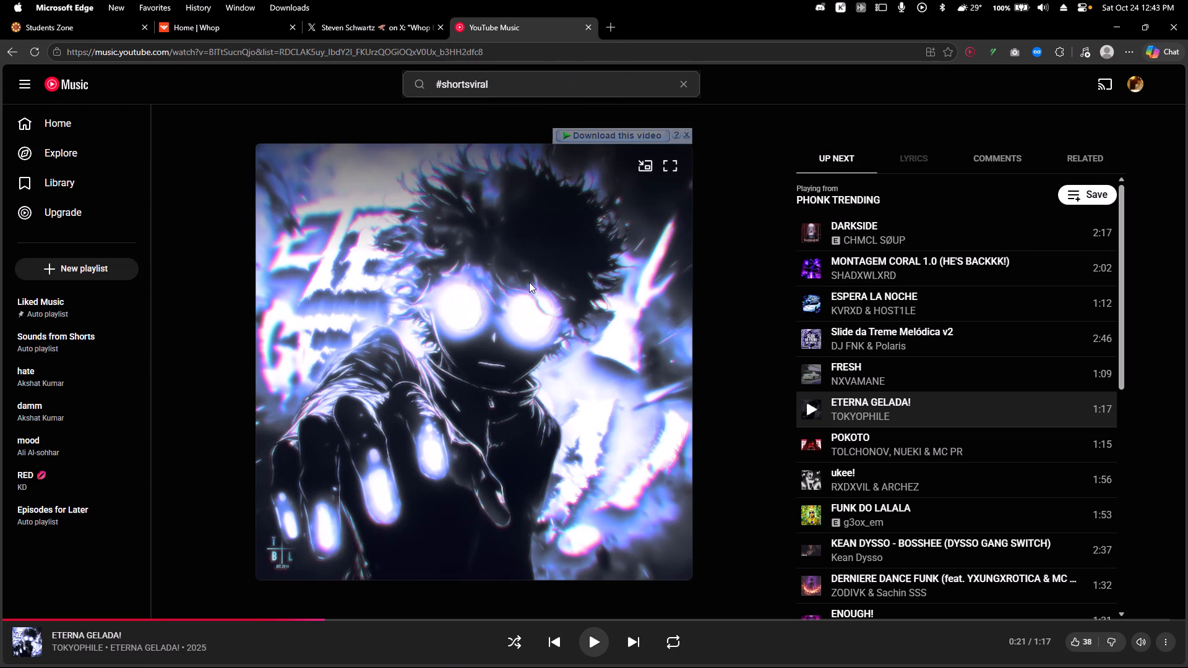
# Return to the "lacy small height" image results and look through more pictures for a usable height image.
pyautogui.hotkey('alt', 'Tab')
pyautogui.scroll(-4, 517, 325)
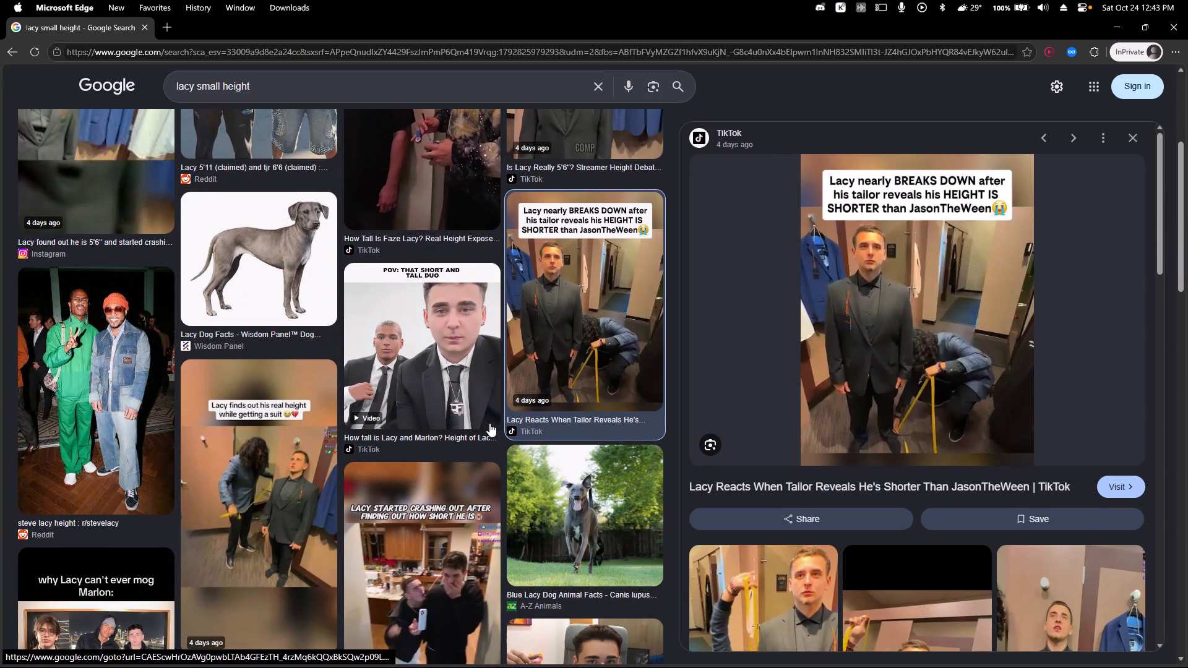
pyautogui.scroll(-5, 489, 416)
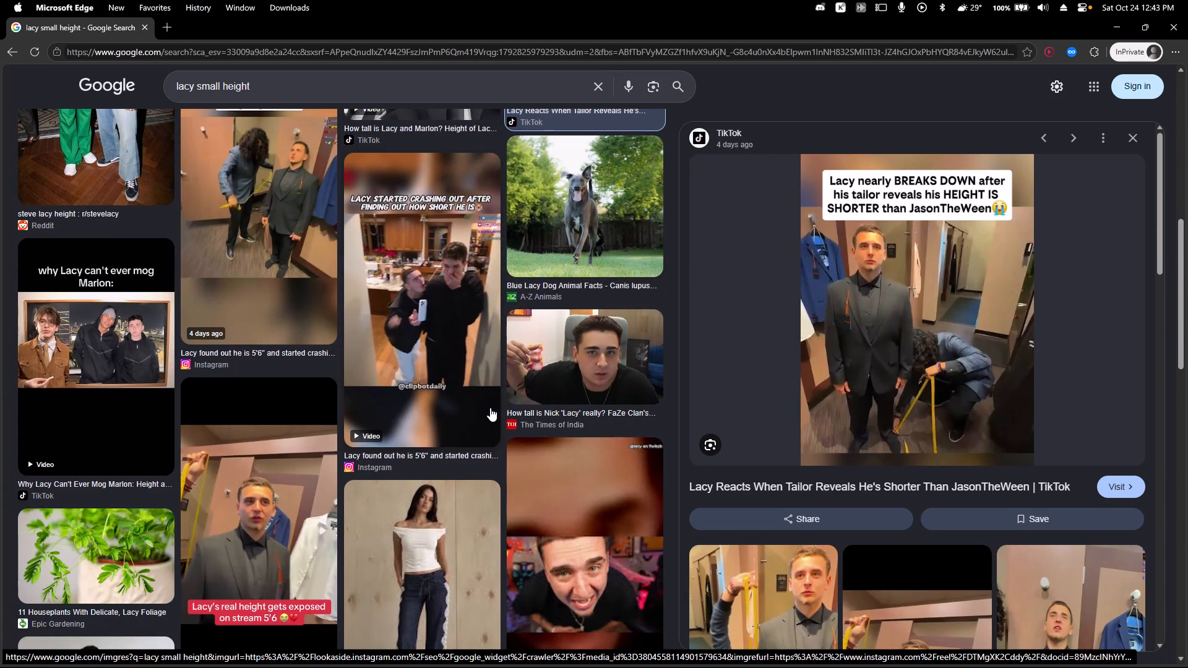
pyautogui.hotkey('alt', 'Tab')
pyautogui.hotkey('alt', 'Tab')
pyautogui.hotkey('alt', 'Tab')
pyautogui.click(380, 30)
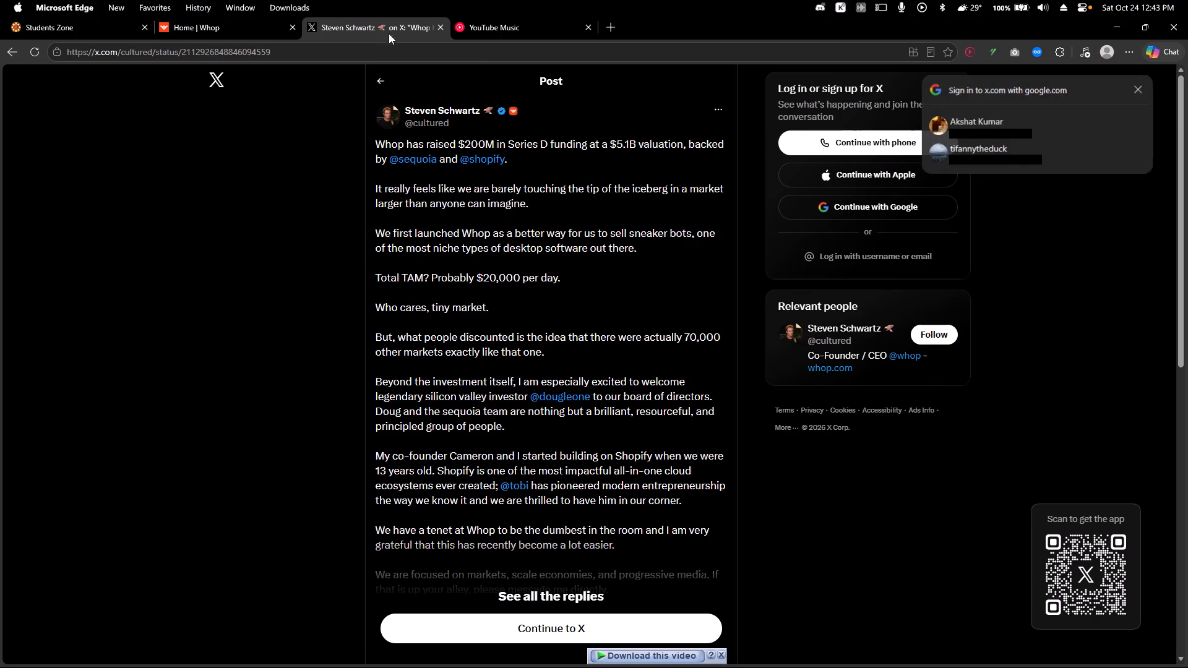
# Switch to Premiere Pro and, at 00:00:17:26, move the Emoji Bro GIF down over the man's face, near 707, 845.
pyautogui.hotkey('alt', 'Tab')
pyautogui.hotkey('alt', 'Tab')
pyautogui.press('space')
pyautogui.moveTo(560, 448); pyautogui.dragTo(544, 452)
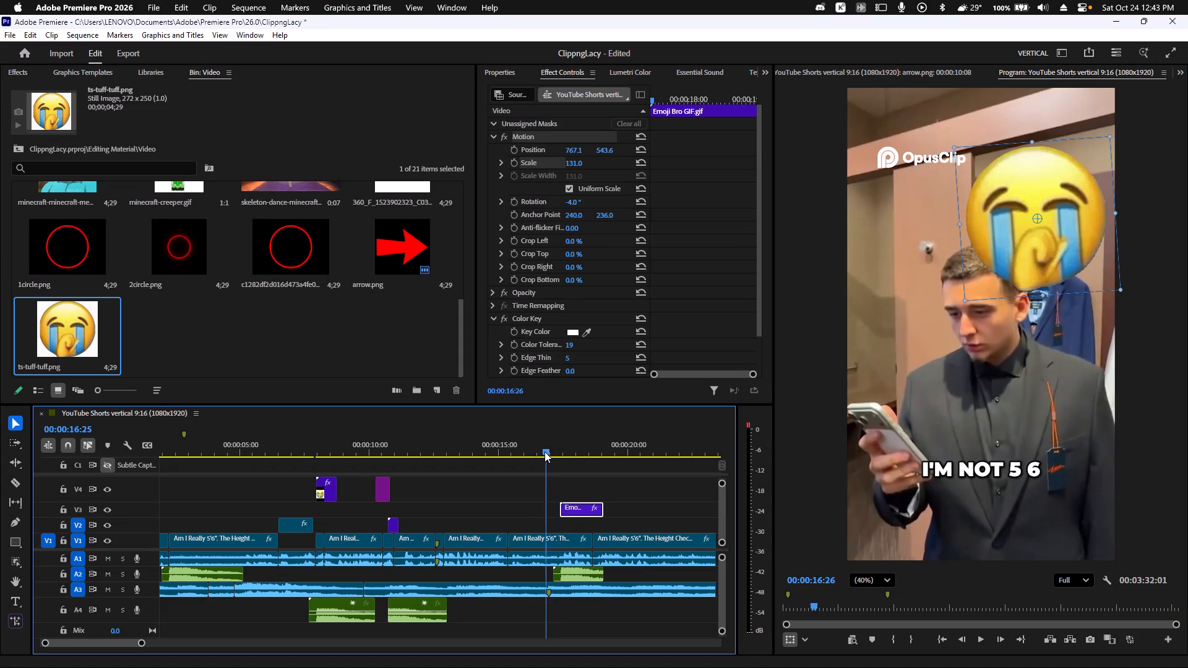
pyautogui.moveTo(544, 452); pyautogui.dragTo(590, 452)
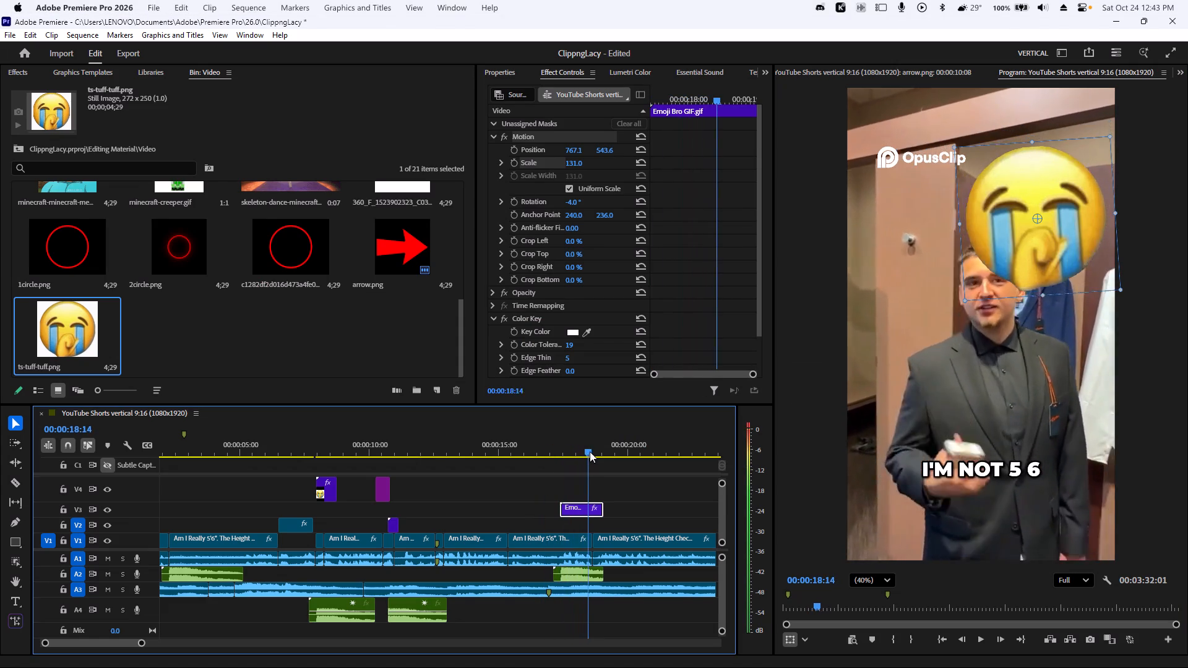
pyautogui.moveTo(590, 452); pyautogui.dragTo(623, 454)
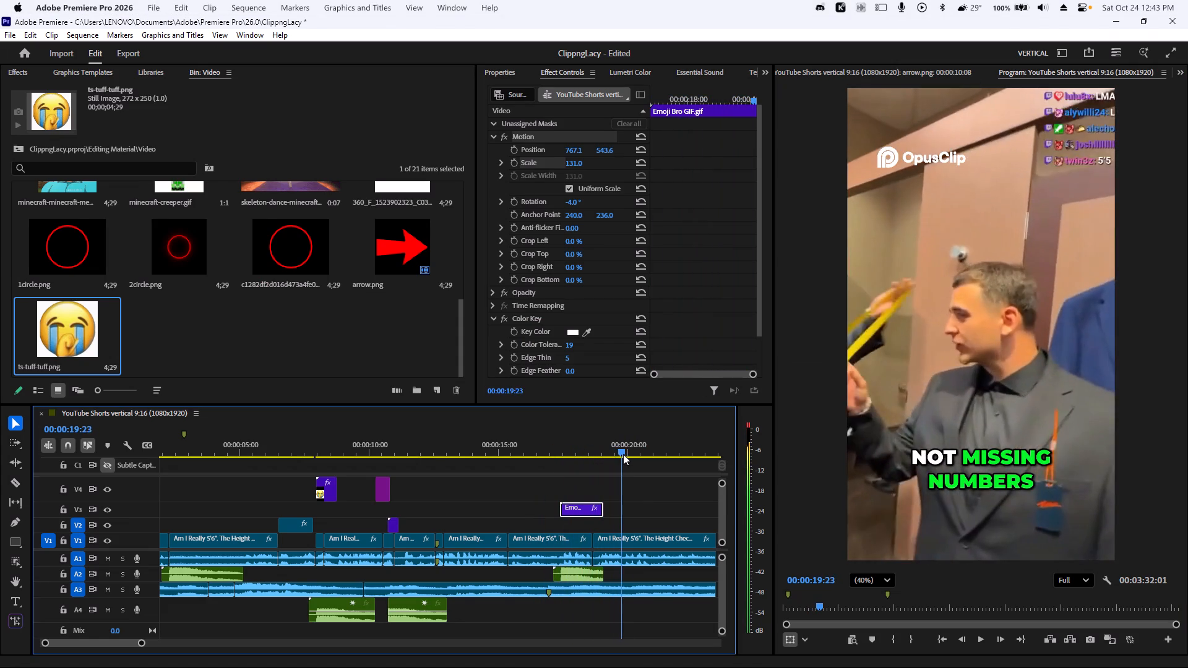
pyautogui.moveTo(623, 454); pyautogui.dragTo(580, 446)
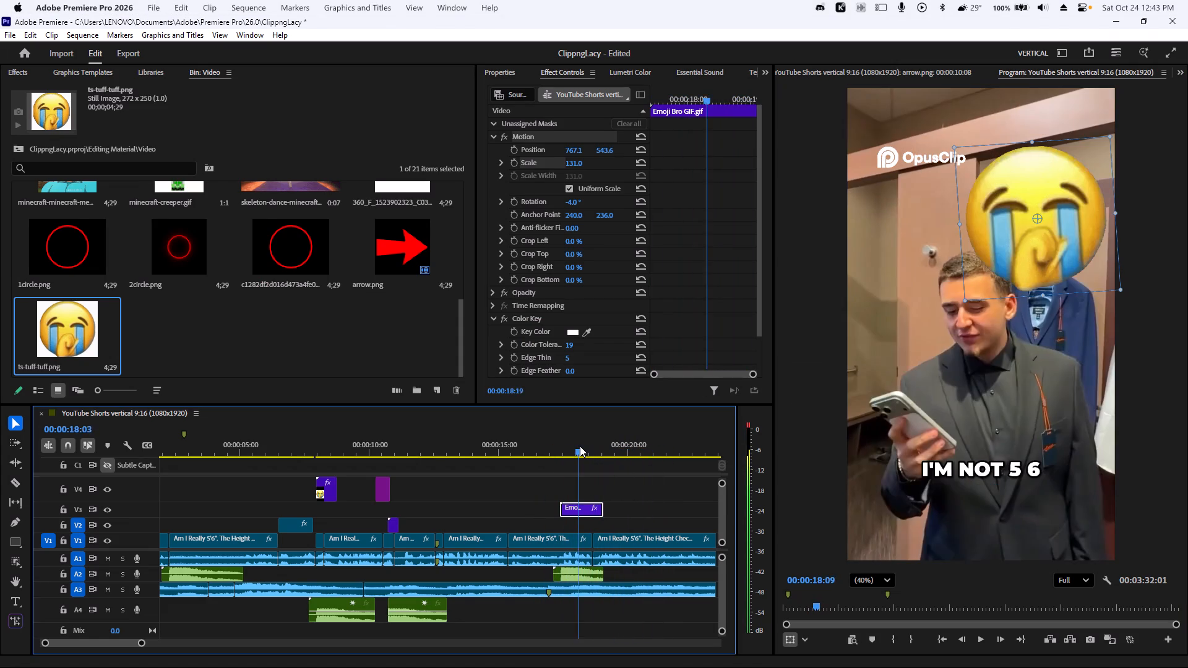
pyautogui.moveTo(580, 446); pyautogui.dragTo(574, 445)
pyautogui.moveTo(1023, 232); pyautogui.dragTo(1012, 294)
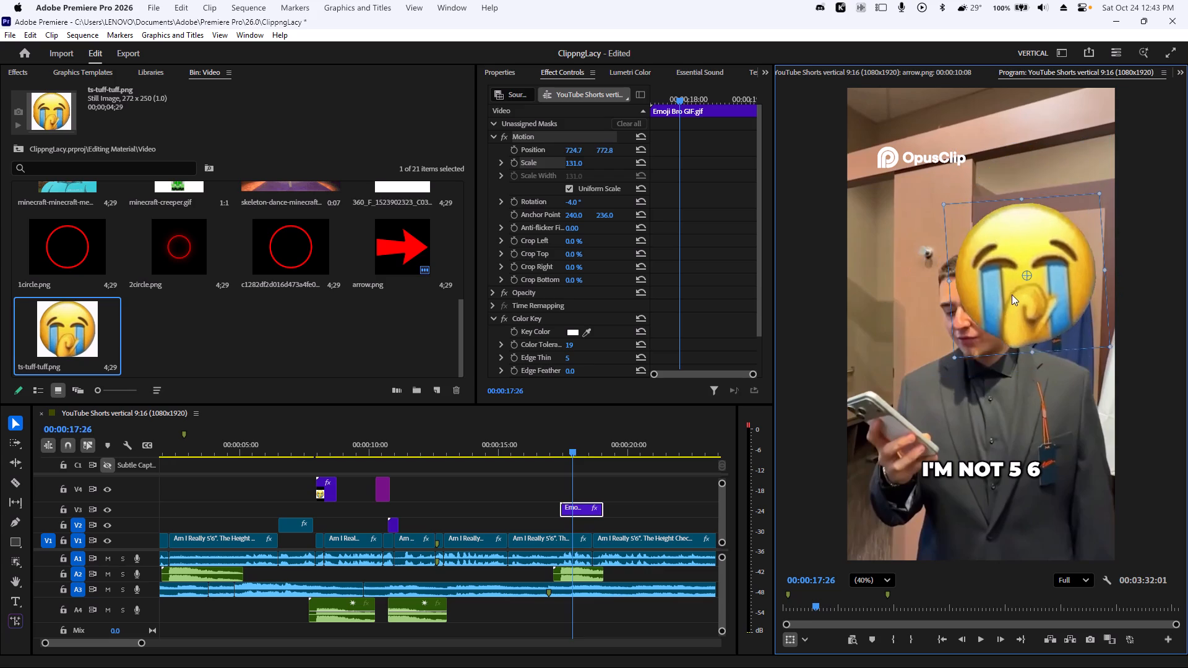
pyautogui.moveTo(1012, 294); pyautogui.dragTo(1009, 307)
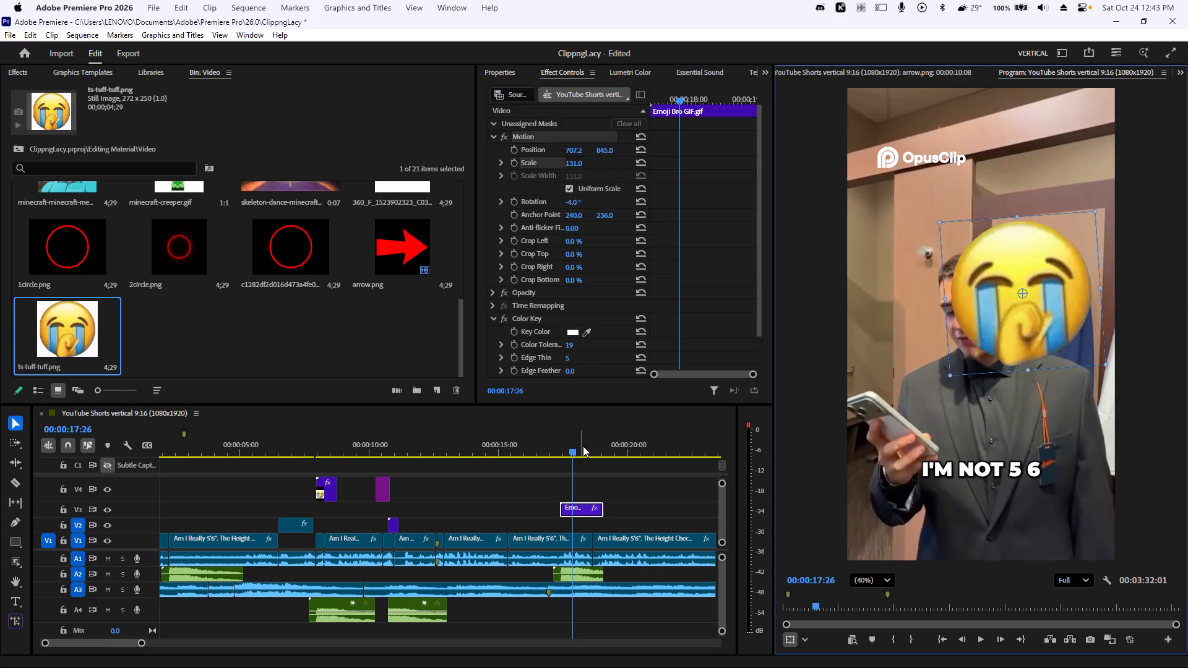
# Find the moment the man stands with his head tilted back and place the Fun Smile GIF on V3 just before 00:00:22:00.
pyautogui.moveTo(575, 450); pyautogui.dragTo(614, 450)
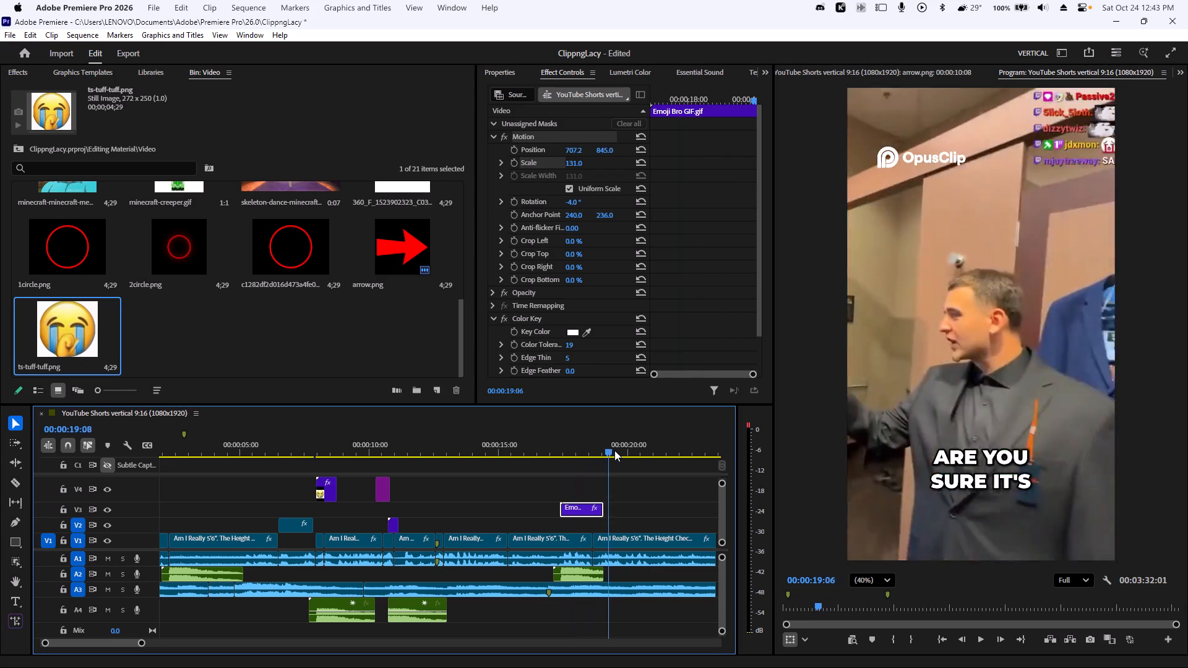
pyautogui.moveTo(614, 450); pyautogui.dragTo(647, 451)
pyautogui.press('space')
pyautogui.keyDown('alt'); pyautogui.scroll(-5, 635, 534); pyautogui.keyUp('alt')
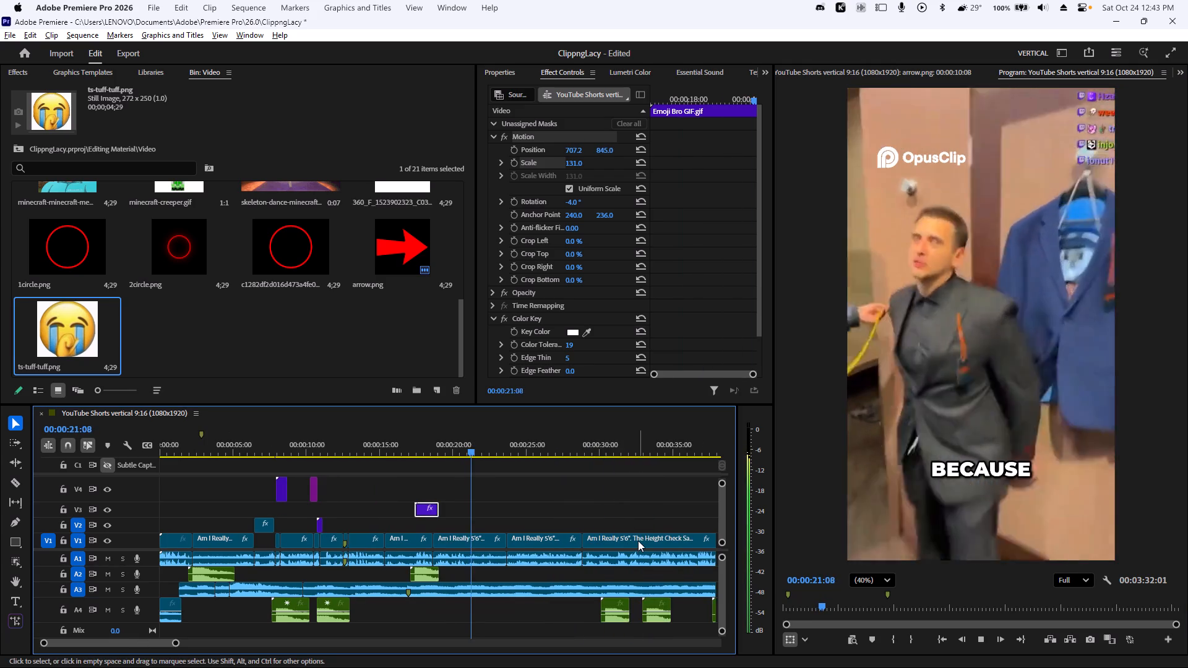
pyautogui.keyDown('alt'); pyautogui.scroll(-2, 637, 539); pyautogui.keyUp('alt')
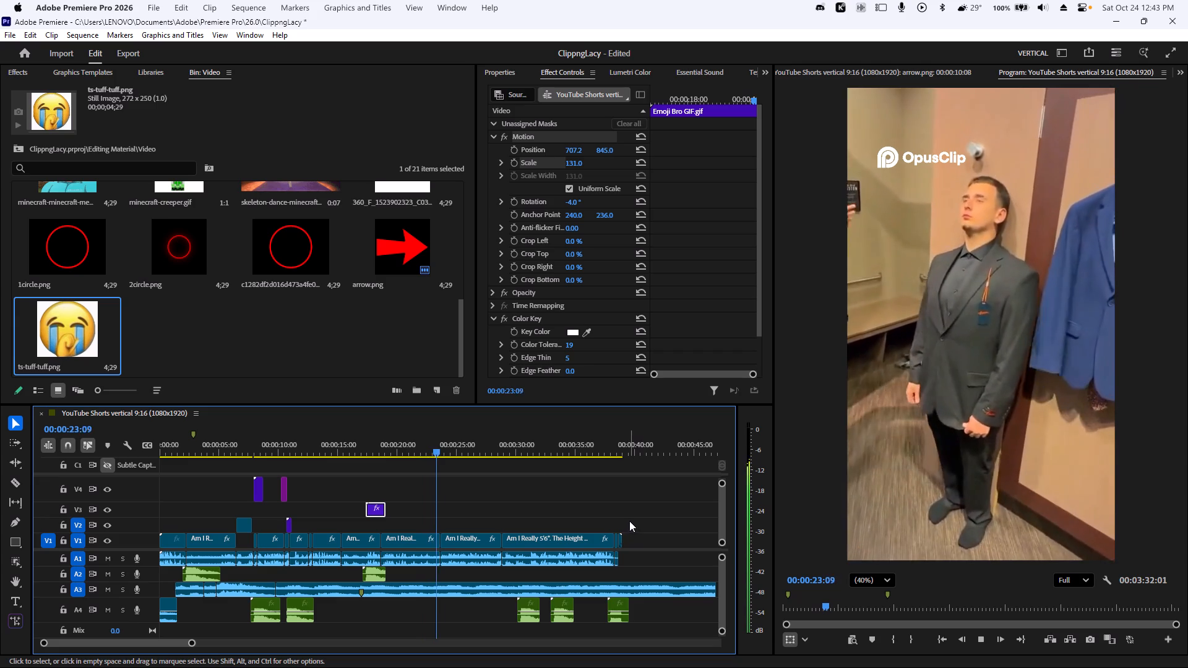
pyautogui.press('space')
pyautogui.moveTo(441, 451); pyautogui.dragTo(423, 448)
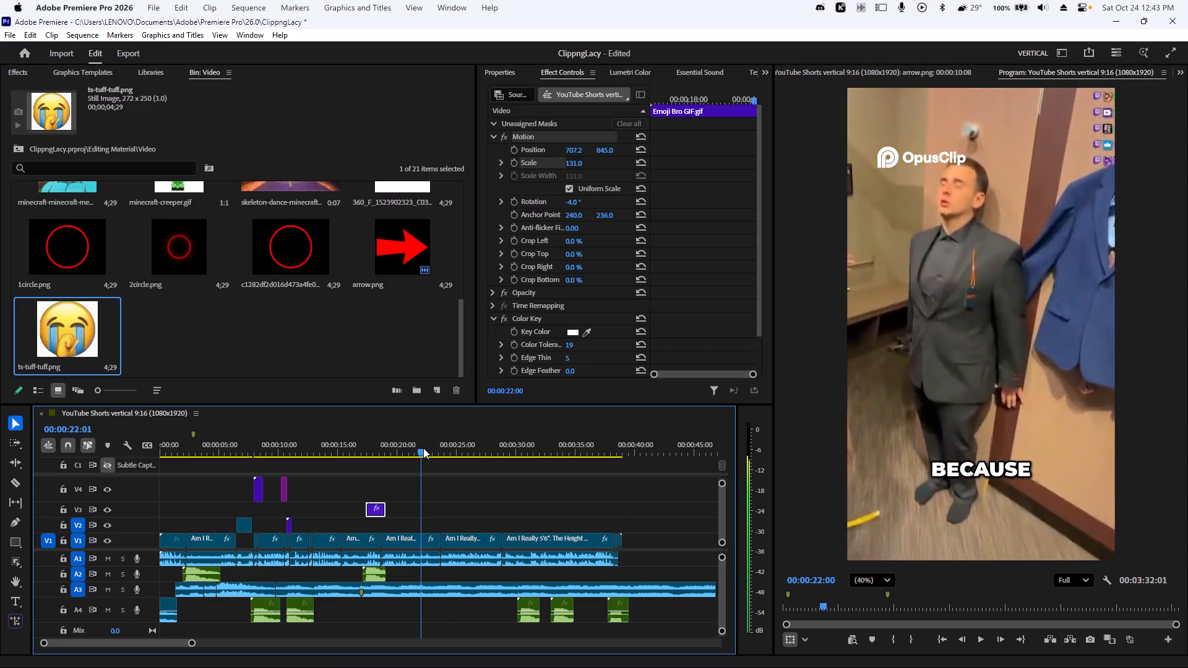
pyautogui.moveTo(423, 448); pyautogui.dragTo(420, 447)
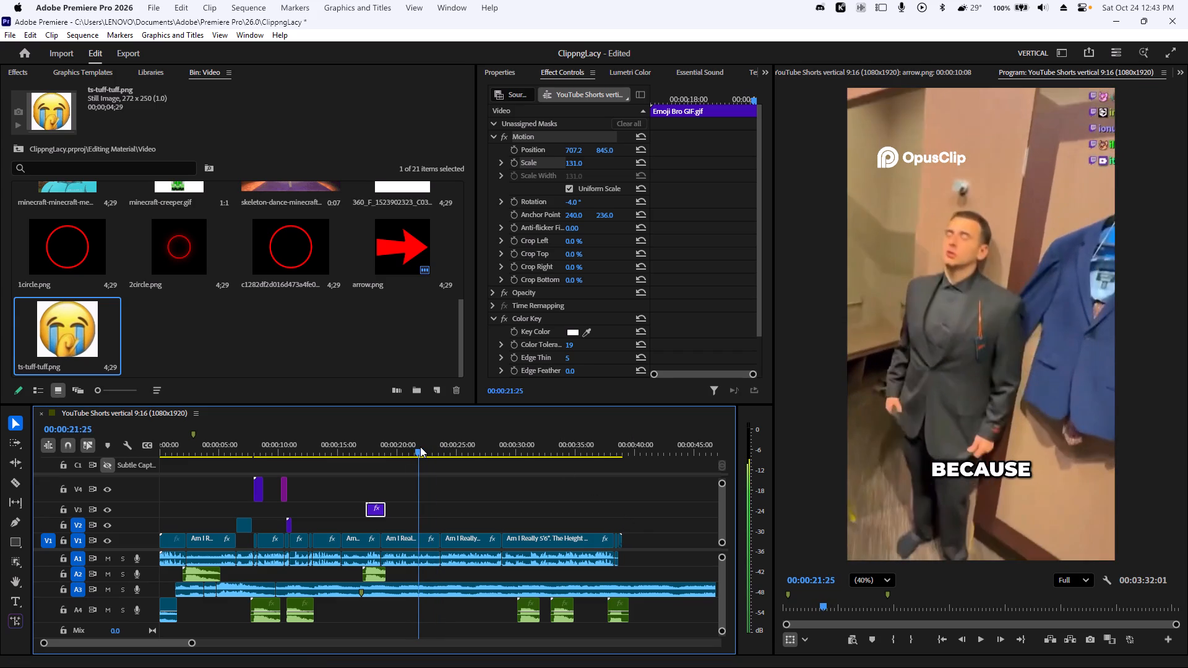
pyautogui.moveTo(420, 447); pyautogui.dragTo(425, 447)
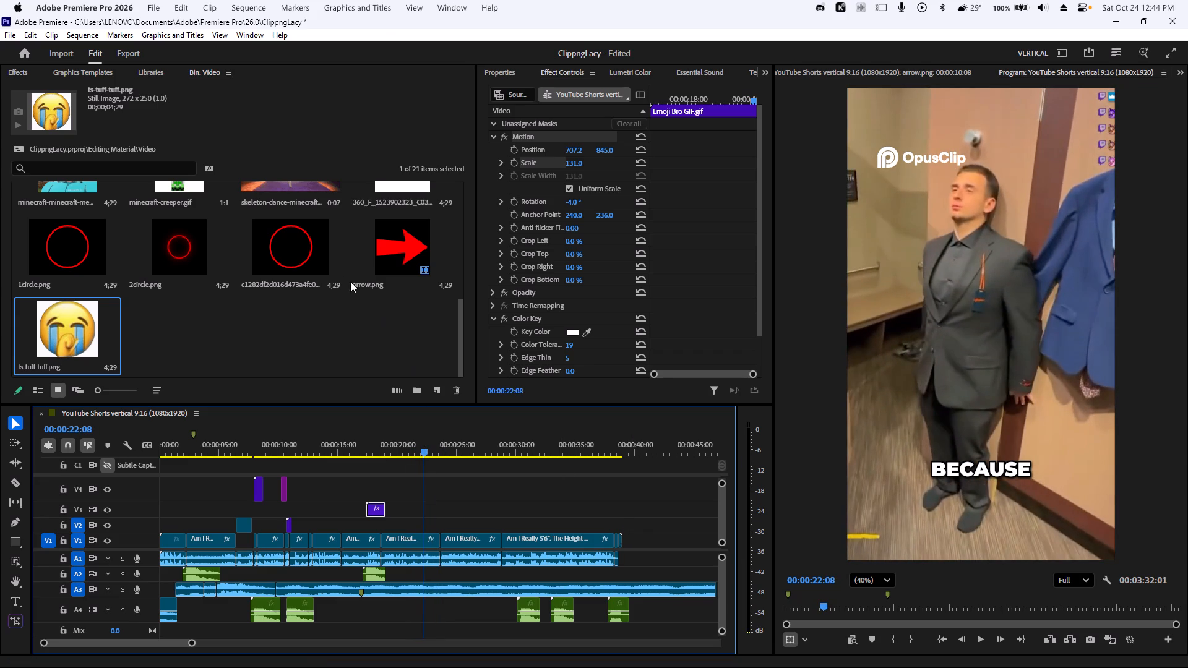
pyautogui.scroll(7, 311, 293)
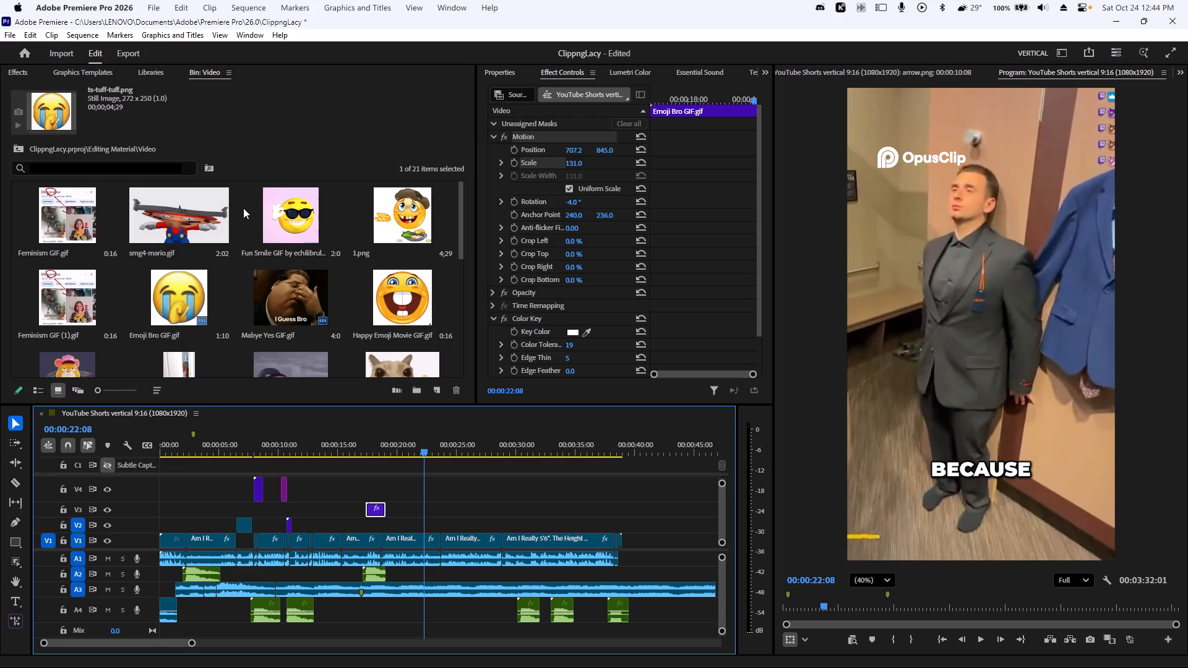
pyautogui.moveTo(276, 210); pyautogui.dragTo(836, 273)
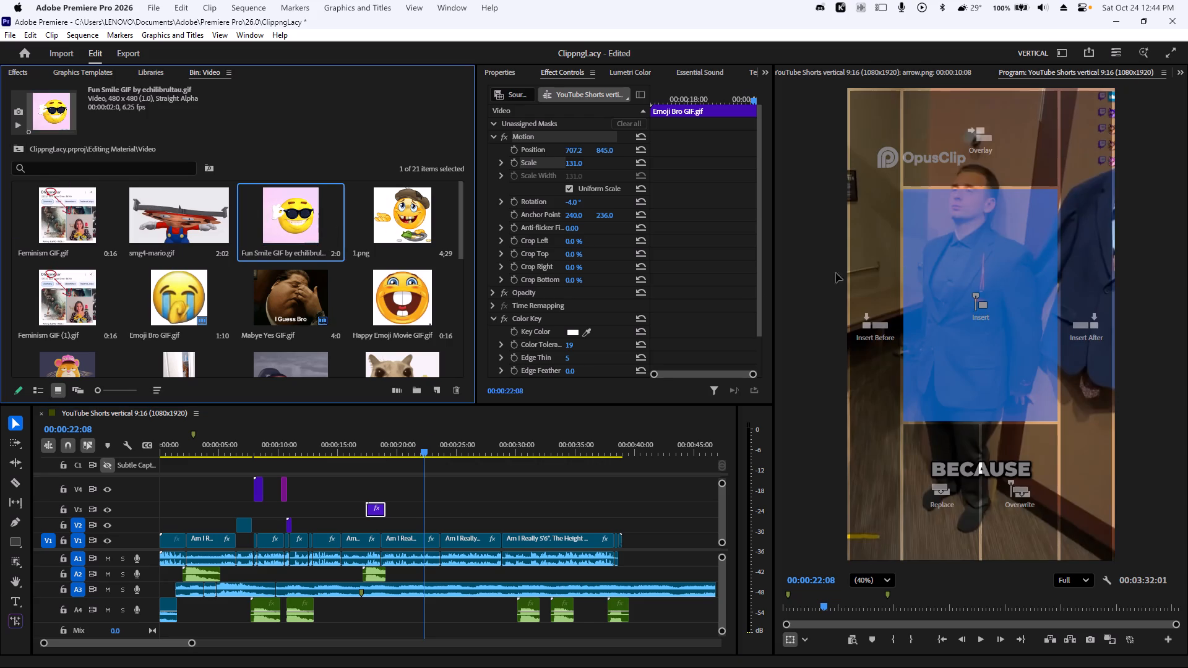
pyautogui.moveTo(836, 273); pyautogui.dragTo(419, 511)
# Go through the footage between about 00:00:20:05 and 00:00:22:00 frame by frame to check where the Fun Smile GIF comes in.
pyautogui.moveTo(418, 455); pyautogui.dragTo(401, 457)
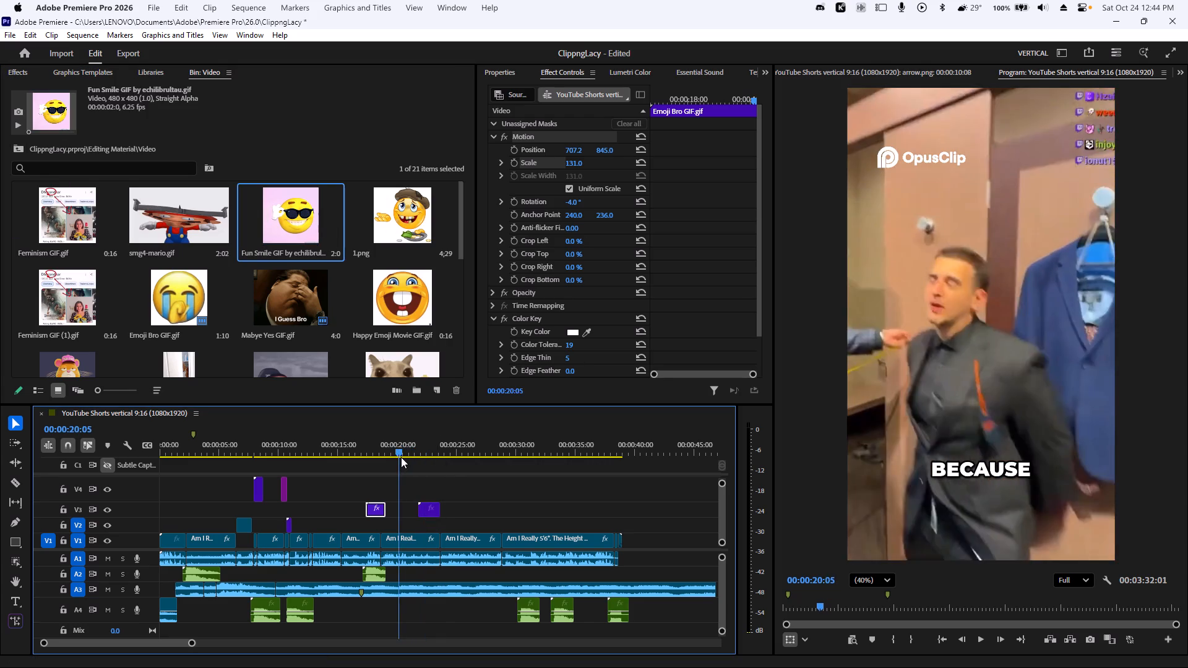
pyautogui.moveTo(401, 457); pyautogui.dragTo(417, 460)
pyautogui.press('Right')
pyautogui.press('Right')
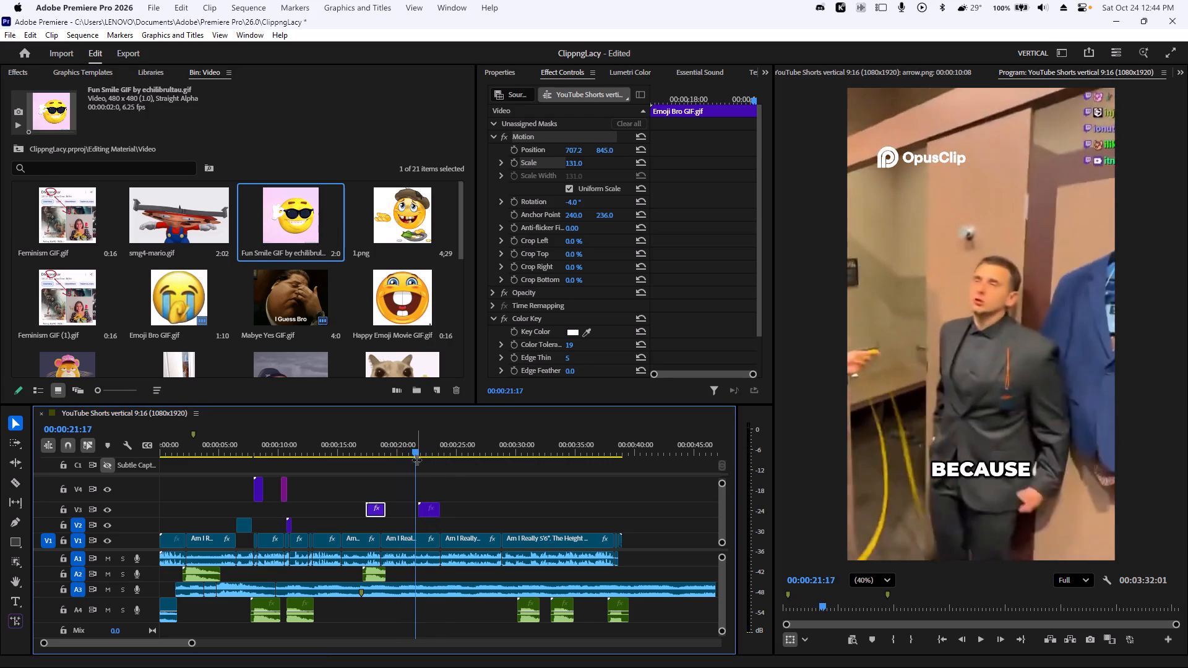
pyautogui.press('Right')
pyautogui.press('Right')
pyautogui.press('Right')
pyautogui.press('Right')
pyautogui.press('Right')
pyautogui.press('Right')
pyautogui.press('Right')
pyautogui.press('Right')
pyautogui.press('Right')
pyautogui.press('Right')
pyautogui.press('Right')
pyautogui.press('Right')
pyautogui.press('Right')
pyautogui.press('Left')
pyautogui.press('Left')
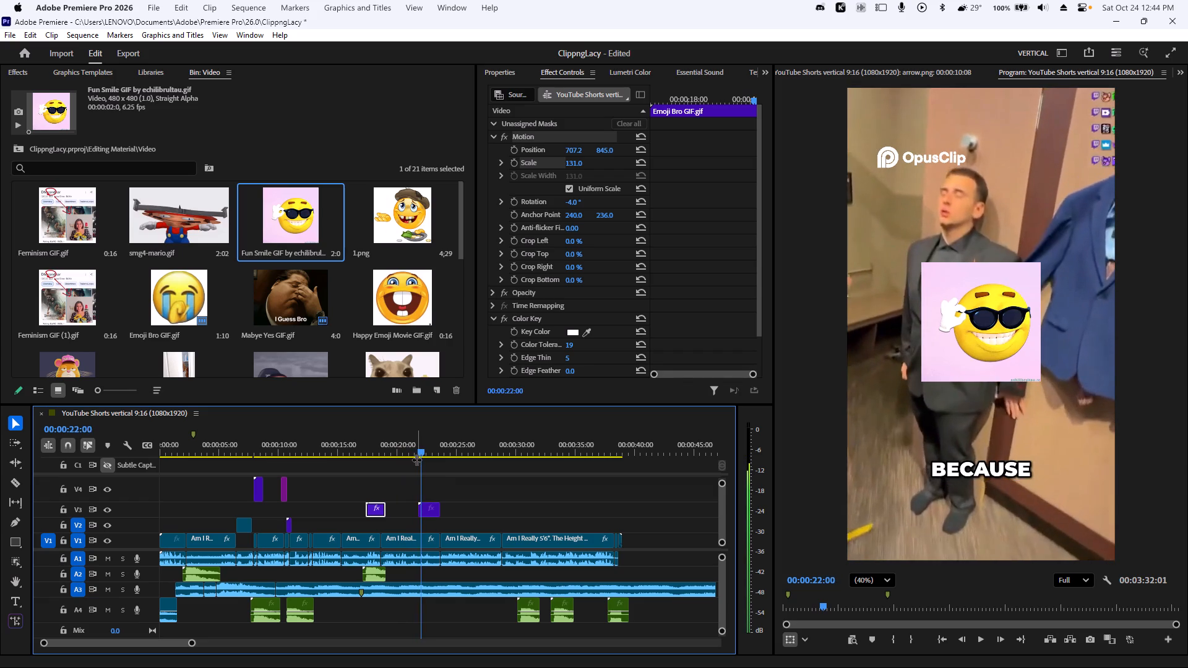
pyautogui.press('Left')
pyautogui.press('Left')
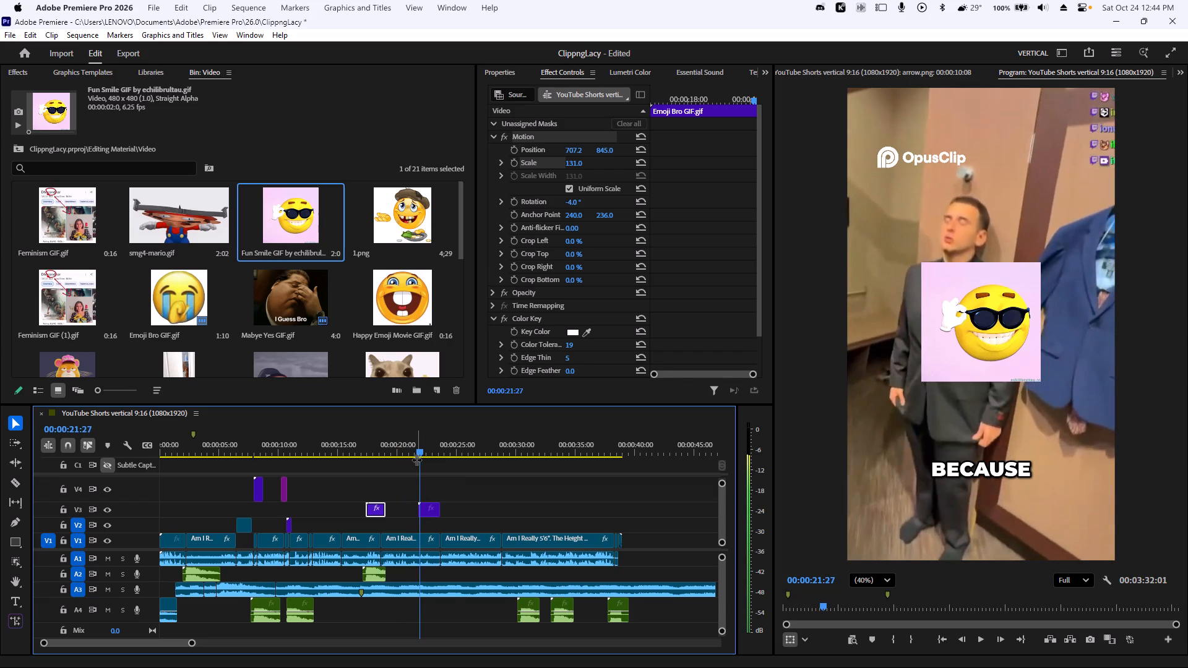
# Apply a Color Key to the Fun Smile GIF, sampling its pink background as the key colour with a tolerance of 12.
pyautogui.keyDown('alt'); pyautogui.scroll(12, 424, 504); pyautogui.keyUp('alt')
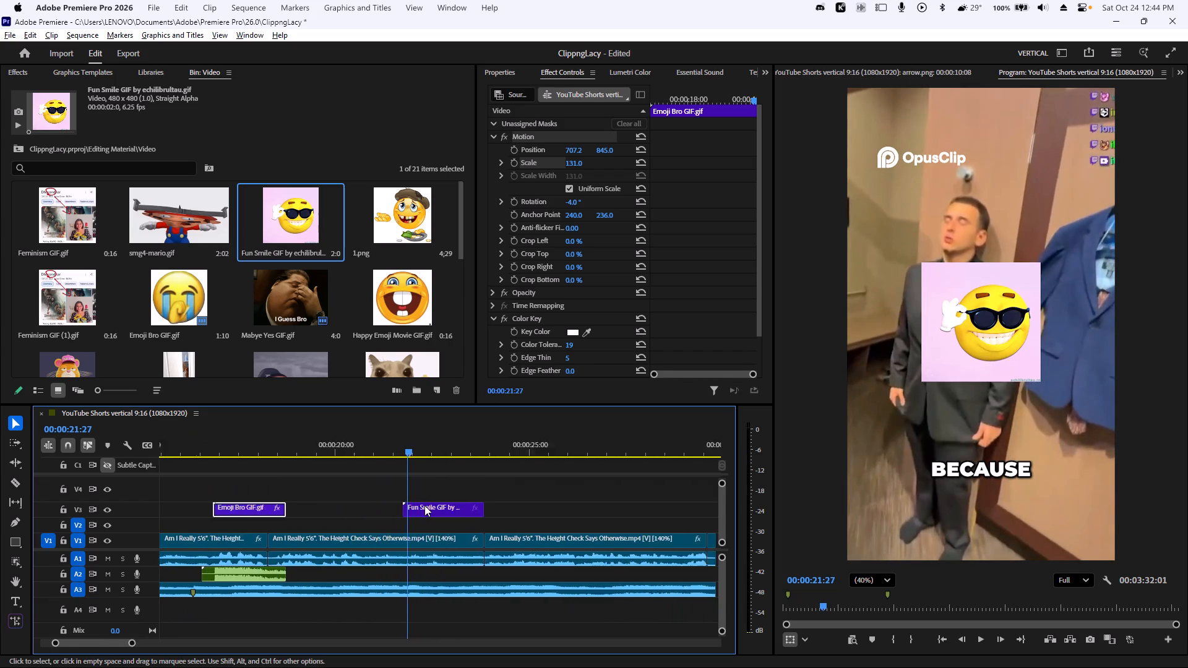
pyautogui.keyDown('alt'); pyautogui.scroll(7, 424, 505); pyautogui.keyUp('alt')
pyautogui.moveTo(422, 507); pyautogui.dragTo(408, 508)
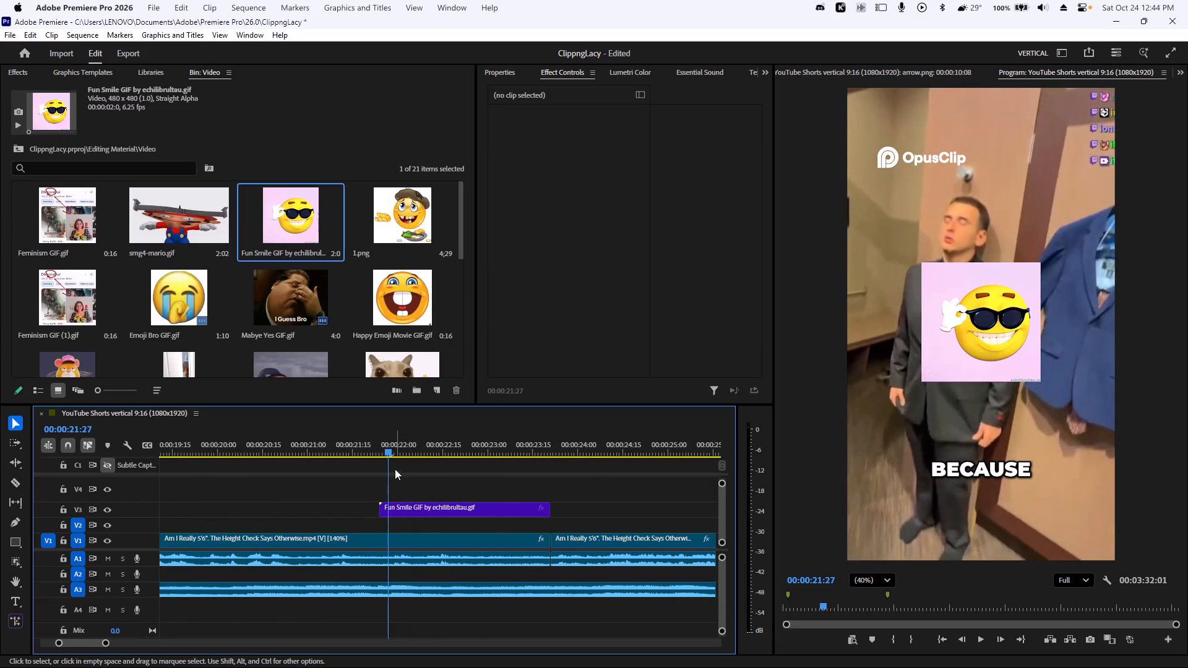
pyautogui.moveTo(384, 450); pyautogui.dragTo(376, 450)
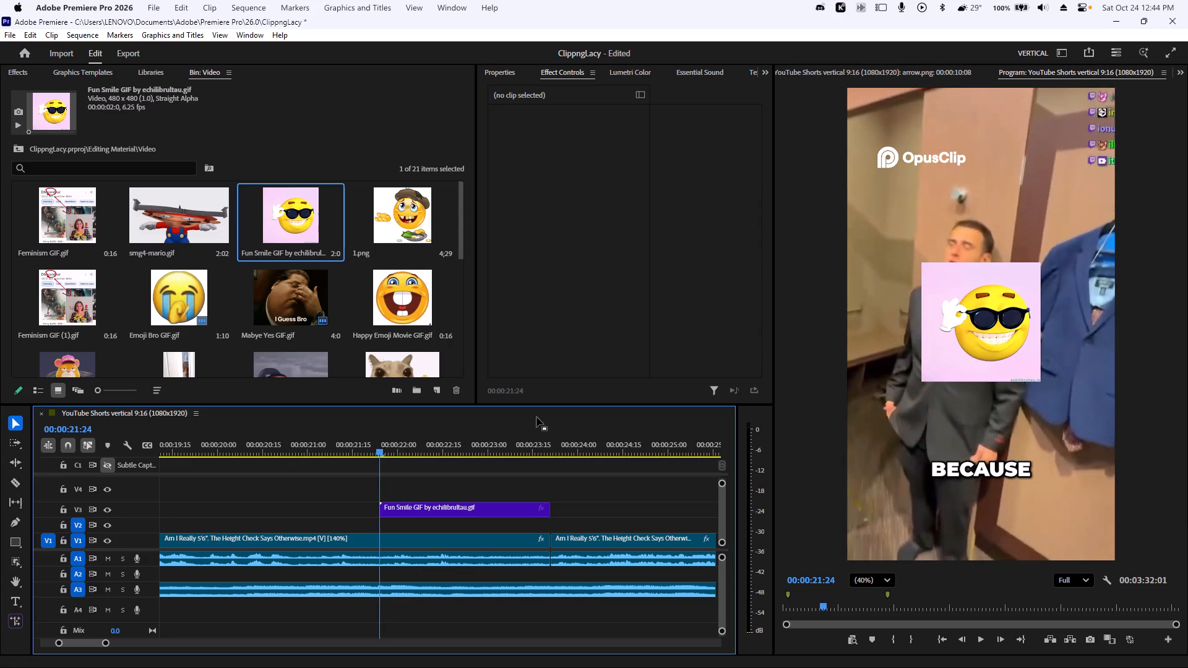
pyautogui.click(439, 513)
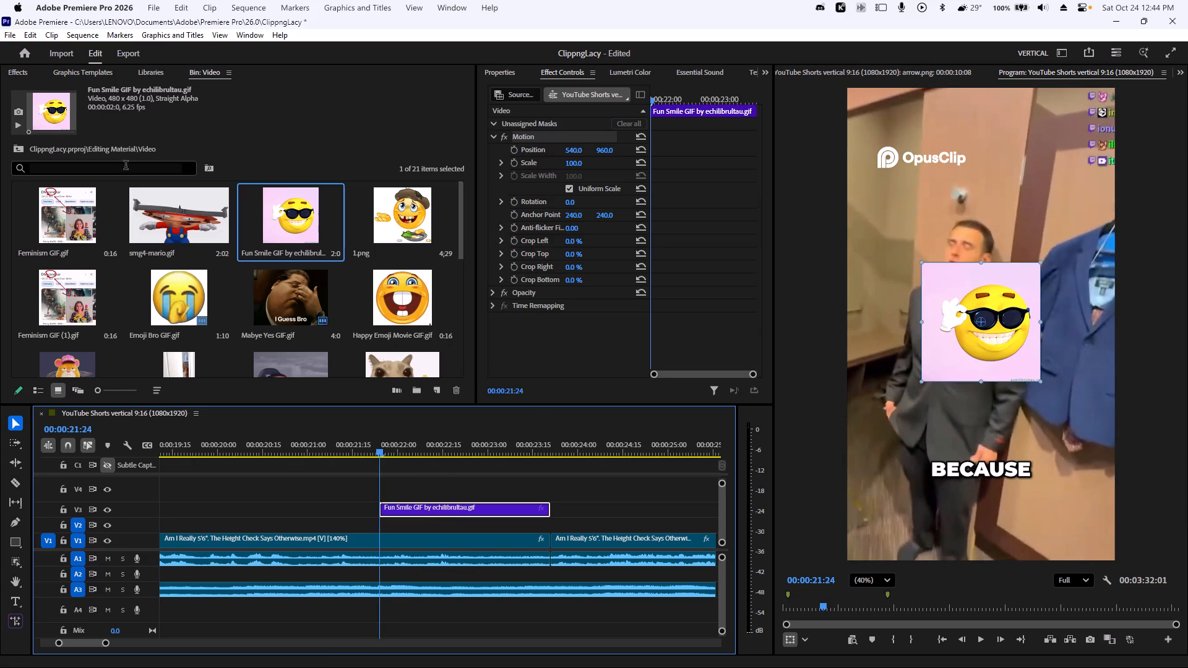
pyautogui.scroll(3, 141, 72)
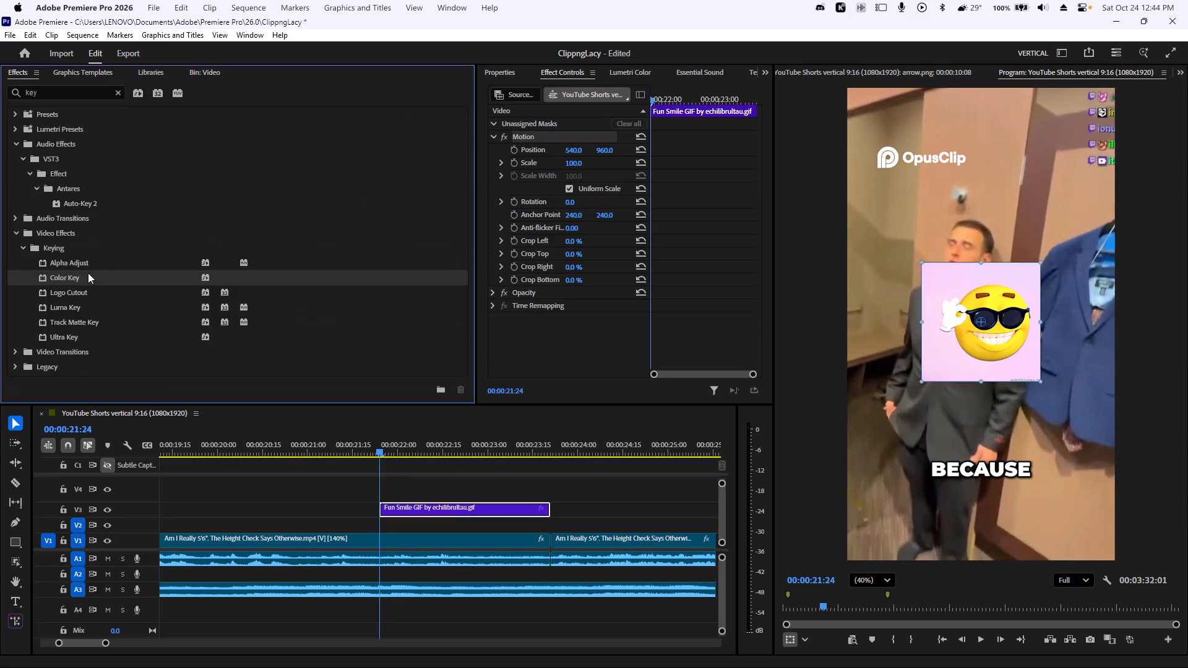
pyautogui.moveTo(61, 278); pyautogui.dragTo(408, 510)
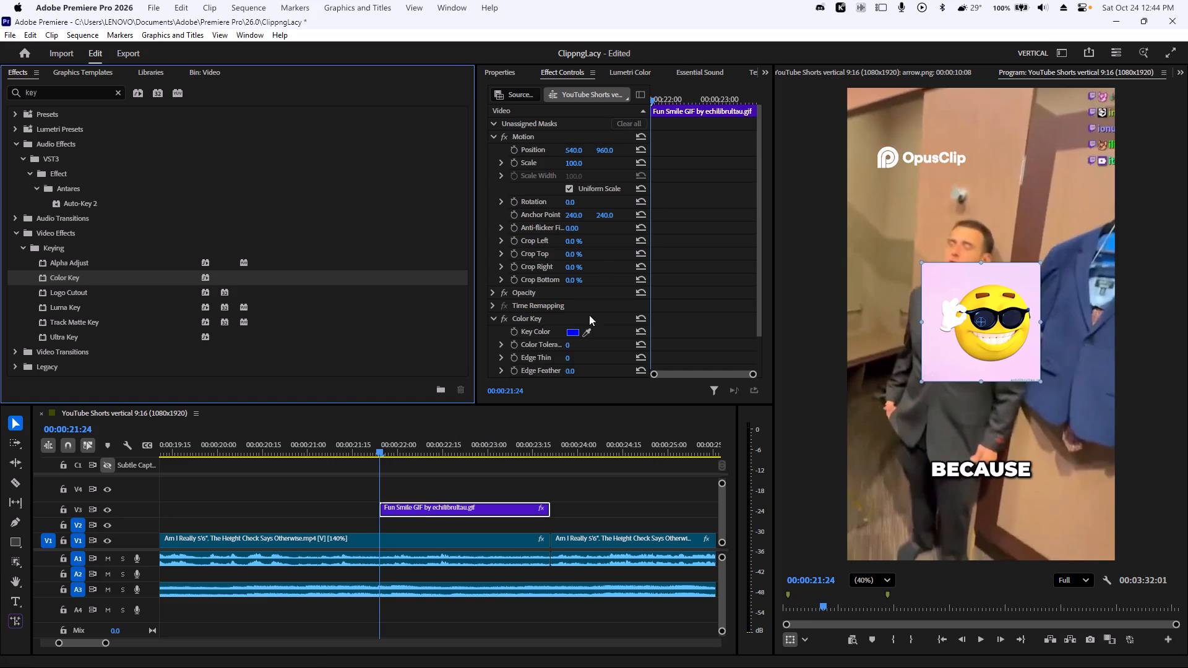
pyautogui.click(585, 335)
pyautogui.click(946, 290)
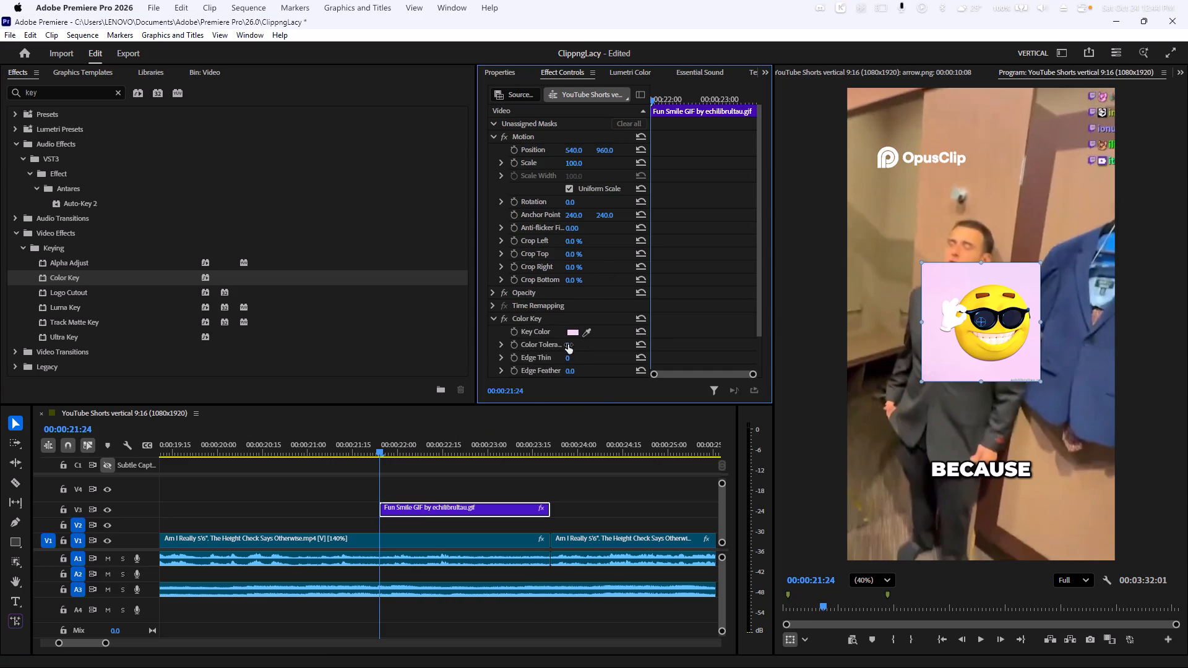
pyautogui.moveTo(568, 345); pyautogui.dragTo(575, 345)
# Set the Fun Smile GIF's Color Key Edge Thin to 5, keeping Edge Feather at 0, and play it to check the edges.
pyautogui.press('space')
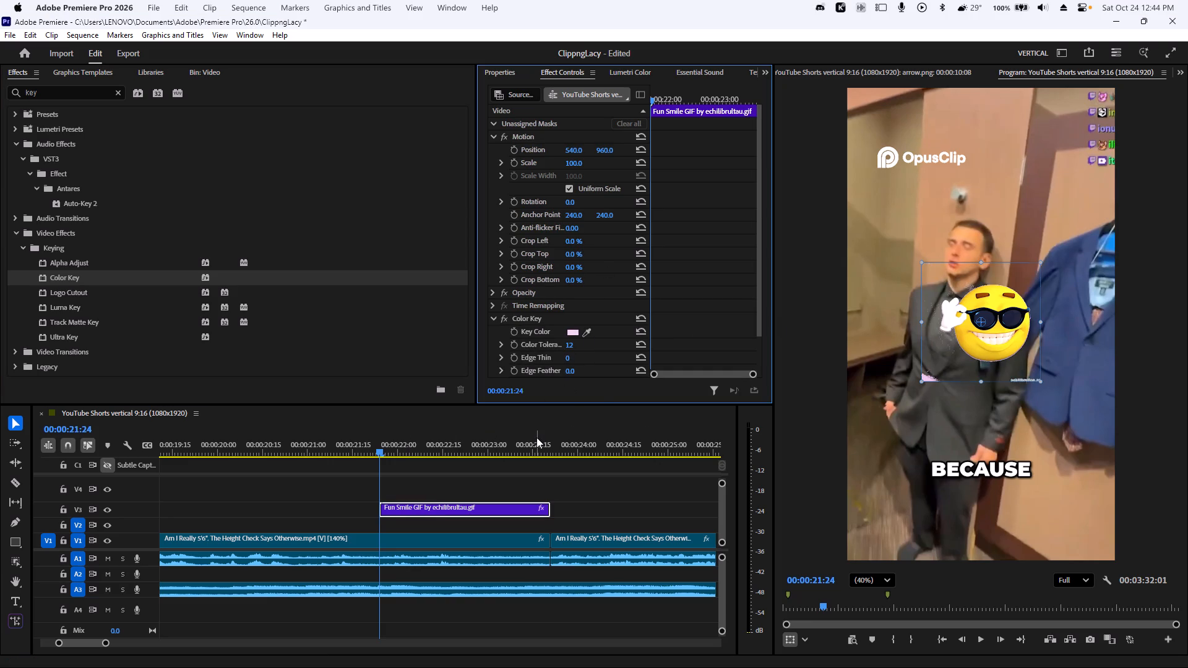
pyautogui.press('space')
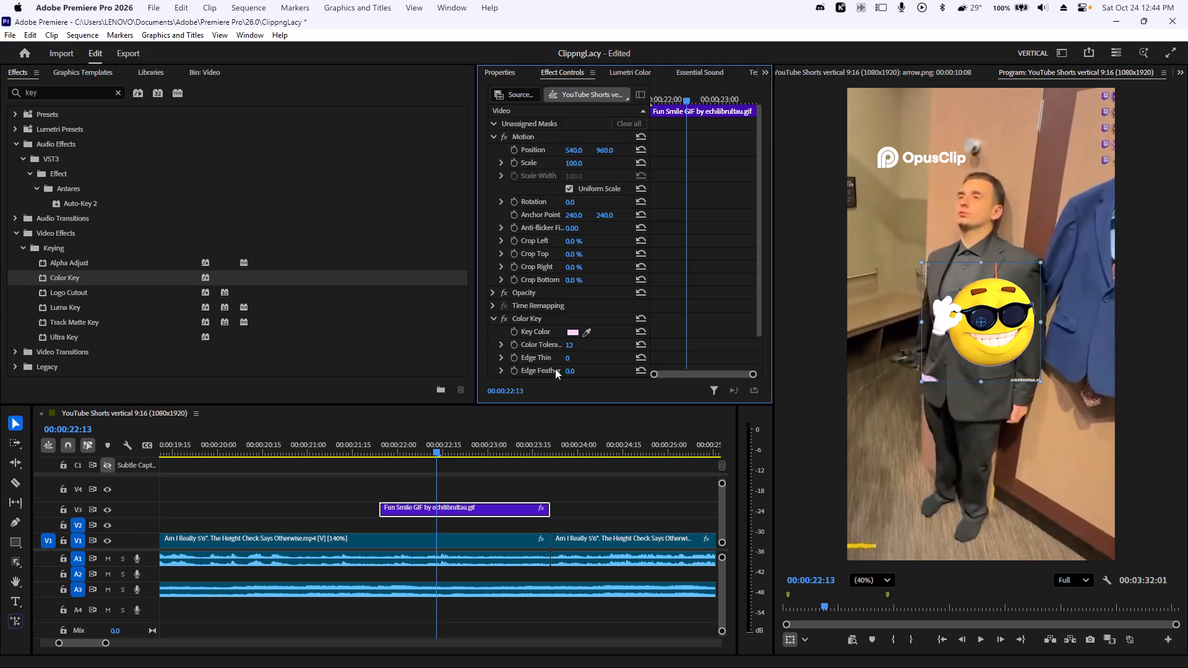
pyautogui.moveTo(570, 372); pyautogui.dragTo(681, 375)
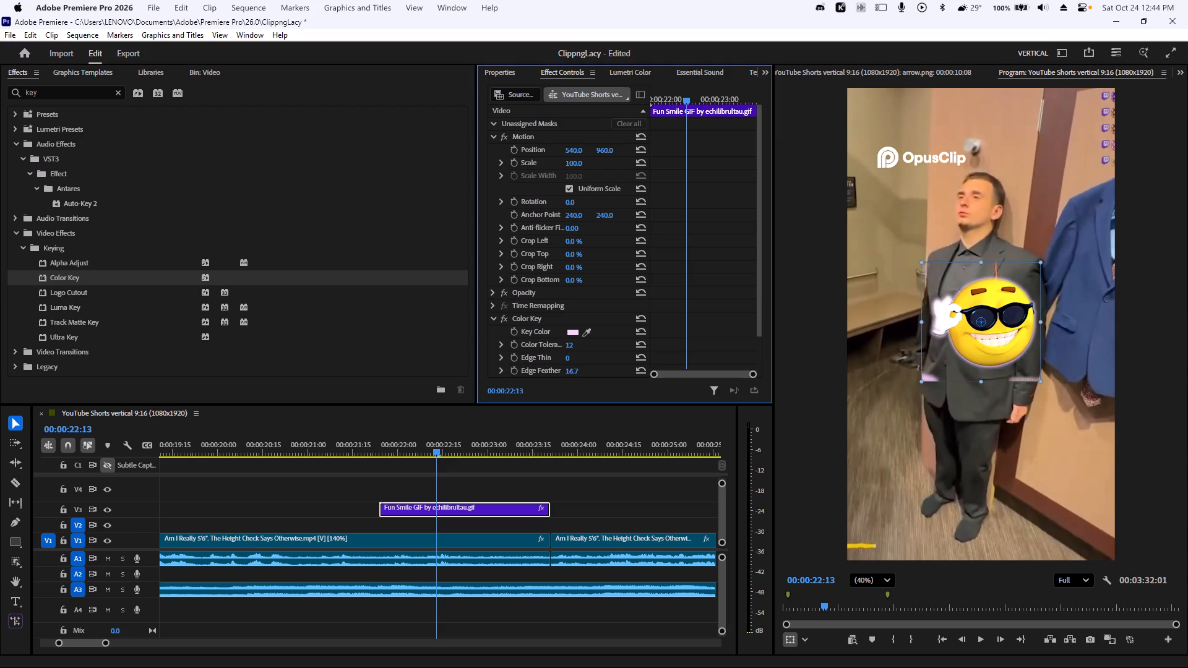
pyautogui.moveTo(681, 375); pyautogui.dragTo(368, 387)
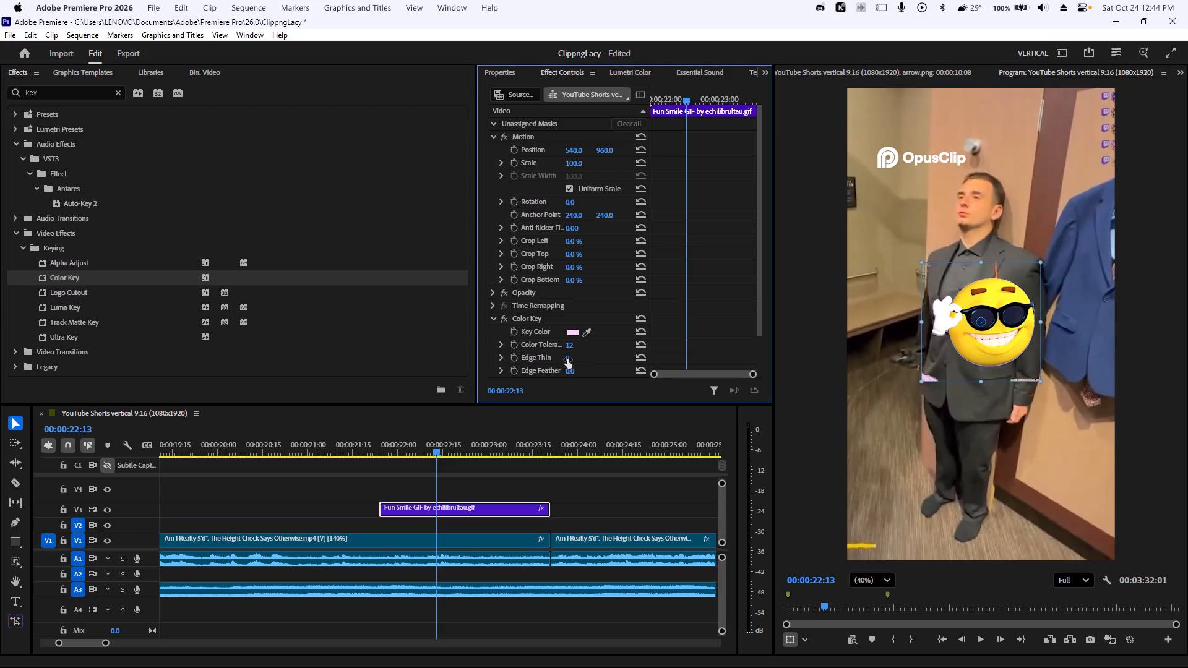
pyautogui.moveTo(567, 359); pyautogui.dragTo(667, 358)
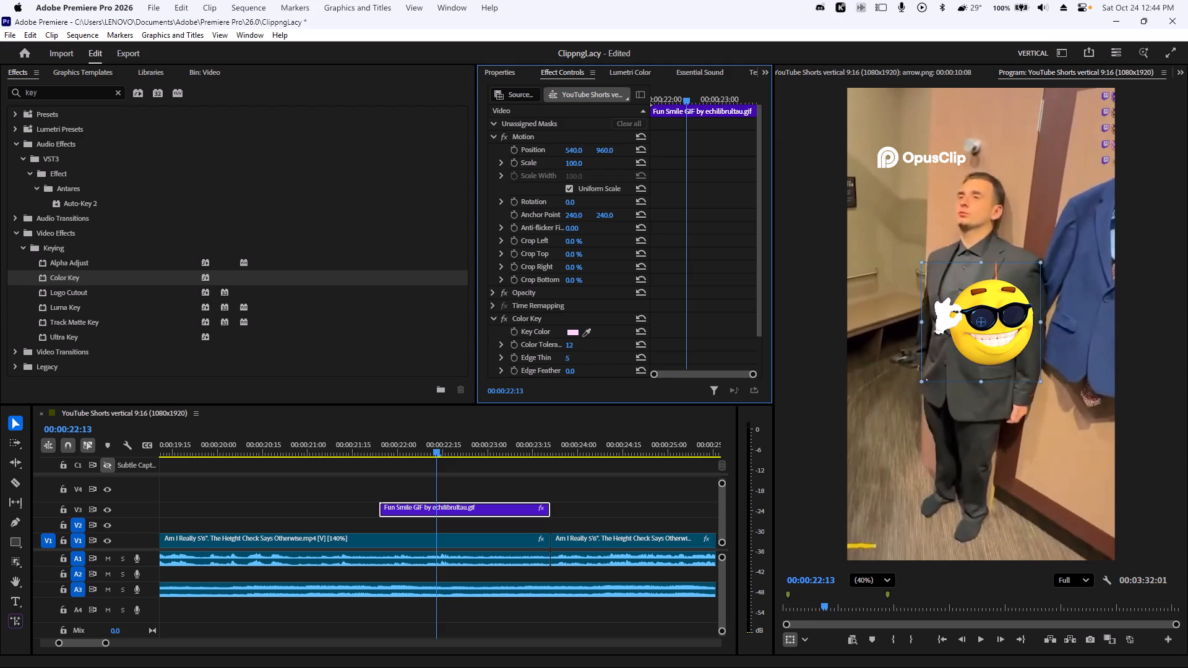
pyautogui.moveTo(667, 358); pyautogui.dragTo(668, 358)
pyautogui.press('space')
pyautogui.press('space')
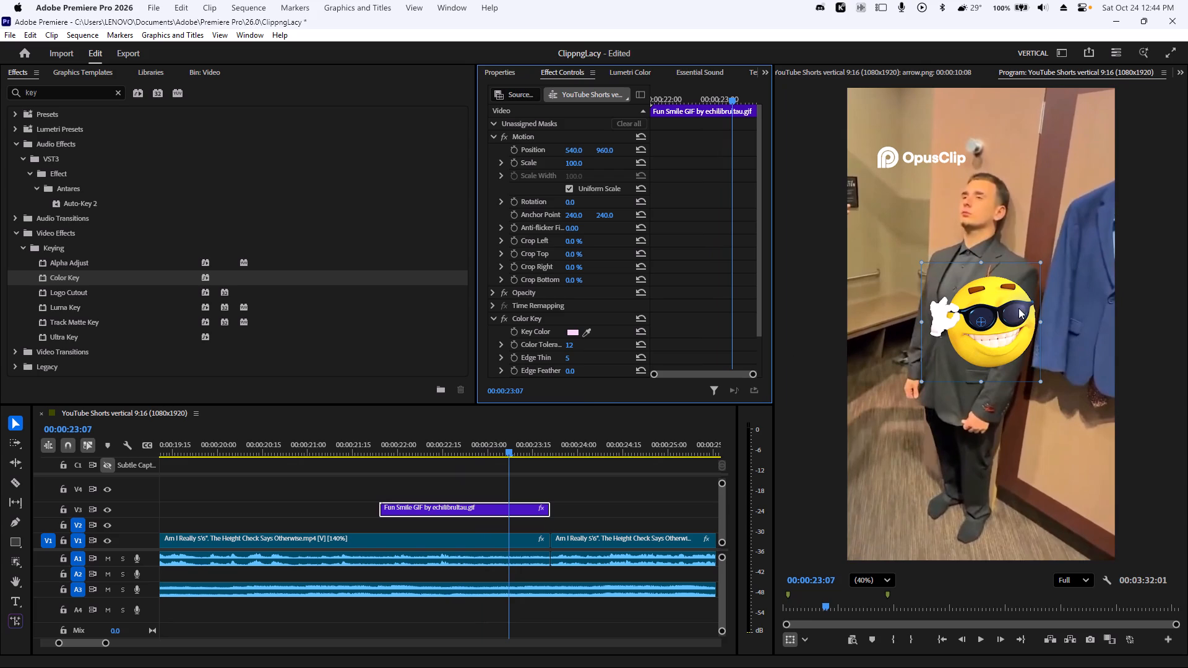
# Enlarge the Fun Smile GIF to about 126% and place it over the man's chest, near 510, 791.
pyautogui.moveTo(1005, 325); pyautogui.dragTo(1001, 225)
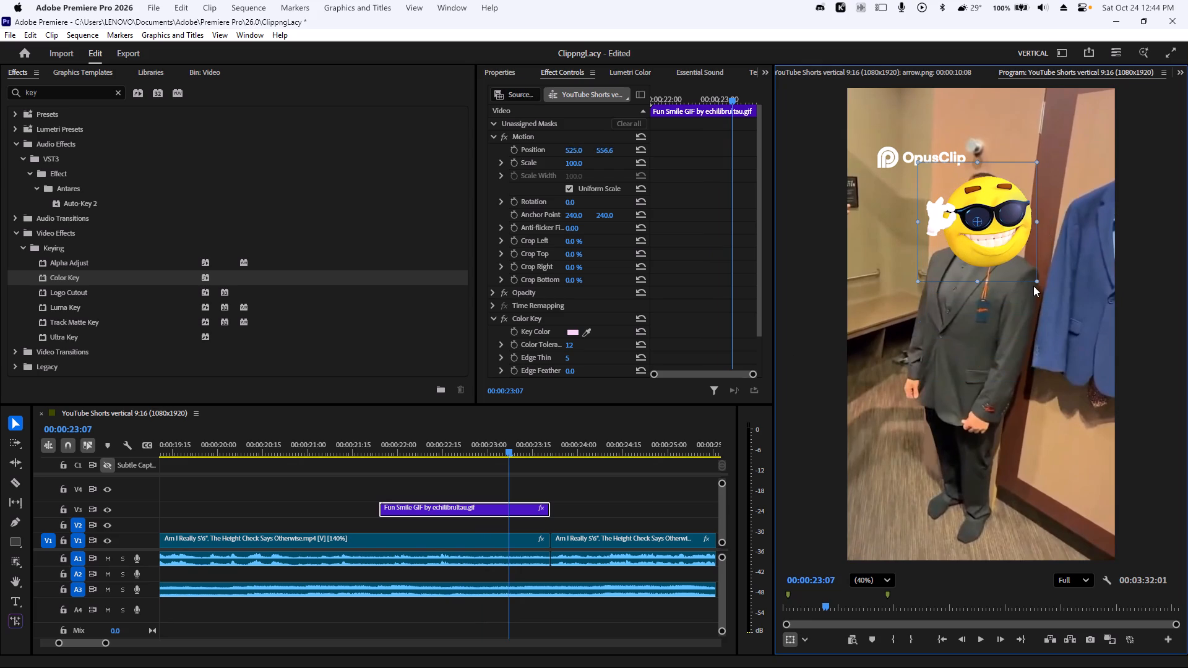
pyautogui.moveTo(1036, 282); pyautogui.dragTo(1058, 298)
pyautogui.moveTo(1019, 246); pyautogui.dragTo(983, 329)
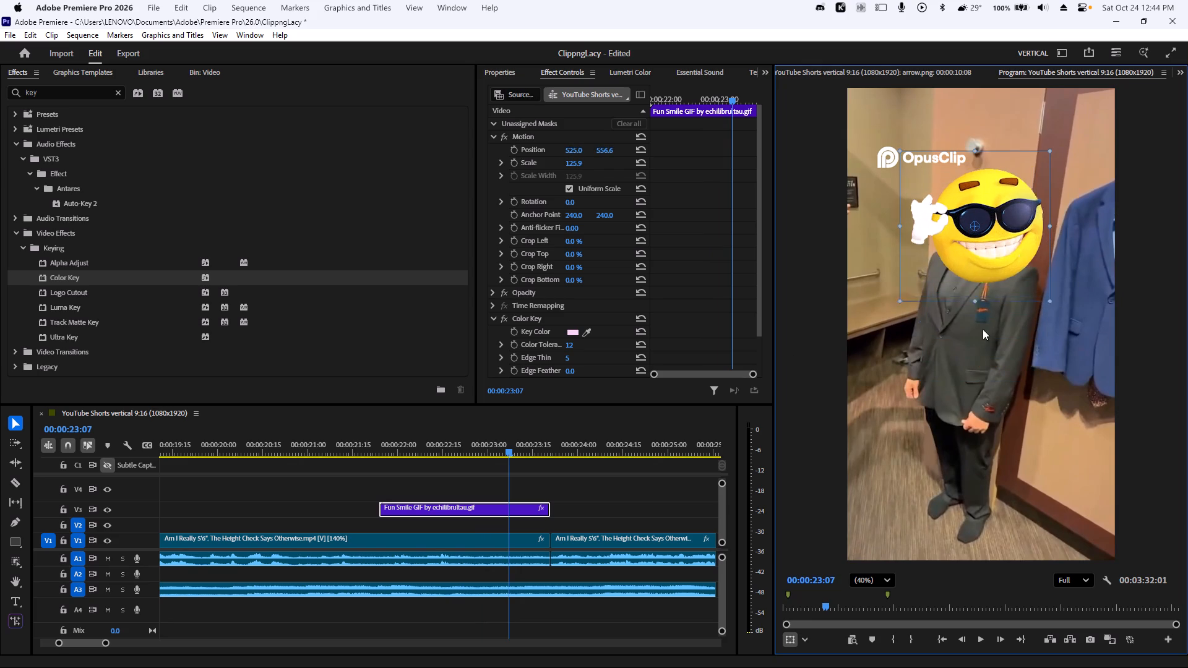
pyautogui.moveTo(983, 329); pyautogui.dragTo(1023, 339)
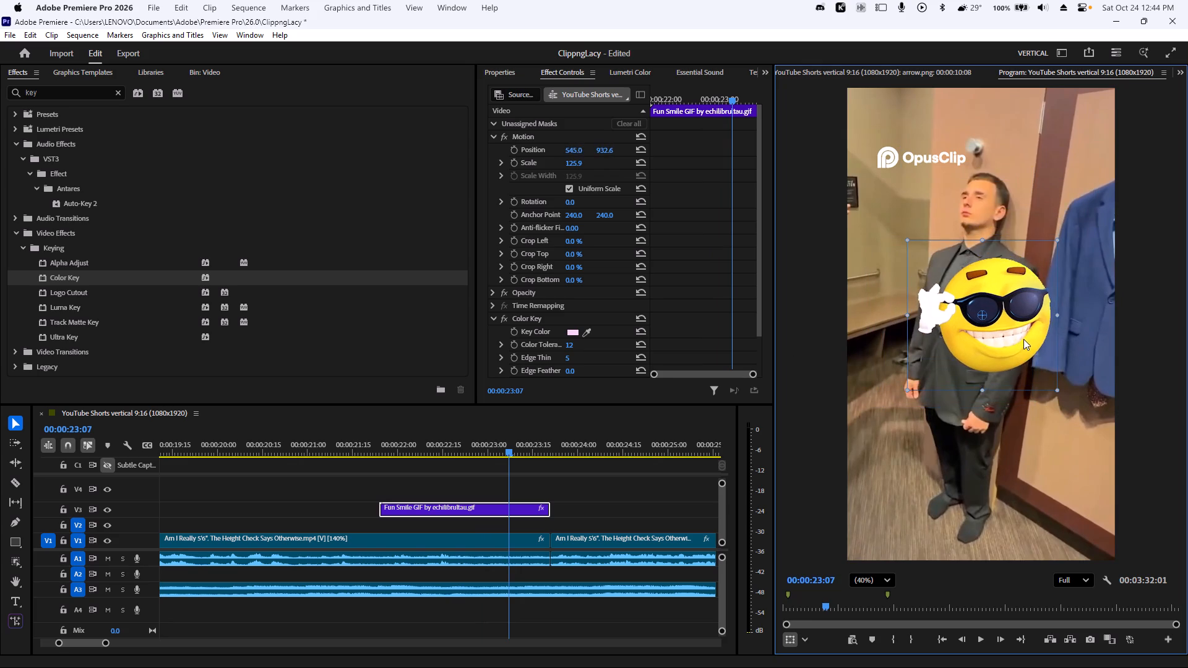
pyautogui.moveTo(1023, 339); pyautogui.dragTo(1015, 304)
pyautogui.moveTo(501, 436); pyautogui.dragTo(317, 461)
pyautogui.moveTo(347, 458); pyautogui.dragTo(407, 456)
pyautogui.moveTo(359, 446); pyautogui.dragTo(392, 447)
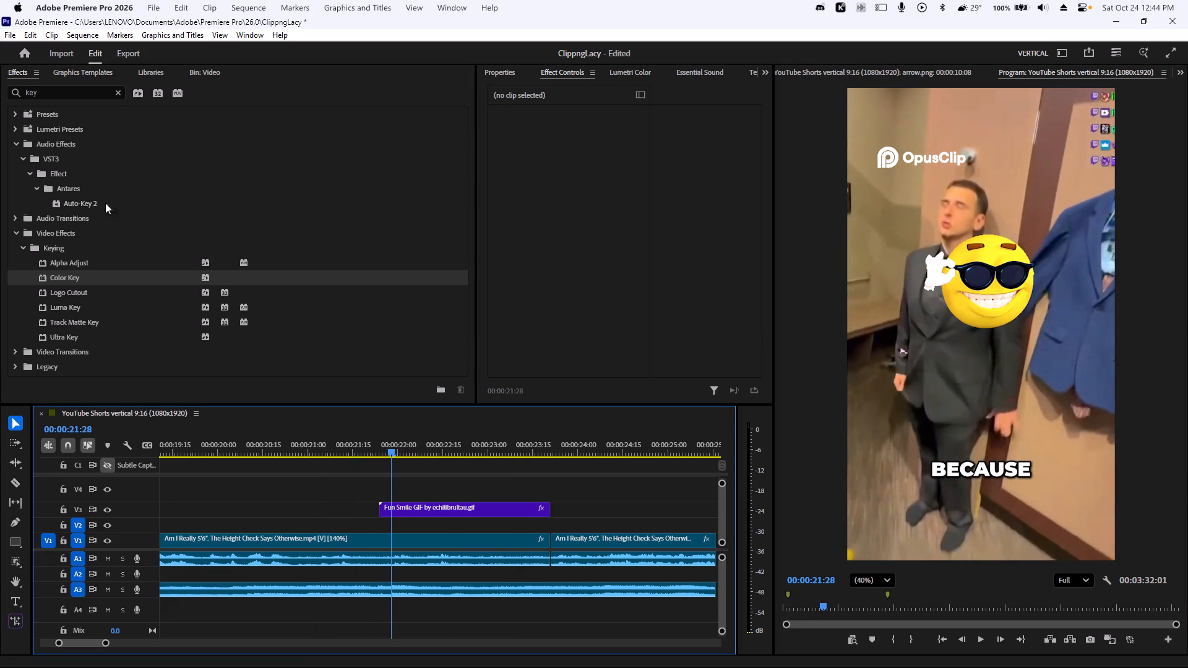
# Open the Trending SFX bin and audition its sounds, such as Fast Woosh, Get out, Paper Slide and Mouse Click.
pyautogui.scroll(-4, 65, 71)
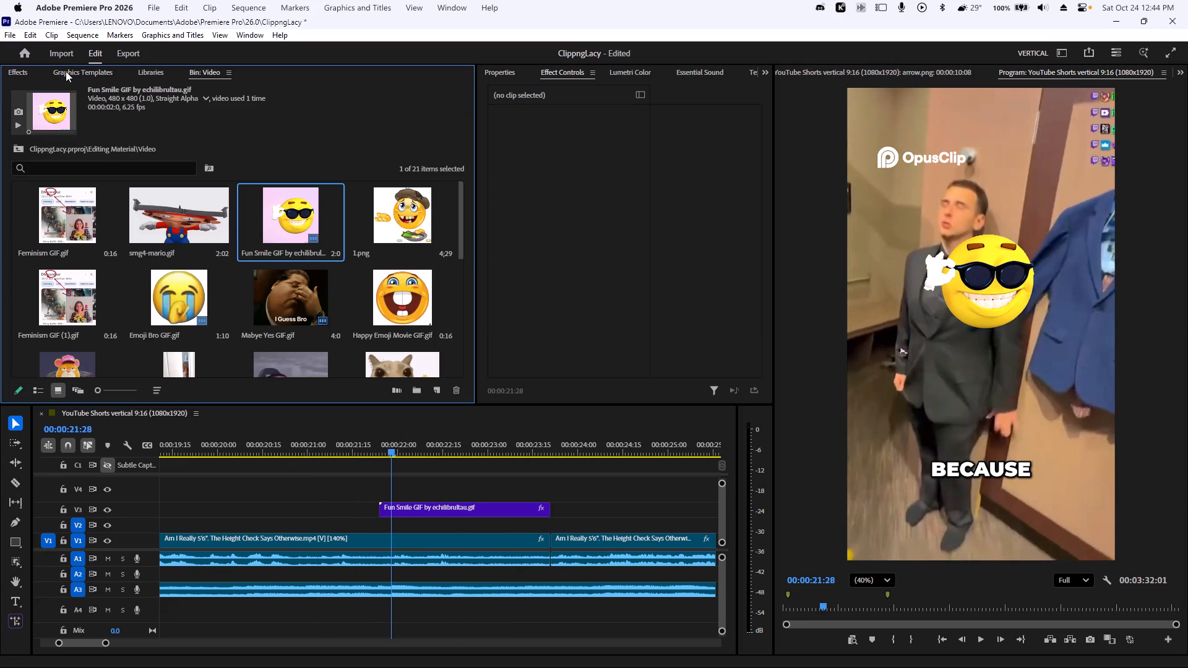
pyautogui.click(14, 153)
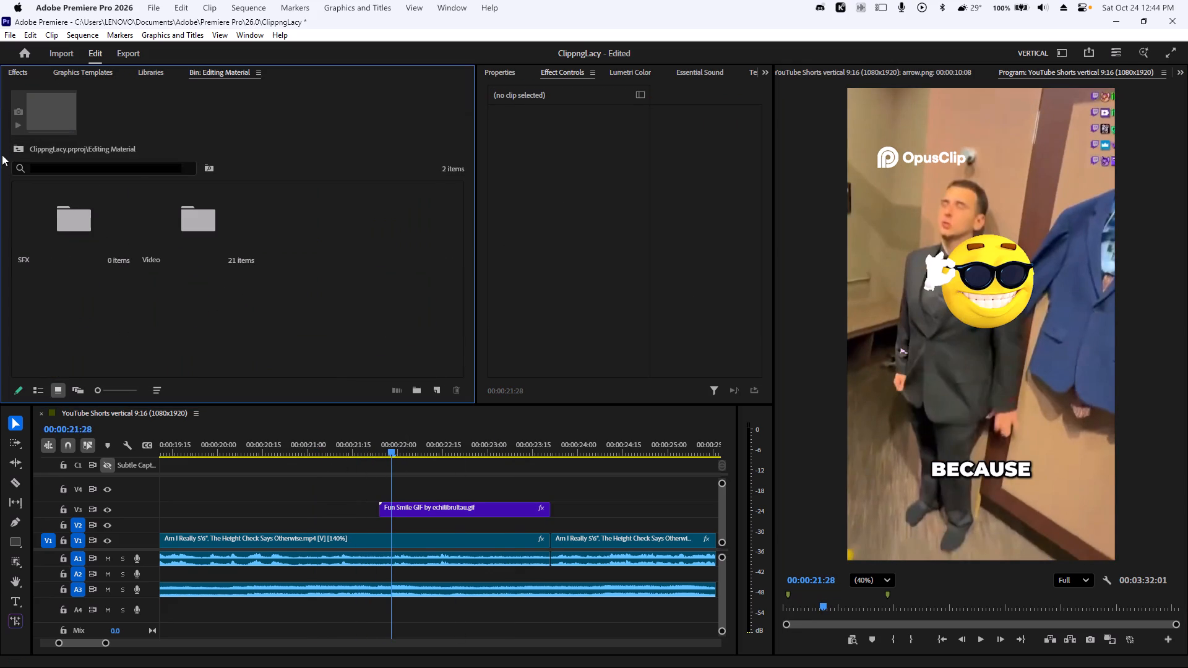
pyautogui.click(14, 150)
pyautogui.doubleClick(85, 293)
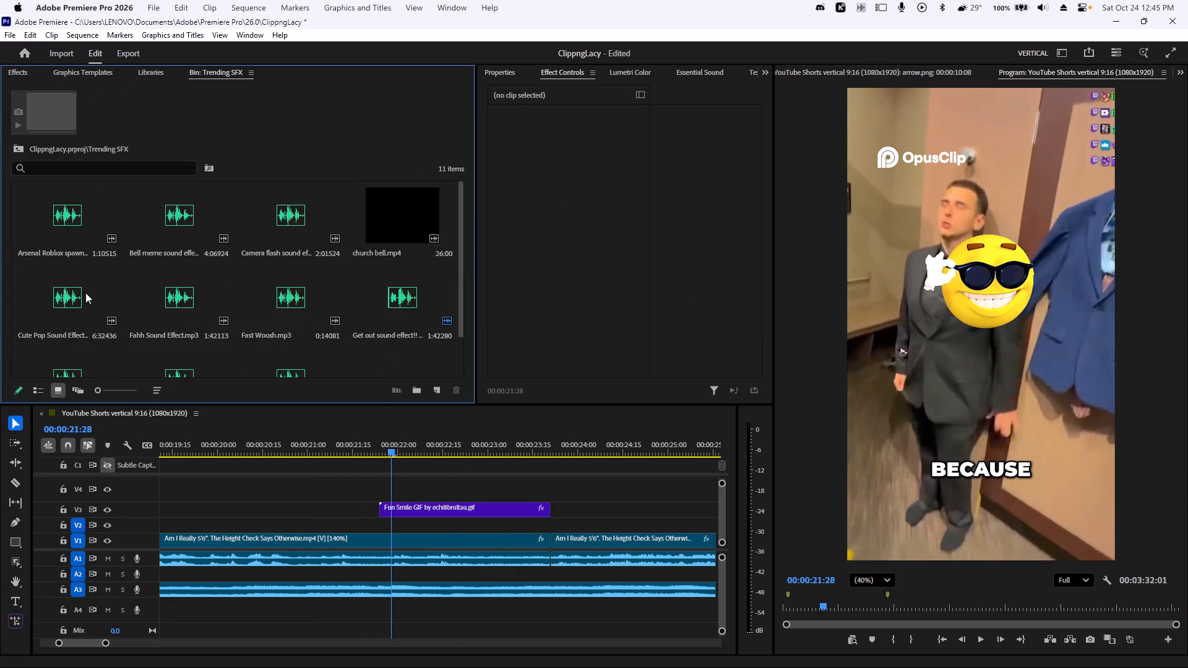
pyautogui.click(181, 311)
pyautogui.press('v')
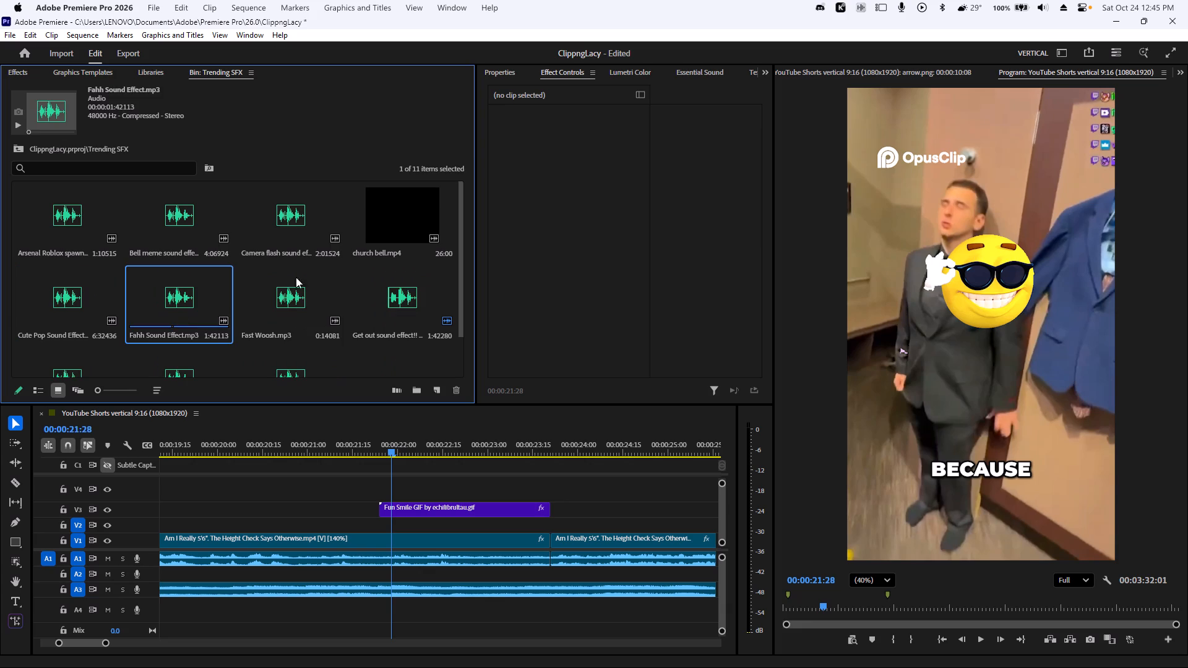
pyautogui.click(289, 228)
pyautogui.click(186, 299)
pyautogui.click(295, 313)
pyautogui.press('space')
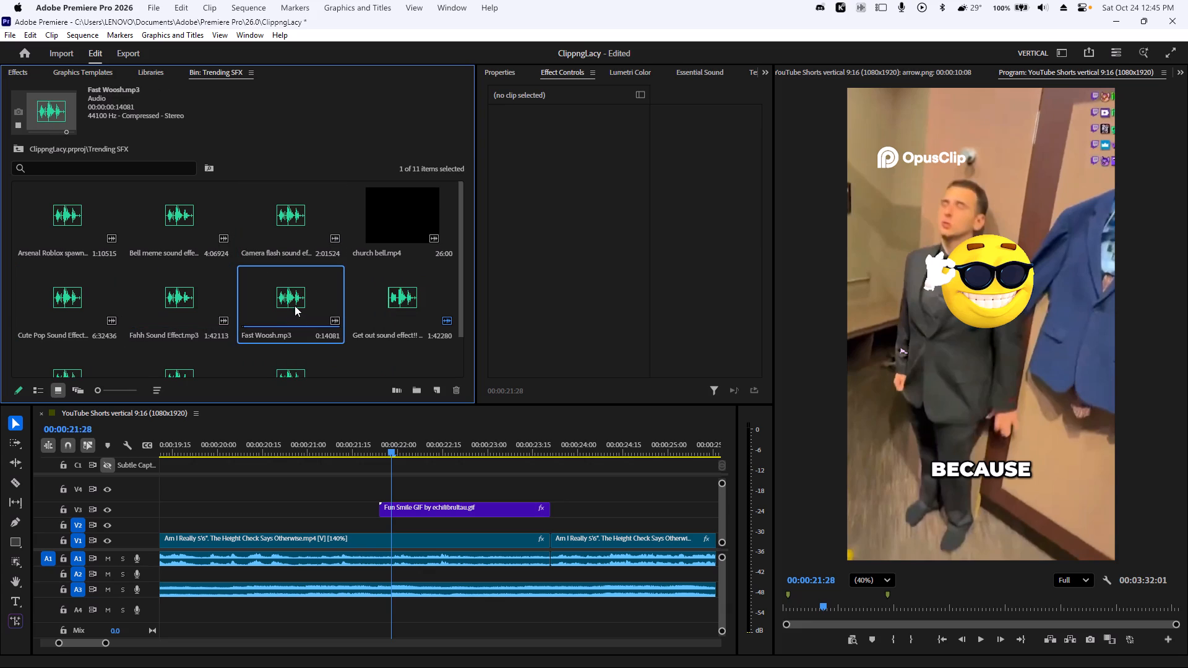
pyautogui.press('space')
pyautogui.click(389, 302)
pyautogui.press('space')
pyautogui.press('space')
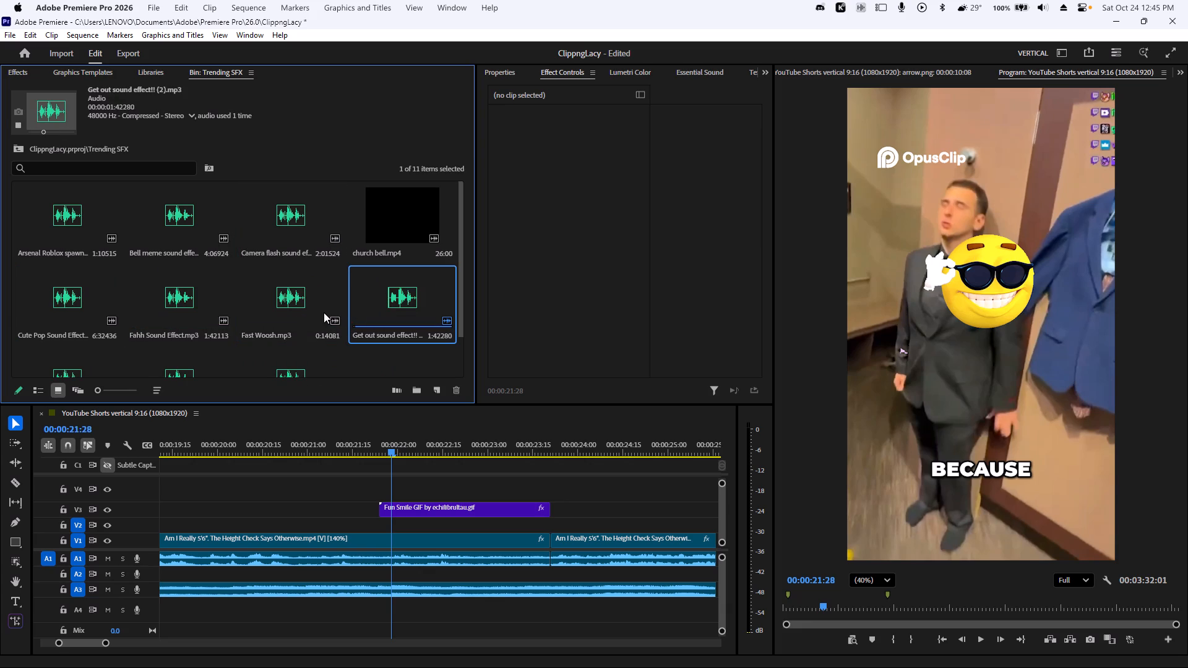
pyautogui.scroll(-3, 231, 311)
pyautogui.click(154, 329)
pyautogui.press('space')
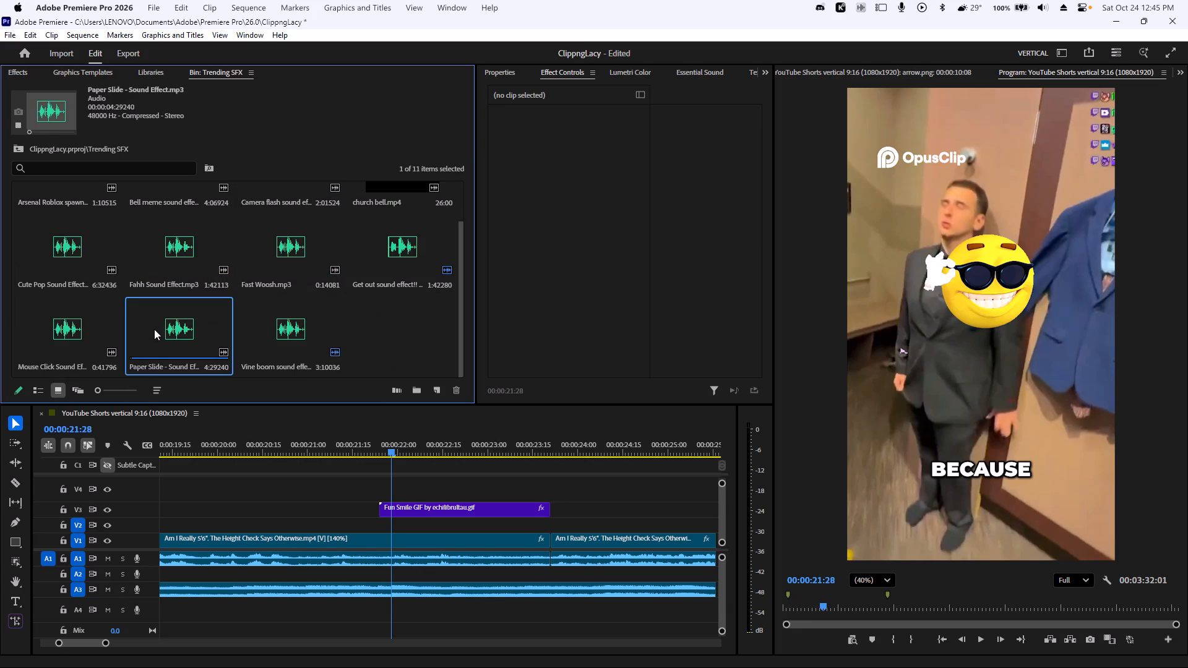
pyautogui.click(57, 341)
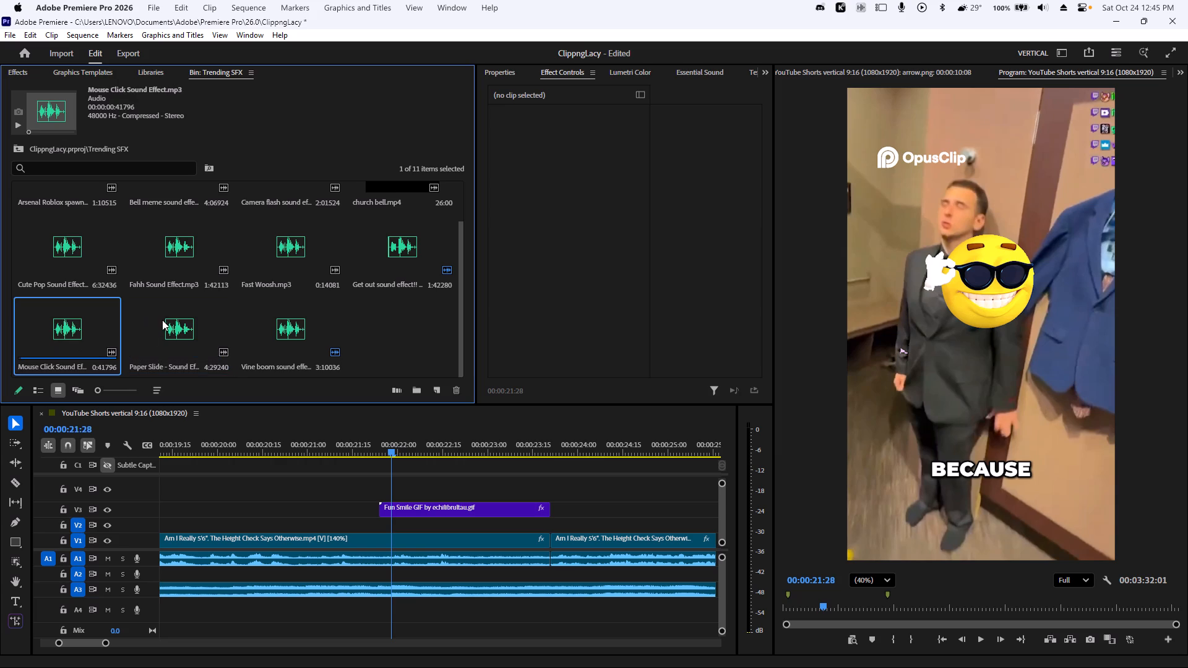
pyautogui.press('space')
# Place the Vine boom sound effect on A2 so its boom hits at the start of the Fun Smile GIF, and play it back.
pyautogui.click(261, 333)
pyautogui.moveTo(277, 333); pyautogui.dragTo(403, 520)
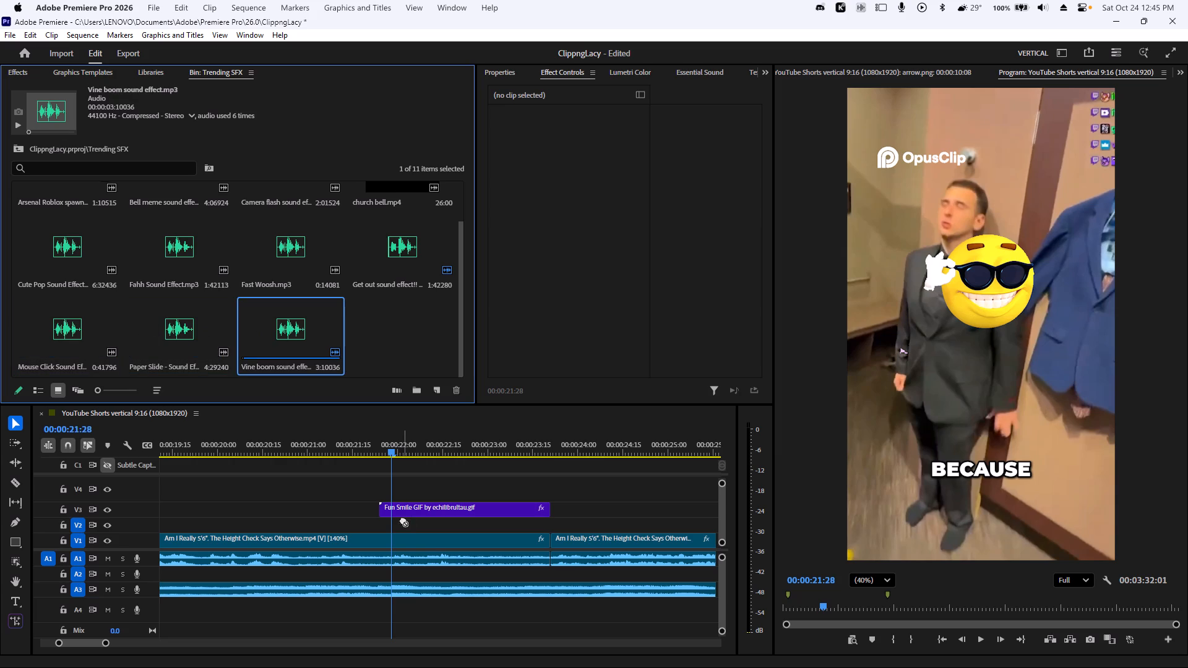
pyautogui.moveTo(403, 520); pyautogui.dragTo(363, 573)
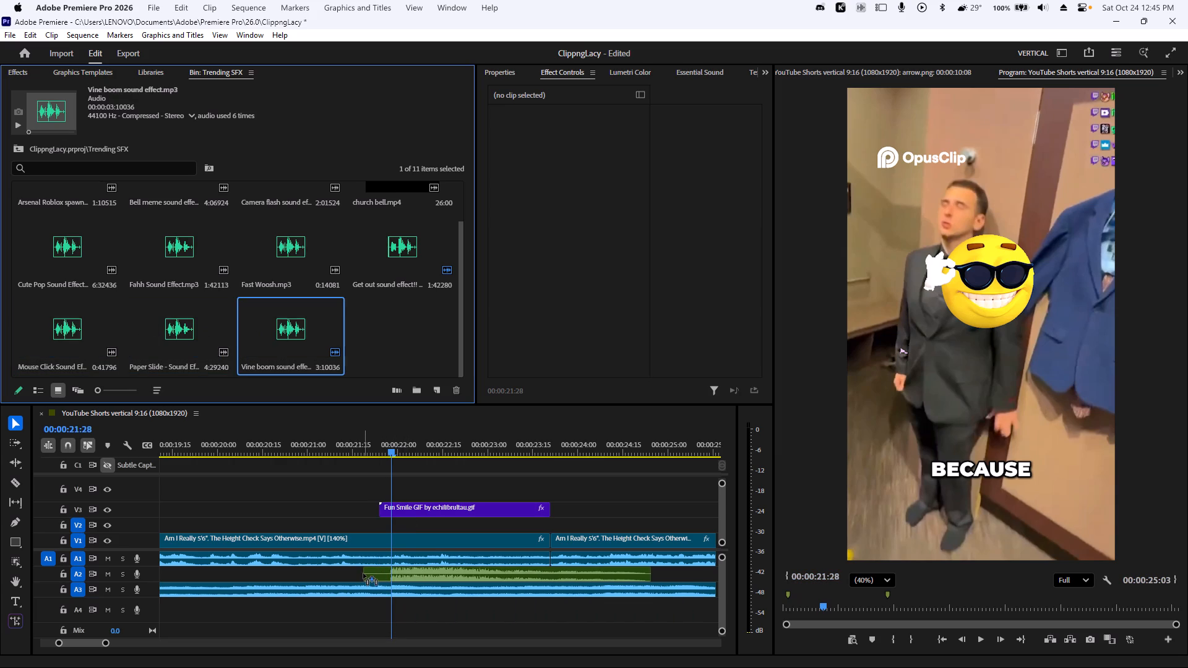
pyautogui.moveTo(363, 573); pyautogui.dragTo(354, 573)
pyautogui.moveTo(377, 458); pyautogui.dragTo(335, 463)
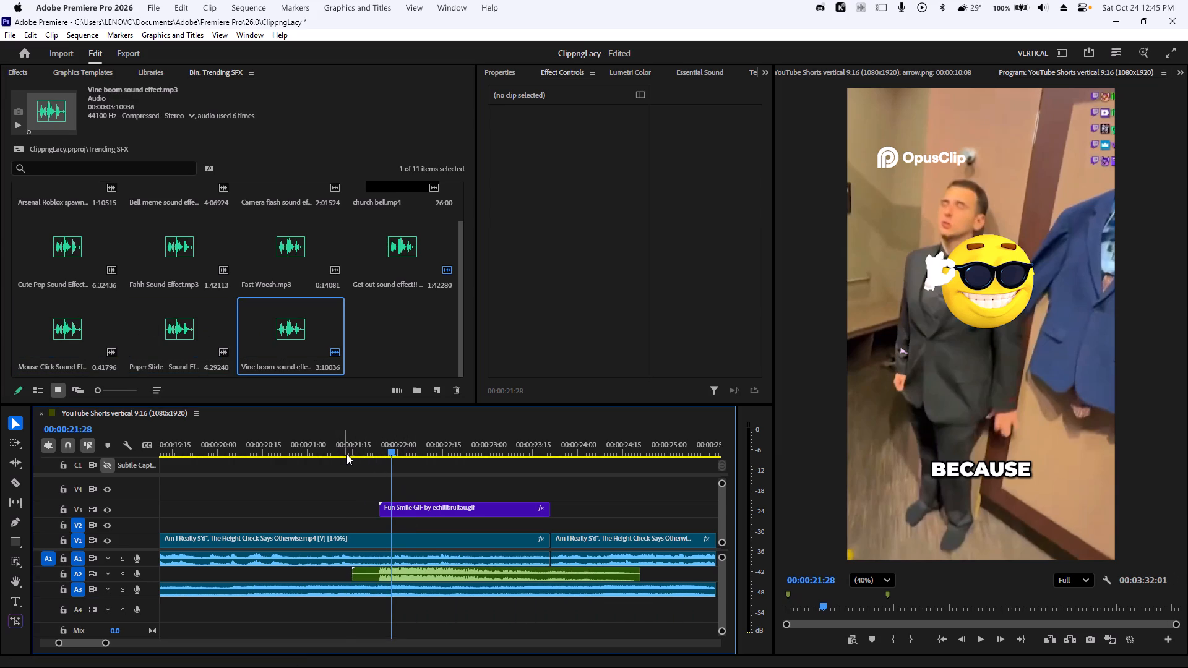
pyautogui.click(347, 453)
pyautogui.press('space')
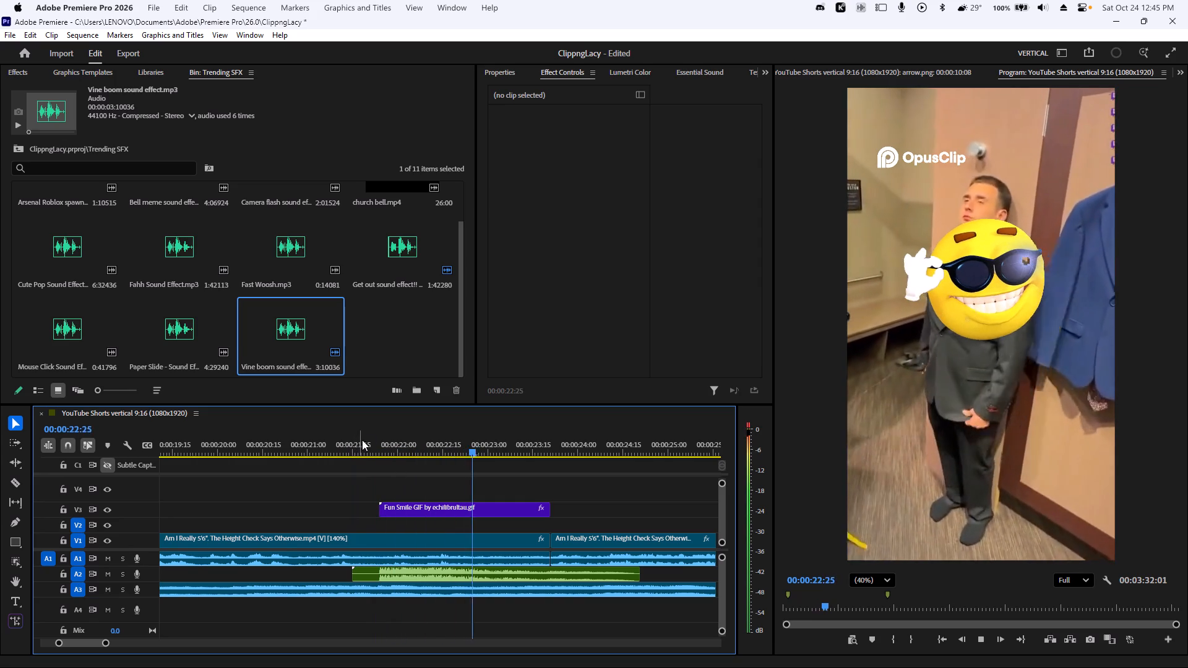
pyautogui.press('space')
# Move the Fun Smile GIF off the man's chest to the upper-left corner of the video frame, near position 146, 196.
pyautogui.moveTo(402, 443); pyautogui.dragTo(379, 448)
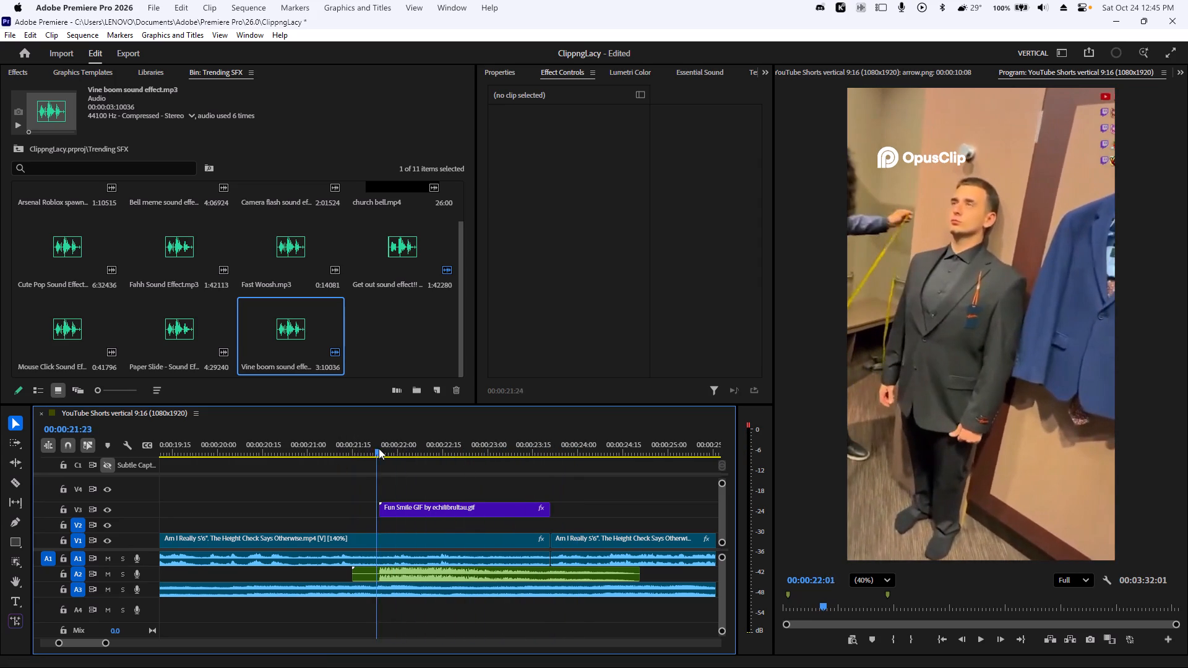
pyautogui.moveTo(379, 448); pyautogui.dragTo(408, 451)
pyautogui.click(447, 509)
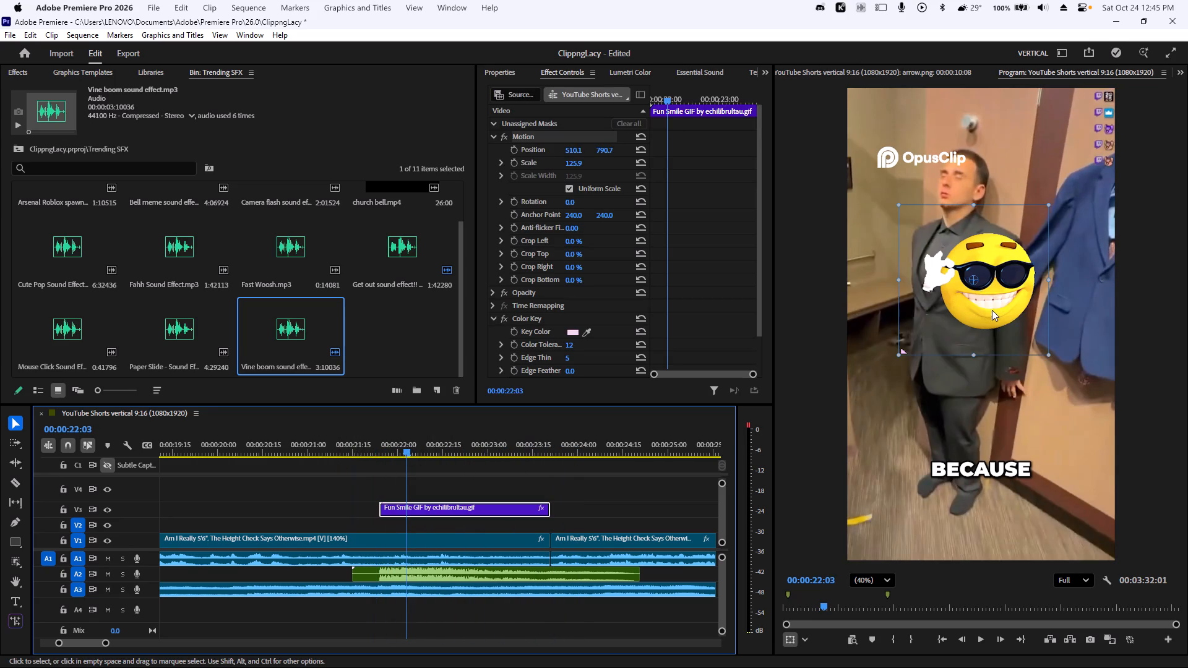
pyautogui.moveTo(992, 310); pyautogui.dragTo(971, 222)
pyautogui.moveTo(990, 228); pyautogui.dragTo(1108, 312)
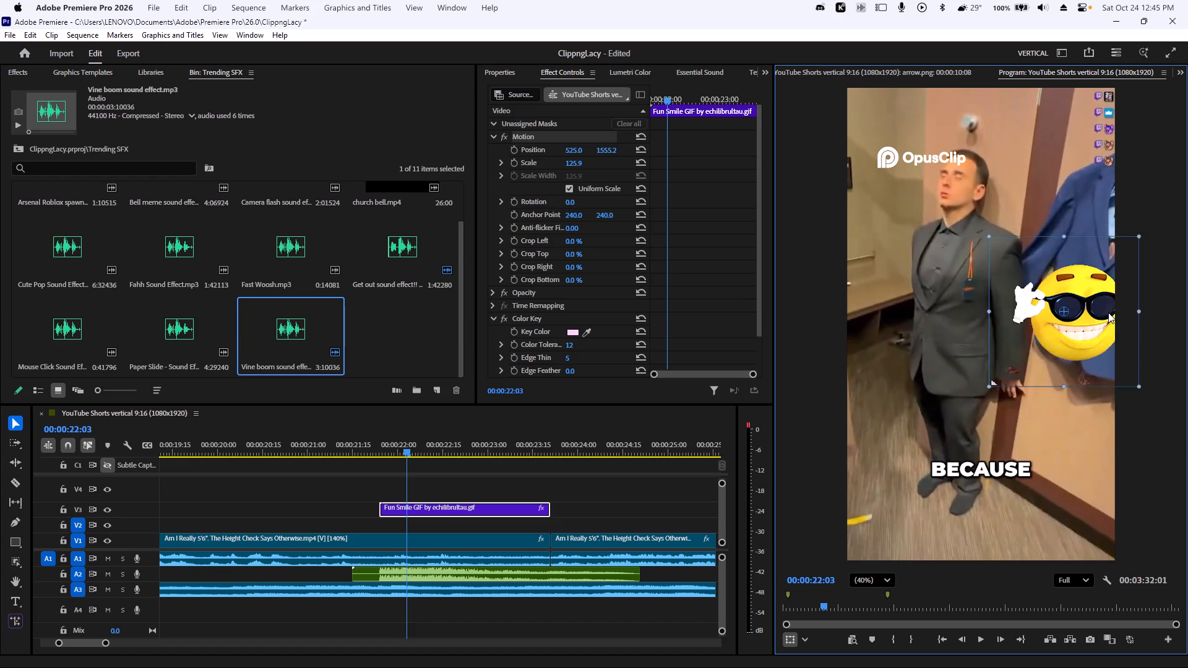
pyautogui.moveTo(1108, 312); pyautogui.dragTo(908, 163)
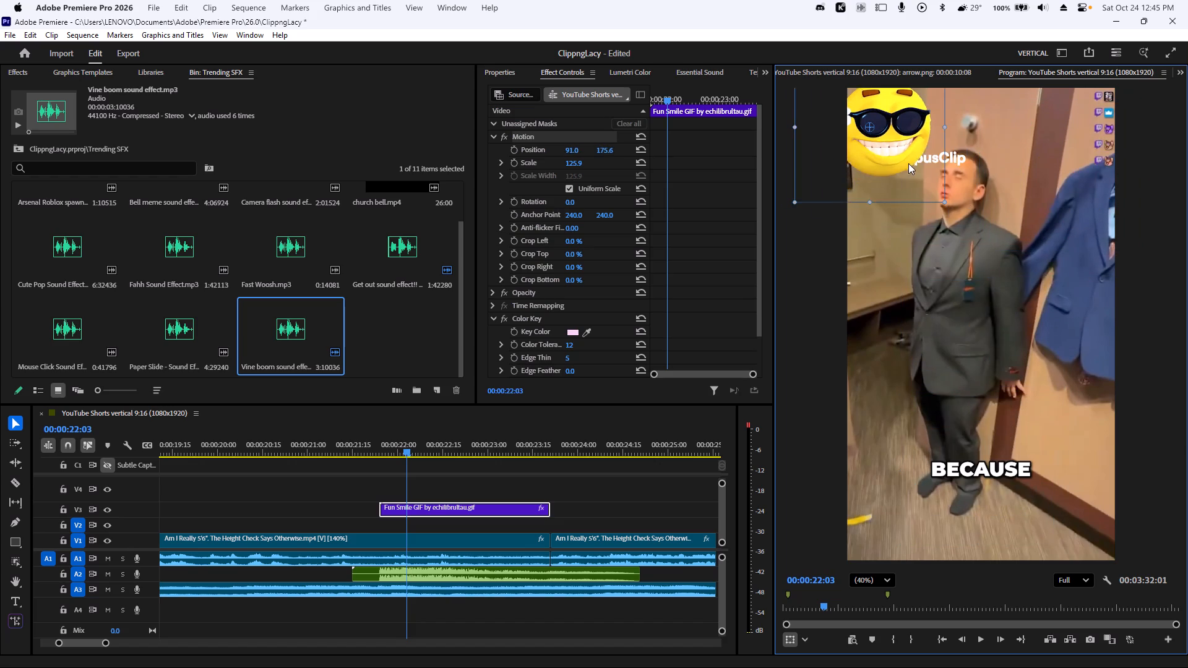
pyautogui.moveTo(908, 163); pyautogui.dragTo(921, 168)
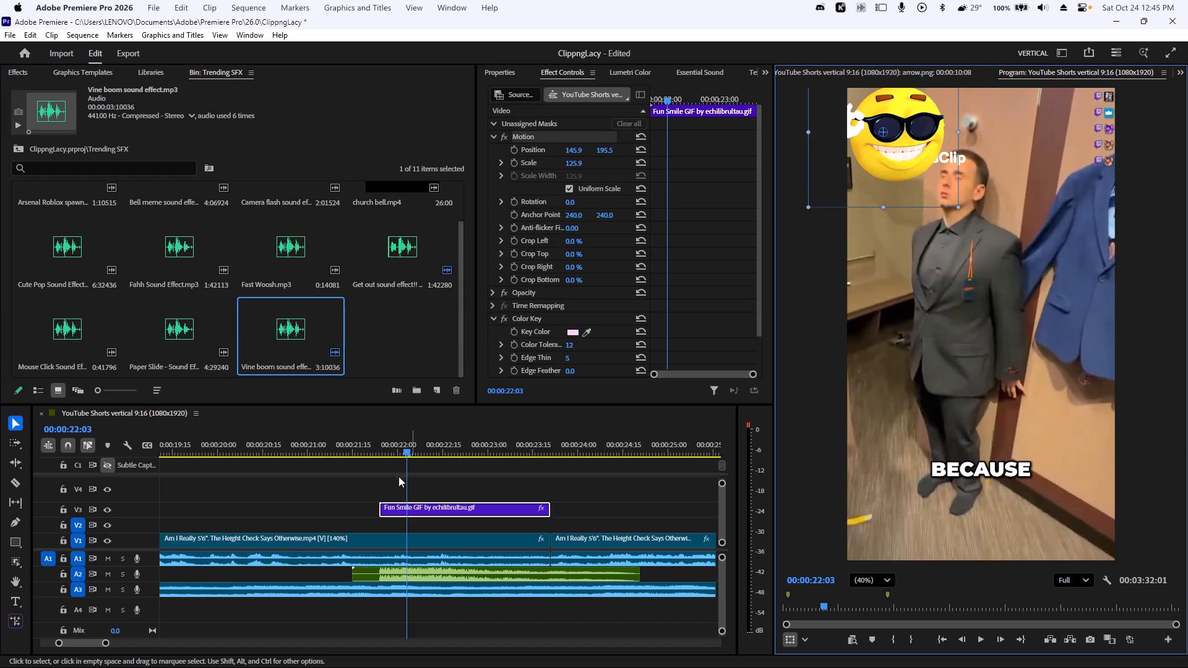
# Audition sounds in the Trending SFX bin, including church bell, Camera flash, Bell meme, Arsenal Roblox spawn and Fahh.
pyautogui.scroll(1, 202, 215)
pyautogui.click(11, 146)
pyautogui.click(14, 145)
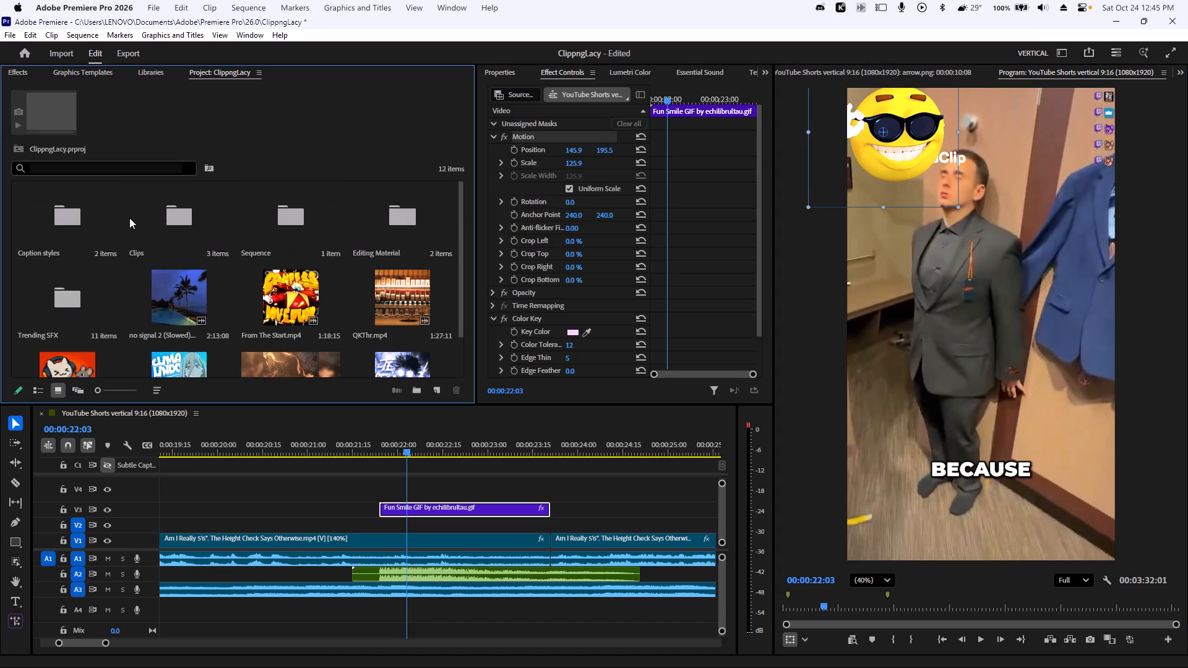
pyautogui.click(88, 287)
pyautogui.click(88, 286)
pyautogui.click(283, 330)
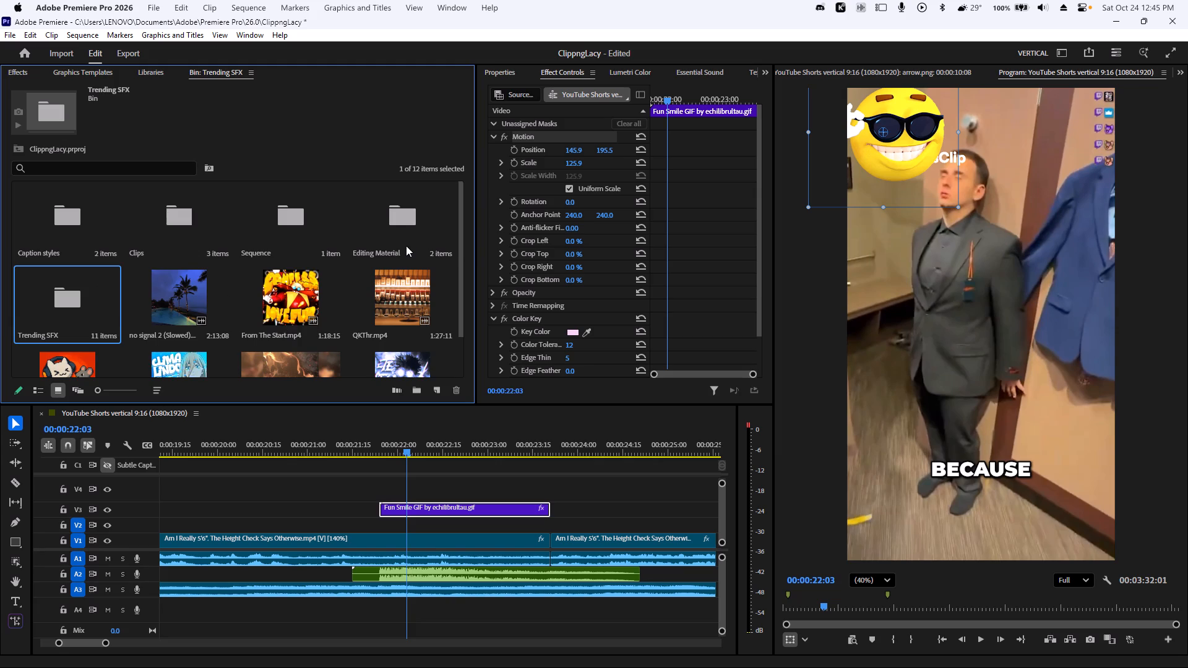
pyautogui.click(408, 236)
pyautogui.press('space')
pyautogui.press('space')
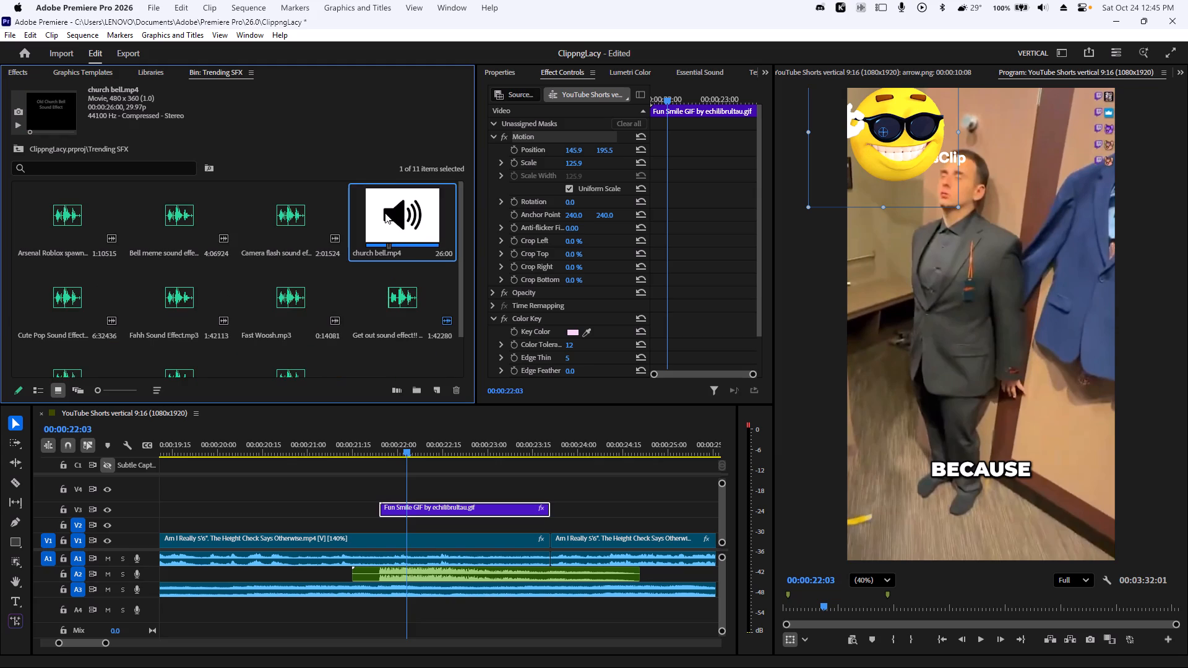
pyautogui.click(382, 214)
pyautogui.press('space')
pyautogui.click(275, 225)
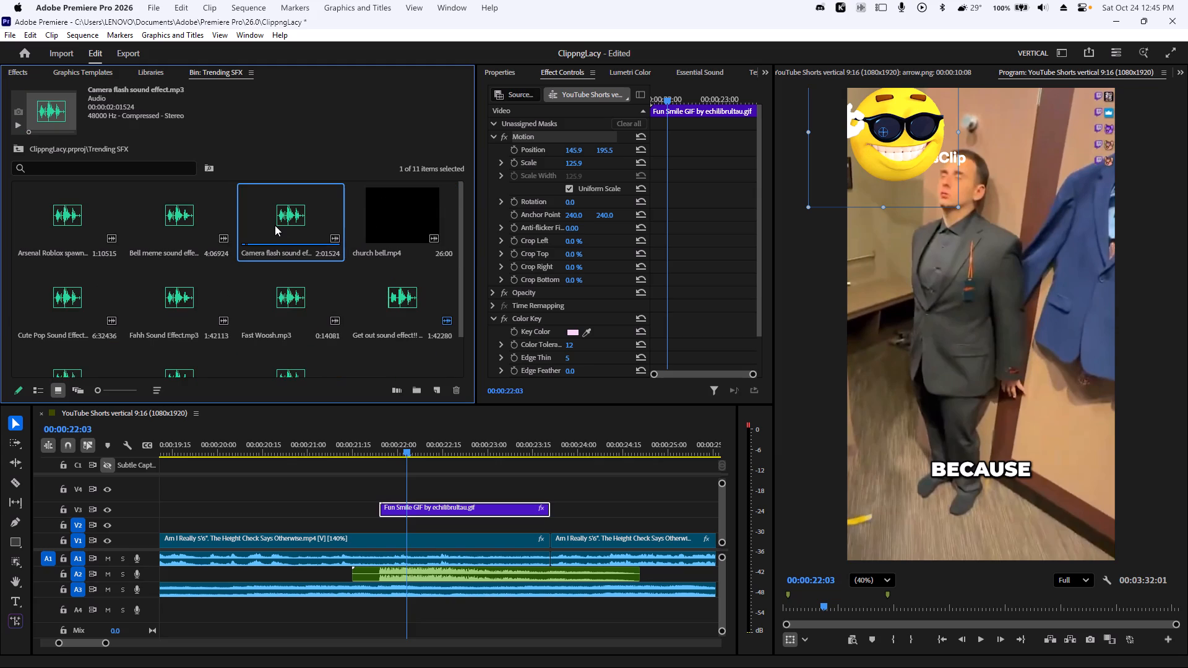
pyautogui.click(158, 221)
pyautogui.press('space')
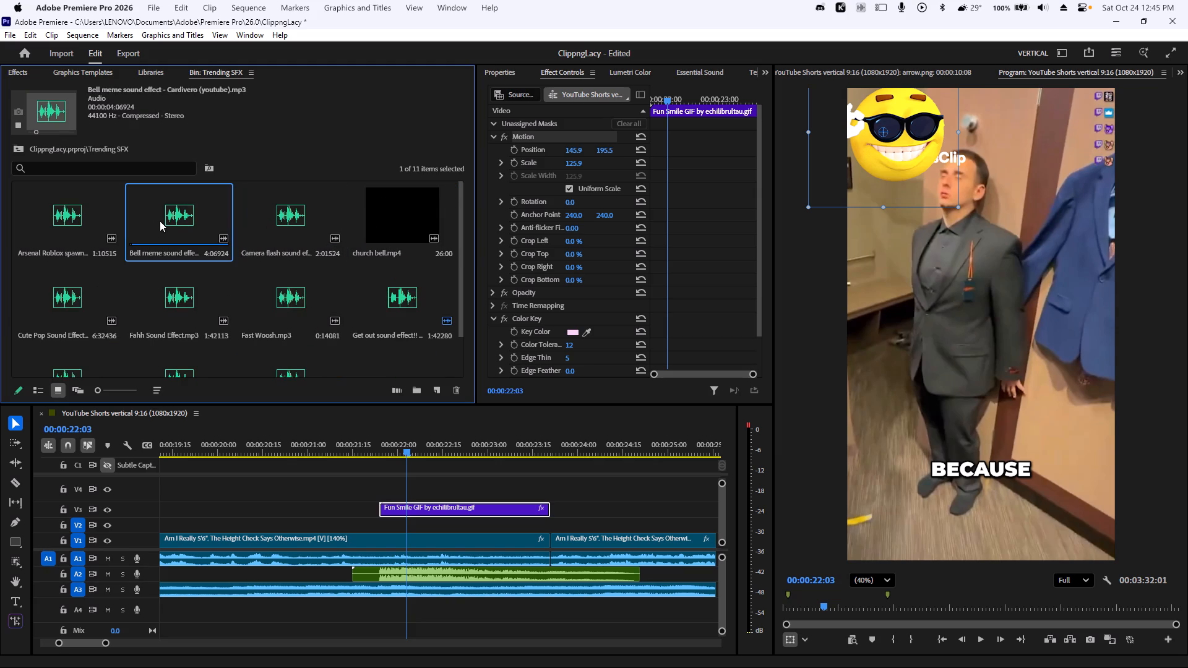
pyautogui.click(283, 220)
pyautogui.press('space')
pyautogui.press('space')
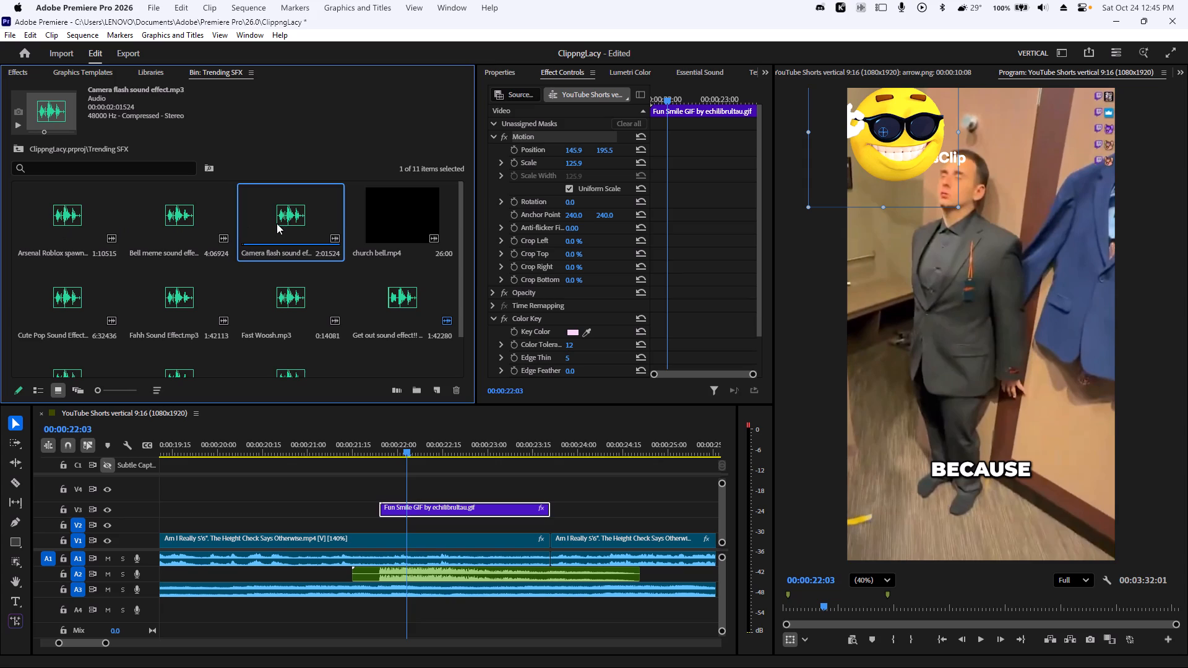
pyautogui.click(59, 234)
pyautogui.press('space')
pyautogui.click(387, 214)
pyautogui.press('space')
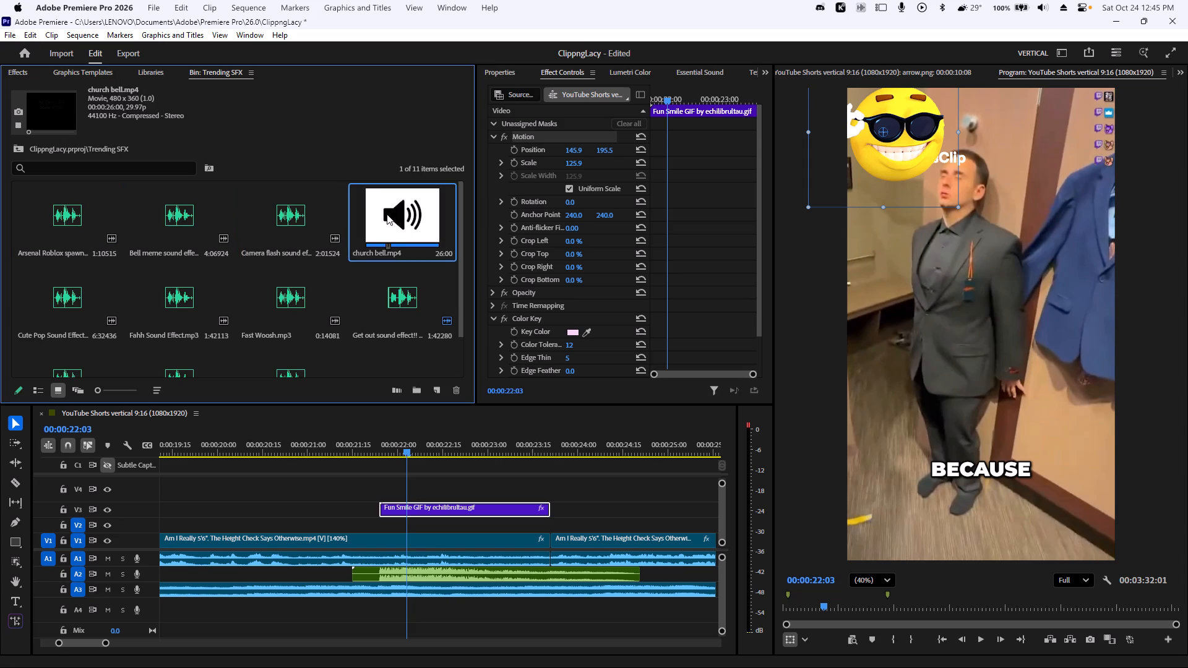
pyautogui.press('space')
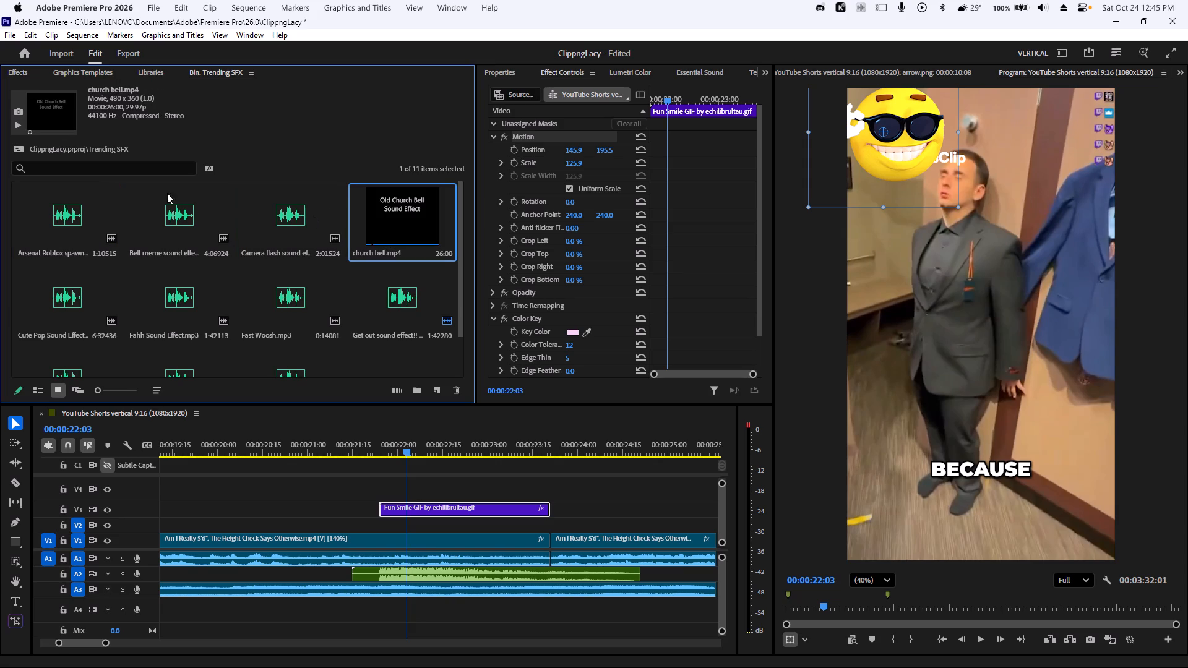
pyautogui.click(16, 120)
pyautogui.click(45, 130)
pyautogui.click(53, 132)
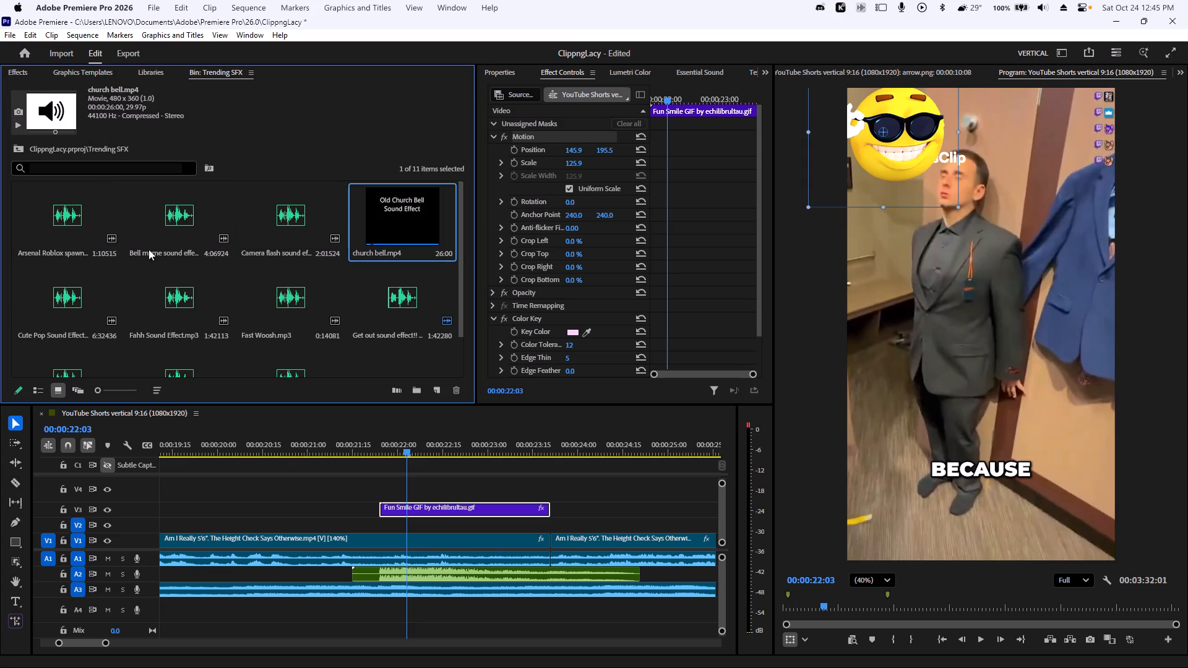
pyautogui.press('space')
pyautogui.click(165, 296)
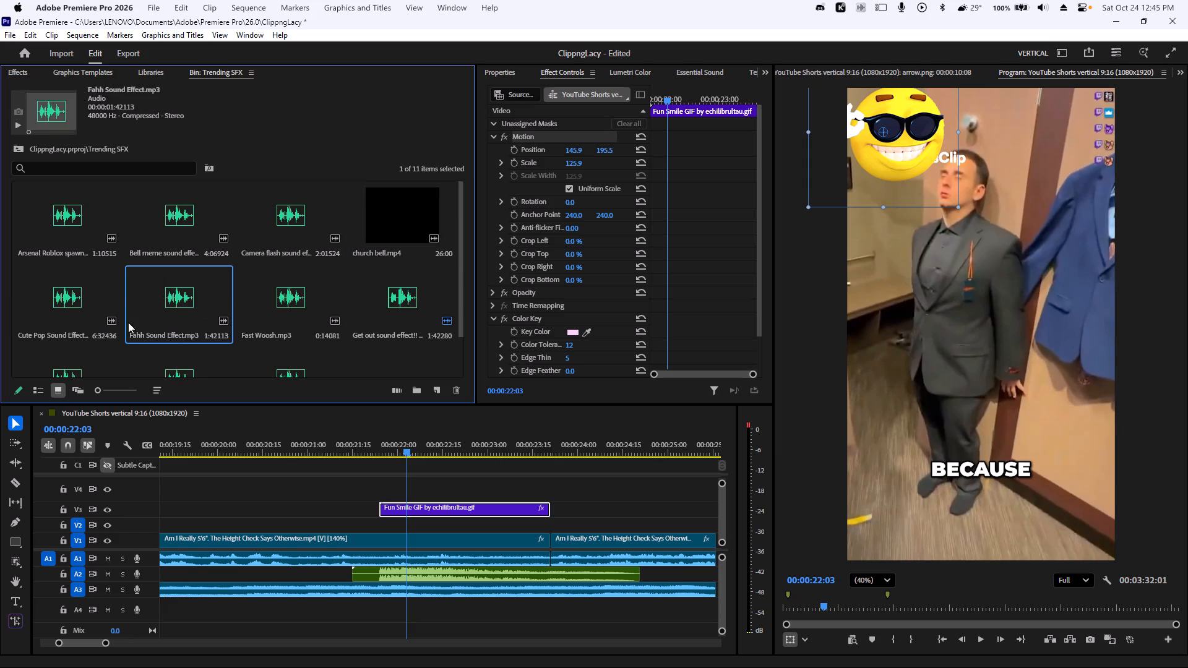
# Find the yellow pointing-hand image in the Editing Material Video bin and place it on V4, starting near 00:00:20:00.
pyautogui.click(12, 154)
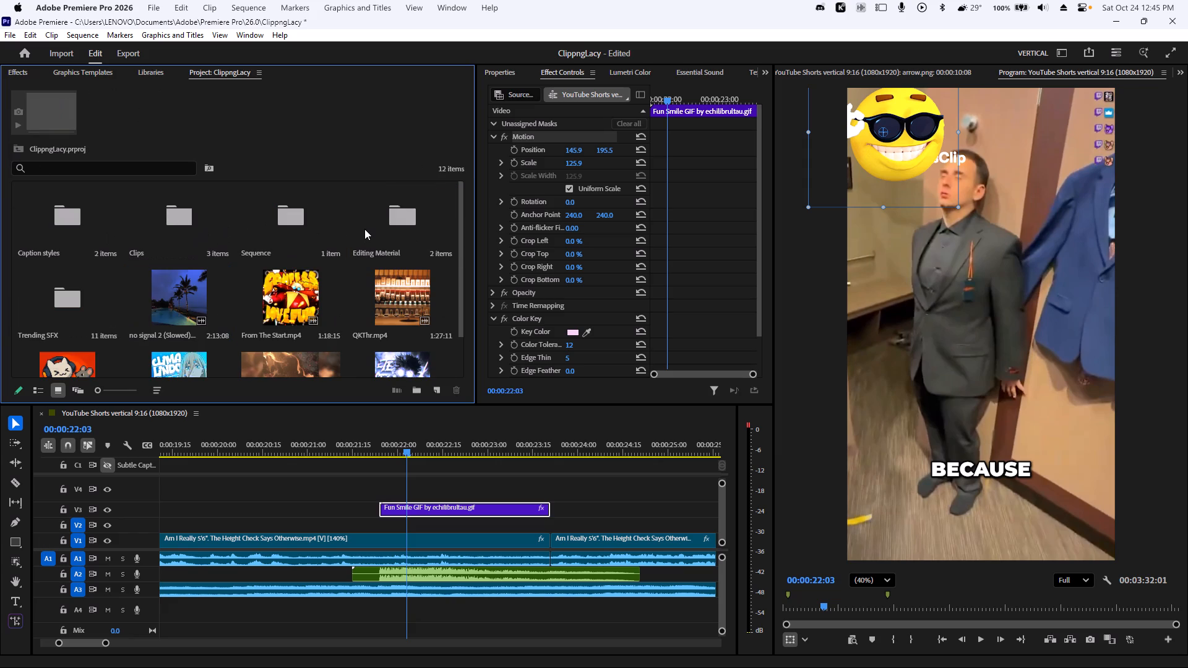
pyautogui.doubleClick(364, 229)
pyautogui.click(132, 243)
pyautogui.click(143, 240)
pyautogui.doubleClick(147, 239)
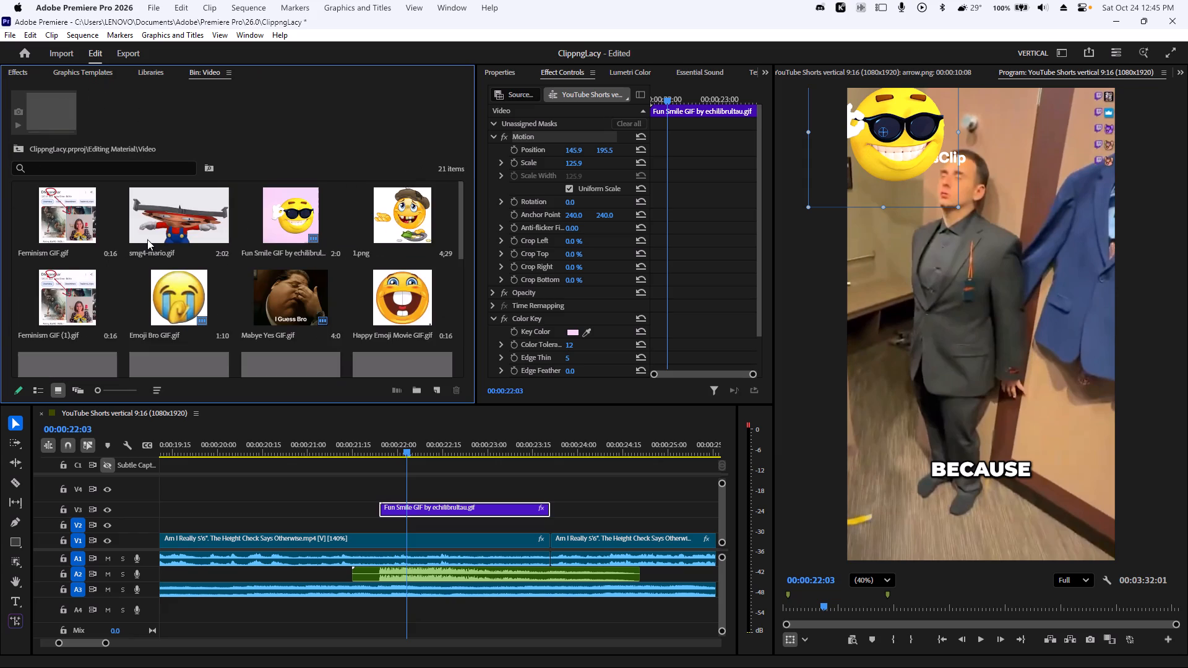
pyautogui.scroll(-3, 227, 312)
pyautogui.scroll(3, 227, 311)
pyautogui.scroll(-5, 228, 310)
pyautogui.scroll(3, 228, 310)
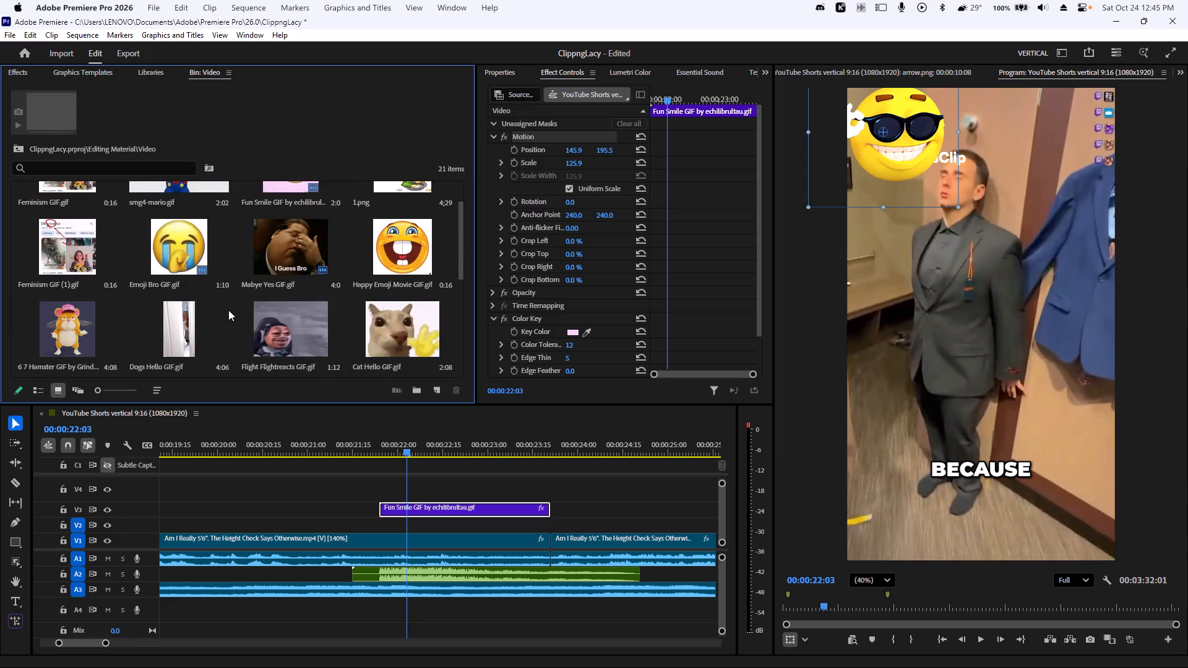
pyautogui.scroll(-1, 228, 309)
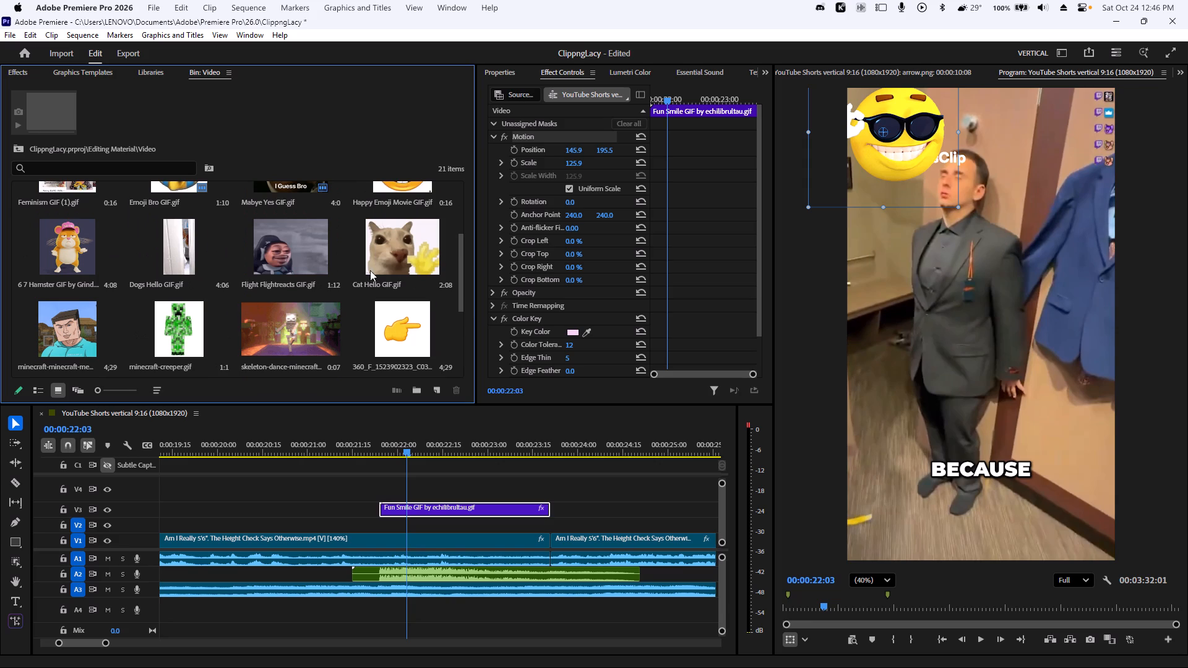
pyautogui.click(398, 327)
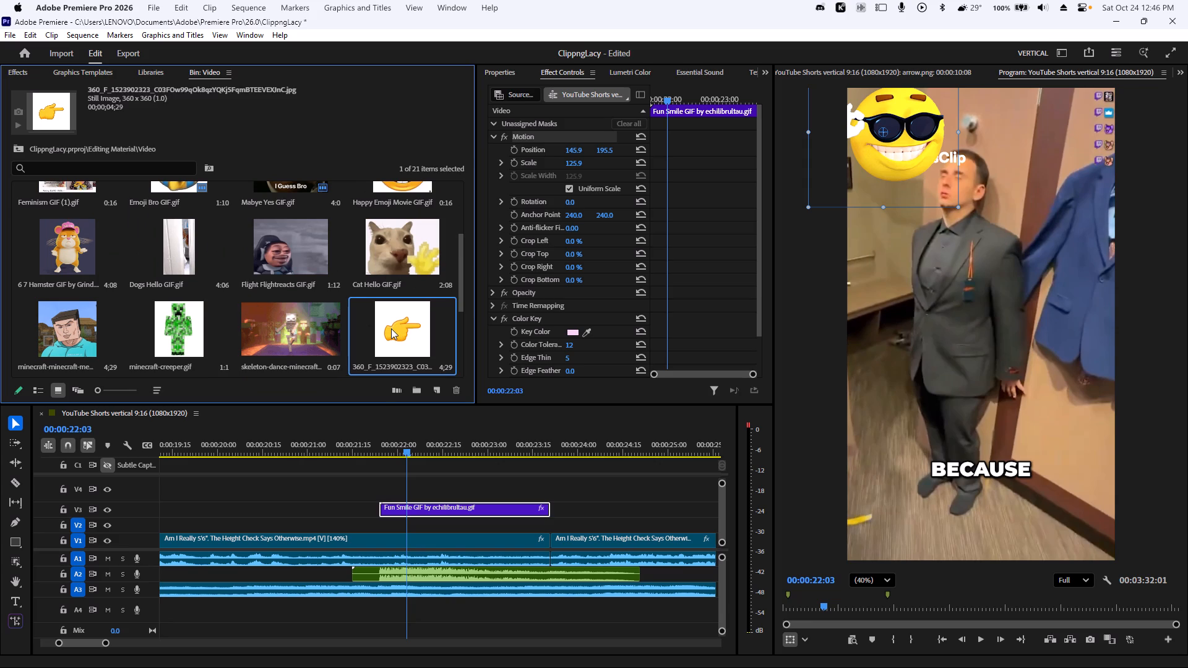
pyautogui.moveTo(391, 328); pyautogui.dragTo(883, 508)
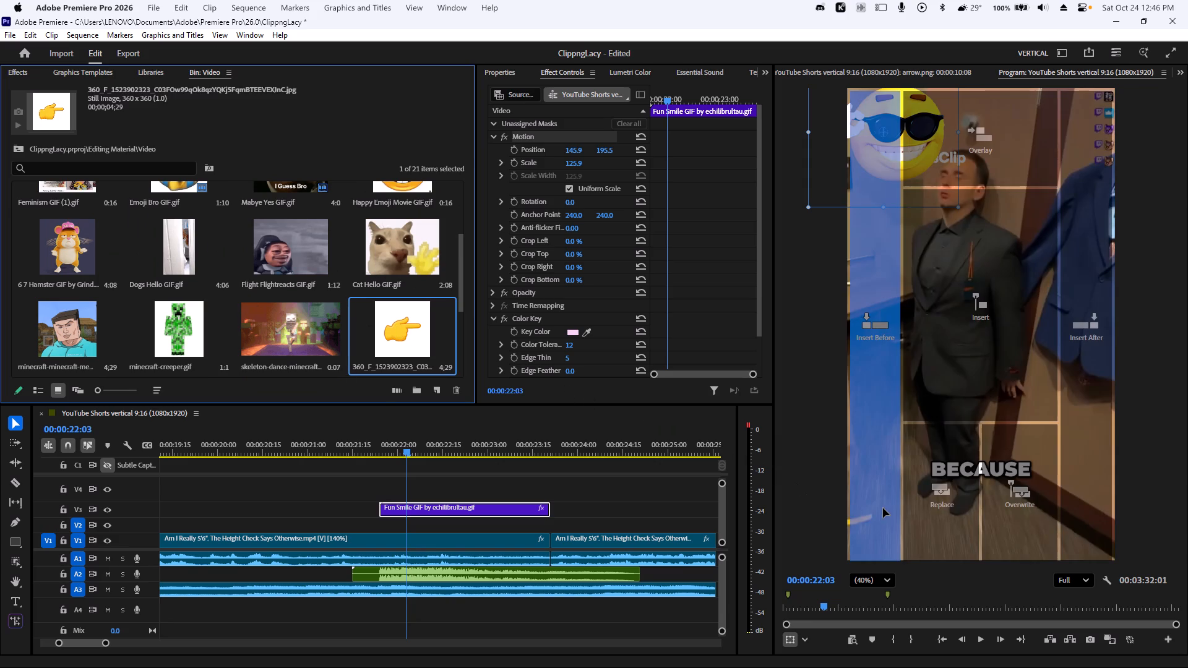
pyautogui.moveTo(883, 508); pyautogui.dragTo(210, 488)
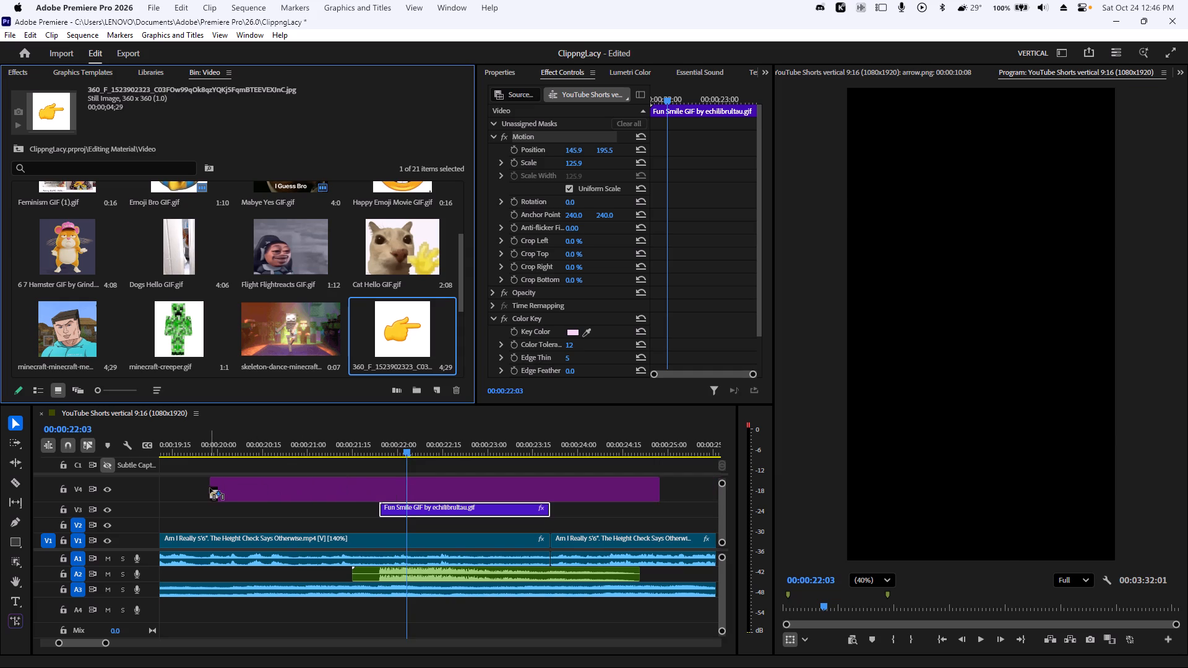
pyautogui.moveTo(210, 488); pyautogui.dragTo(225, 485)
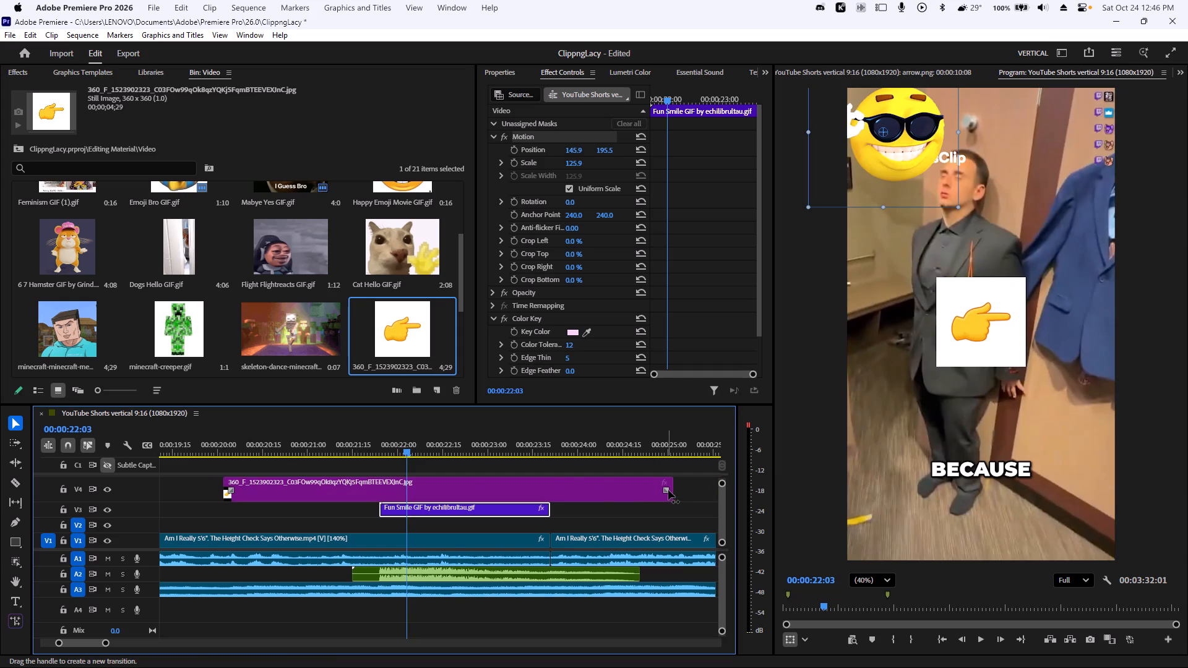
# Trim the pointing-hand clip to about 0.9 seconds and align its start on V4 with the start of the Fun Smile GIF.
pyautogui.click(669, 489)
pyautogui.click(674, 489)
pyautogui.moveTo(672, 488); pyautogui.dragTo(643, 491)
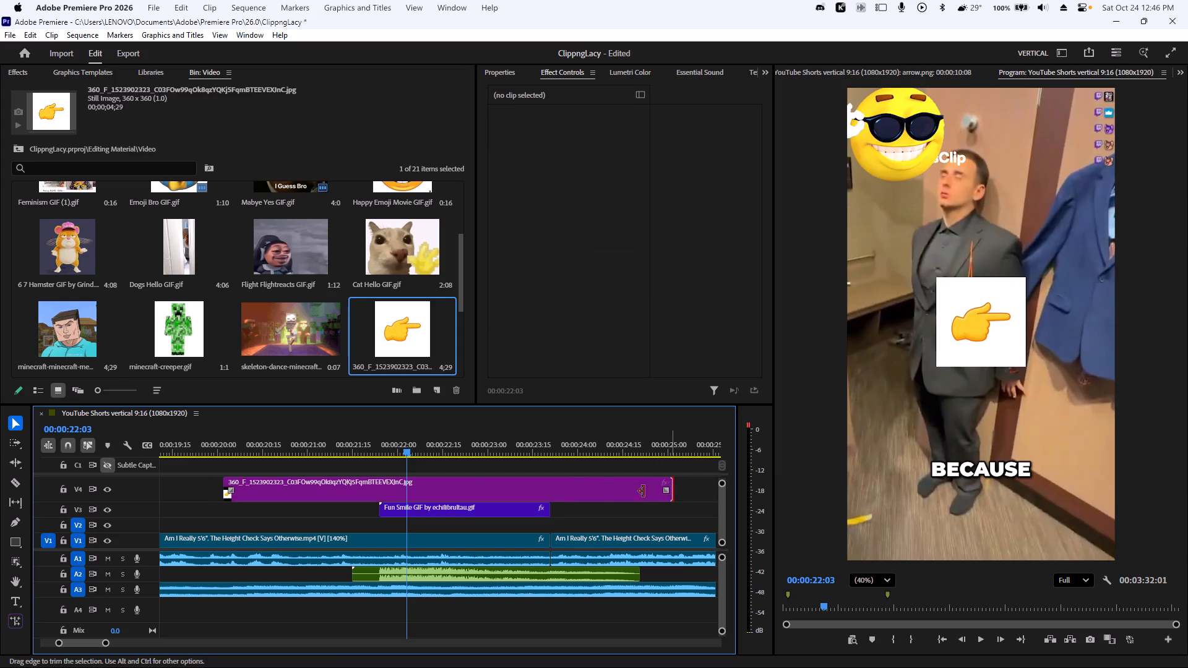
pyautogui.moveTo(643, 491); pyautogui.dragTo(303, 481)
pyautogui.moveTo(246, 489); pyautogui.dragTo(432, 481)
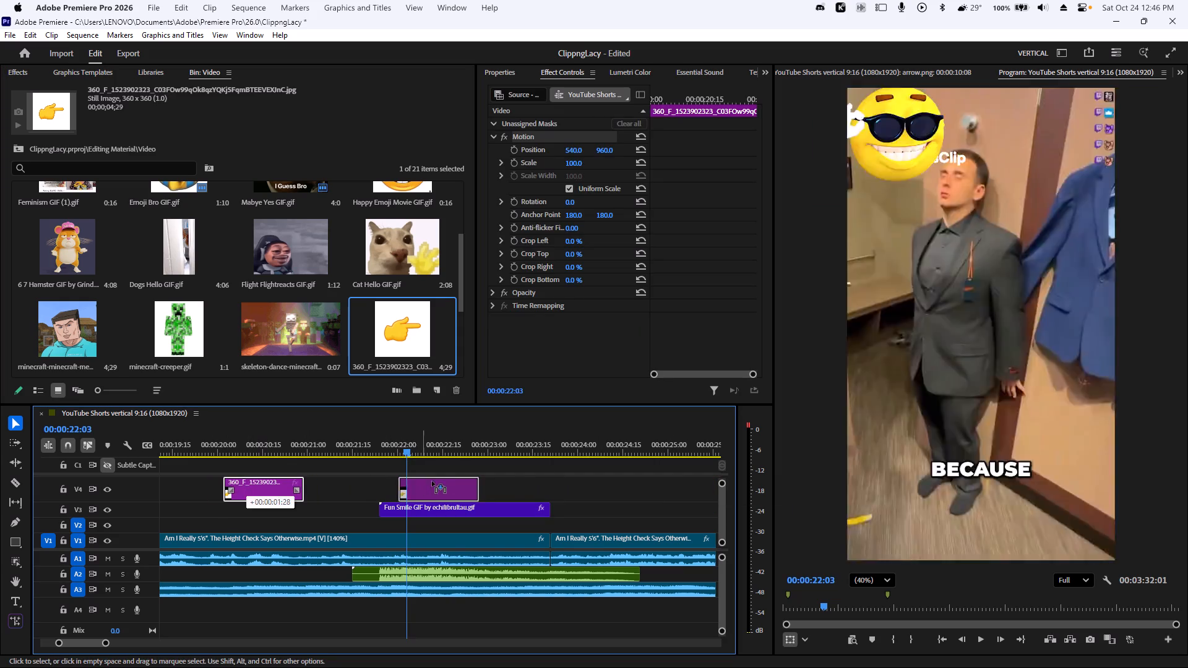
pyautogui.moveTo(432, 481); pyautogui.dragTo(407, 489)
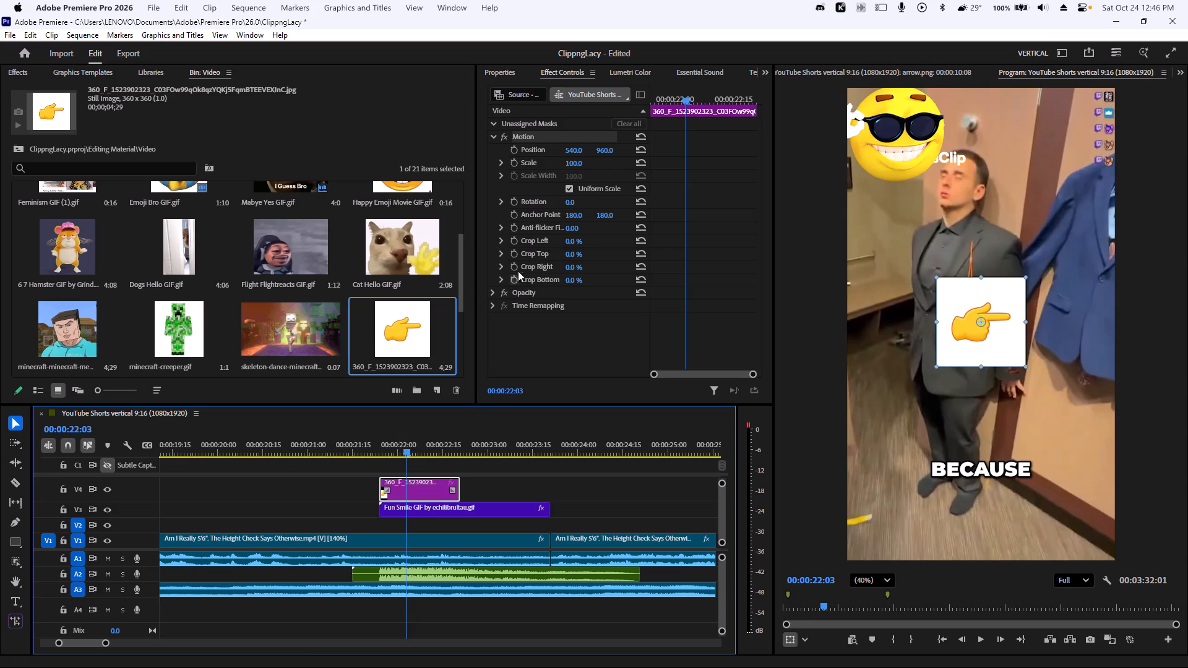
# Apply Color Key to the pointing-hand clip and sample its white background as the key color.
pyautogui.scroll(3, 44, 73)
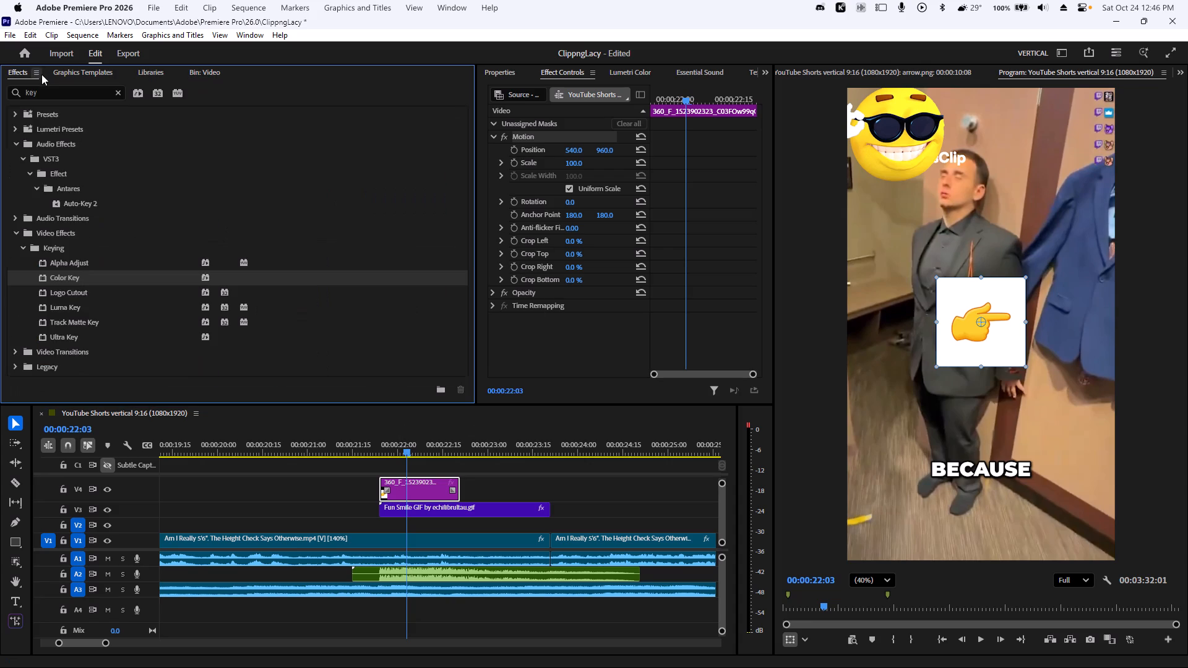
pyautogui.moveTo(57, 276); pyautogui.dragTo(426, 495)
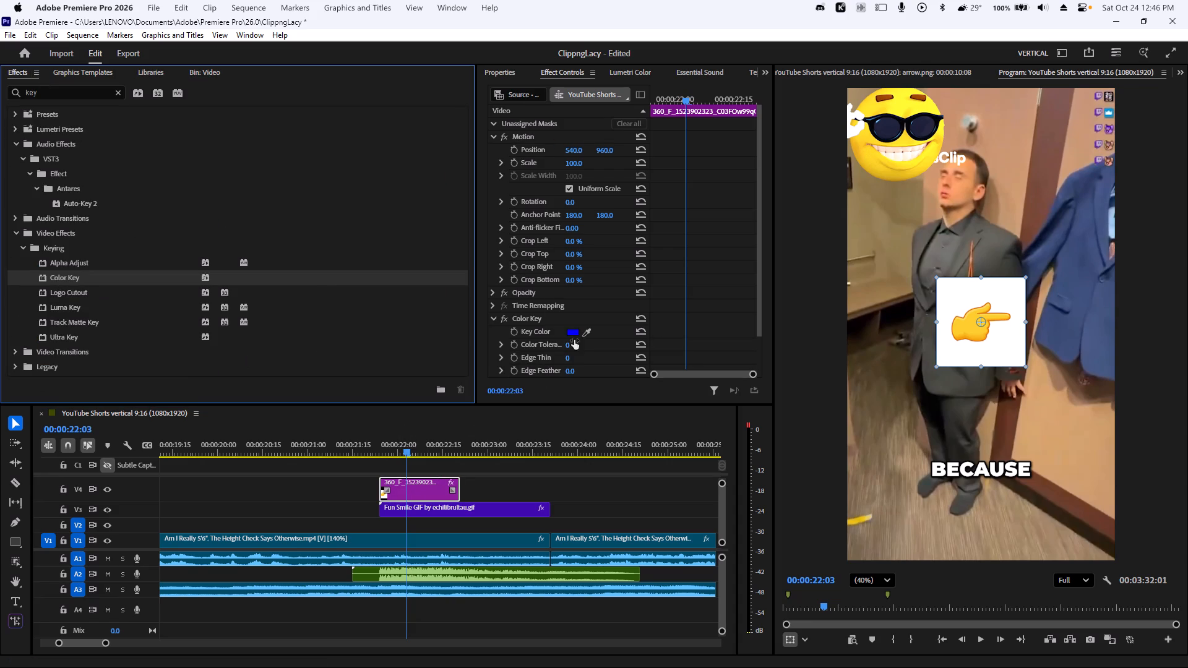
pyautogui.click(588, 330)
pyautogui.click(971, 294)
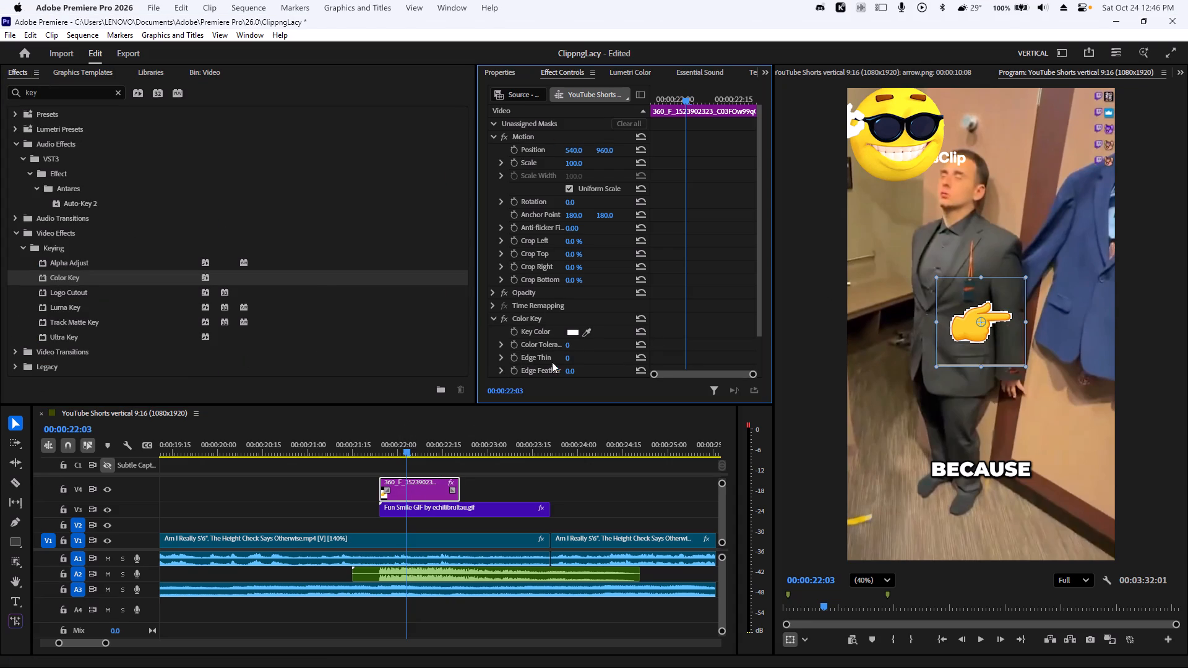
# Refine the pointing hand's Color Key with Edge Thin 5, Edge Feather 0 and Color Tolerance 67.
pyautogui.moveTo(571, 370); pyautogui.dragTo(371, 383)
pyautogui.moveTo(570, 361); pyautogui.dragTo(800, 372)
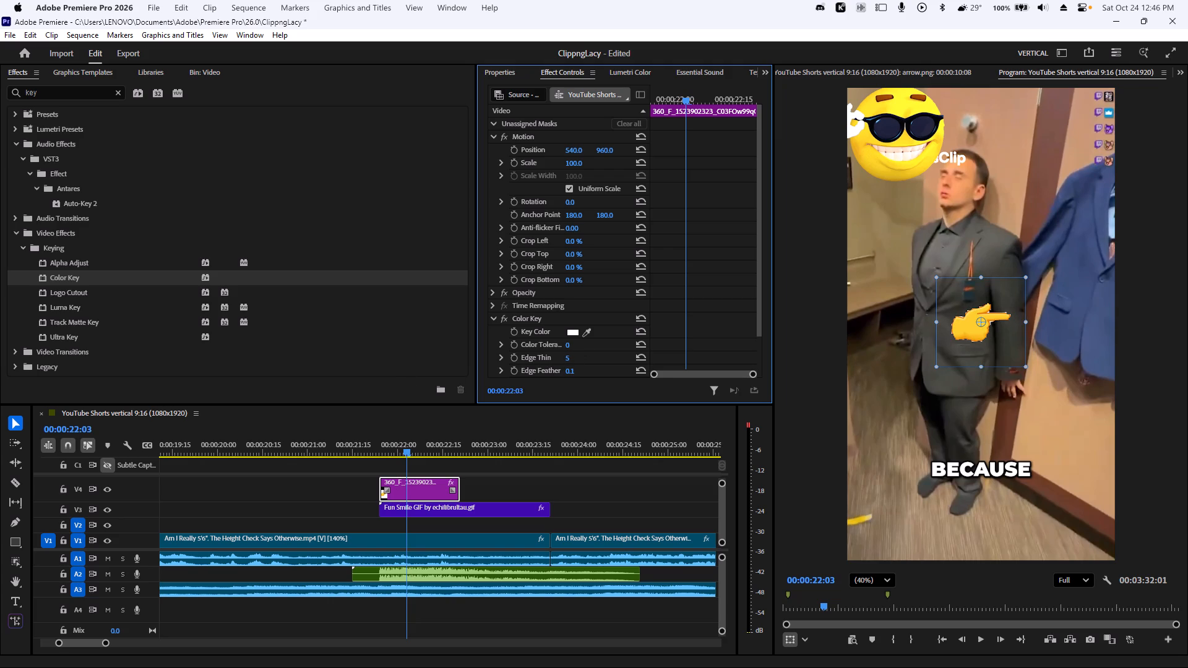
pyautogui.moveTo(800, 372); pyautogui.dragTo(1089, 367)
pyautogui.moveTo(572, 372); pyautogui.dragTo(249, 411)
pyautogui.moveTo(249, 411); pyautogui.dragTo(87, 390)
pyautogui.moveTo(570, 345); pyautogui.dragTo(611, 346)
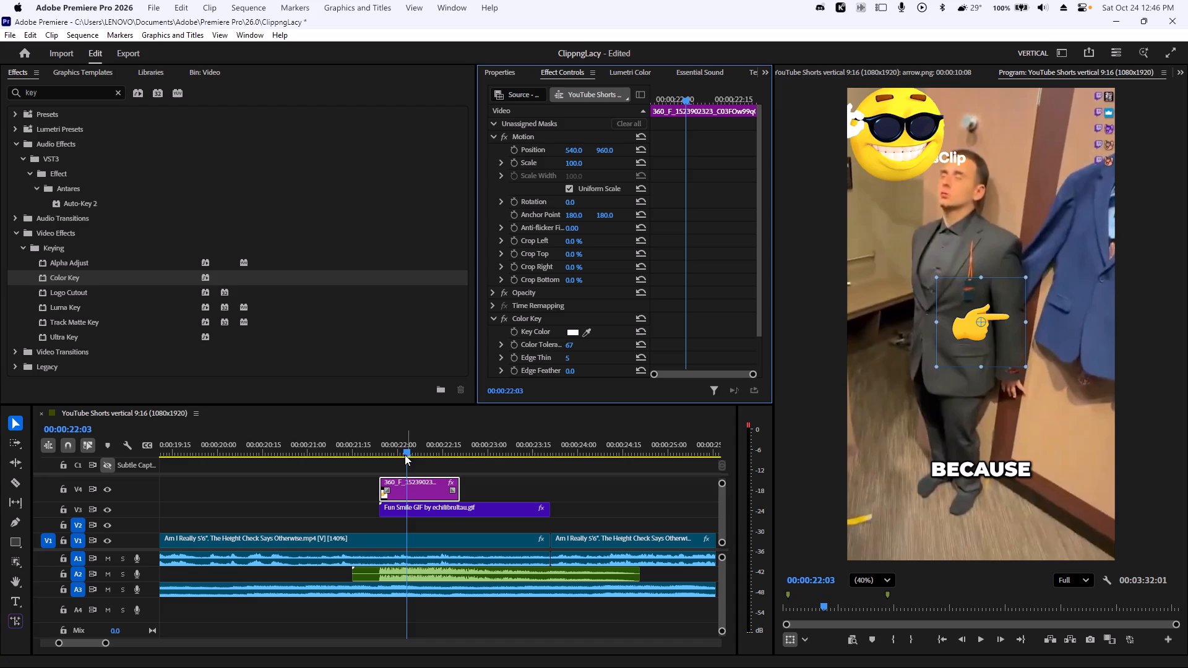
# At the pointing-hand clip's start, move the hand to the frame's left edge near the man's head, at about Position 33.7, 631.3.
pyautogui.moveTo(406, 449); pyautogui.dragTo(382, 449)
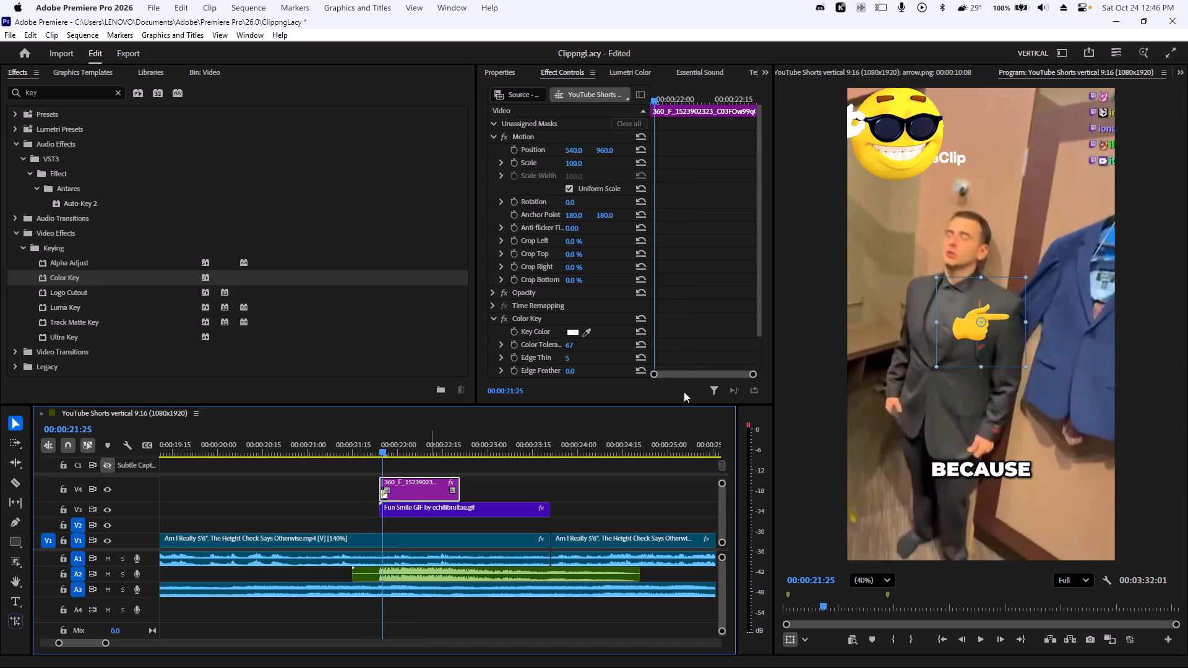
pyautogui.moveTo(987, 331); pyautogui.dragTo(867, 254)
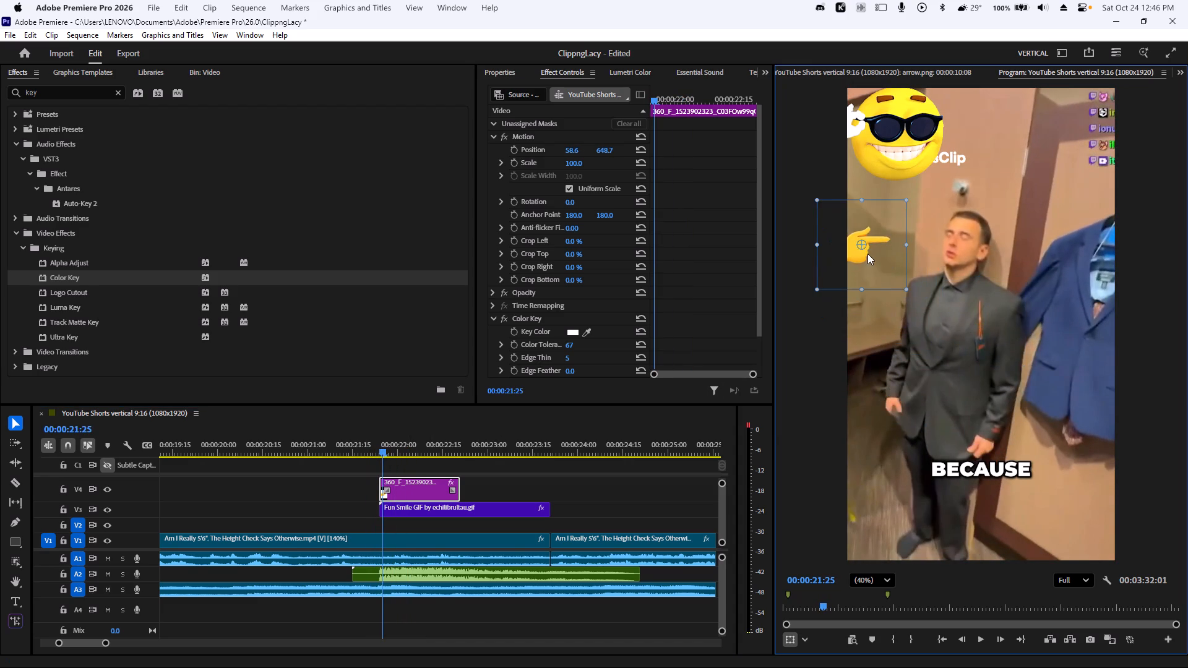
pyautogui.moveTo(867, 254); pyautogui.dragTo(854, 358)
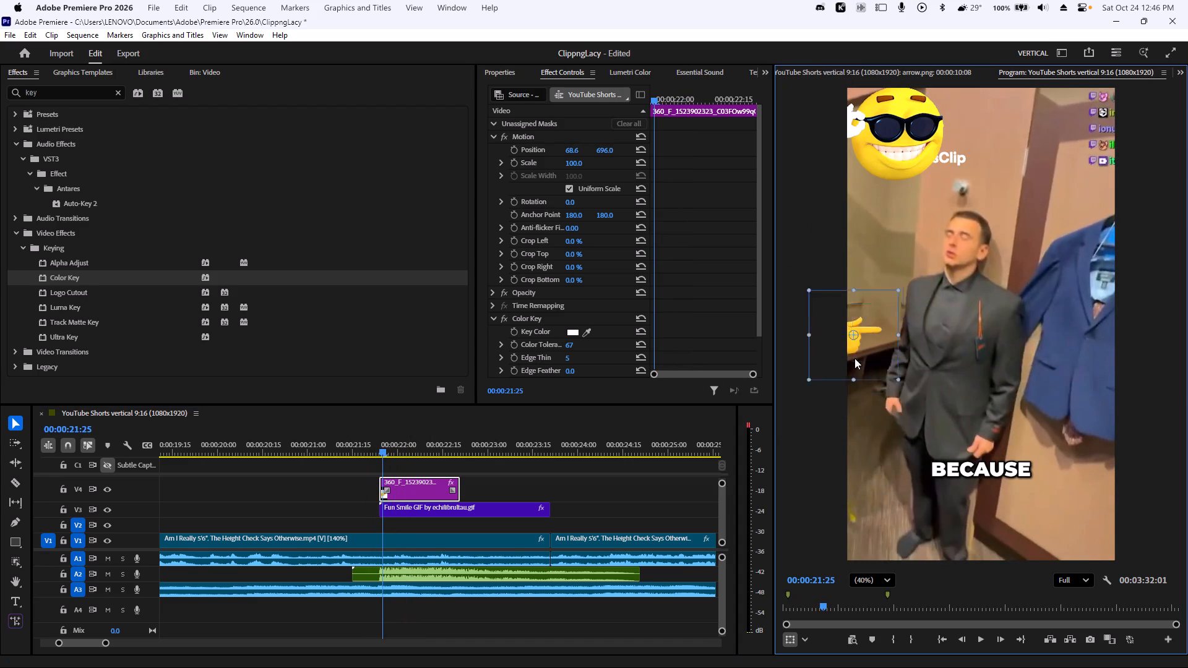
pyautogui.moveTo(854, 358); pyautogui.dragTo(859, 257)
pyautogui.press('space')
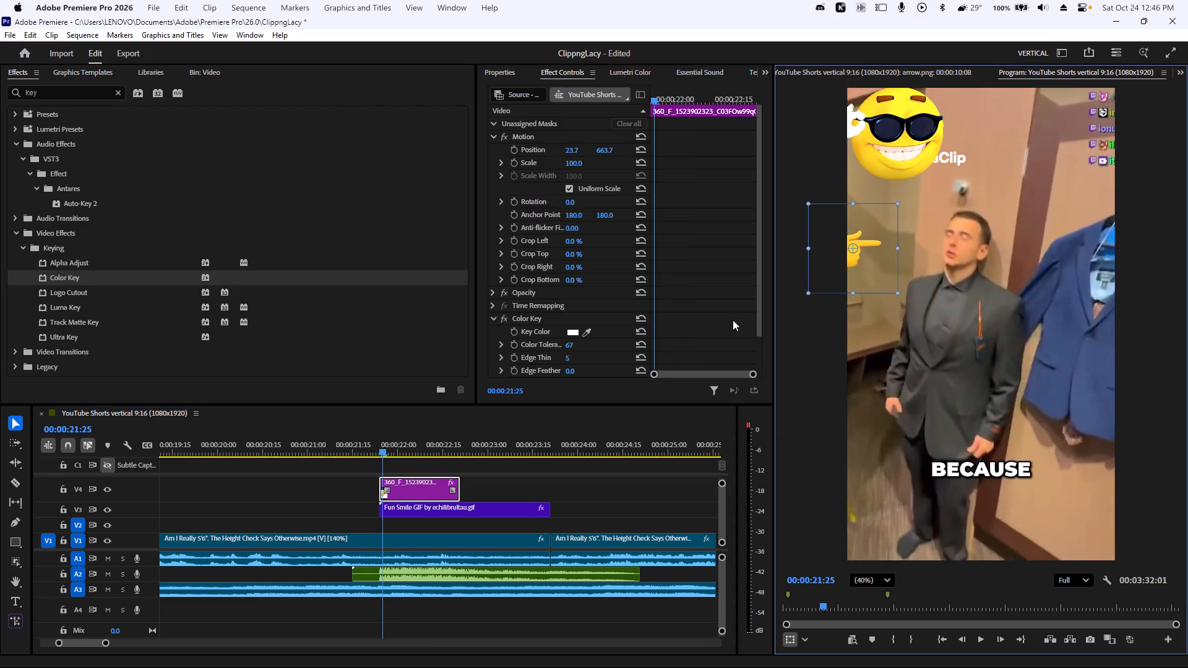
pyautogui.press('space')
pyautogui.moveTo(687, 100); pyautogui.dragTo(667, 102)
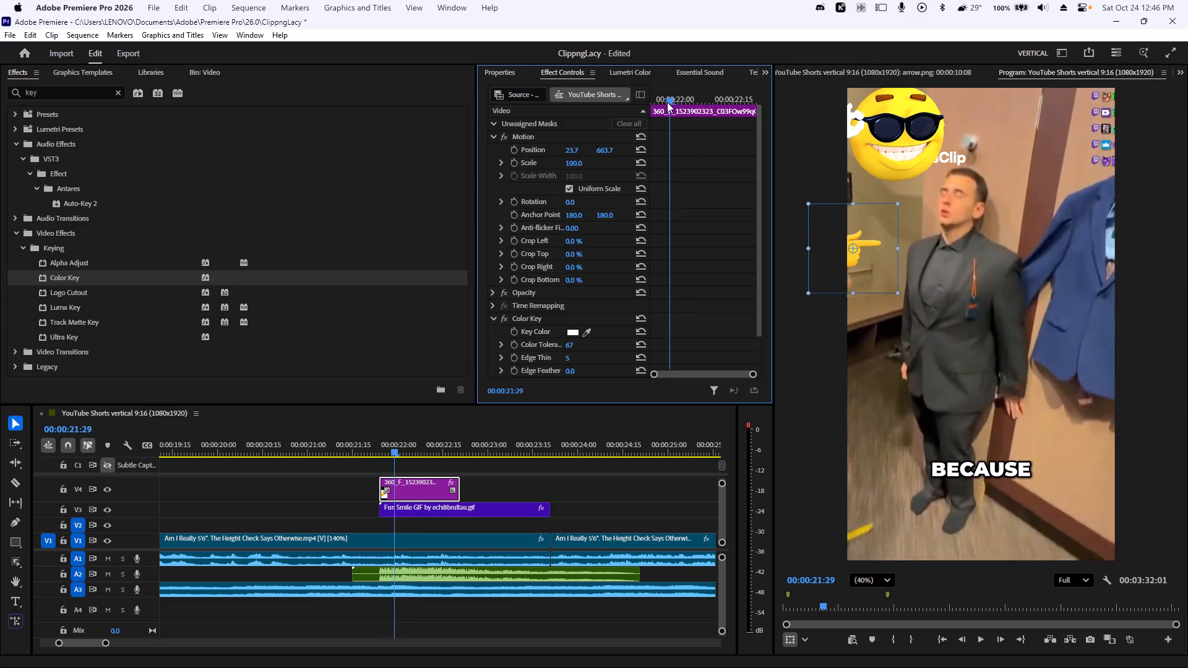
pyautogui.moveTo(667, 102); pyautogui.dragTo(618, 103)
pyautogui.moveTo(845, 261); pyautogui.dragTo(917, 242)
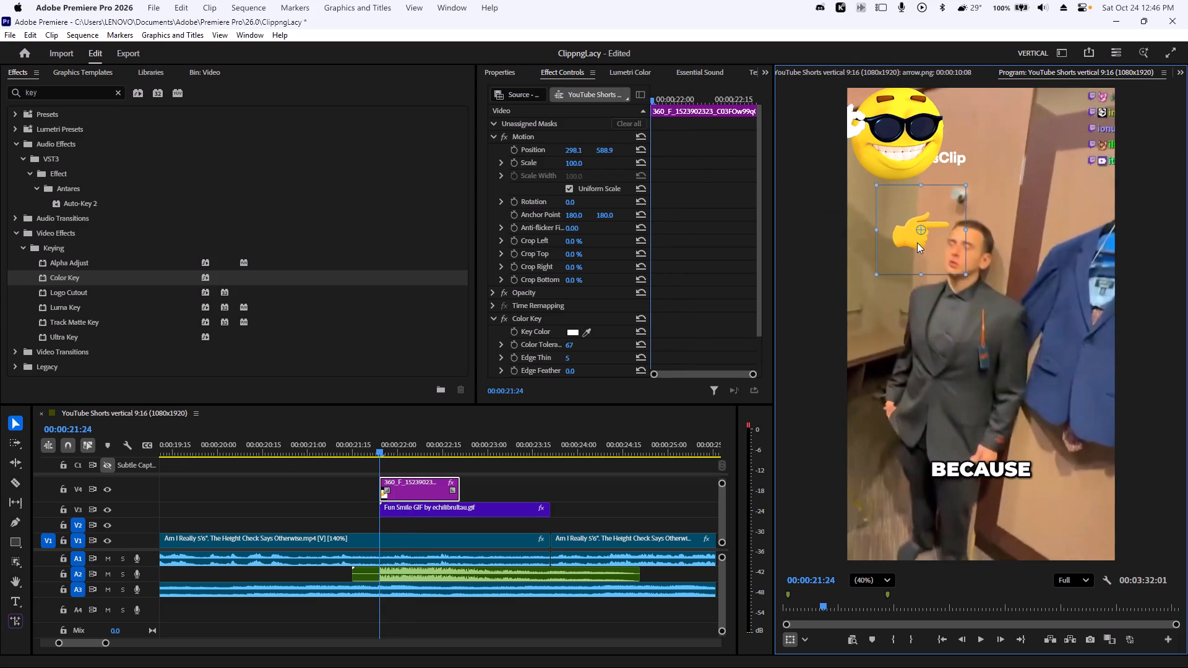
pyautogui.moveTo(917, 242); pyautogui.dragTo(886, 262)
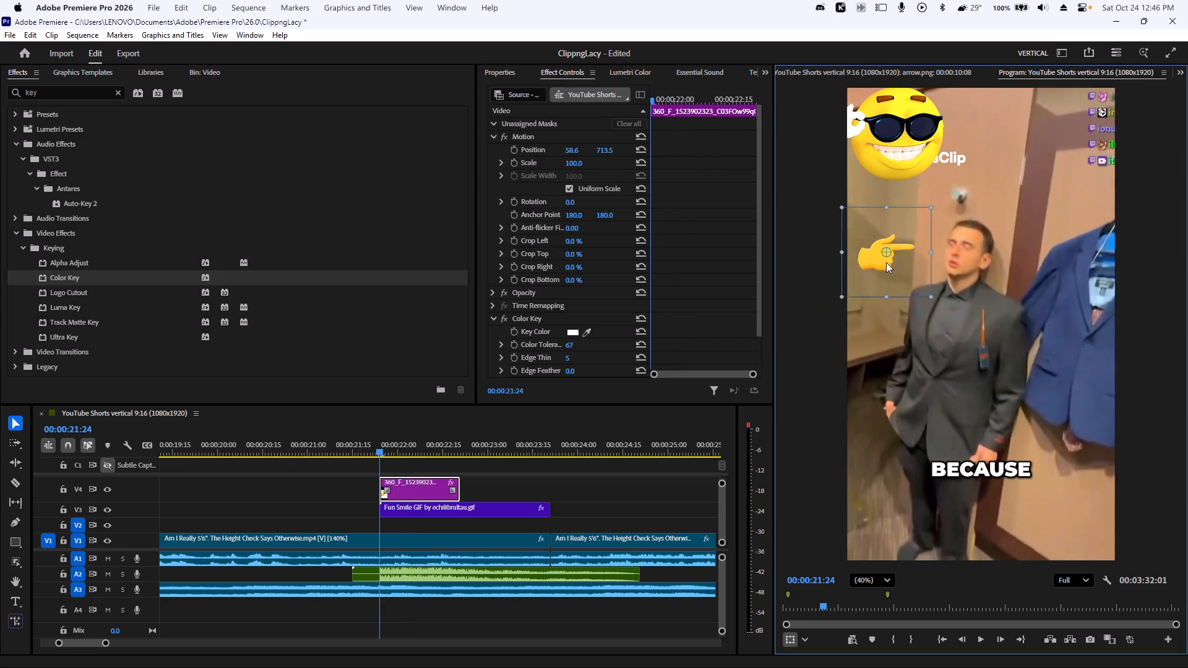
pyautogui.moveTo(886, 262); pyautogui.dragTo(889, 260)
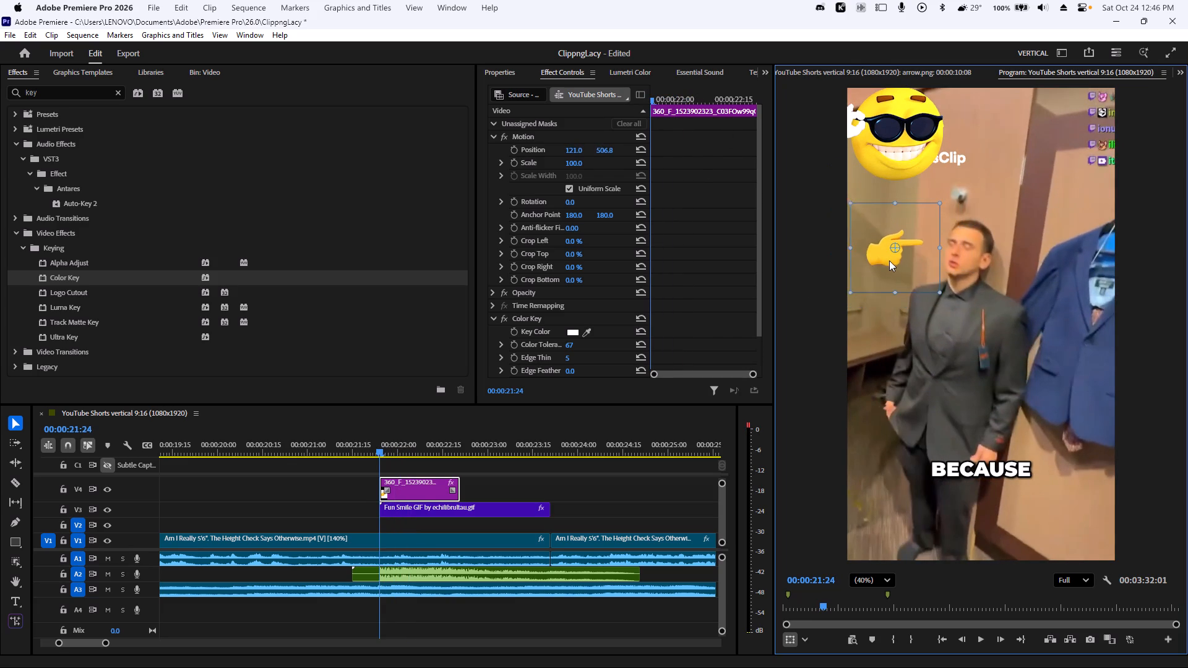
pyautogui.moveTo(889, 260); pyautogui.dragTo(850, 255)
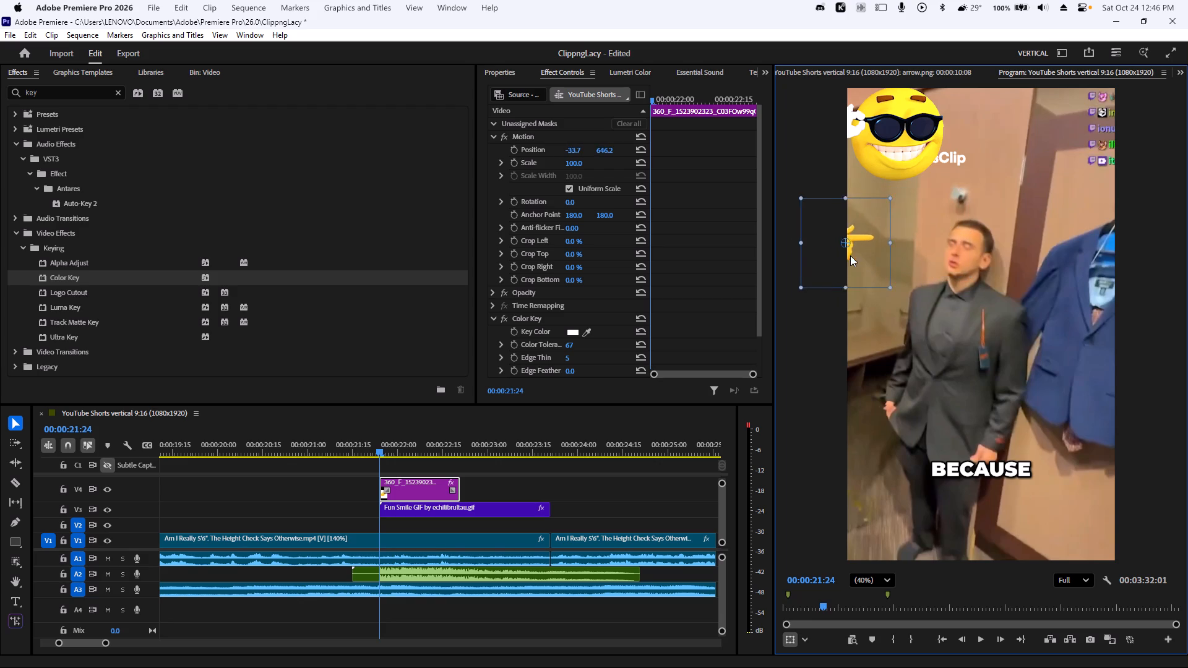
pyautogui.moveTo(850, 255); pyautogui.dragTo(850, 253)
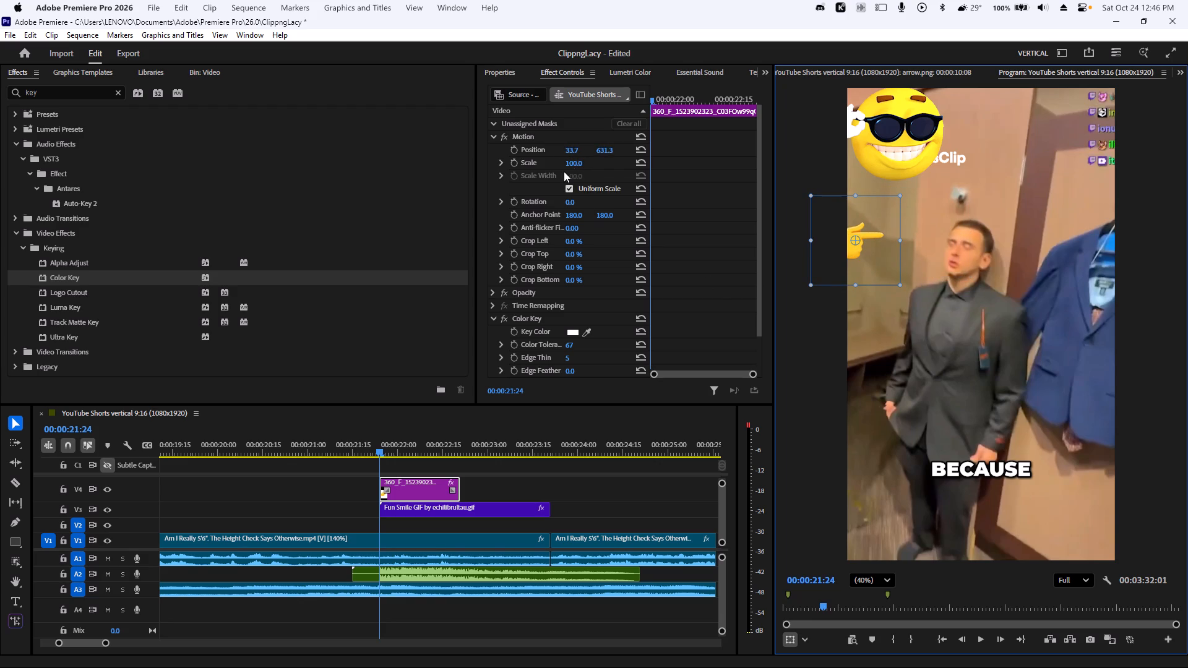
# Keyframe the hand's Position to travel straight down from head height at 00:00:21:24 to about floor level at 00:00:22:20, and play it back.
pyautogui.click(517, 153)
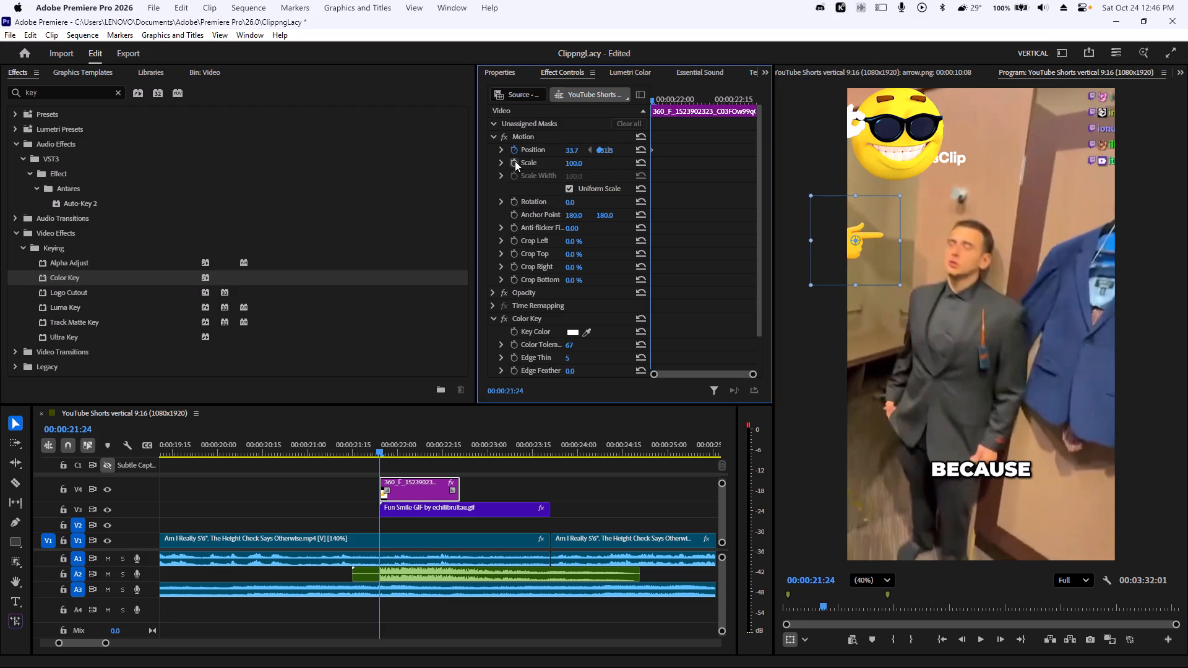
pyautogui.moveTo(653, 103); pyautogui.dragTo(735, 100)
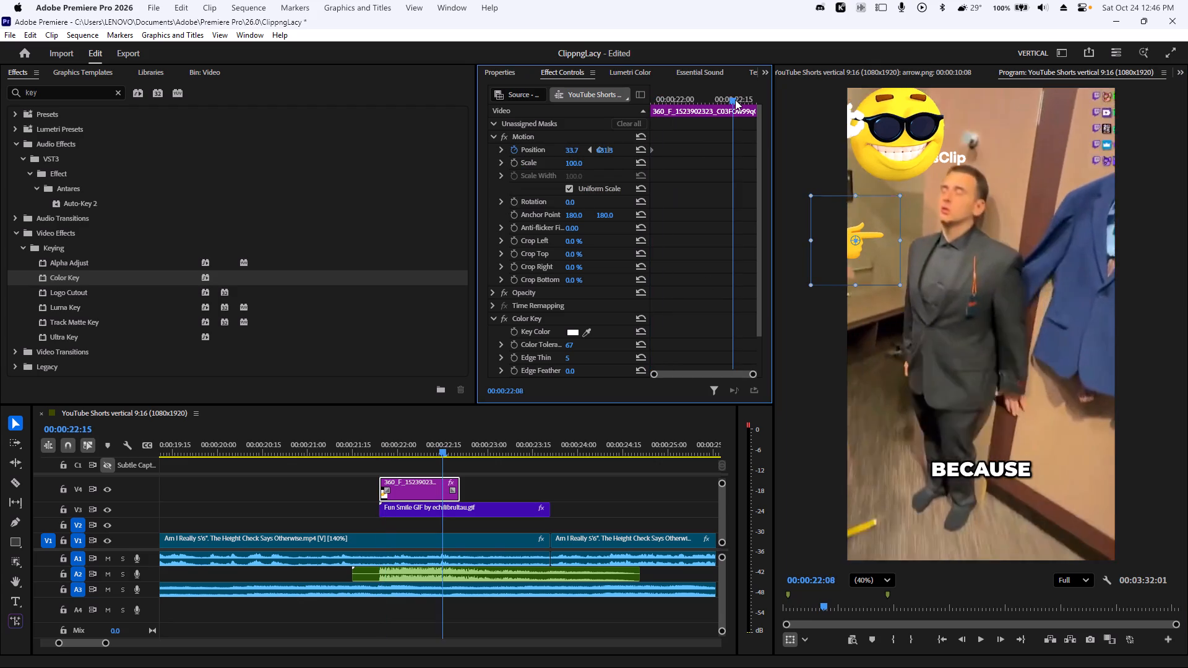
pyautogui.moveTo(735, 100); pyautogui.dragTo(601, 100)
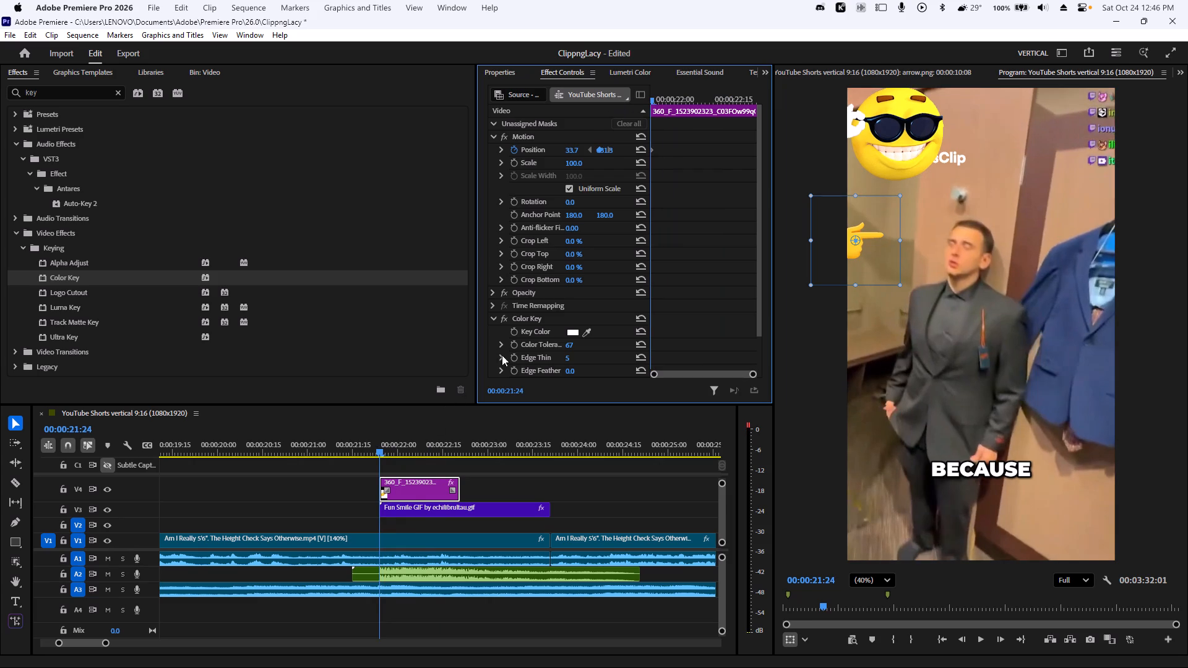
pyautogui.moveTo(666, 100); pyautogui.dragTo(801, 109)
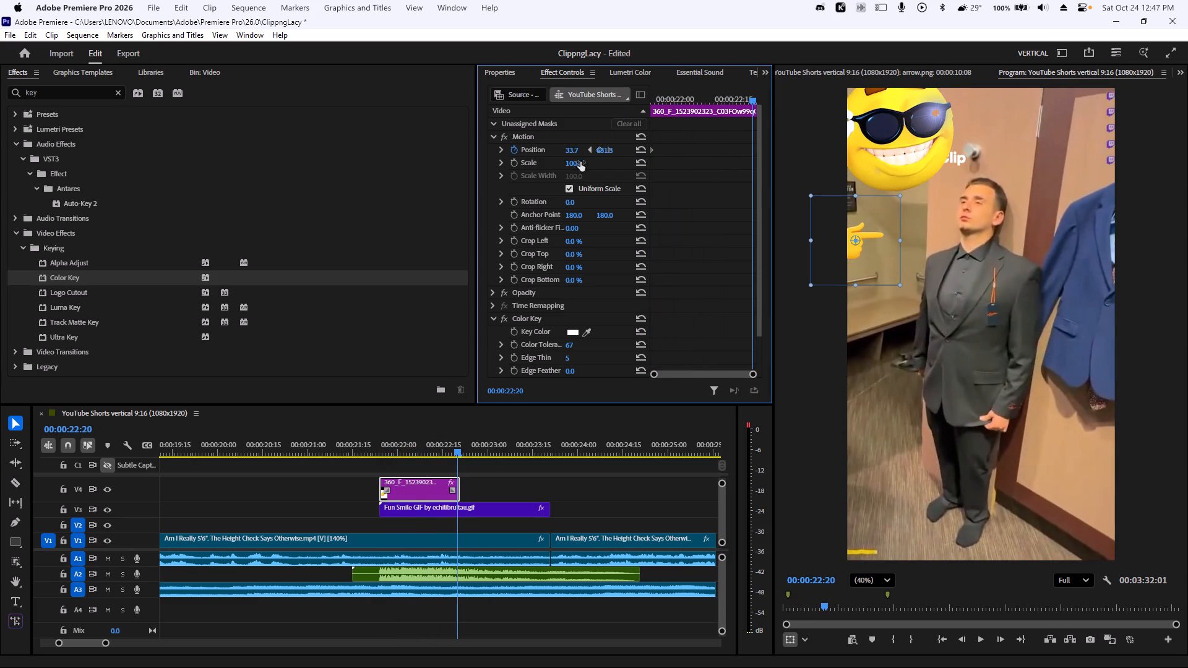
pyautogui.moveTo(609, 148); pyautogui.dragTo(1002, 297)
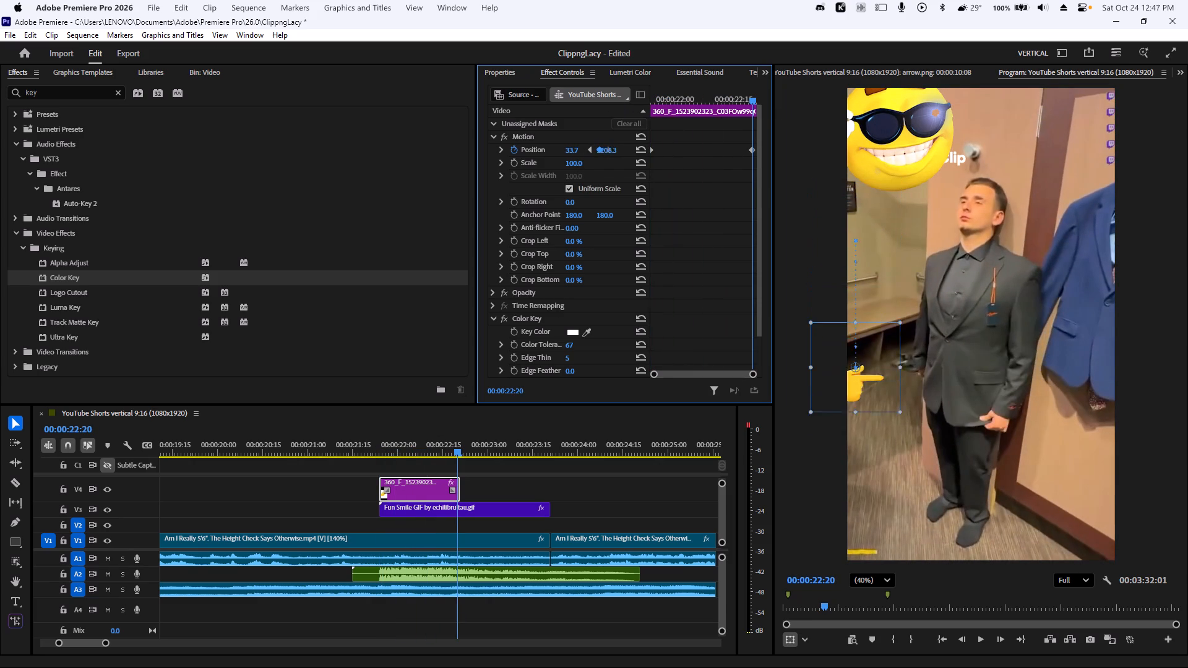
pyautogui.moveTo(1002, 297); pyautogui.dragTo(679, 152)
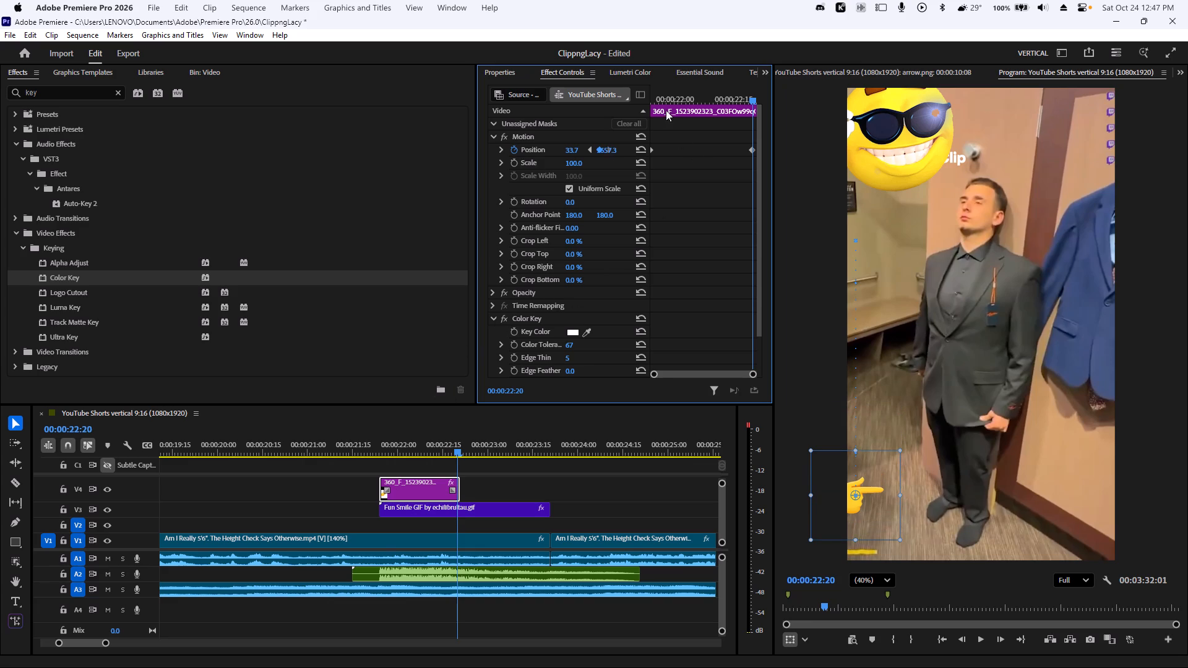
pyautogui.moveTo(677, 104); pyautogui.dragTo(511, 103)
pyautogui.press('space')
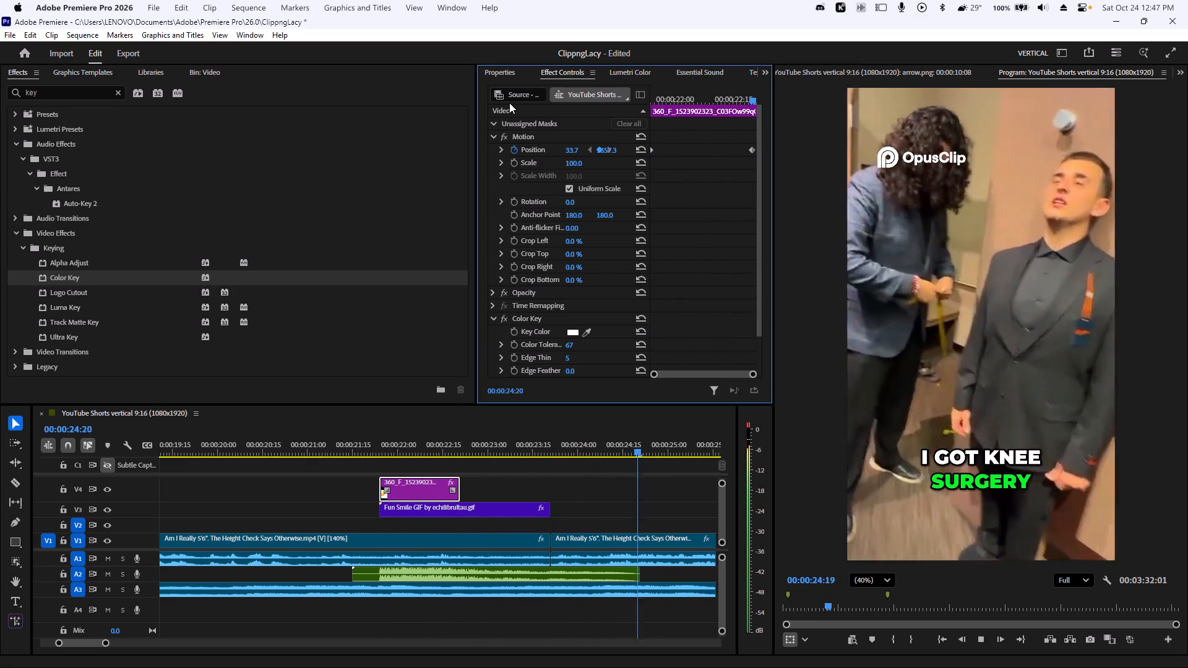
pyautogui.press('space')
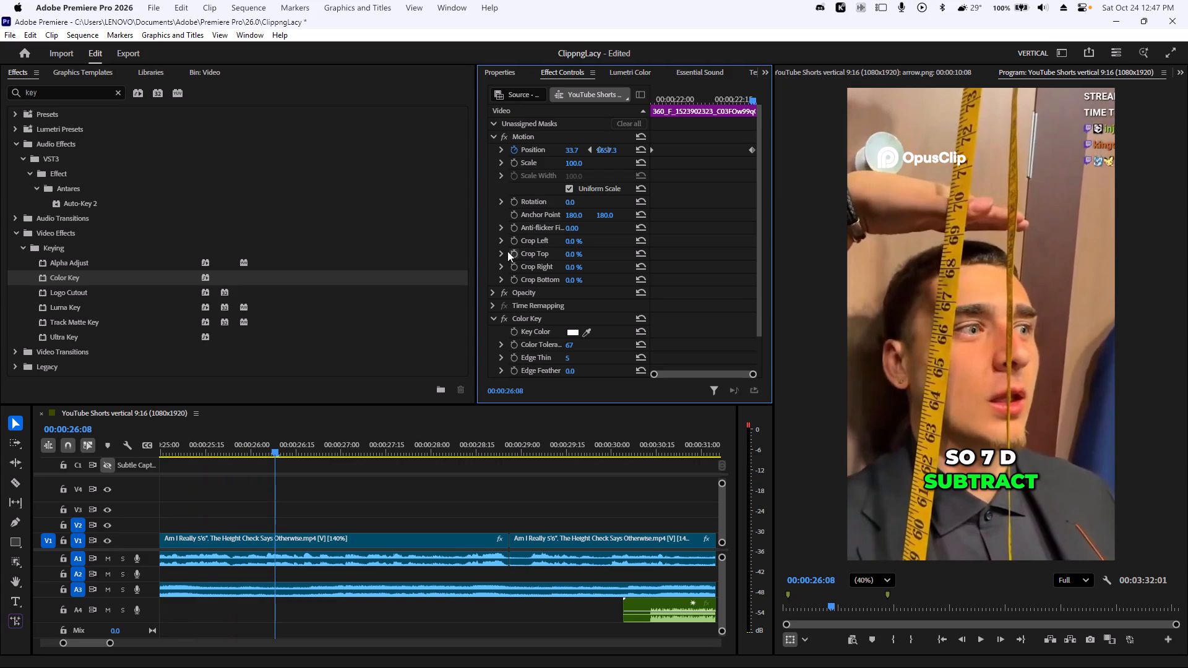
# Move the Vine boom sound effect earlier on A4 so its boom hits at 00:00:29:02, on the "68" caption.
pyautogui.press('space')
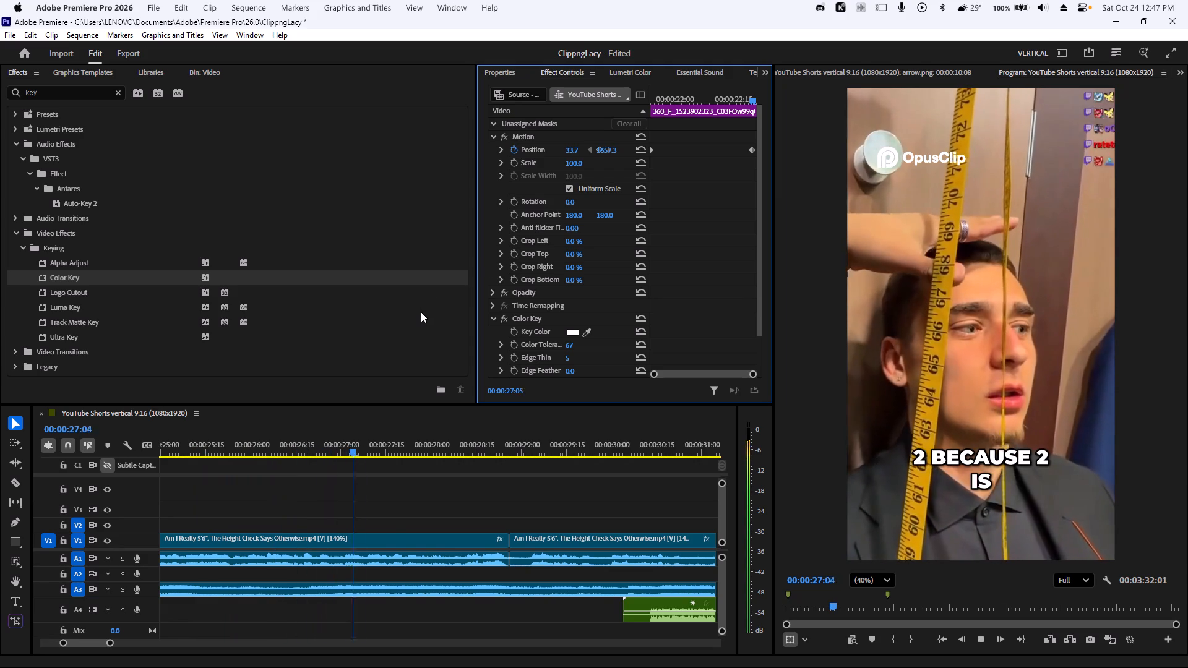
pyautogui.press('space')
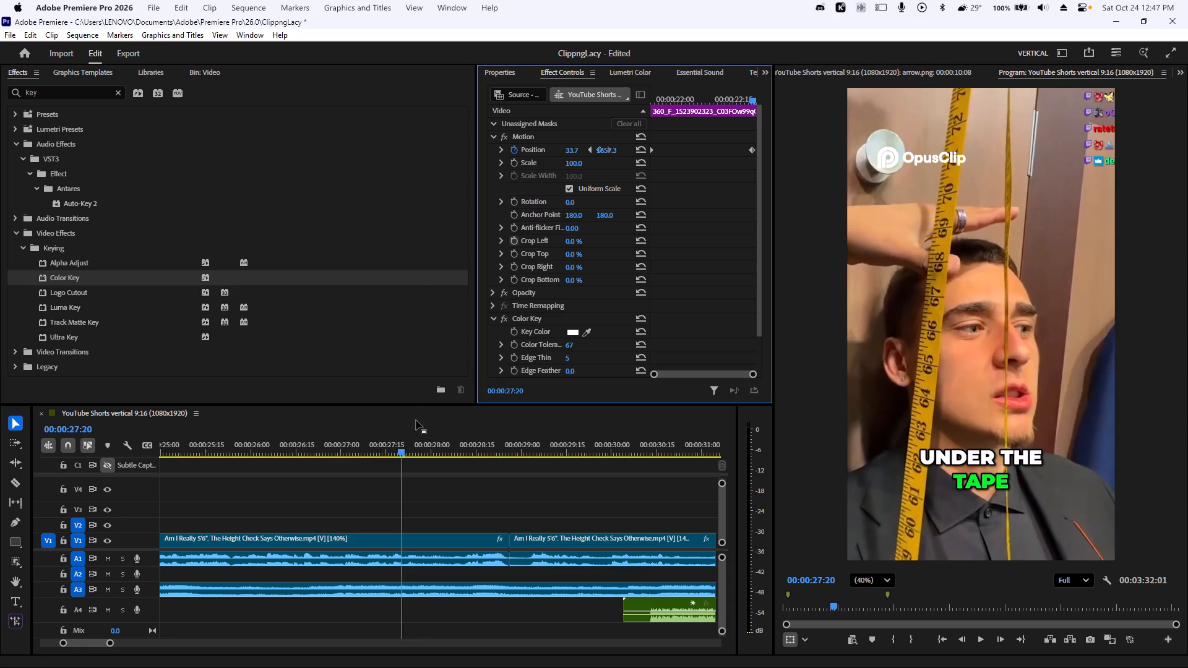
pyautogui.moveTo(398, 447); pyautogui.dragTo(545, 443)
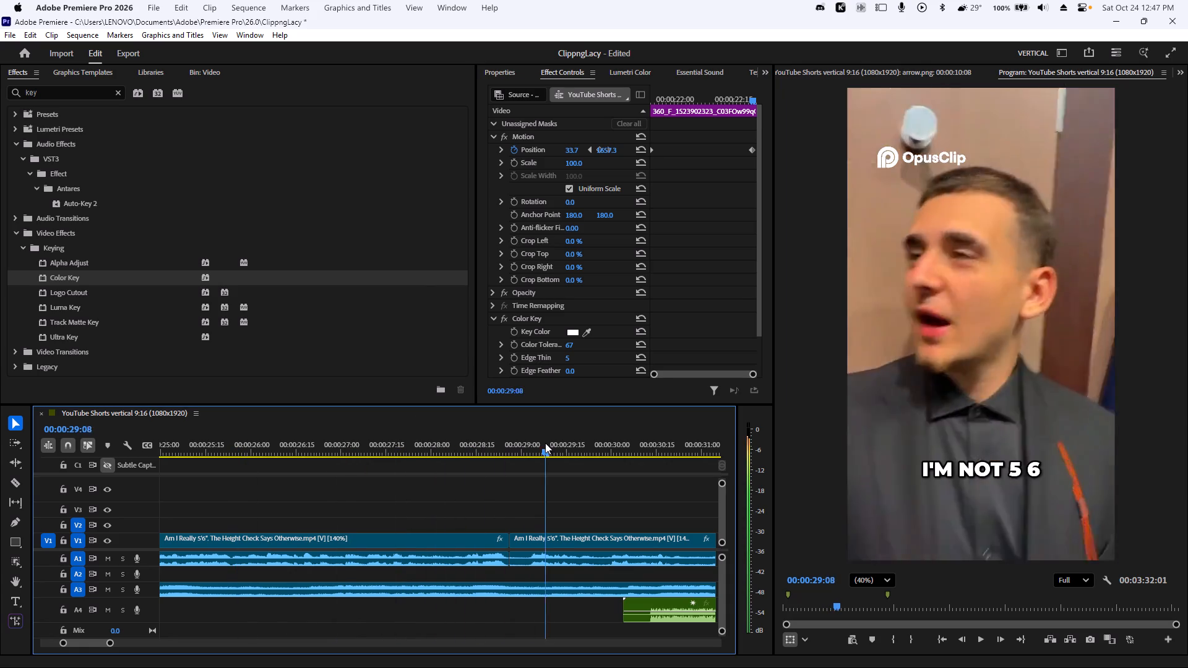
pyautogui.moveTo(545, 443); pyautogui.dragTo(522, 442)
pyautogui.press('space')
pyautogui.press('space')
pyautogui.press('space')
pyautogui.press('space')
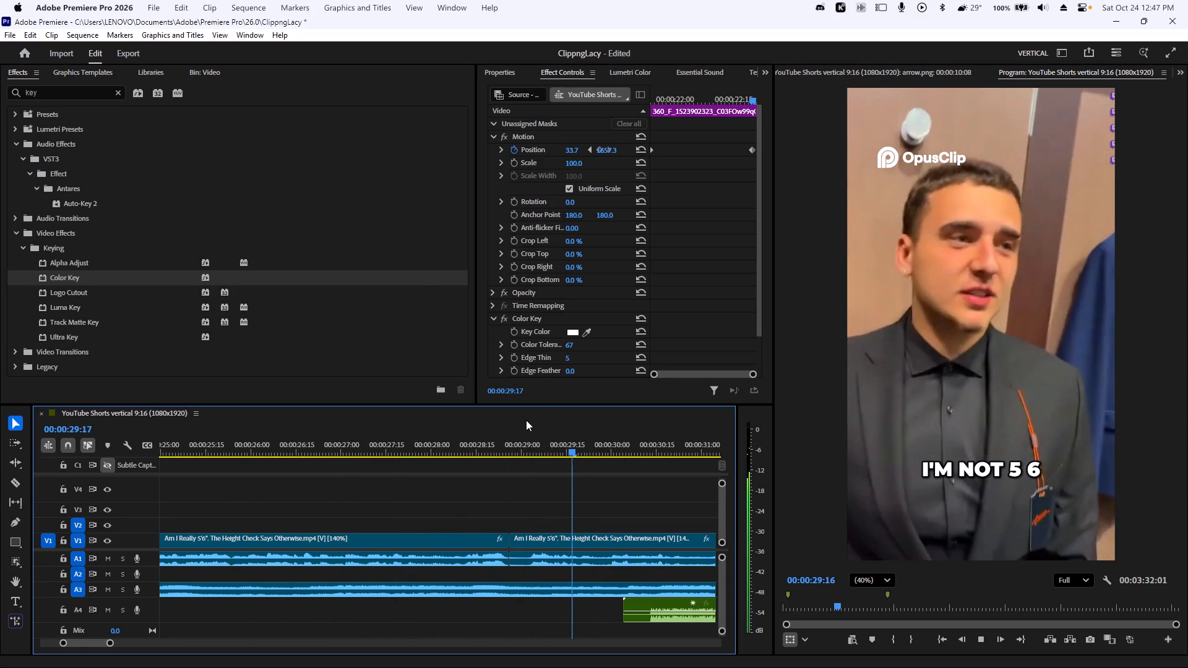
pyautogui.moveTo(564, 445); pyautogui.dragTo(530, 460)
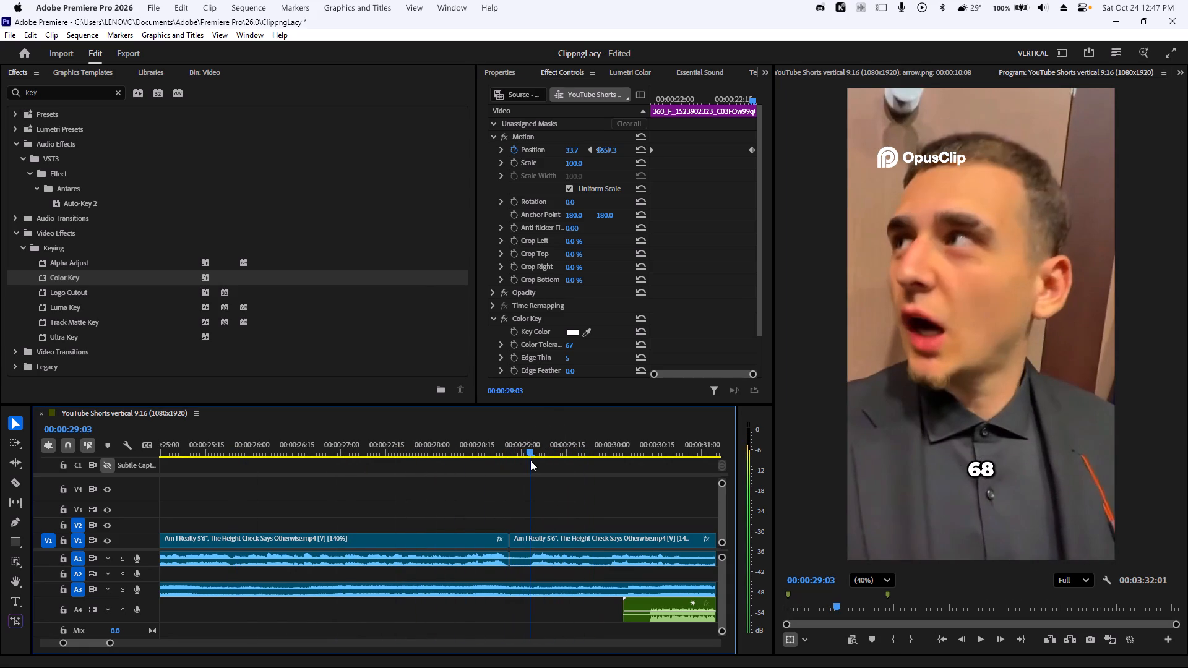
pyautogui.moveTo(530, 460); pyautogui.dragTo(528, 460)
pyautogui.moveTo(674, 607); pyautogui.dragTo(559, 622)
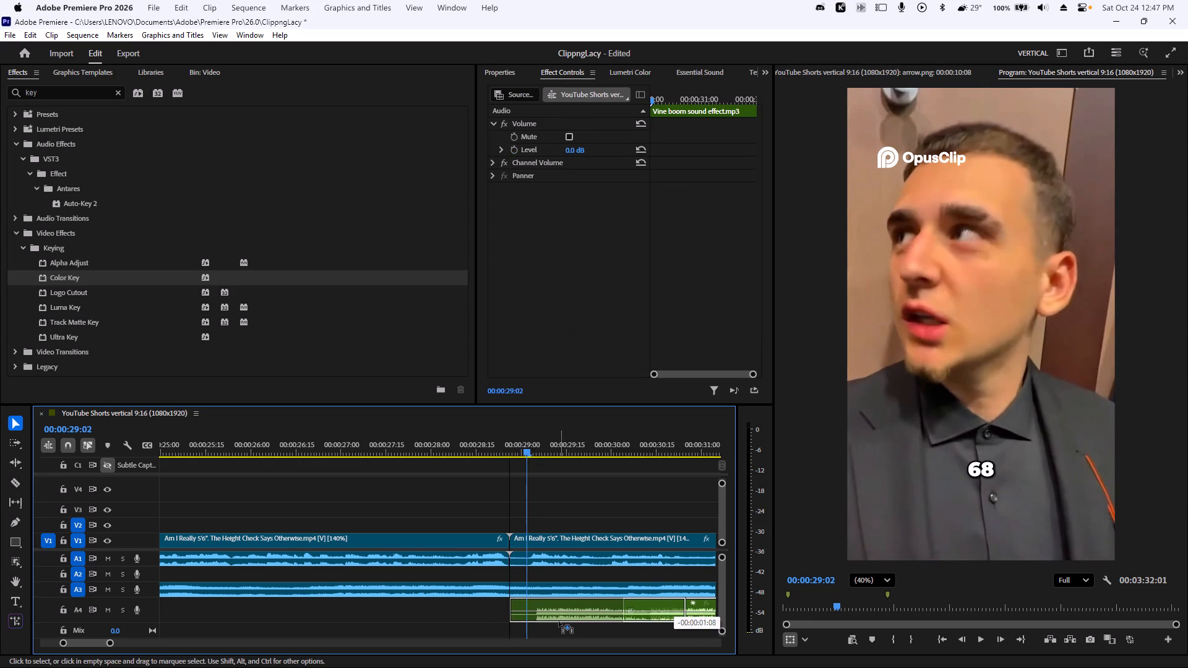
pyautogui.moveTo(559, 622); pyautogui.dragTo(551, 617)
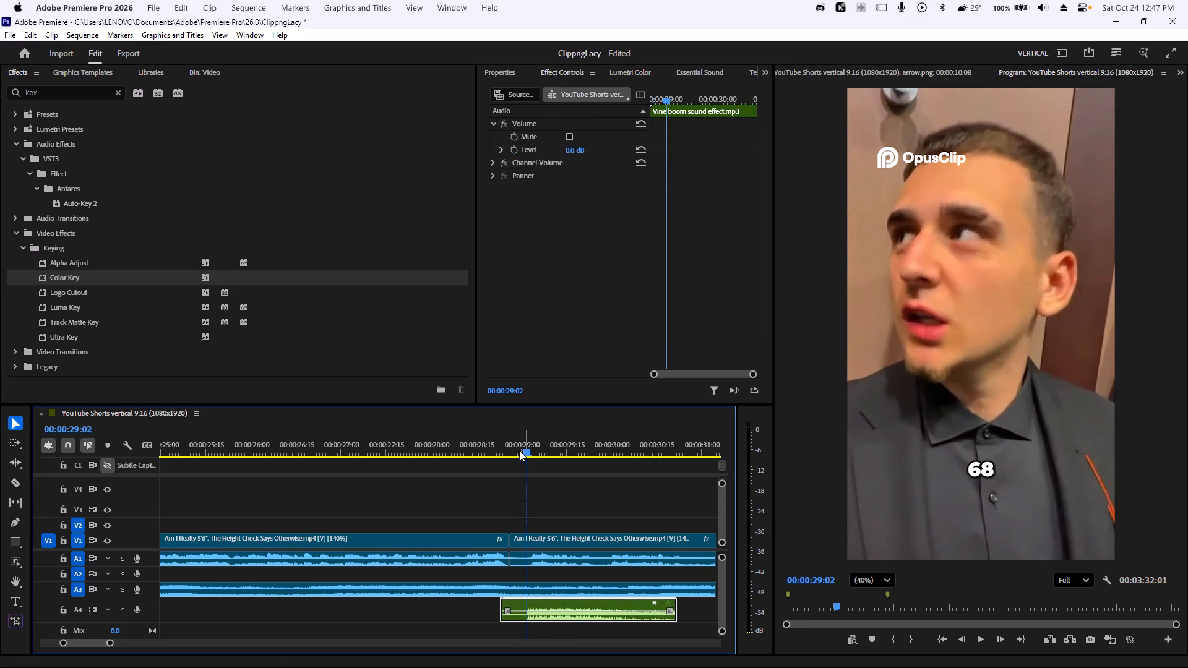
# Cut the V1 height-check clip and its linked audio at 00:00:26:25, during the "2 BECAUSE 2 IS" caption.
pyautogui.moveTo(519, 450); pyautogui.dragTo(371, 451)
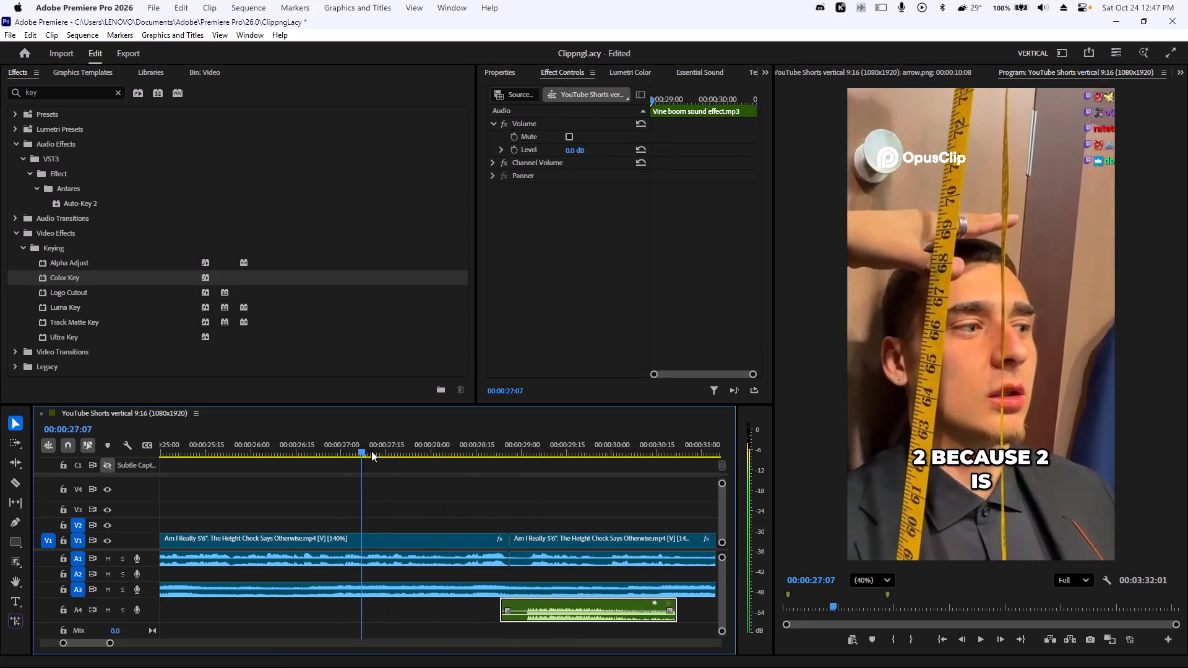
pyautogui.moveTo(371, 451); pyautogui.dragTo(327, 460)
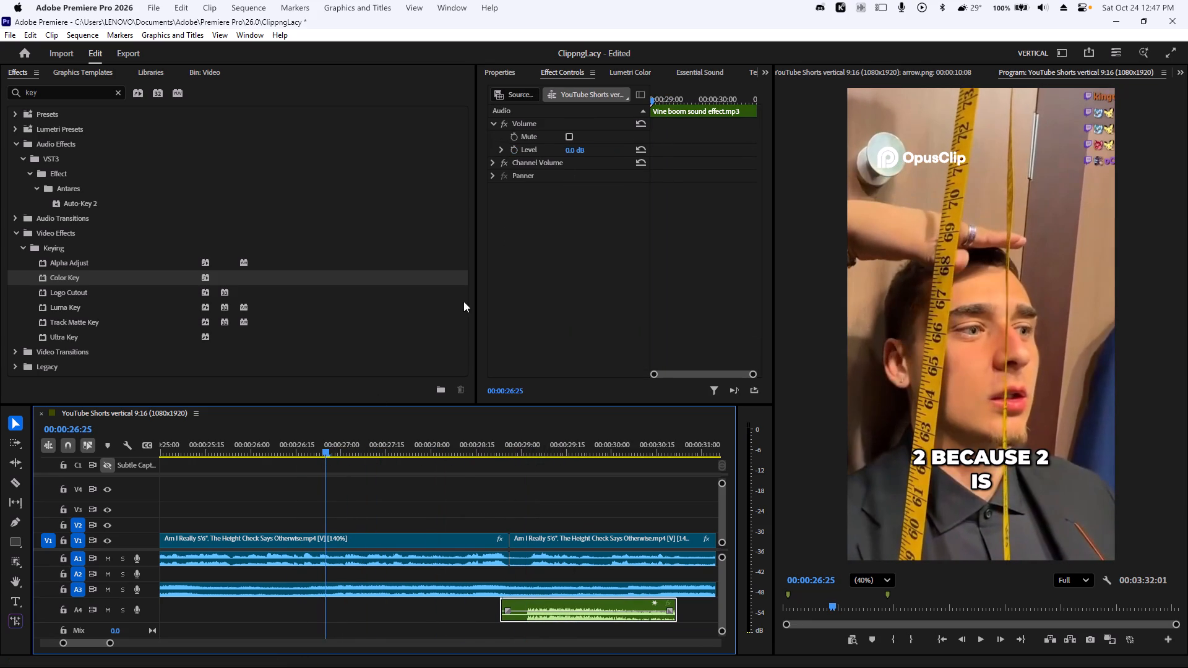
pyautogui.press('c')
pyautogui.click(327, 537)
pyautogui.press('v')
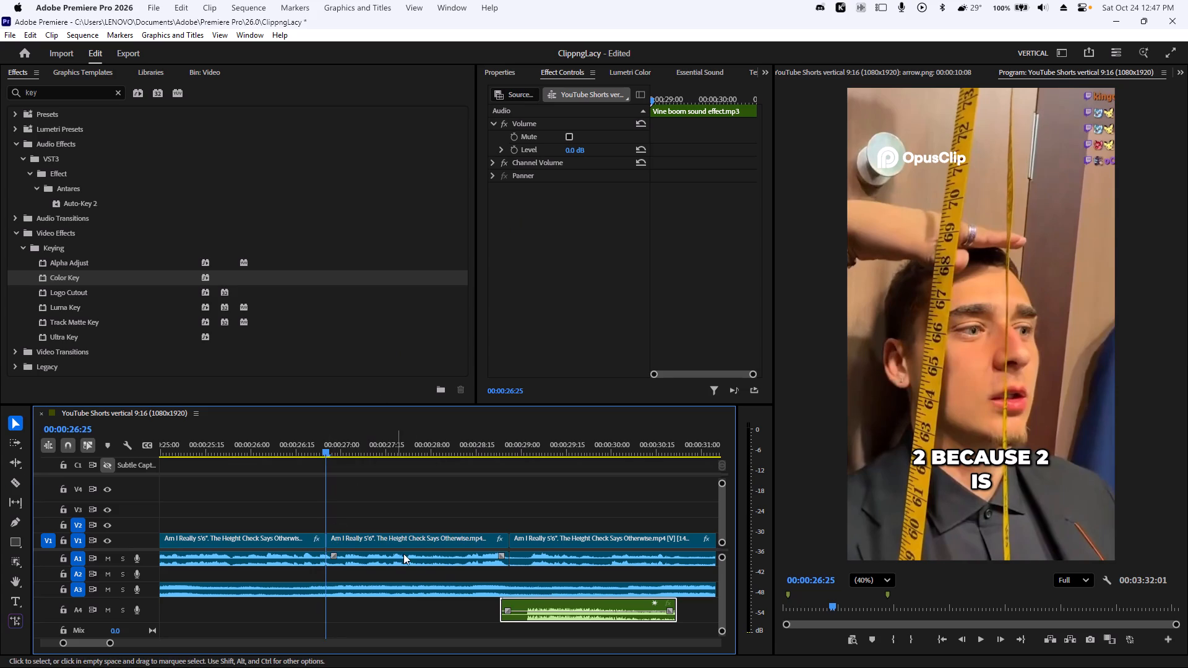
# Duplicate the Vine boom sound effect earlier on A4 so the copy's boom hits at the 00:00:26:25 cut.
pyautogui.click(568, 606)
pyautogui.keyDown('alt'); pyautogui.moveTo(564, 610); pyautogui.dragTo(375, 622); pyautogui.keyUp('alt')
pyautogui.hotkey('ctrl', 'z')
pyautogui.keyDown('alt'); pyautogui.moveTo(576, 607); pyautogui.dragTo(394, 633); pyautogui.keyUp('alt')
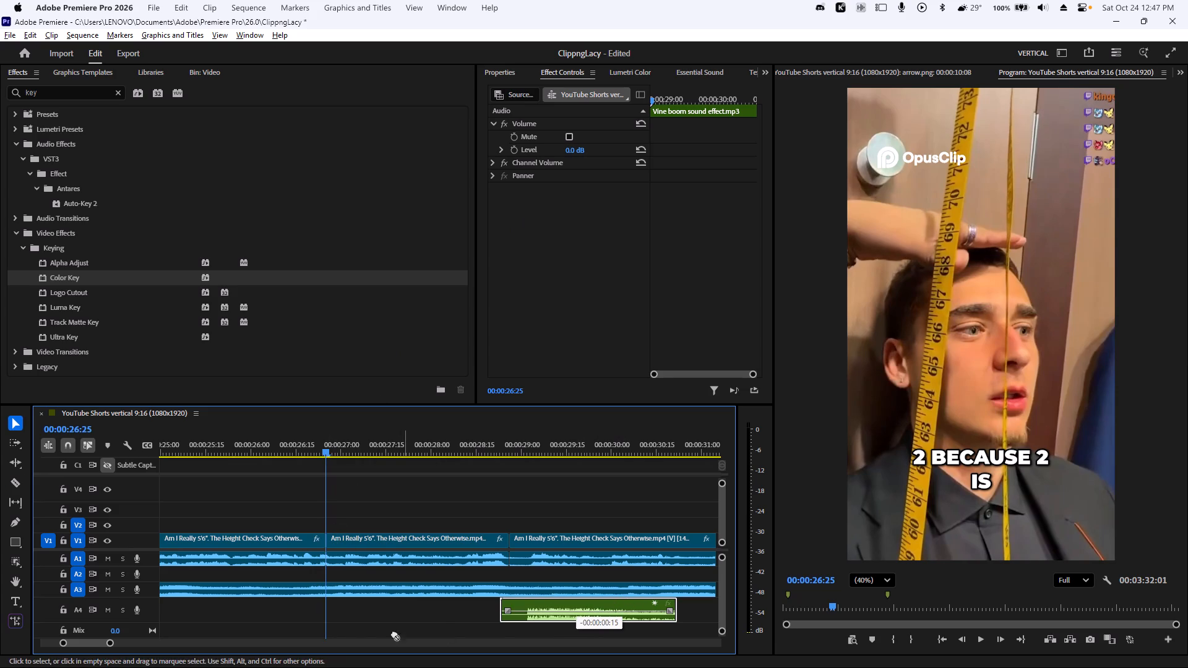
pyautogui.keyDown('alt'); pyautogui.moveTo(394, 633); pyautogui.dragTo(376, 614); pyautogui.keyUp('alt')
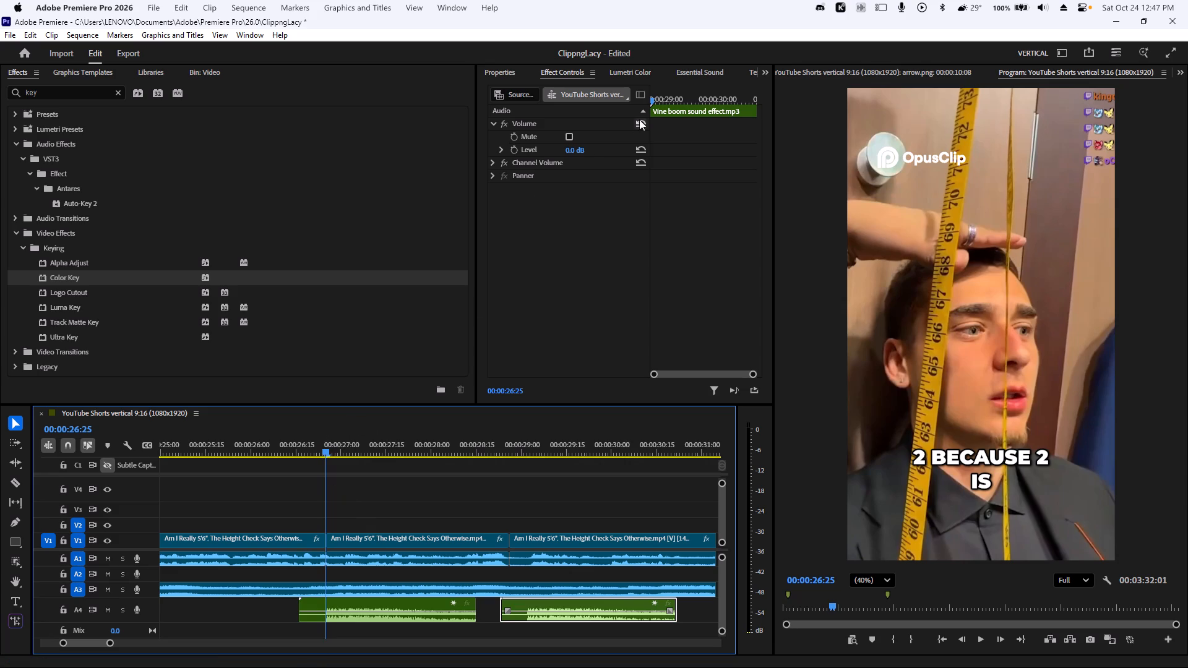
# Add a Frame Hold to the V1 clip segment following the new cut, one frame in at 00:00:26:26.
pyautogui.scroll(4, 543, 138)
pyautogui.click(373, 545)
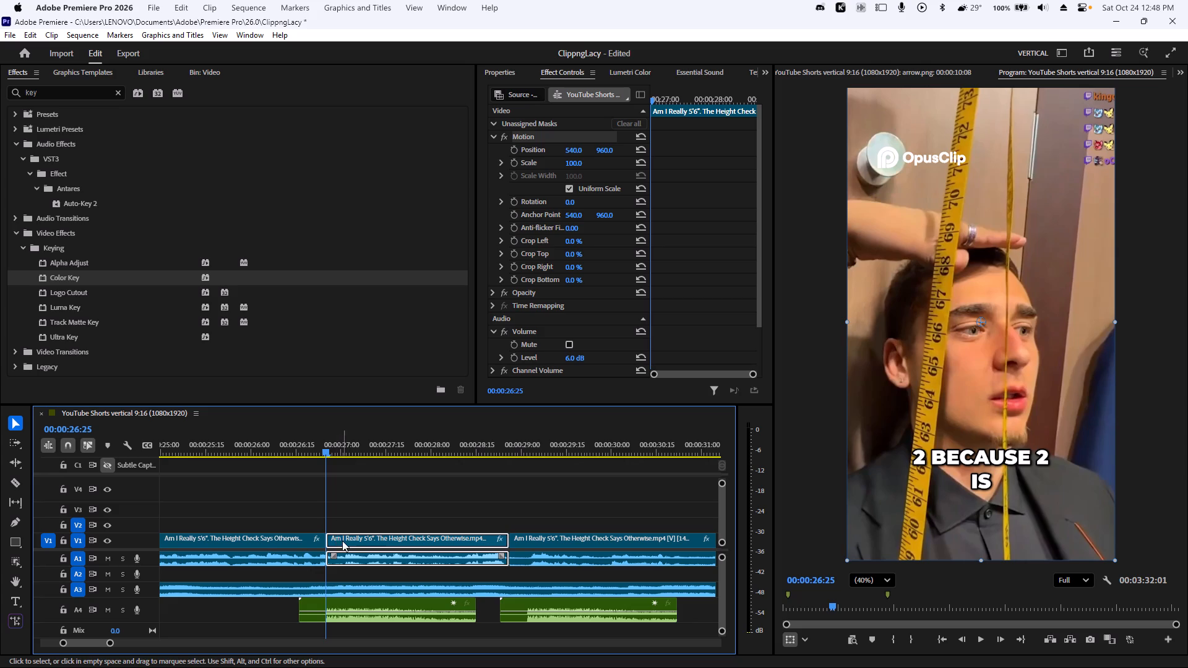
pyautogui.press('Right')
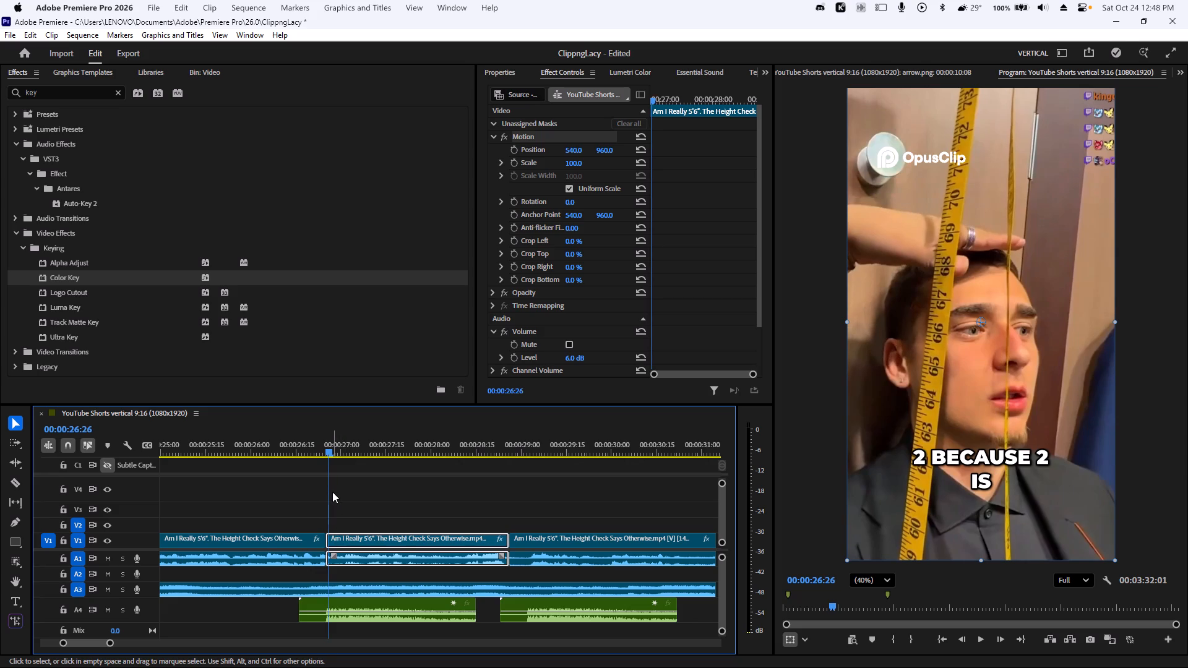
pyautogui.rightClick(348, 537)
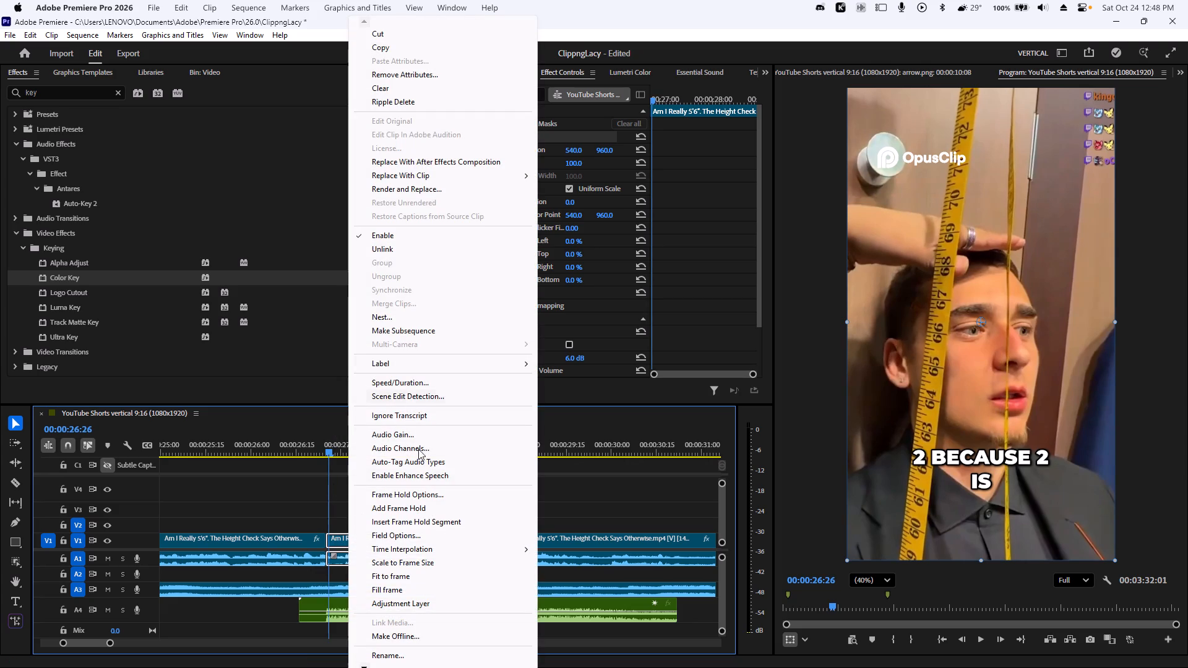
pyautogui.click(433, 504)
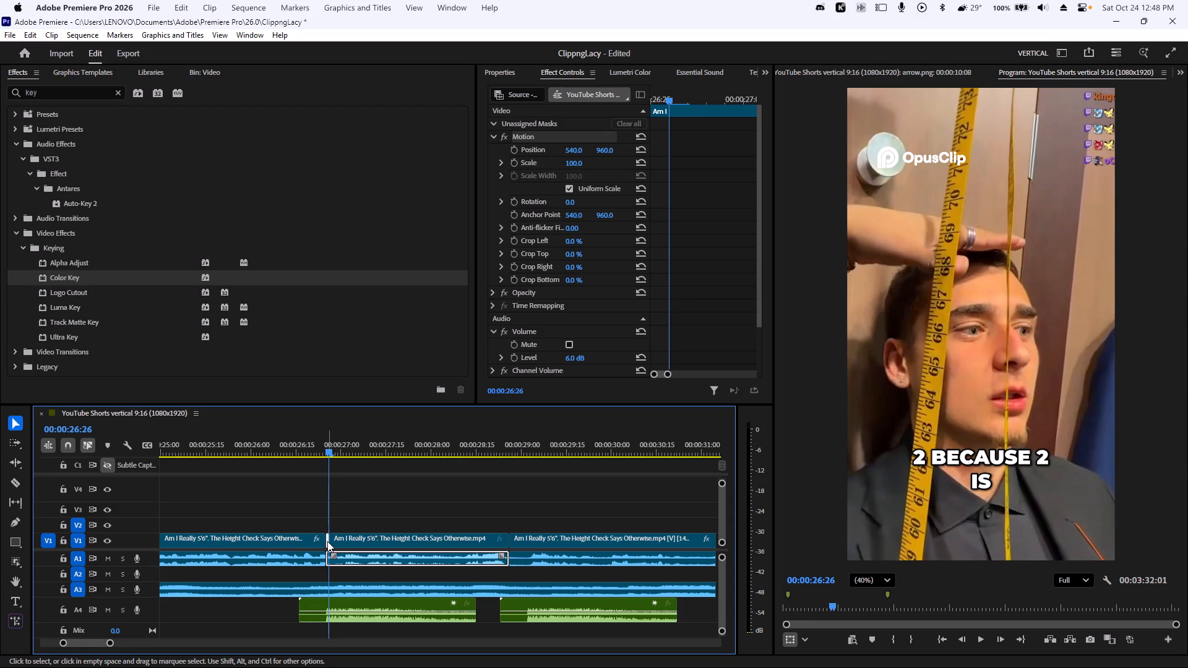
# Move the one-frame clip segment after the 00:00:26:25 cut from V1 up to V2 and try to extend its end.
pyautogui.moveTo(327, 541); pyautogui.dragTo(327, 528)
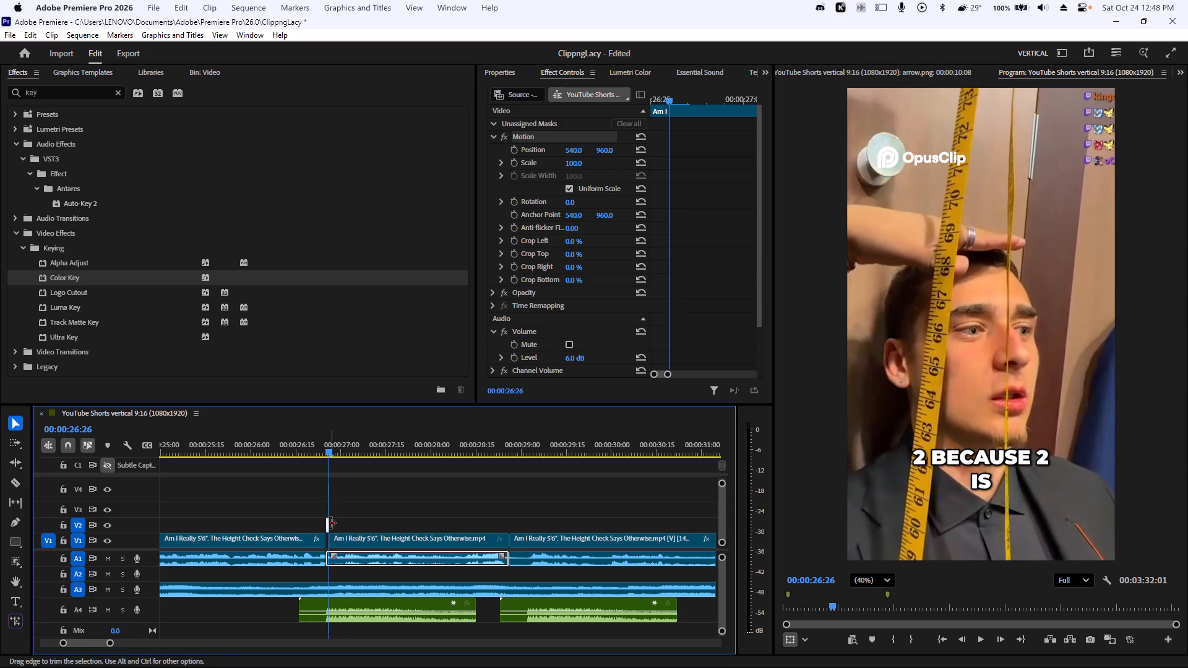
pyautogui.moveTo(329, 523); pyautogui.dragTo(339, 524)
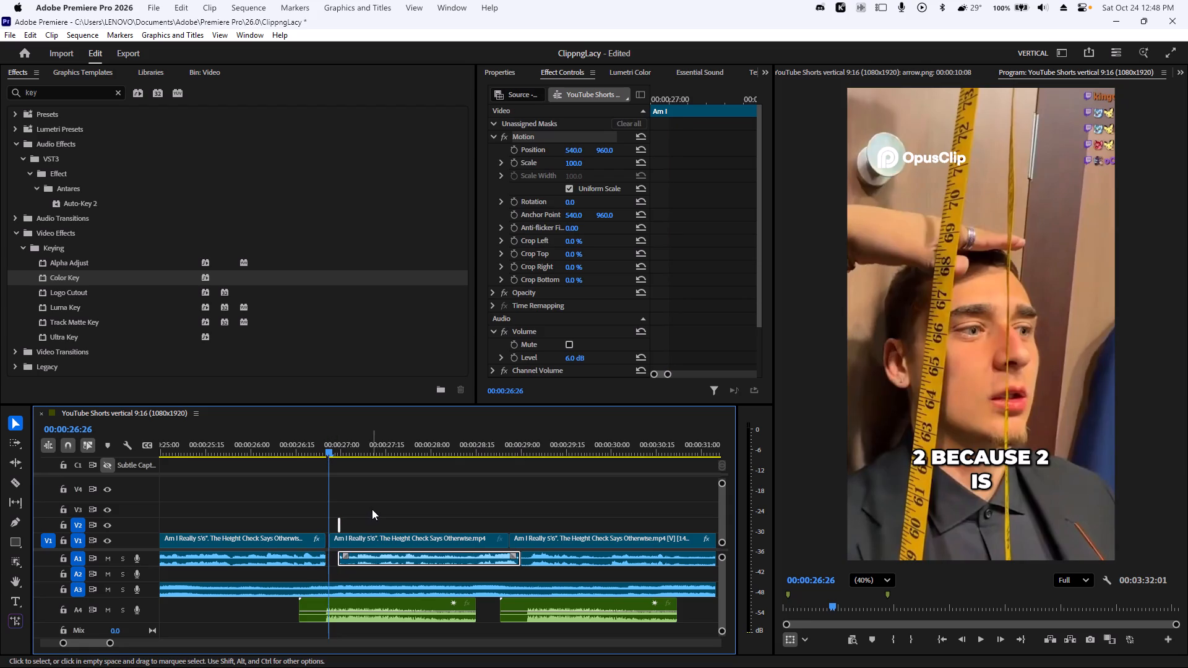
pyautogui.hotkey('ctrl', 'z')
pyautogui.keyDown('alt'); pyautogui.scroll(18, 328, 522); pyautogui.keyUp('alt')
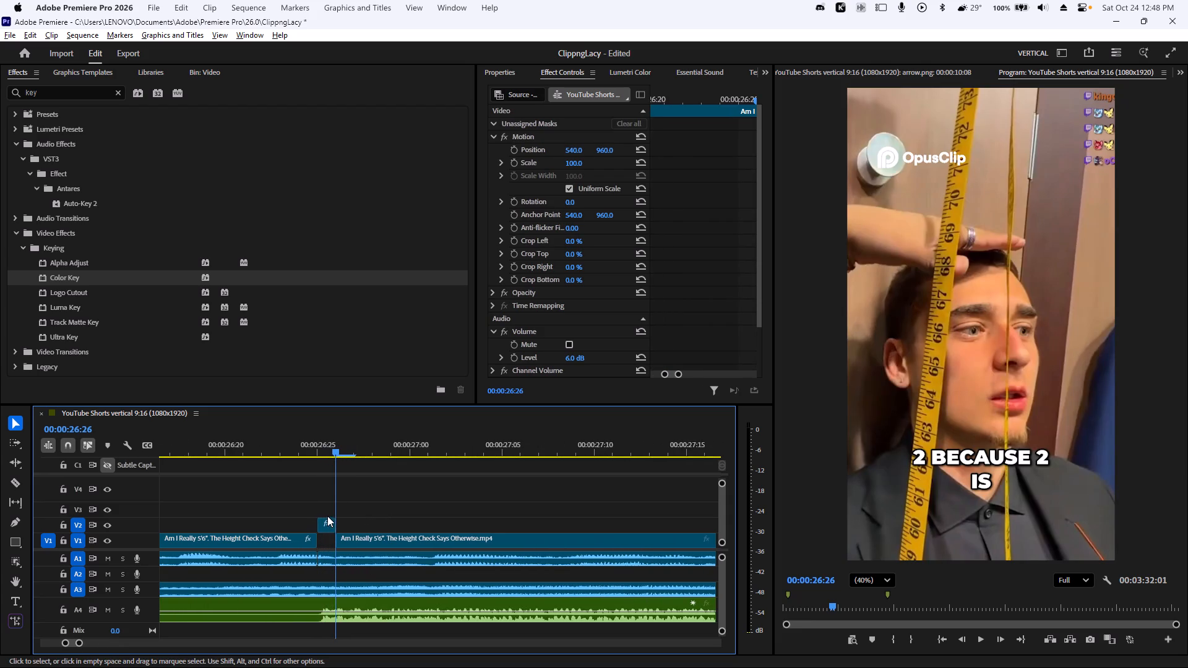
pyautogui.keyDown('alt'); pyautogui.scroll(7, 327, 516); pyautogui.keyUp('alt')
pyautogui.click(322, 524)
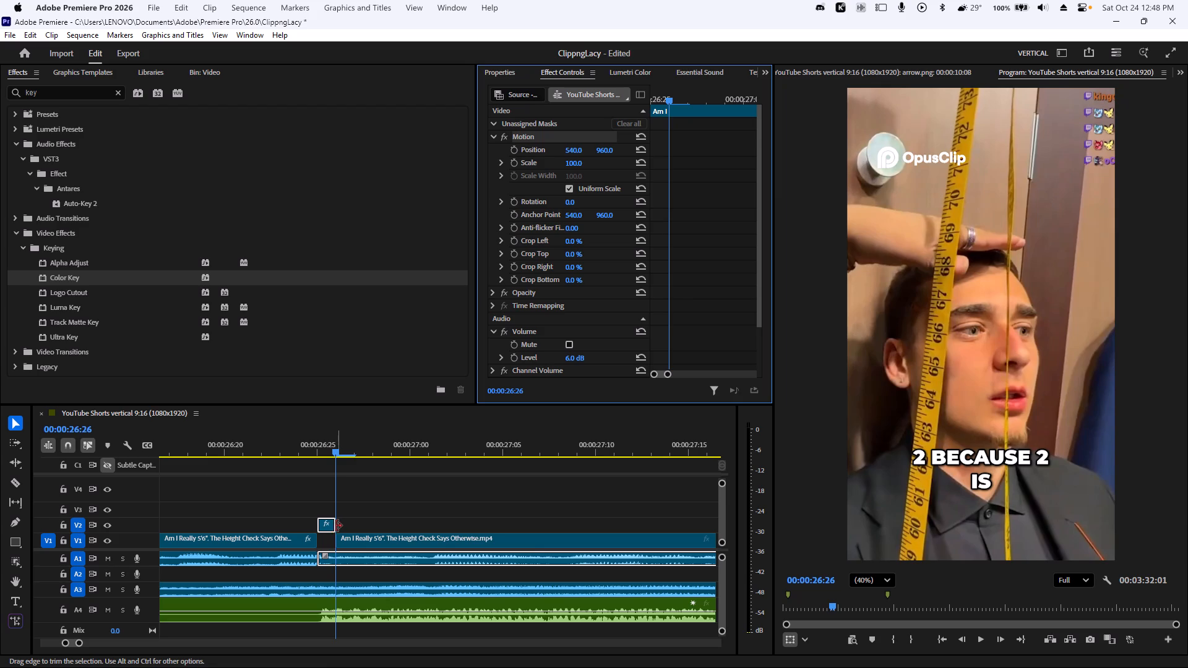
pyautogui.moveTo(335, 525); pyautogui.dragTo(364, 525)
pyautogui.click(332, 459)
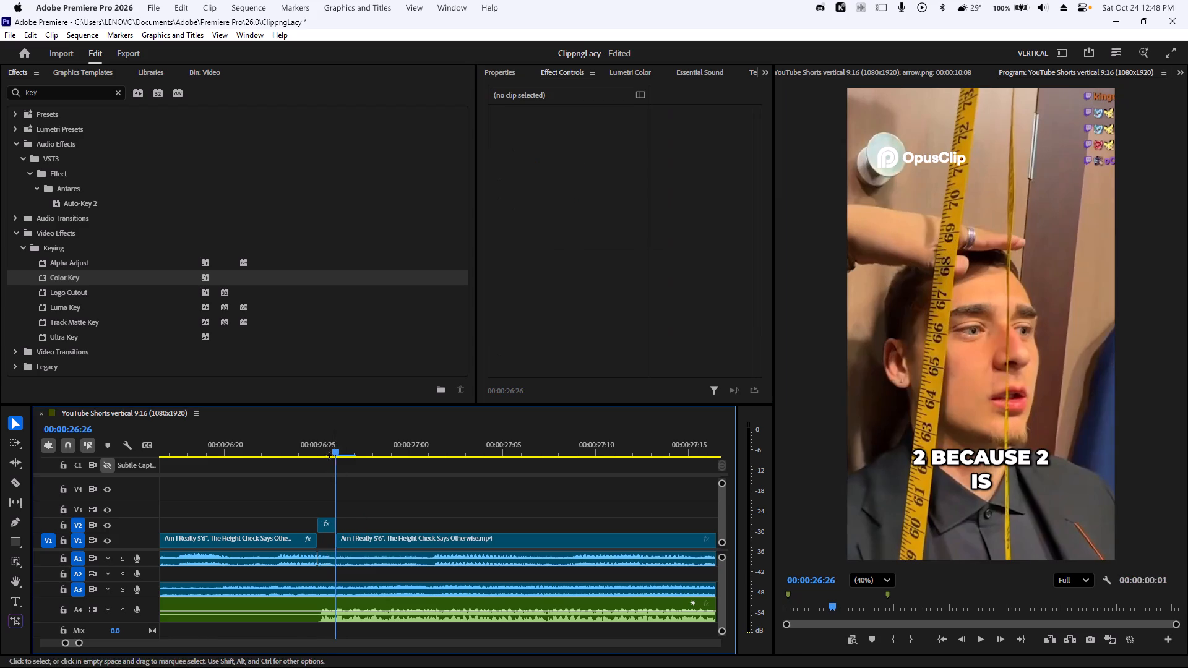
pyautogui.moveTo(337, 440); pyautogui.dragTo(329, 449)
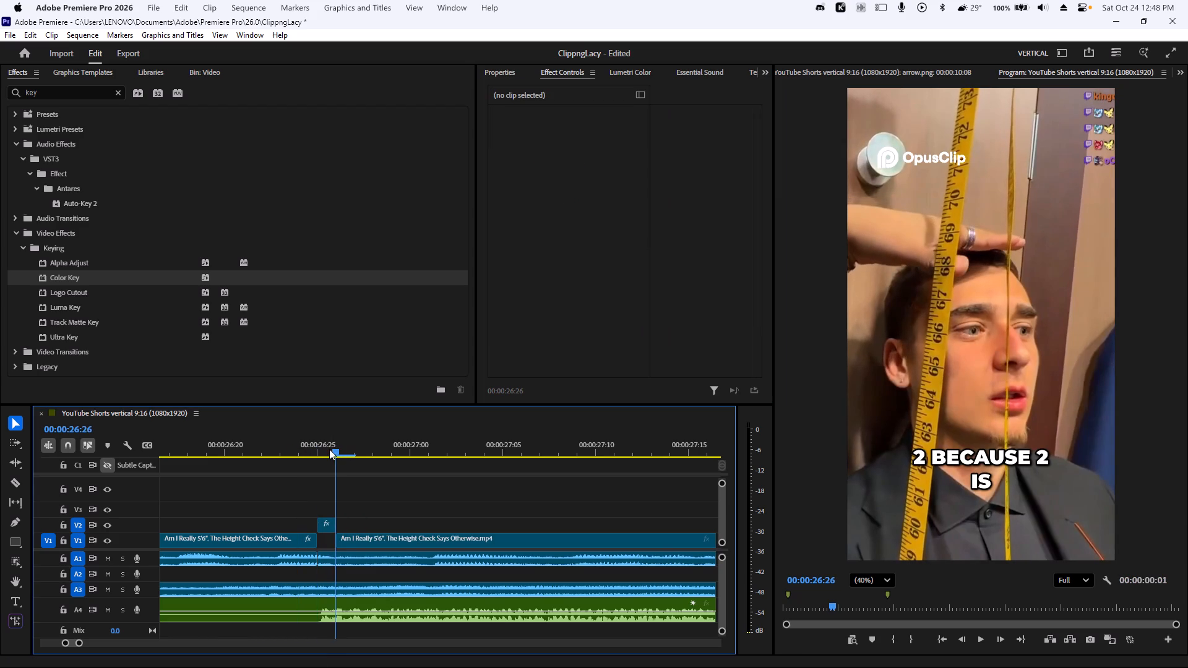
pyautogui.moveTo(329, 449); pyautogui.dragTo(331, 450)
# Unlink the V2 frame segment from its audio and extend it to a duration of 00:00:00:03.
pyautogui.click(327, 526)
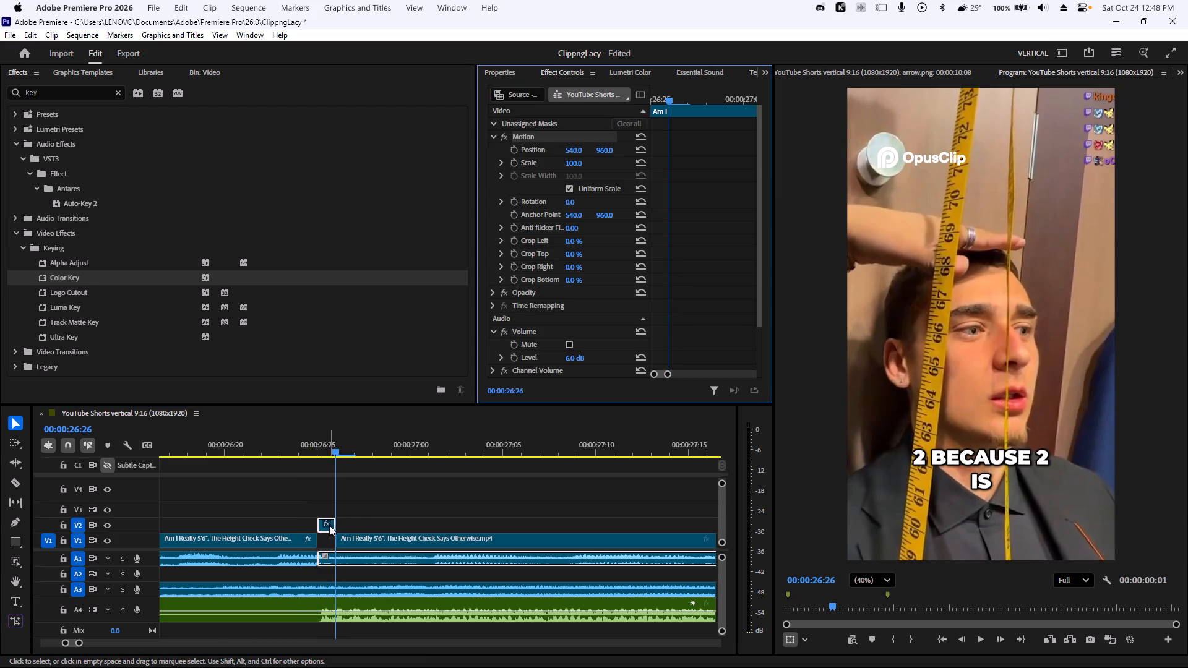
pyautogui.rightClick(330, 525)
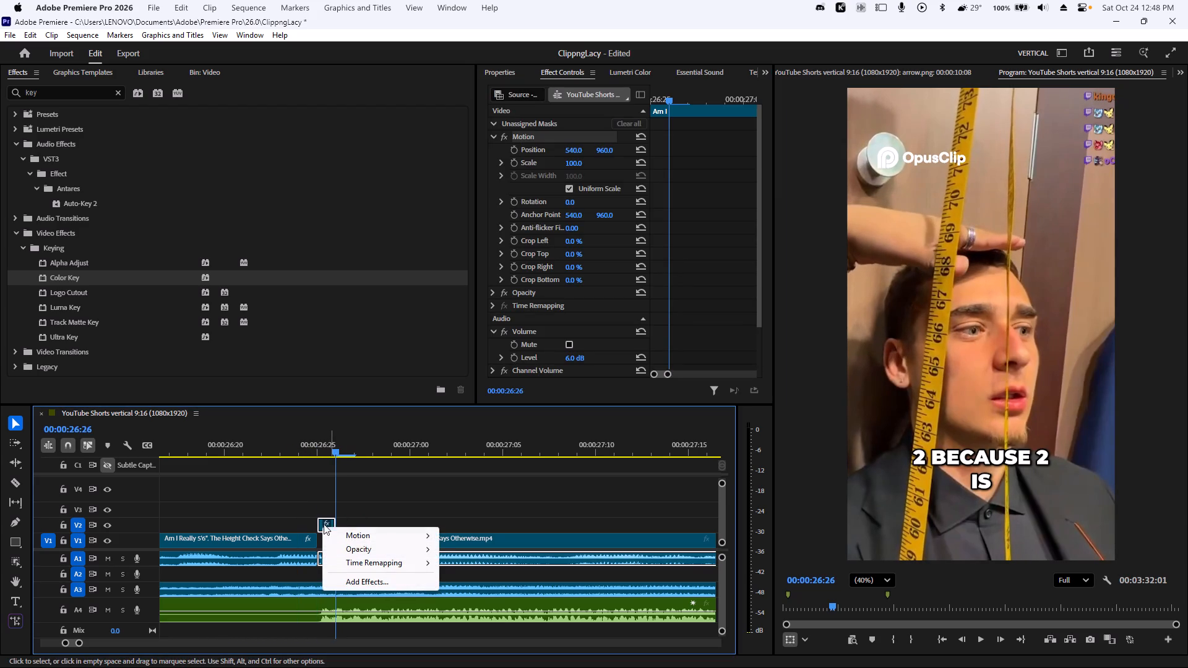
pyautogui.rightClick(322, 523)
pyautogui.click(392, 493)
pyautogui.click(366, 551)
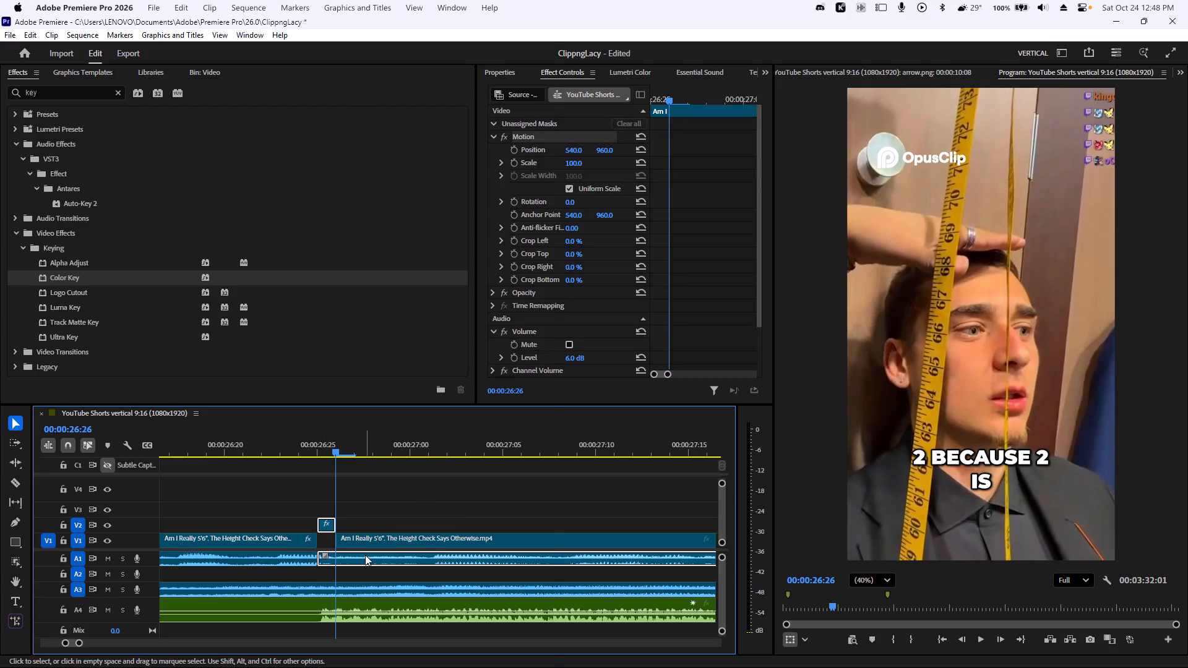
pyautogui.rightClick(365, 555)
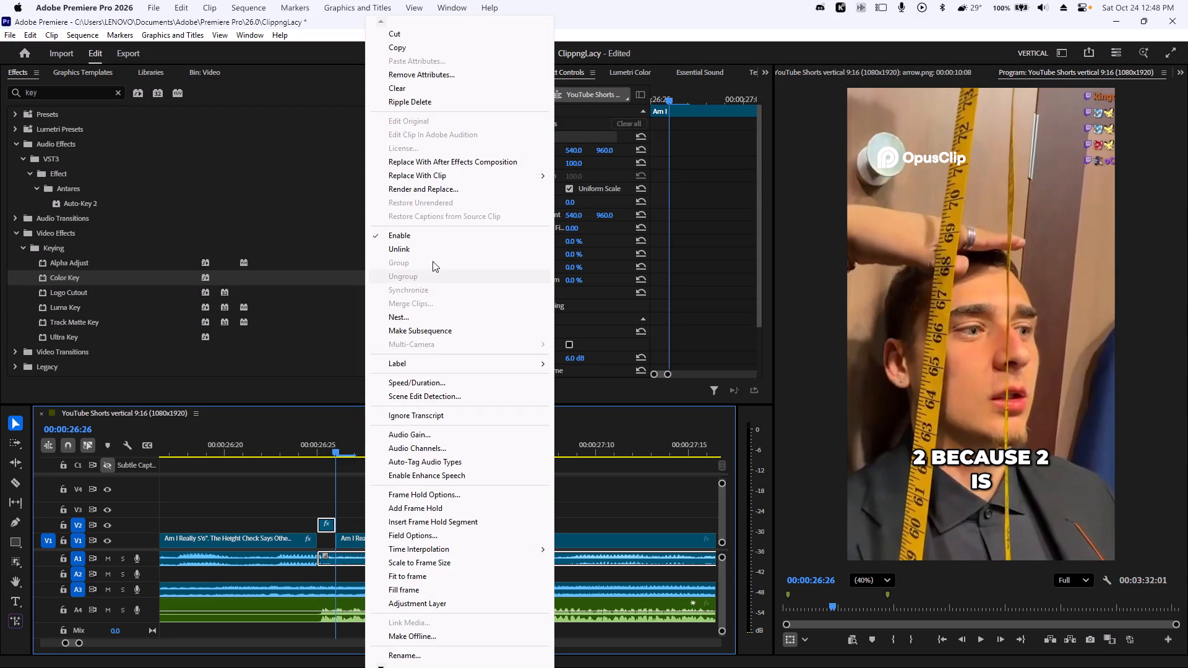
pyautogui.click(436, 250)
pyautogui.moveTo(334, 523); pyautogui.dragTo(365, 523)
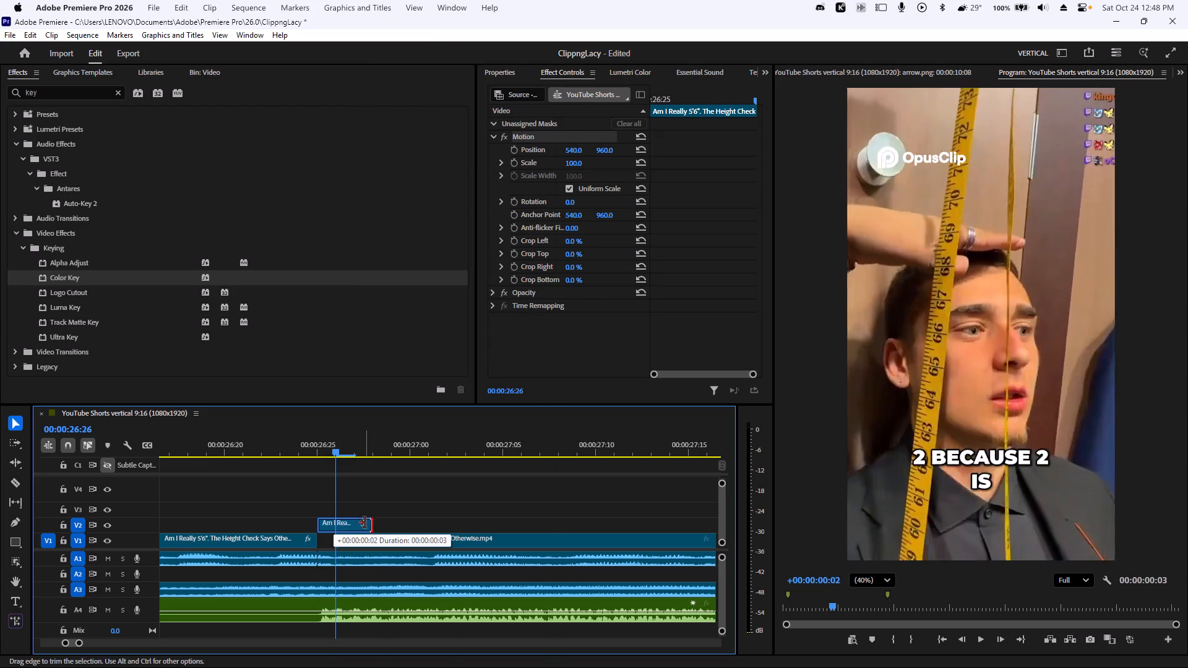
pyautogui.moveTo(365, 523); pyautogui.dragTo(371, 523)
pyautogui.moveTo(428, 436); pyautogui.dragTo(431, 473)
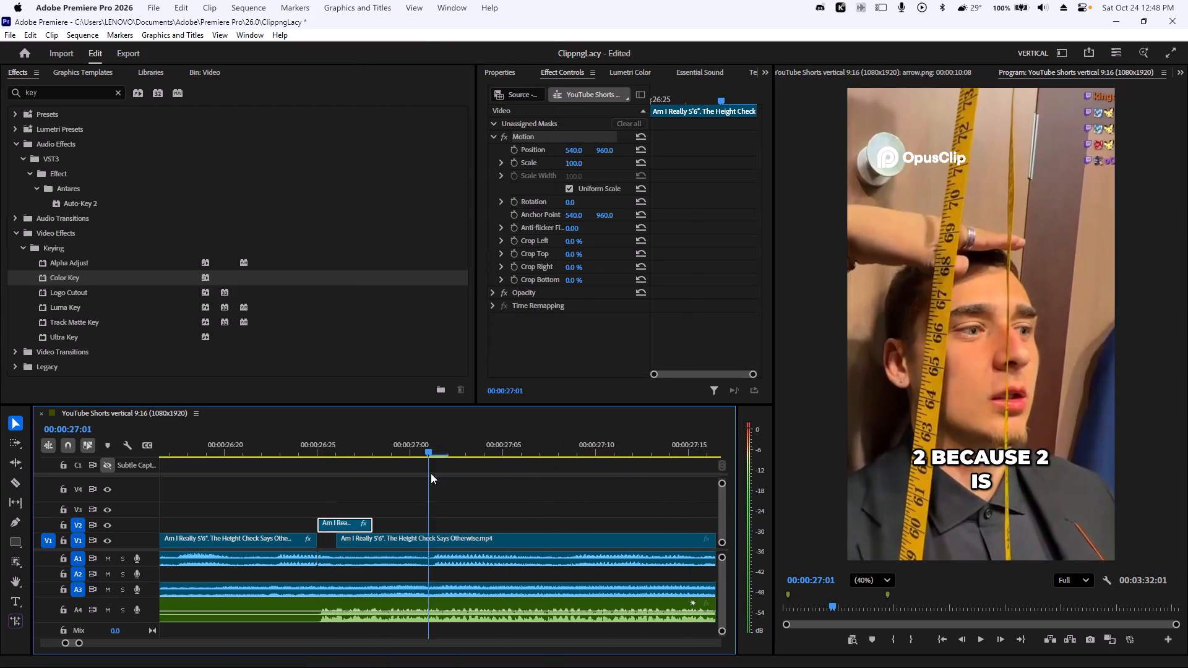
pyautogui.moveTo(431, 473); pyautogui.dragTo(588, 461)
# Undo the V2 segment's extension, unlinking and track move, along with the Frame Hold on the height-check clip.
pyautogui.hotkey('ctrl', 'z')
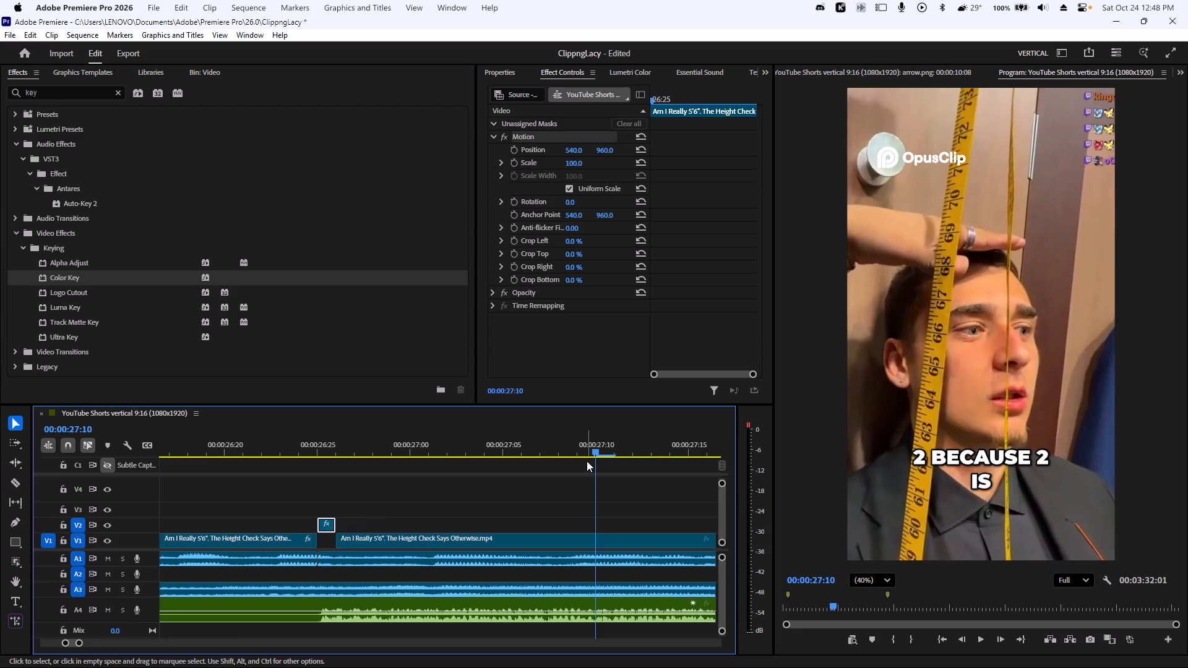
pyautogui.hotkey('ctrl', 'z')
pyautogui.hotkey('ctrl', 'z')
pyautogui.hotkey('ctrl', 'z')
# Cut the V1 height-check clip and its linked audio at 00:00:26:26, one frame after the previous cut.
pyautogui.click(478, 538)
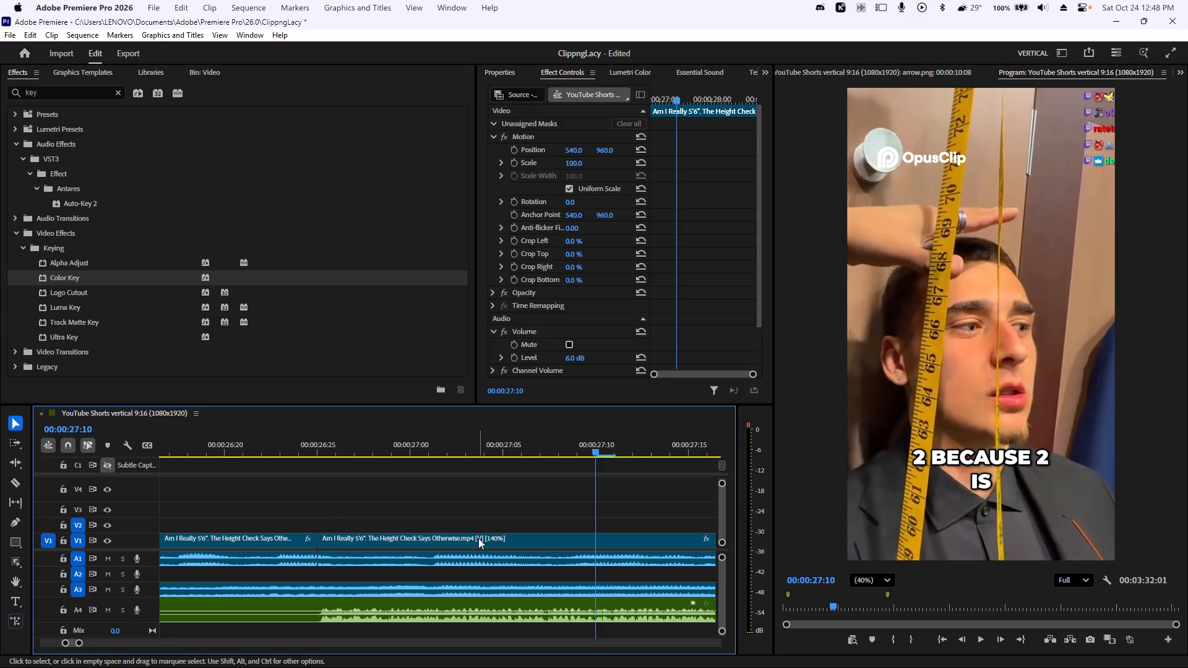
pyautogui.moveTo(482, 450); pyautogui.dragTo(329, 463)
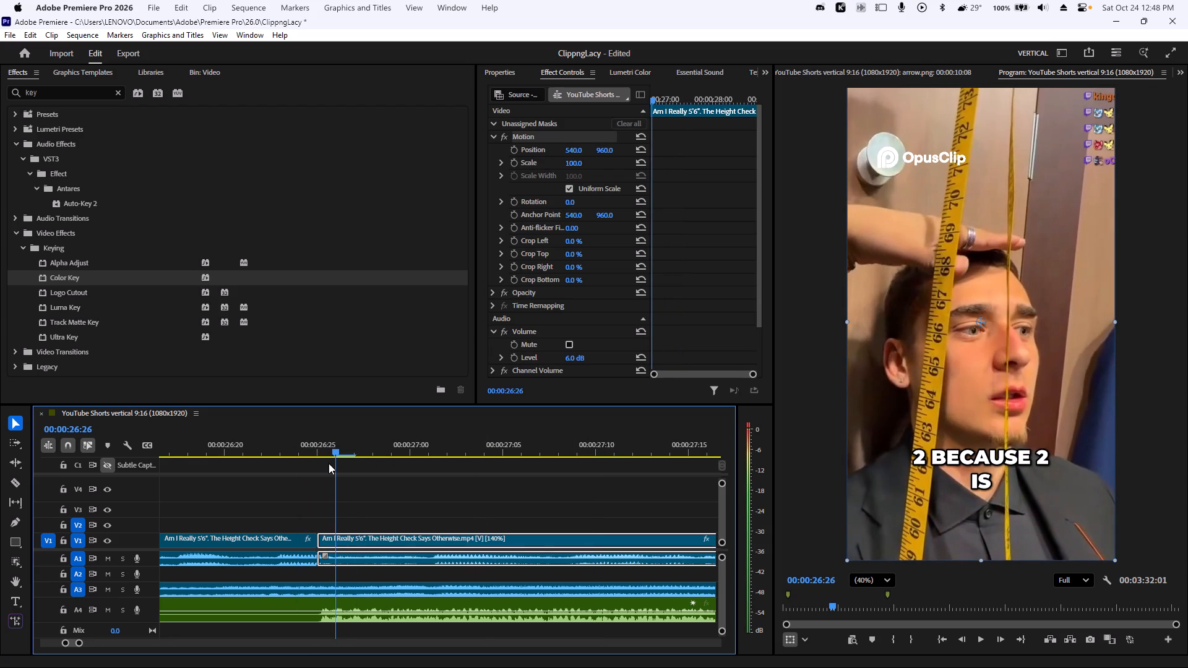
pyautogui.moveTo(329, 463); pyautogui.dragTo(329, 464)
pyautogui.press('c')
pyautogui.click(334, 538)
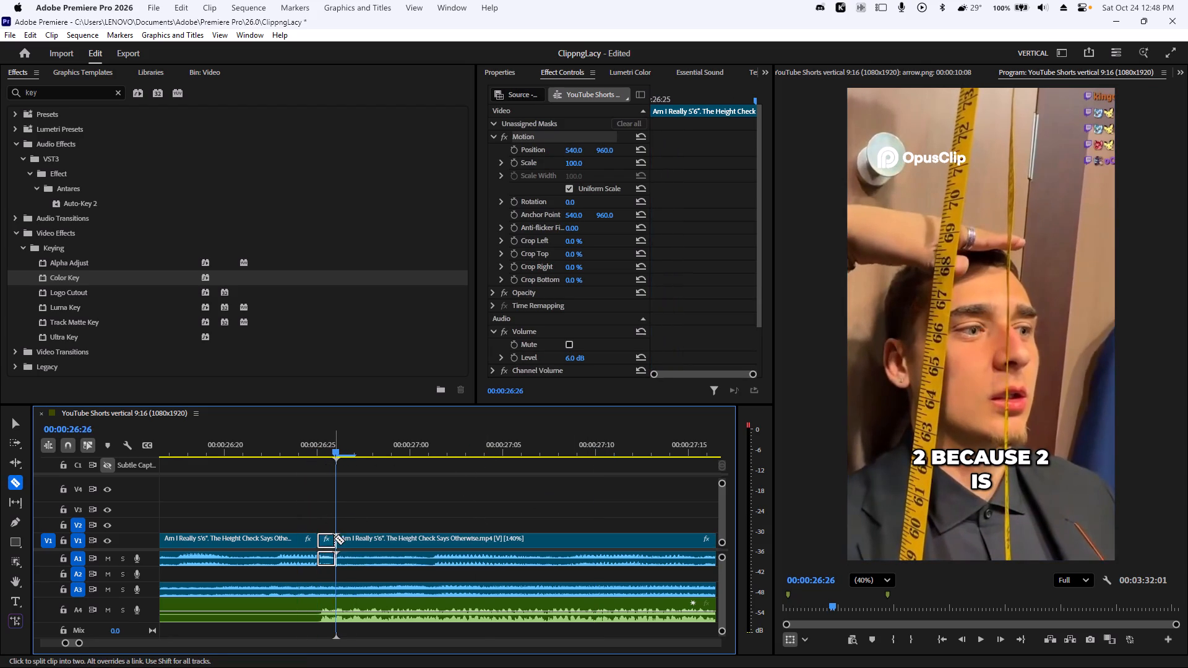
# Unlink the one-frame segment at 00:00:26:25 from its audio and move its video up to V2.
pyautogui.press('v')
pyautogui.rightClick(330, 541)
pyautogui.rightClick(320, 544)
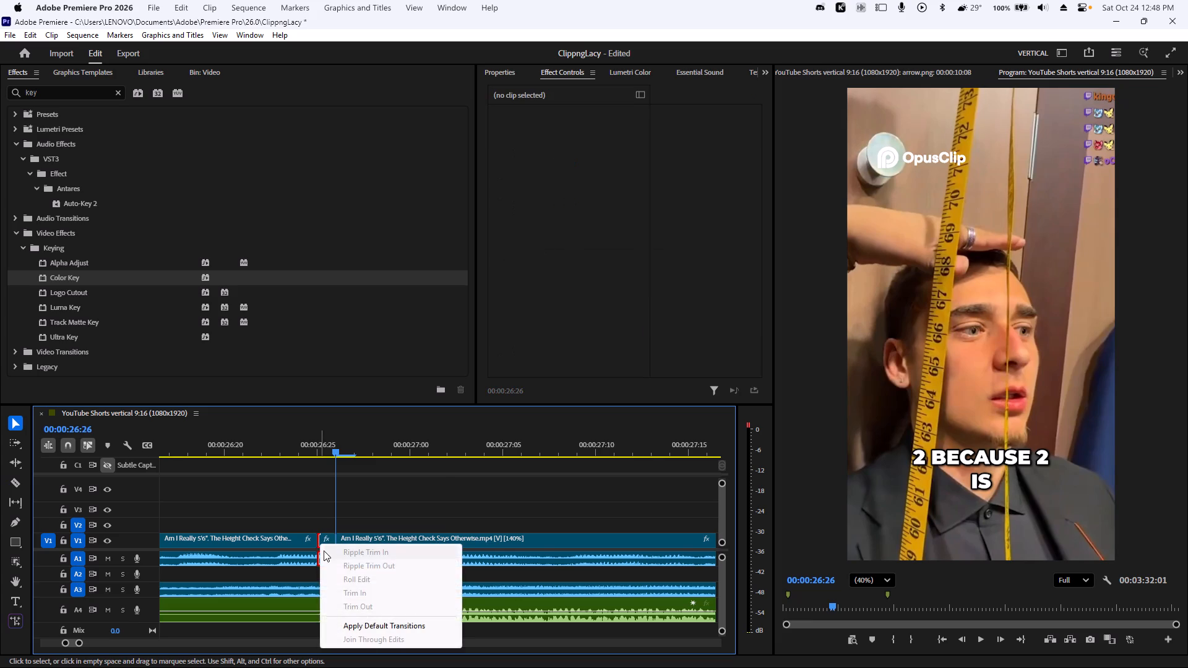
pyautogui.click(359, 503)
pyautogui.rightClick(328, 554)
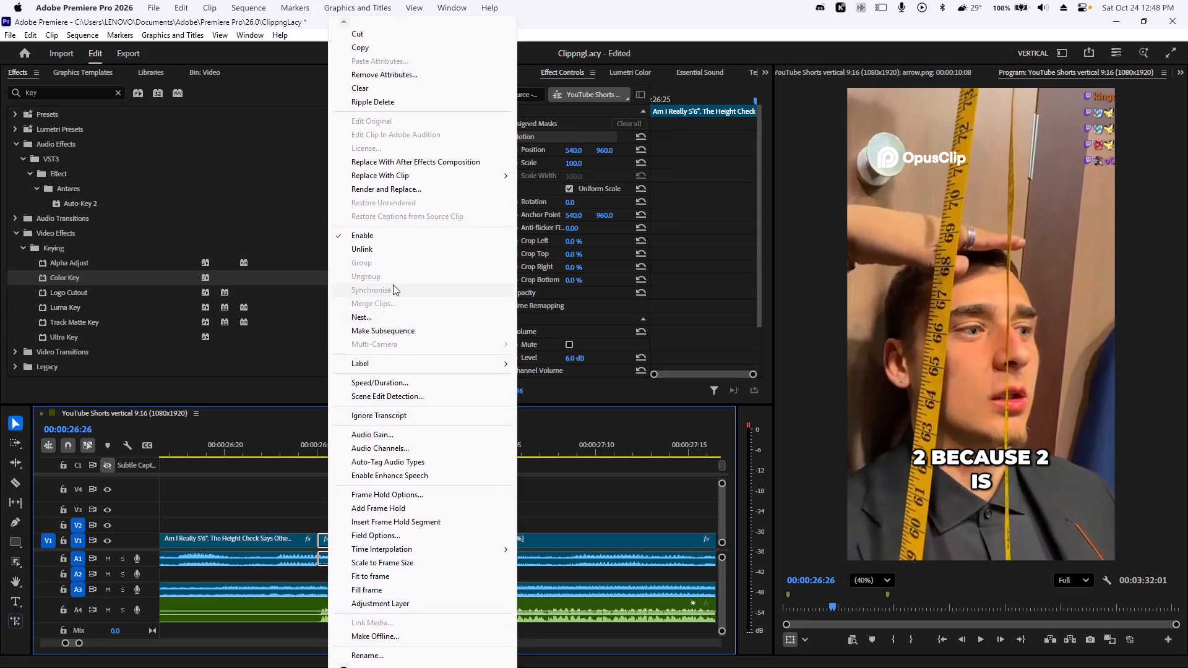
pyautogui.click(390, 247)
pyautogui.moveTo(327, 543); pyautogui.dragTo(329, 531)
# Add a Frame Hold to the V2 segment at its first frame, 00:00:26:25.
pyautogui.rightClick(329, 523)
pyautogui.moveTo(337, 440); pyautogui.dragTo(335, 445)
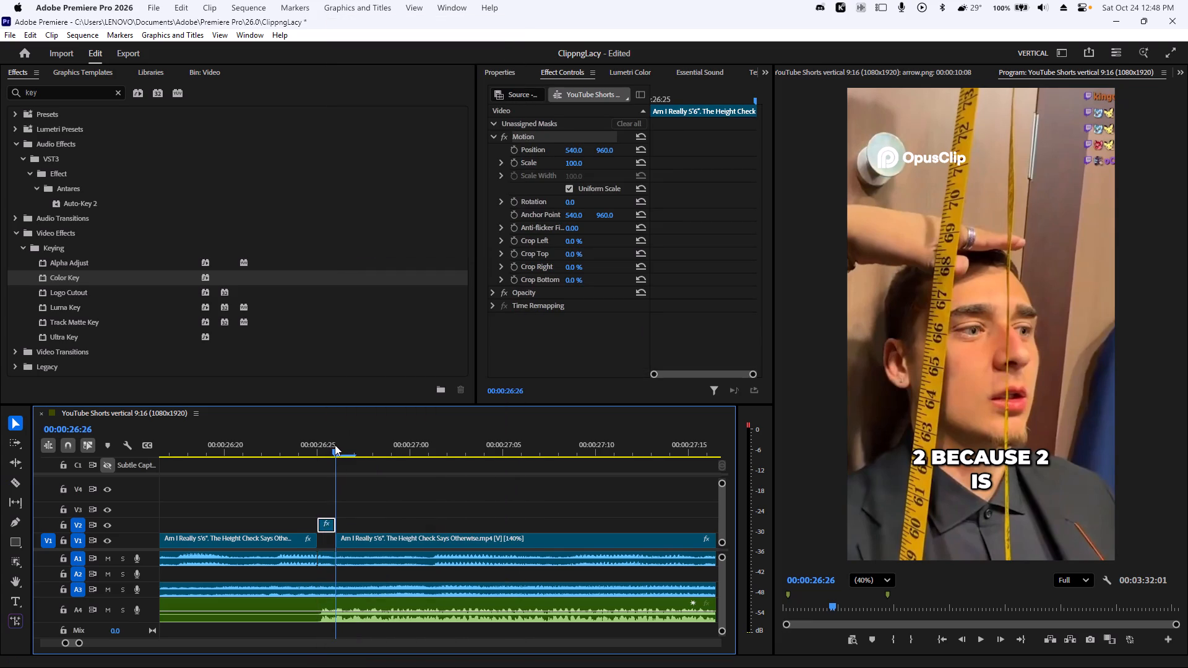
pyautogui.moveTo(335, 445); pyautogui.dragTo(325, 449)
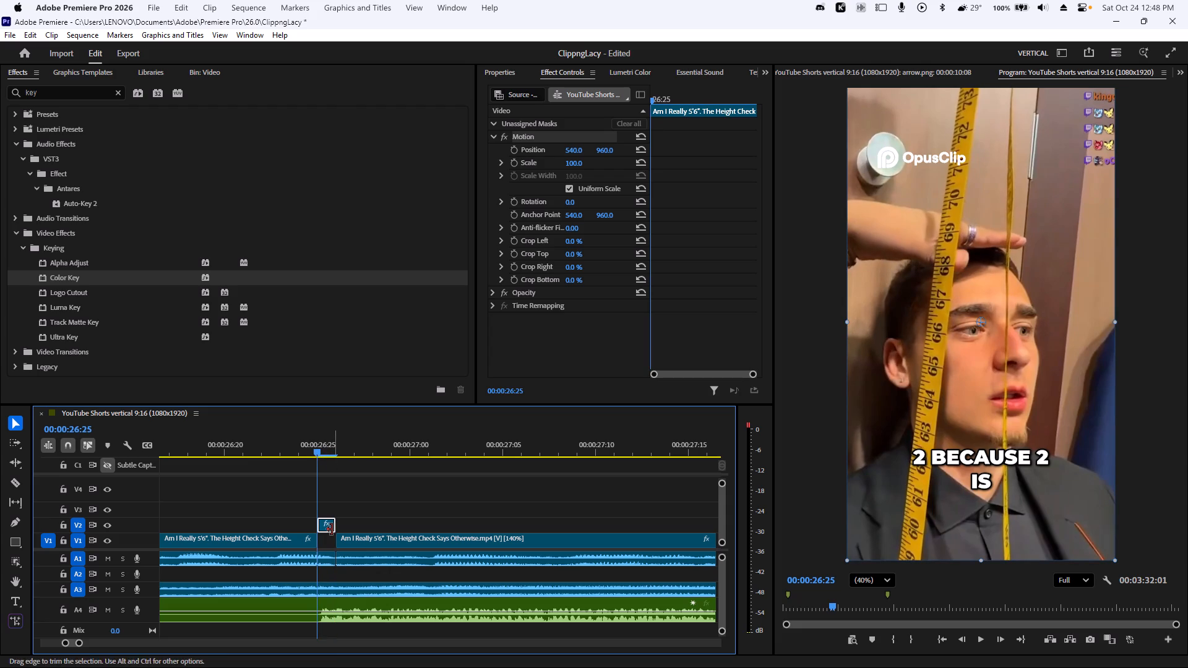
pyautogui.click(329, 525)
pyautogui.rightClick(329, 525)
pyautogui.rightClick(330, 528)
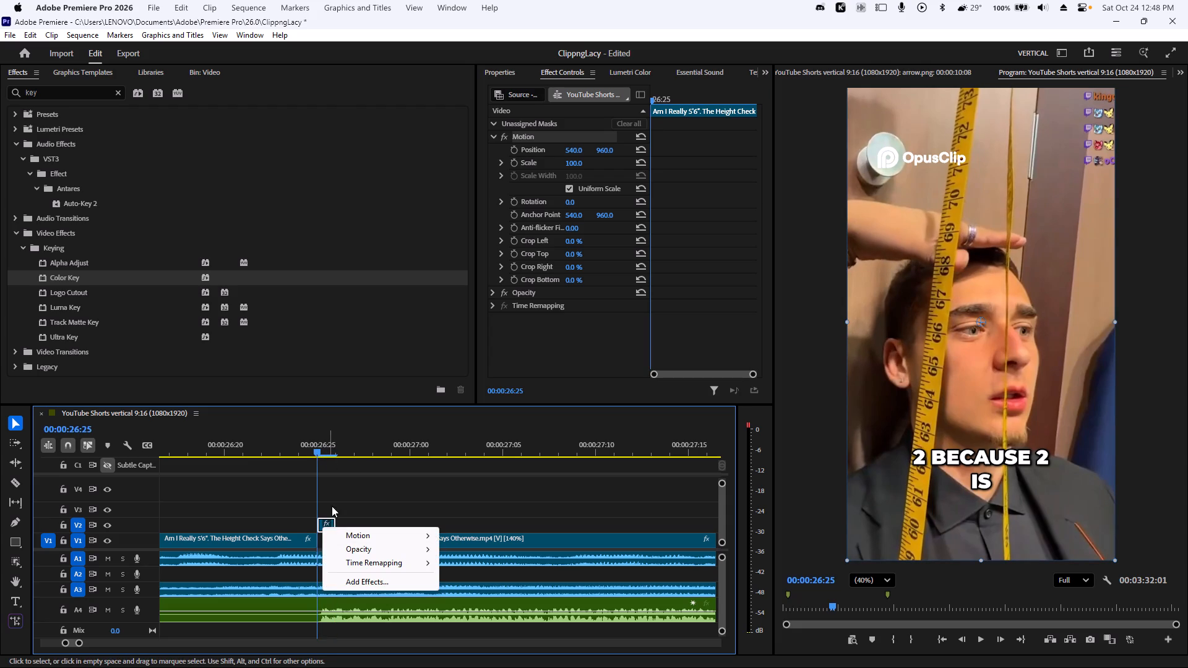
pyautogui.click(332, 506)
pyautogui.rightClick(324, 534)
pyautogui.rightClick(324, 528)
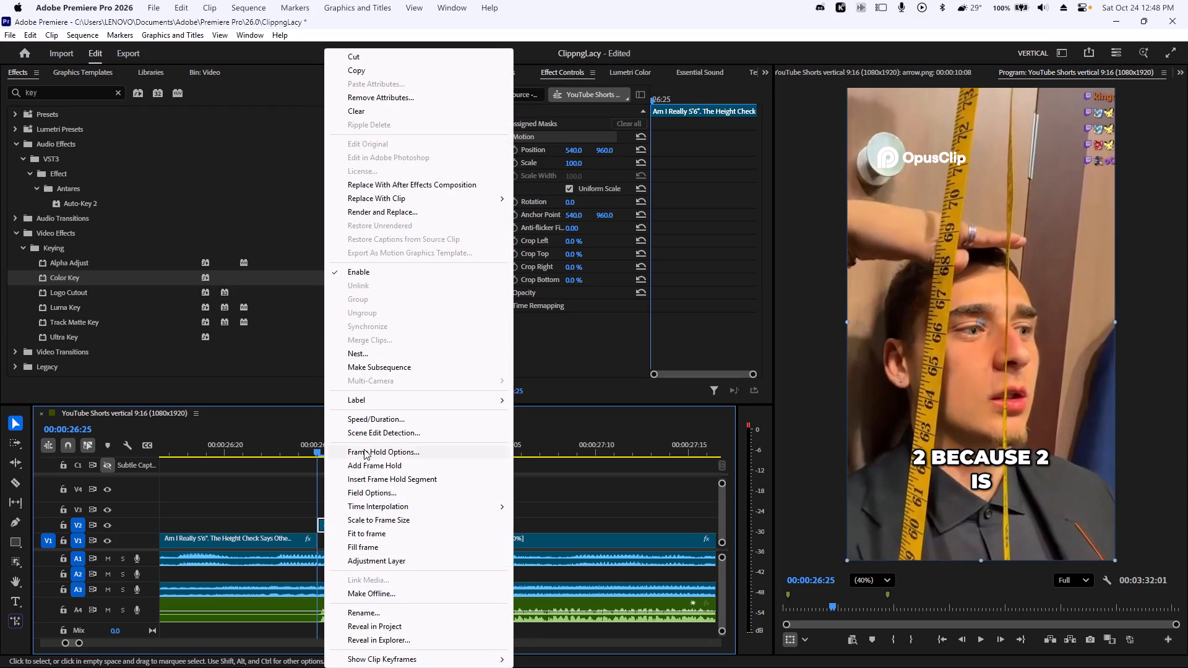
pyautogui.click(381, 465)
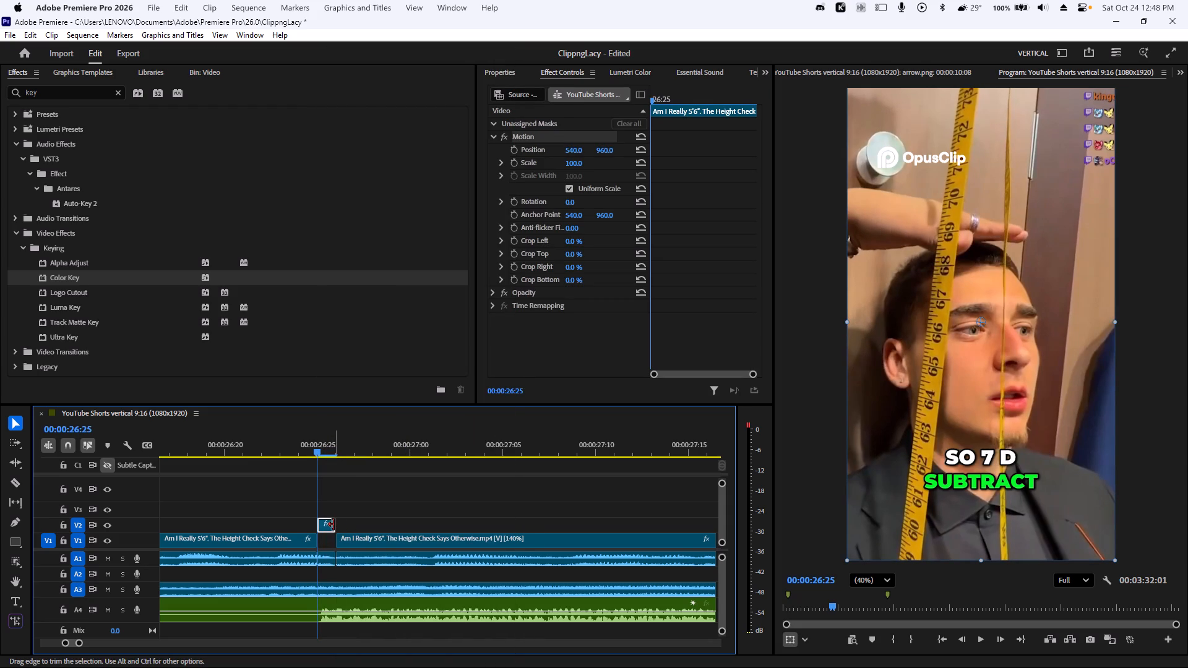
# Extend the held frame on V2 to two frames, so it ends at 00:00:26:27.
pyautogui.moveTo(334, 524); pyautogui.dragTo(423, 520)
pyautogui.moveTo(342, 447); pyautogui.dragTo(341, 455)
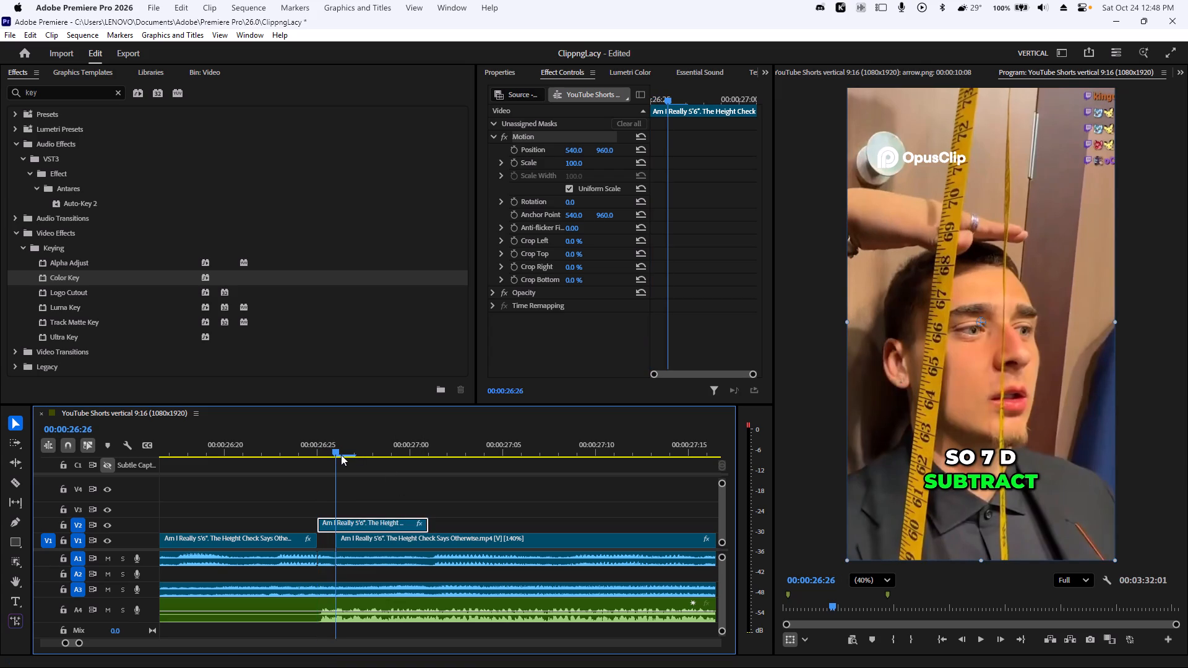
pyautogui.moveTo(341, 455); pyautogui.dragTo(342, 455)
pyautogui.moveTo(426, 525); pyautogui.dragTo(354, 520)
# Zoom in the held V2 frame with Scale 144 and reposition it to 679, 1207.
pyautogui.moveTo(574, 165); pyautogui.dragTo(642, 175)
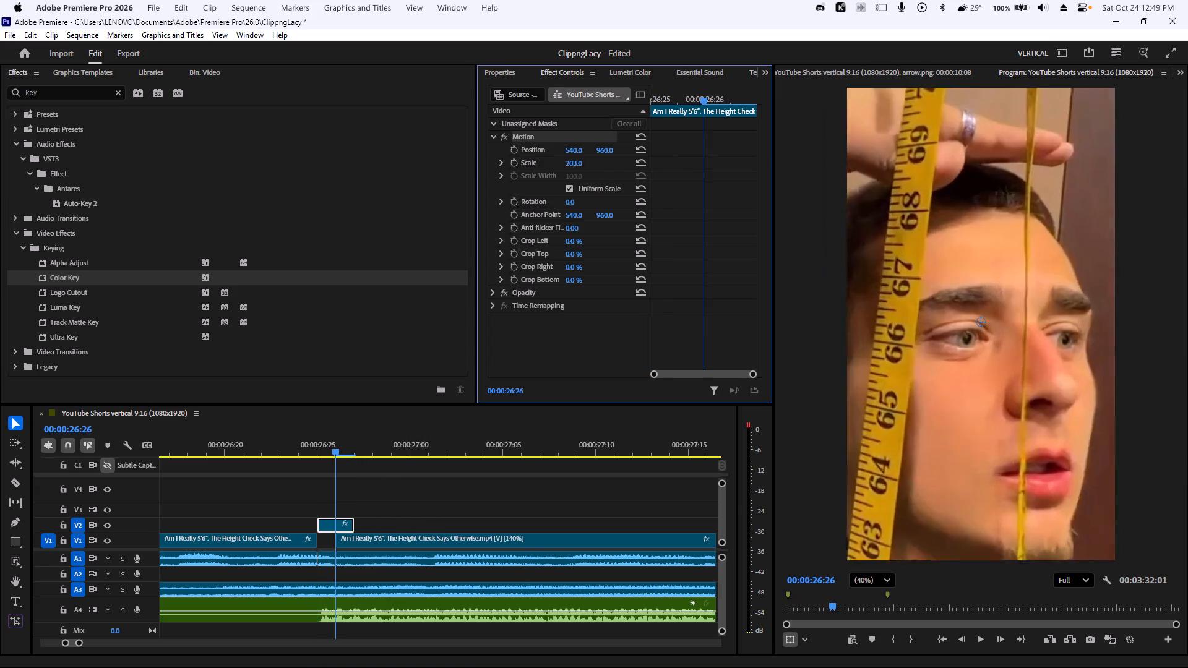
pyautogui.moveTo(642, 175); pyautogui.dragTo(601, 179)
pyautogui.moveTo(573, 153); pyautogui.dragTo(639, 163)
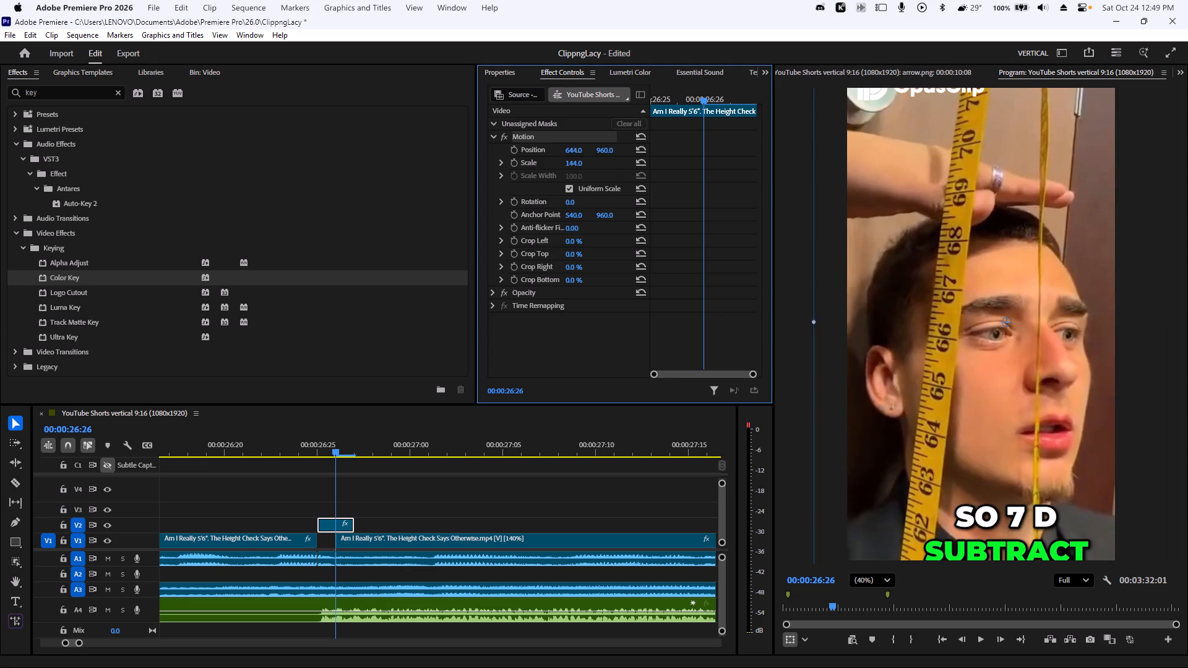
pyautogui.moveTo(639, 163); pyautogui.dragTo(660, 163)
pyautogui.moveTo(603, 148); pyautogui.dragTo(548, 178)
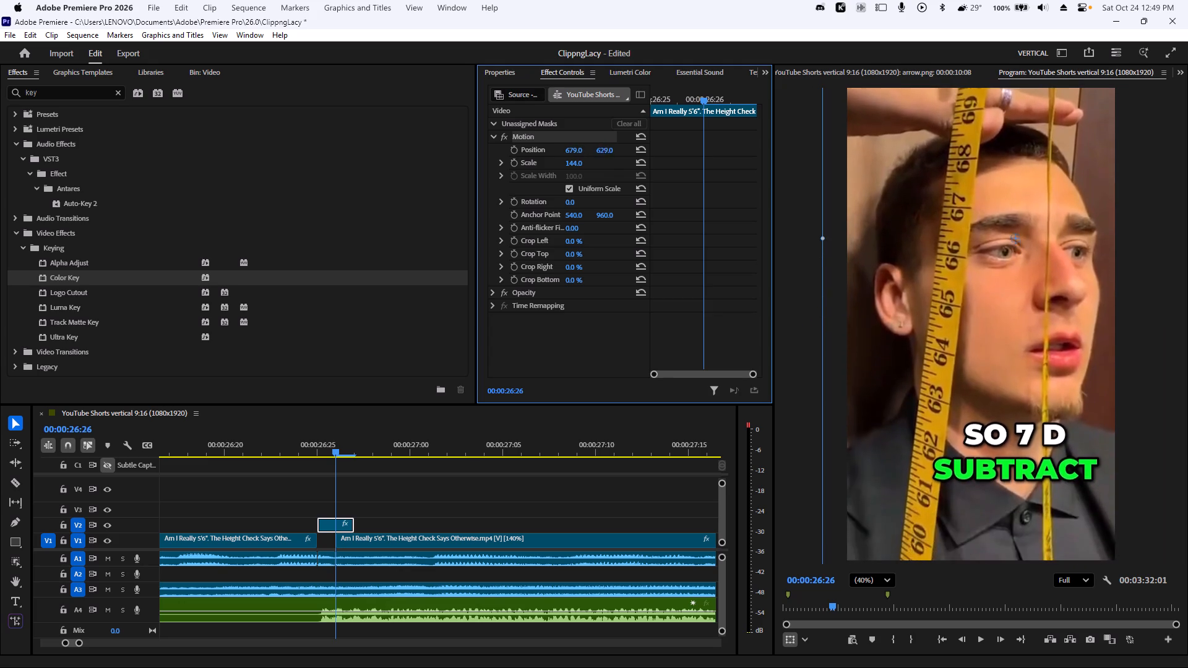
pyautogui.moveTo(548, 178); pyautogui.dragTo(877, 311)
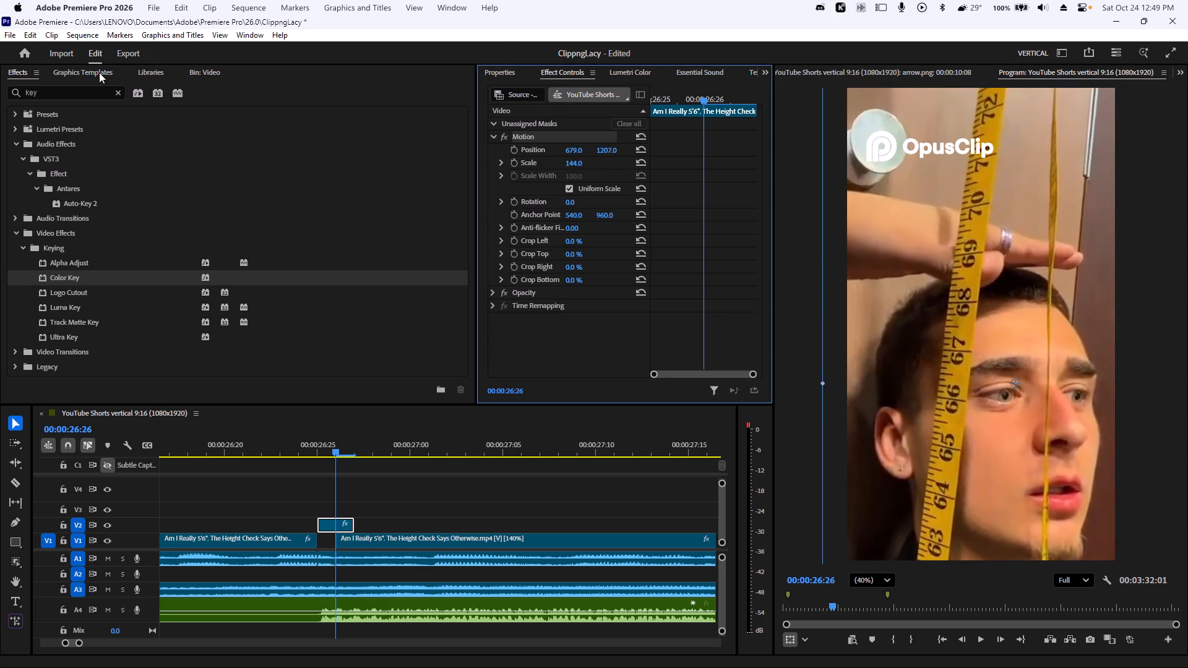
# Find Mabye Yes GIF.gif in the Video bin and place it on V4 over the freeze frame, starting at about 00:00:26:22.
pyautogui.scroll(-2, 98, 72)
pyautogui.scroll(1, 98, 72)
pyautogui.scroll(-2, 98, 72)
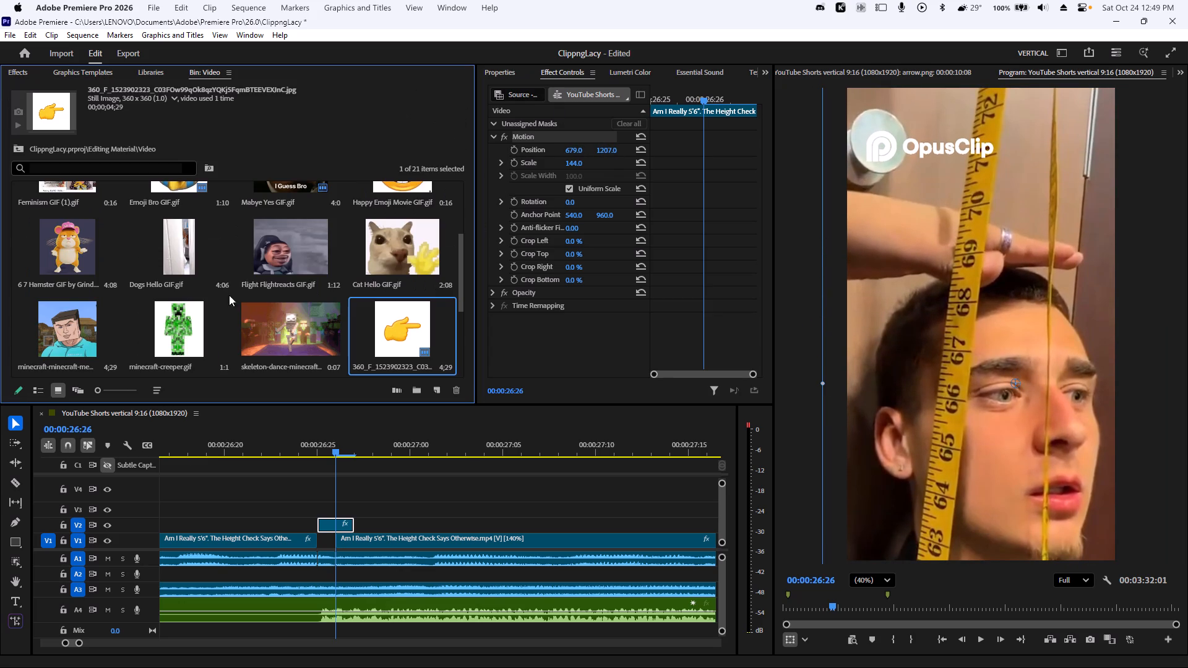
pyautogui.scroll(3, 315, 333)
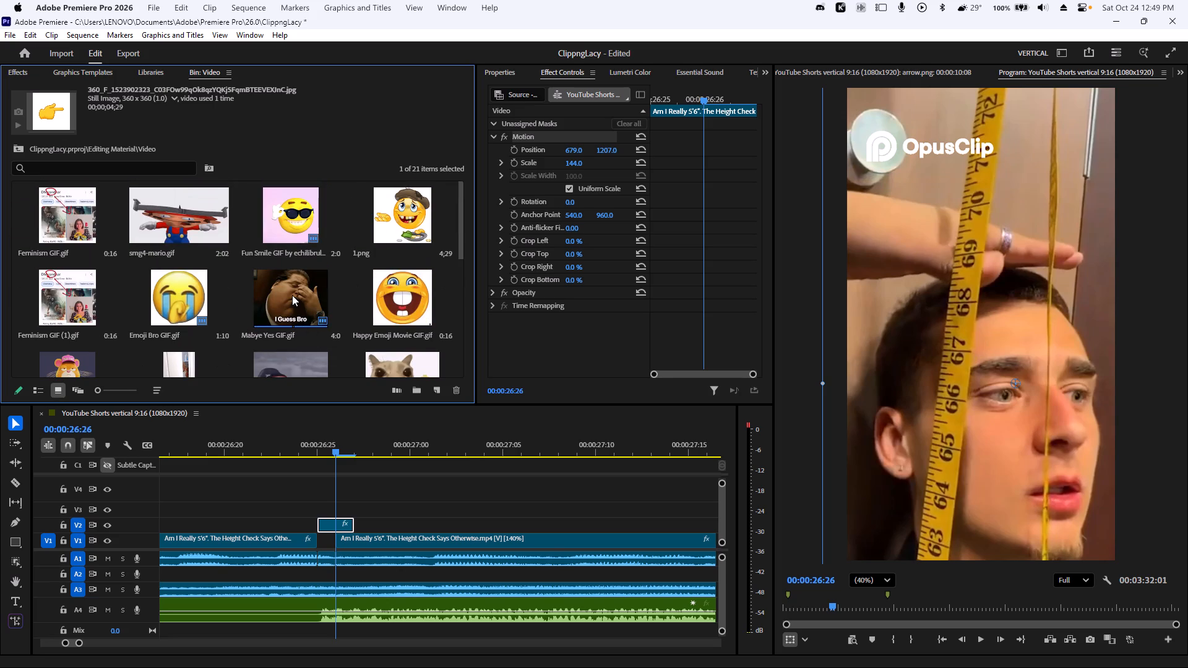
pyautogui.moveTo(294, 299); pyautogui.dragTo(344, 526)
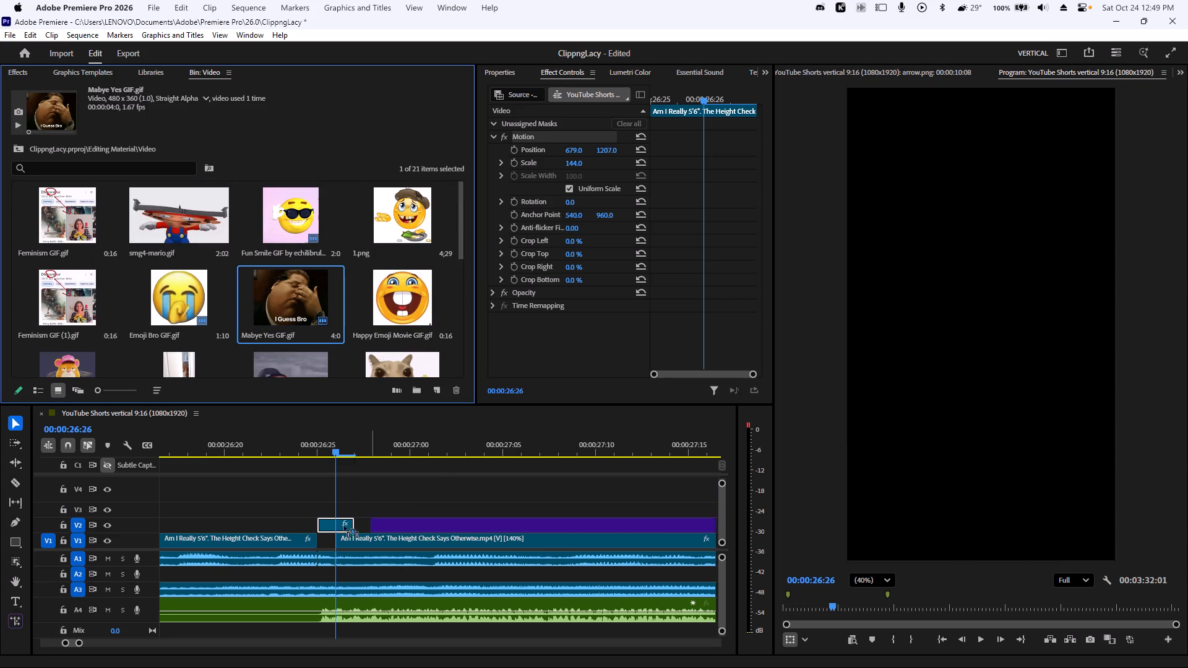
pyautogui.moveTo(344, 526); pyautogui.dragTo(260, 495)
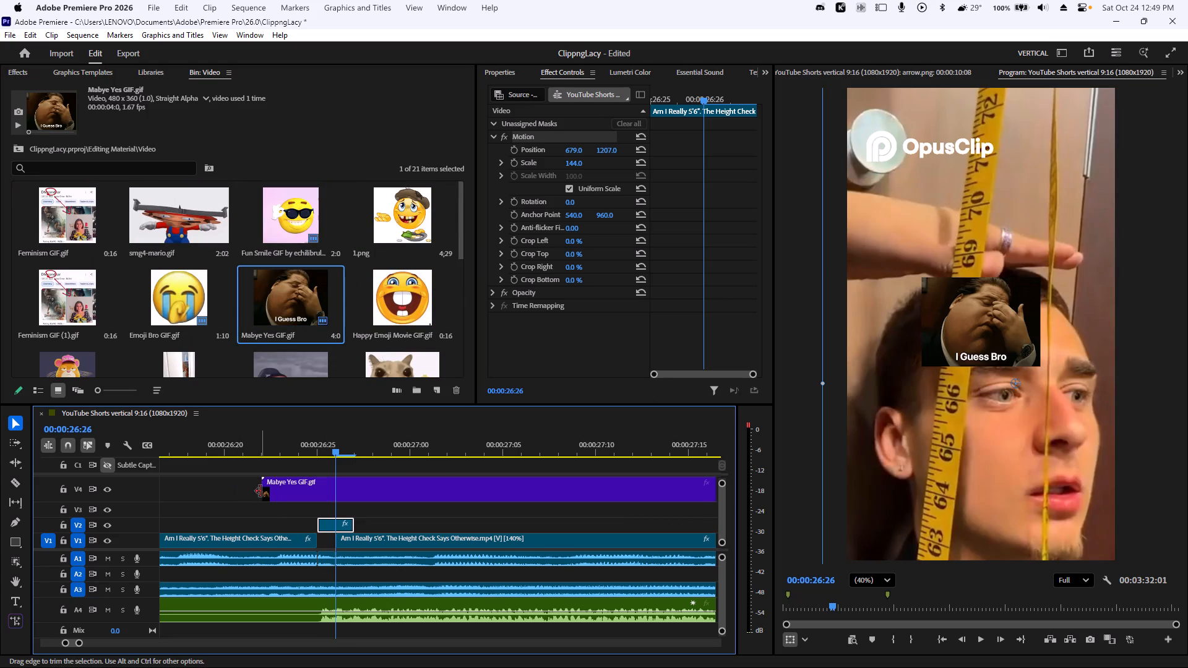
# Cut the Mabye Yes GIF on V4 to five frames and align its start with the freeze frame at 00:00:26:25.
pyautogui.moveTo(260, 491); pyautogui.dragTo(521, 477)
pyautogui.moveTo(574, 484); pyautogui.dragTo(253, 492)
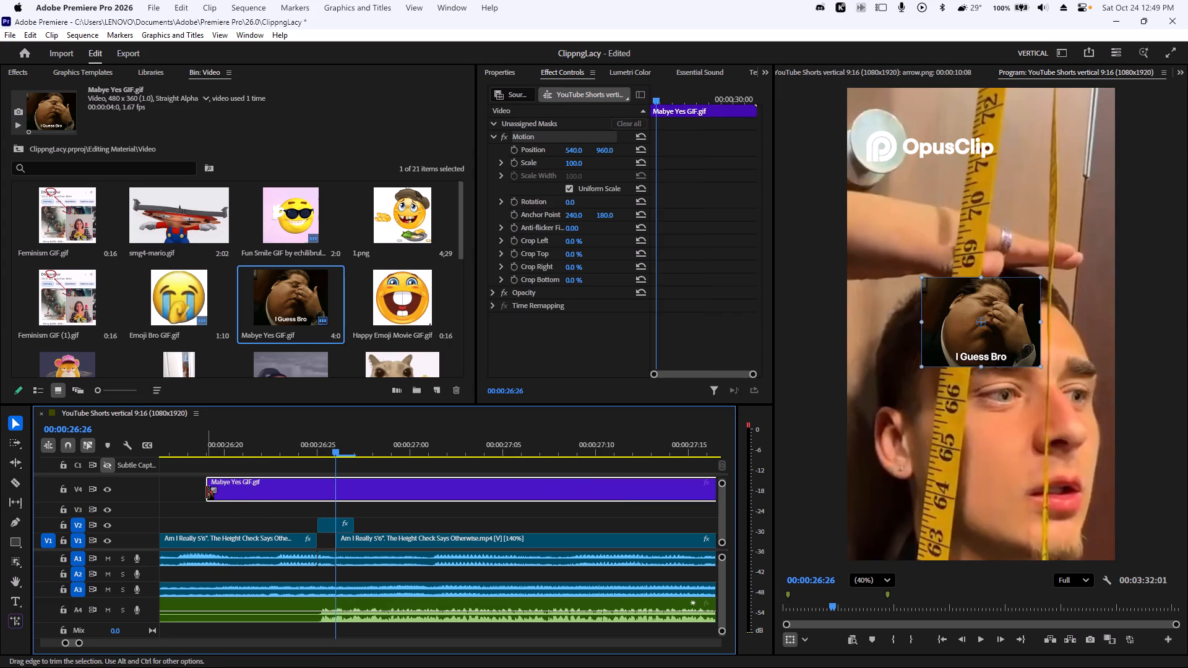
pyautogui.moveTo(207, 492); pyautogui.dragTo(579, 478)
pyautogui.moveTo(620, 489); pyautogui.dragTo(371, 479)
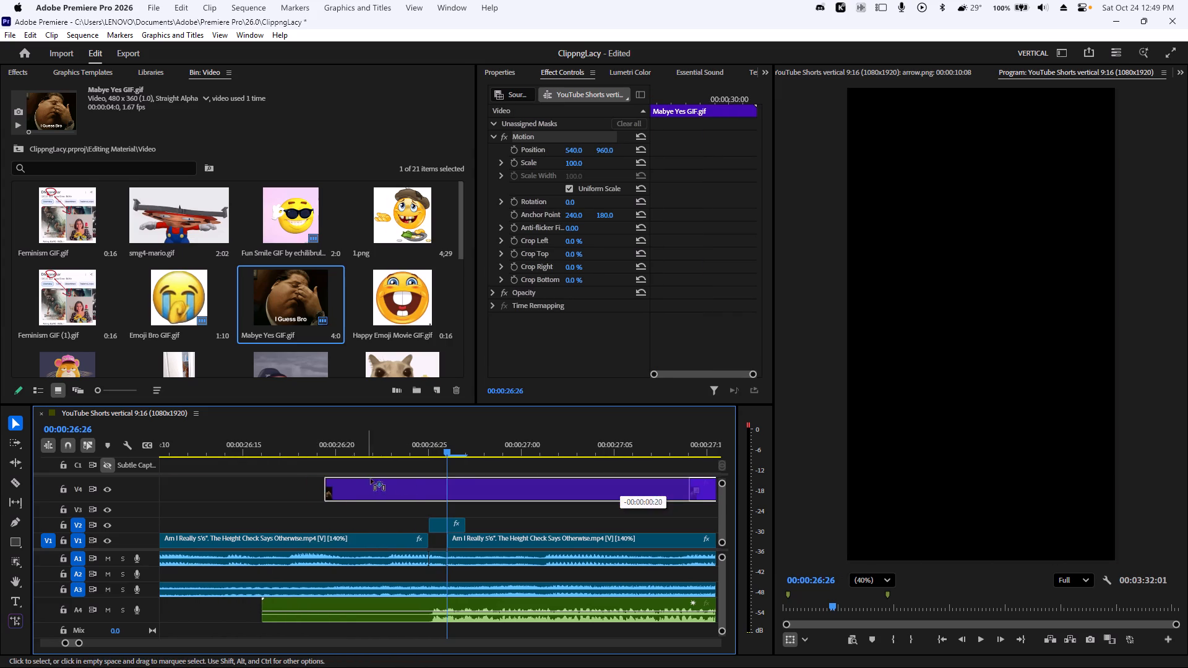
pyautogui.moveTo(371, 479); pyautogui.dragTo(455, 484)
pyautogui.click(507, 484)
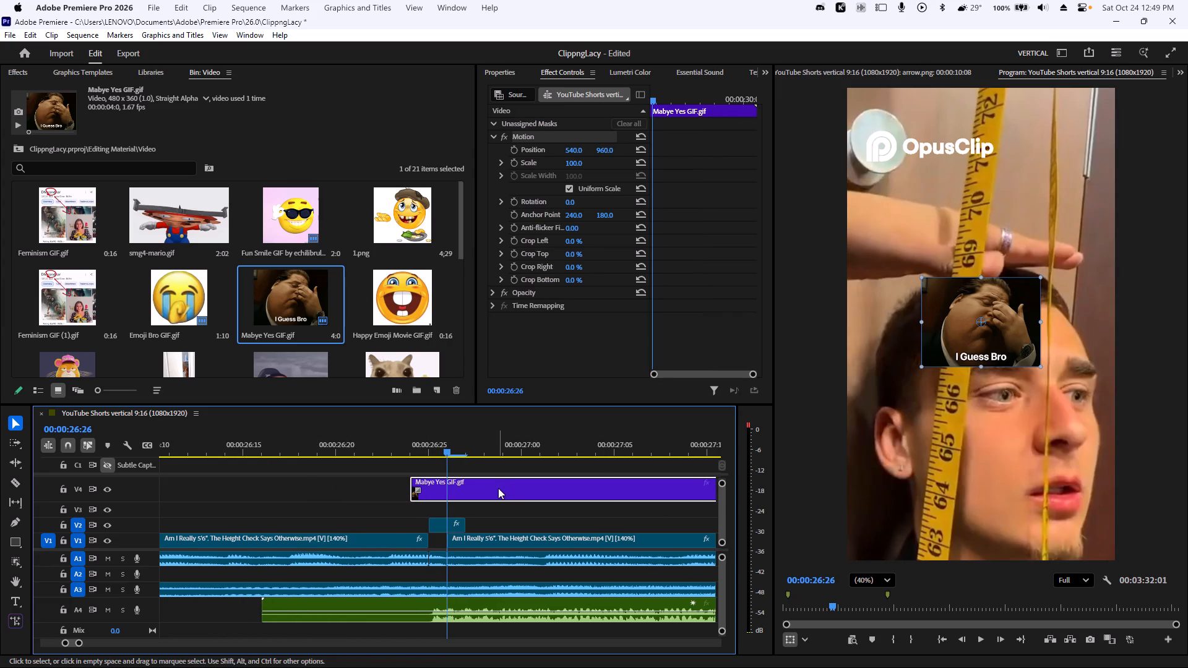
pyautogui.press('c')
pyautogui.click(497, 488)
pyautogui.press('v')
pyautogui.click(533, 480)
pyautogui.press('Delete')
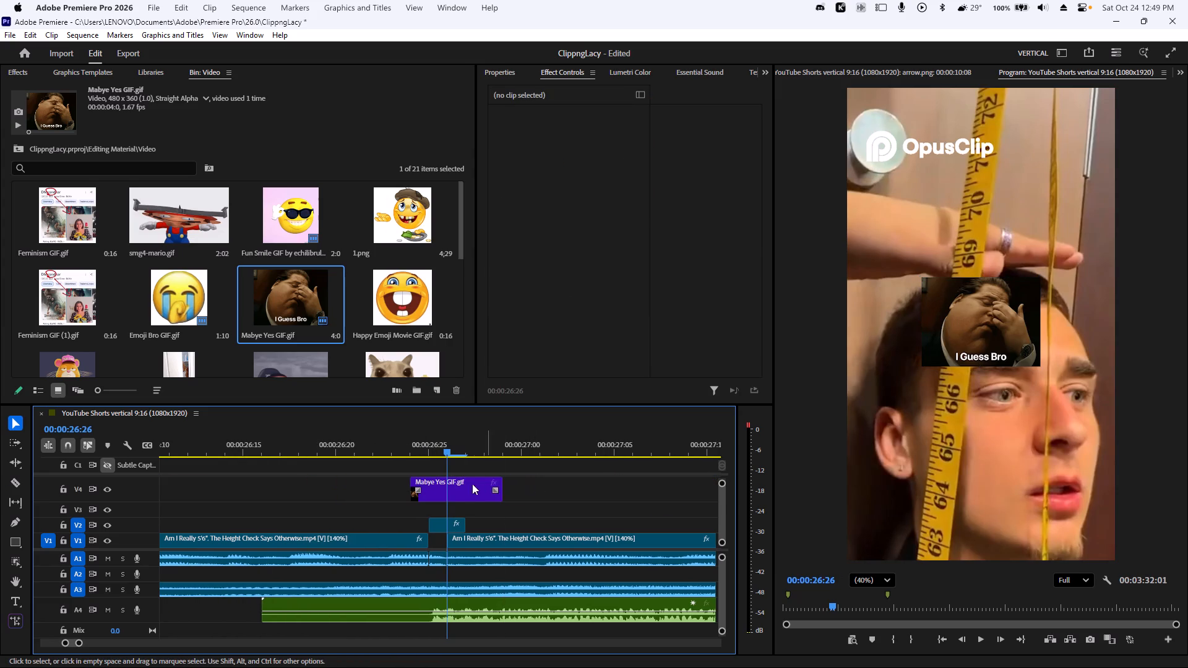
pyautogui.moveTo(461, 492); pyautogui.dragTo(486, 486)
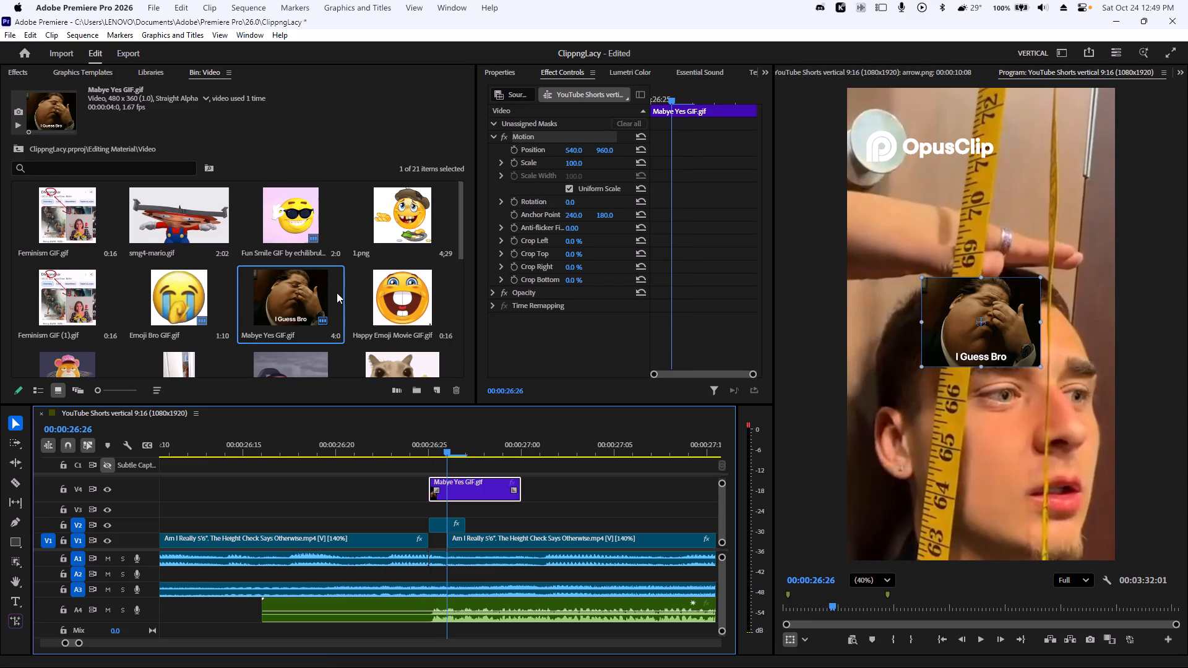
# Find the pointing-hand image in the Video bin and place it on a new V5 track, starting at about 00:00:26:19.
pyautogui.scroll(-1, 337, 294)
pyautogui.moveTo(406, 212); pyautogui.dragTo(584, 276)
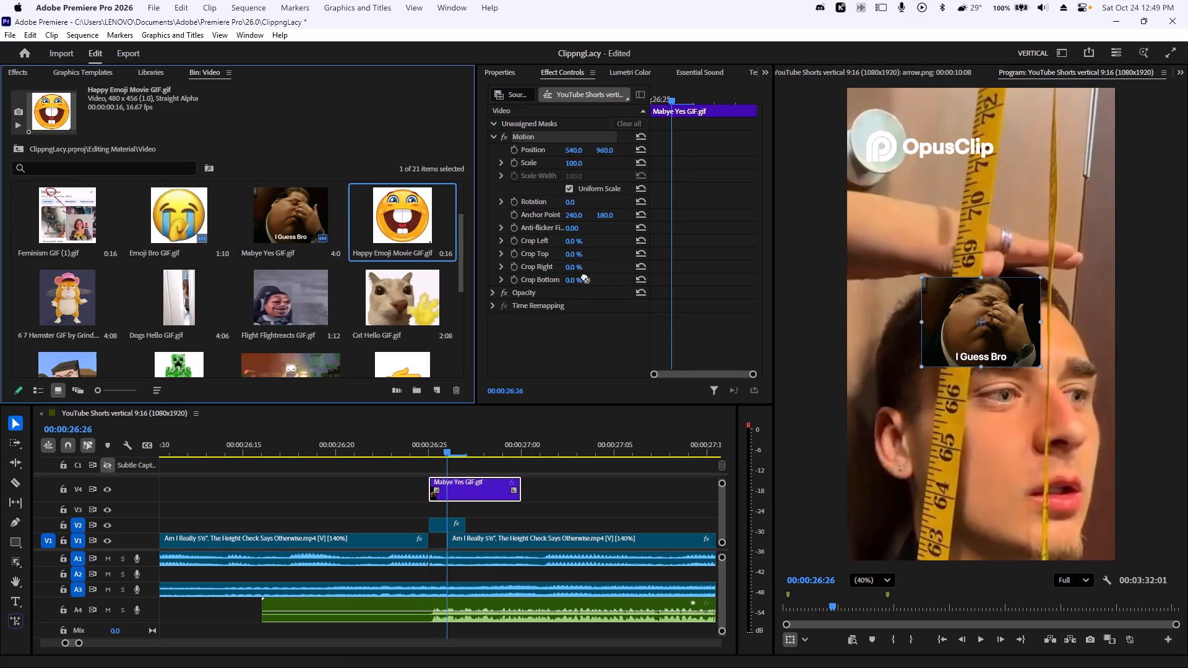
pyautogui.moveTo(584, 276); pyautogui.dragTo(395, 237)
pyautogui.scroll(-2, 392, 348)
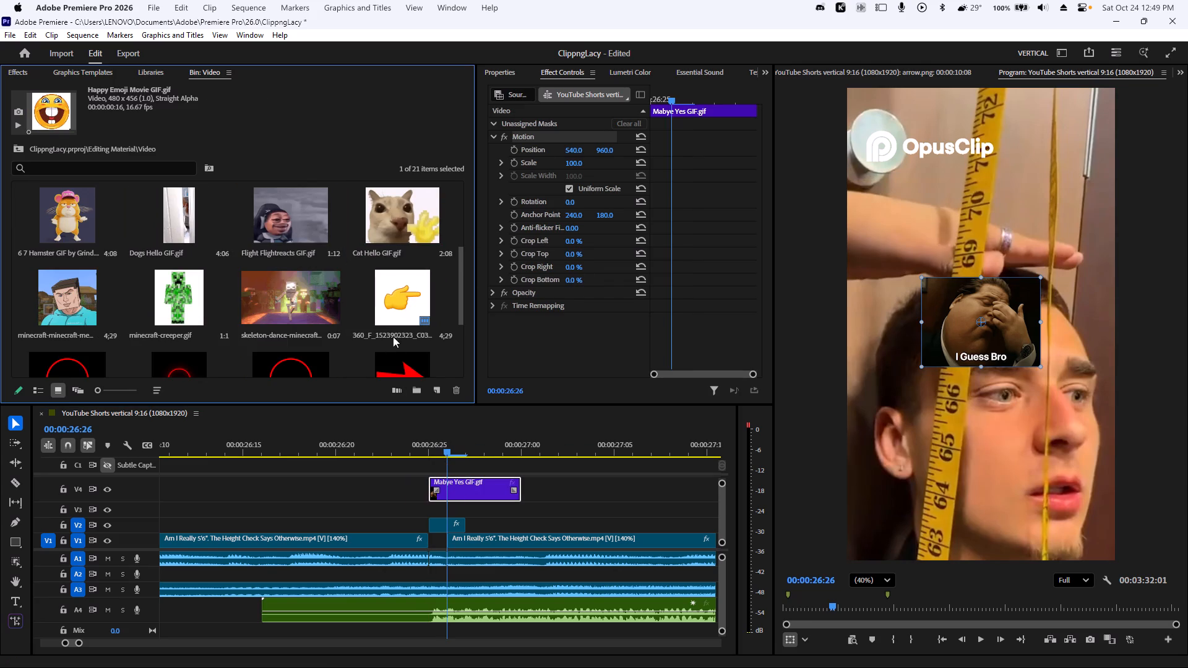
pyautogui.moveTo(385, 212); pyautogui.dragTo(397, 503)
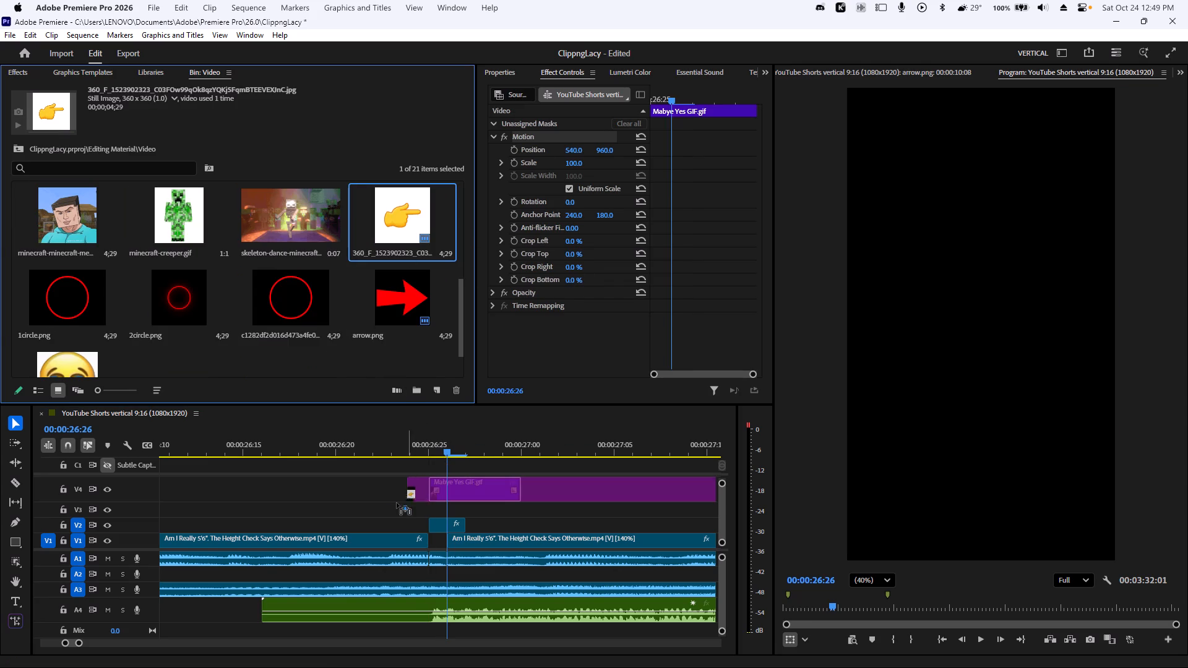
pyautogui.moveTo(397, 503); pyautogui.dragTo(316, 465)
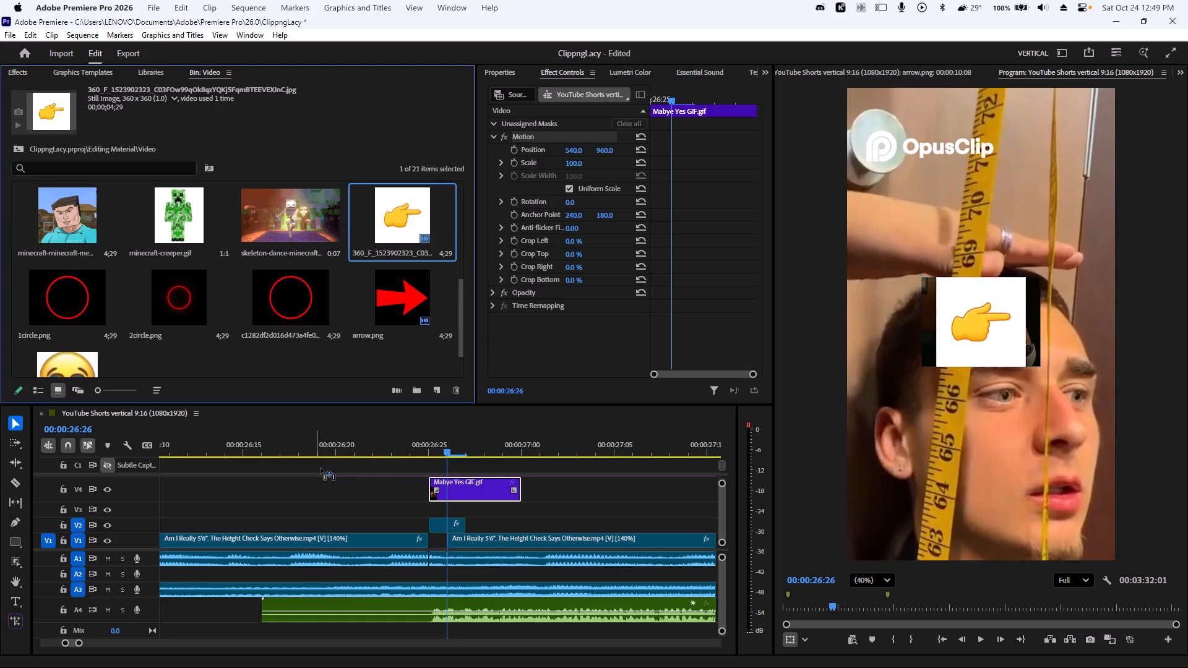
# Clear the C1 caption track from the timeline display to expose the V5 track.
pyautogui.scroll(3, 379, 482)
pyautogui.click(134, 466)
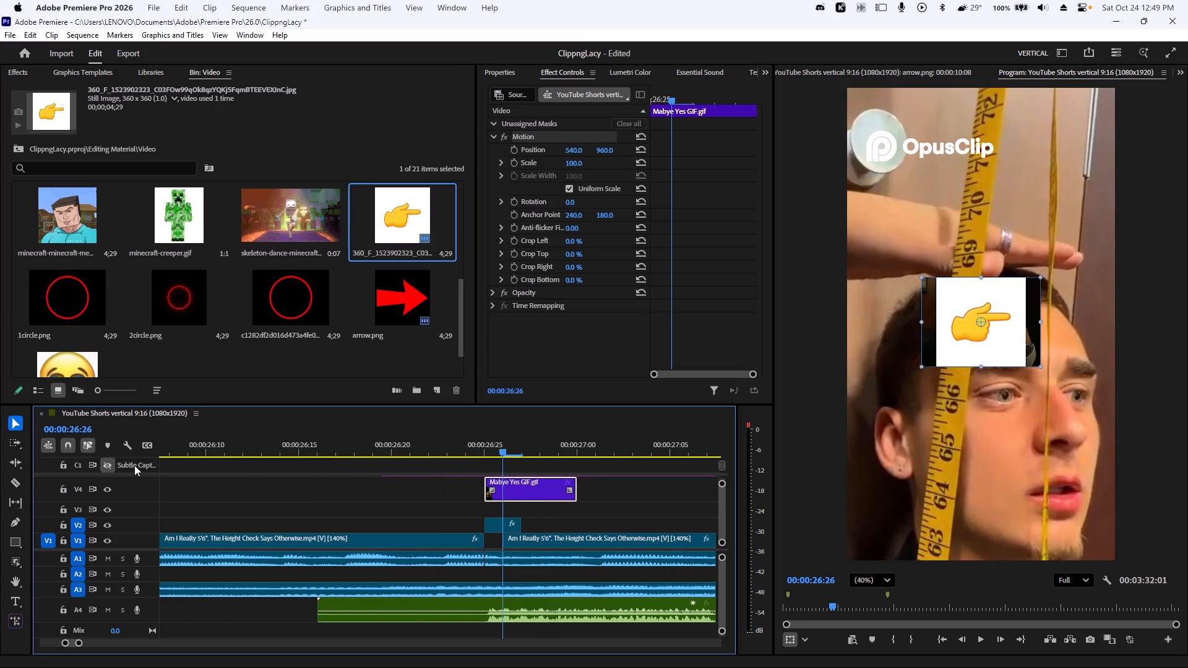
pyautogui.rightClick(134, 465)
pyautogui.click(168, 506)
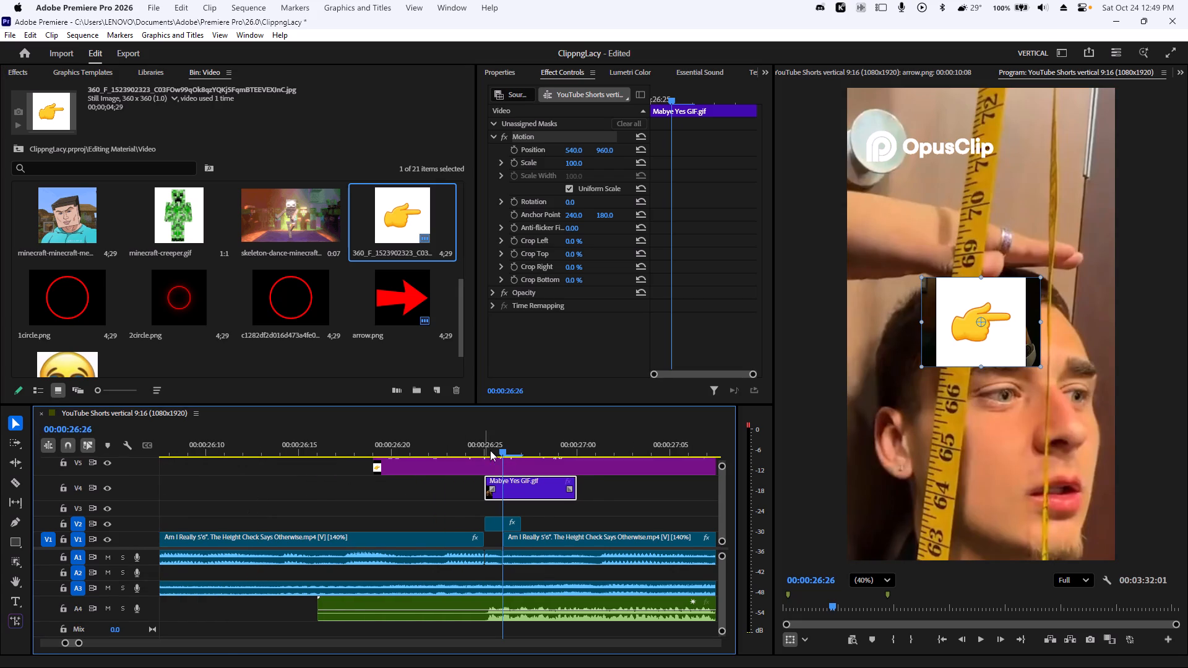
# Cut the pointing-hand image on V5 to five frames and align it with the GIF at 00:00:26:25.
pyautogui.click(461, 470)
pyautogui.press('d')
pyautogui.press('c')
pyautogui.click(458, 460)
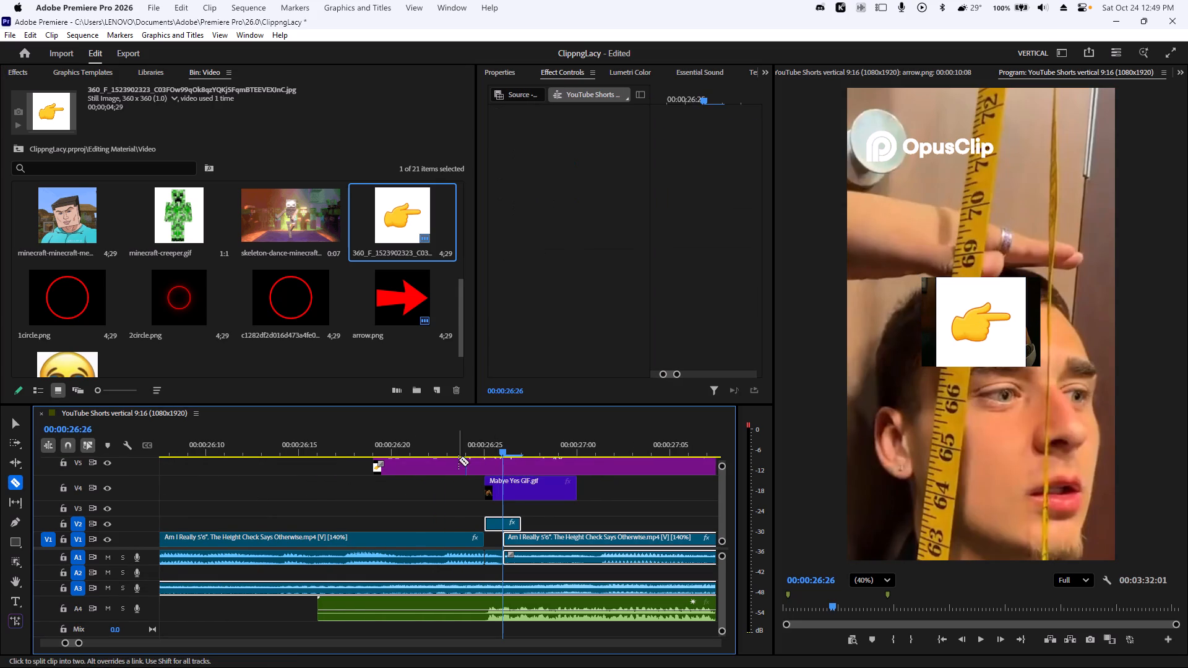
pyautogui.press('v')
pyautogui.press('v')
pyautogui.click(432, 470)
pyautogui.click(485, 466)
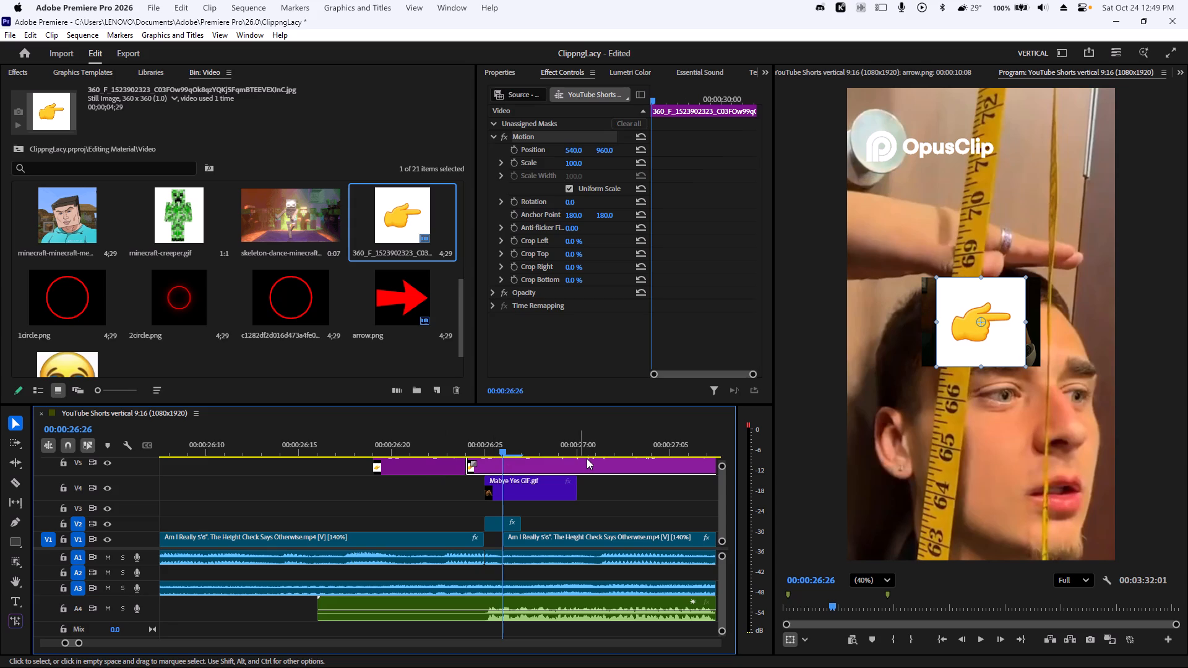
pyautogui.press('Delete')
pyautogui.moveTo(398, 466); pyautogui.dragTo(513, 464)
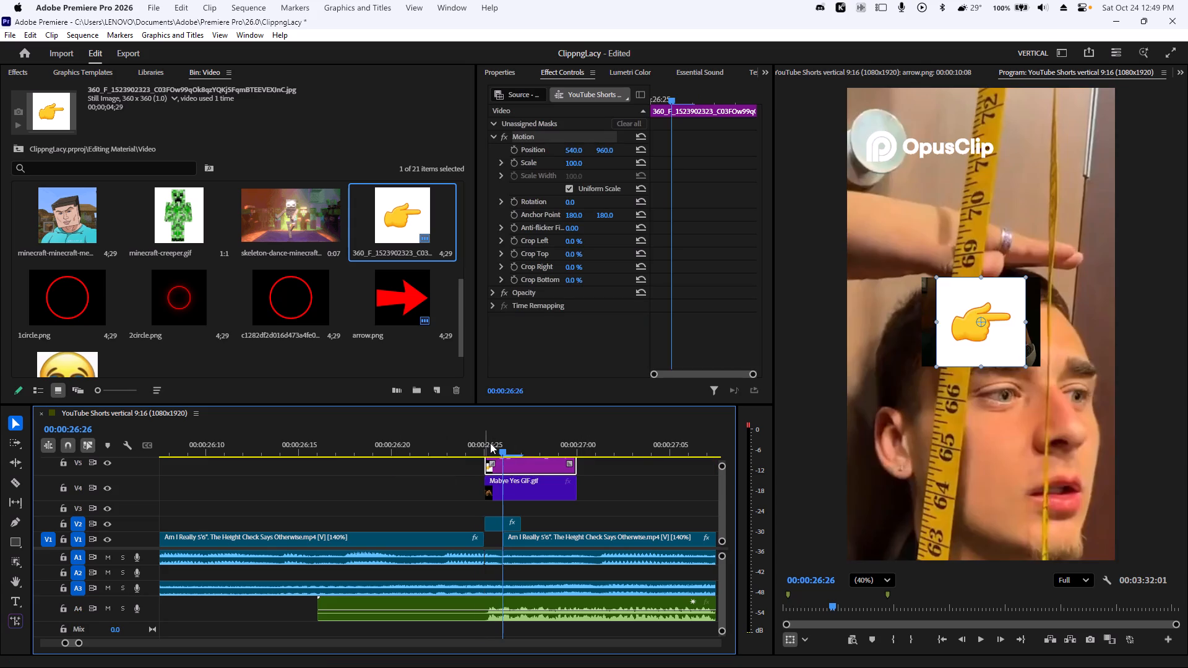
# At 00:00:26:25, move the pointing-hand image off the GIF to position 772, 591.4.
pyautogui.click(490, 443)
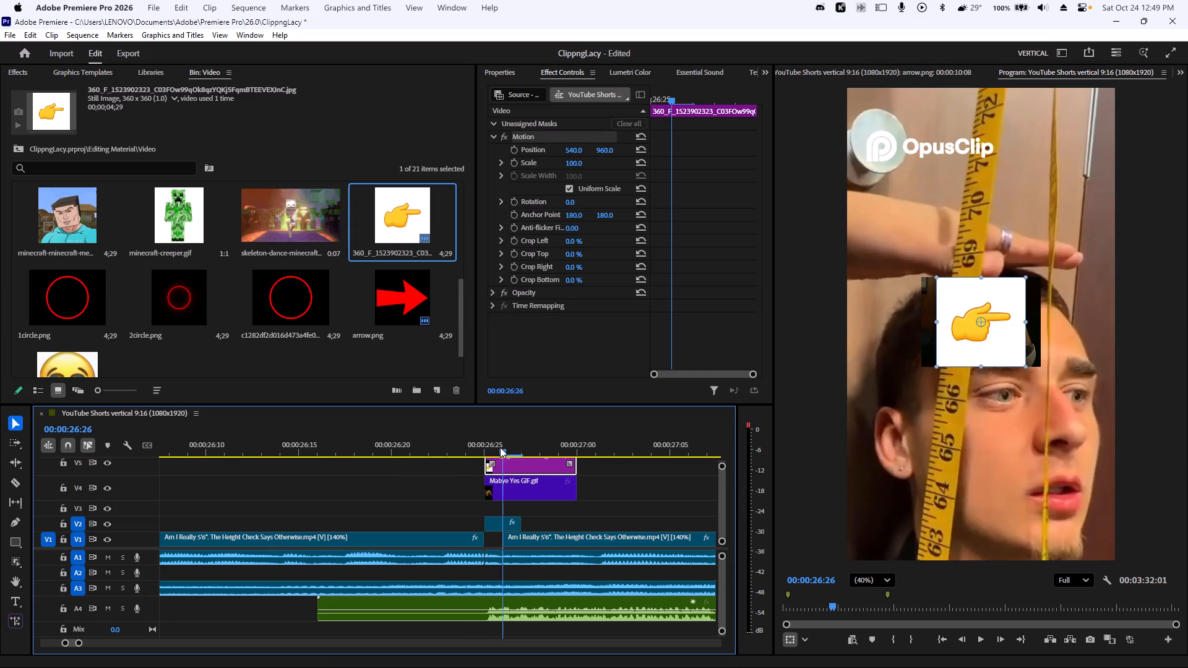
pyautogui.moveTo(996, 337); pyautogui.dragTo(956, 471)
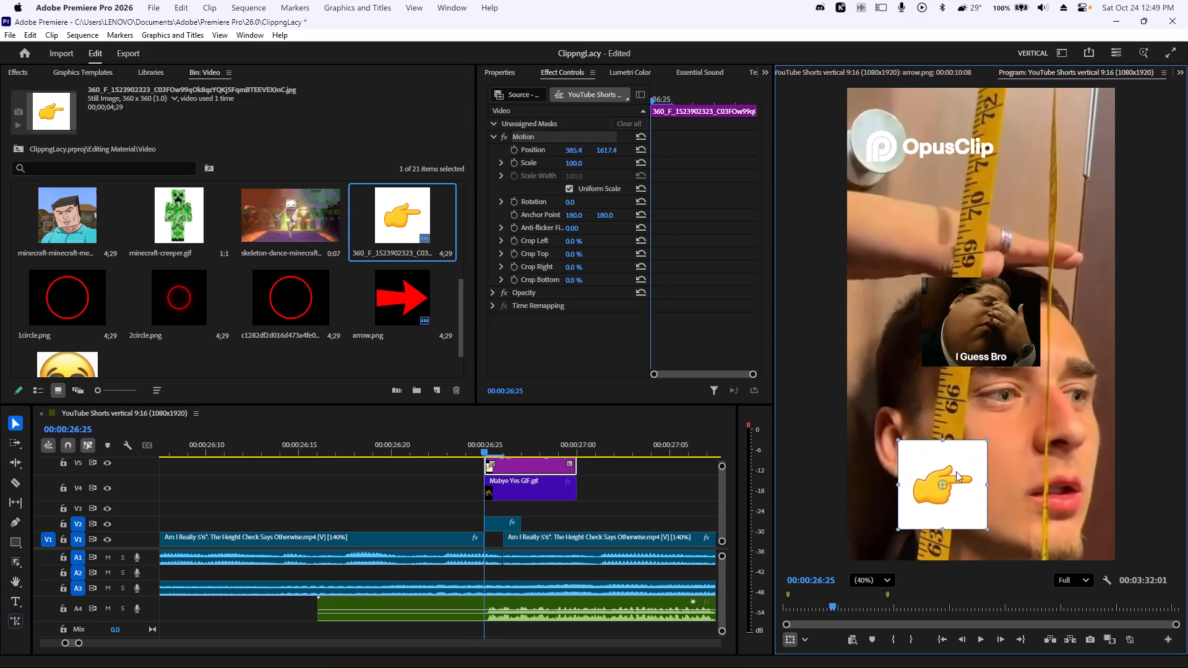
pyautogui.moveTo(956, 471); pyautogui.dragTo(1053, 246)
# Scale the Mabye Yes GIF to 139 and move it to the top of the video frame at position 540, 246.
pyautogui.click(979, 335)
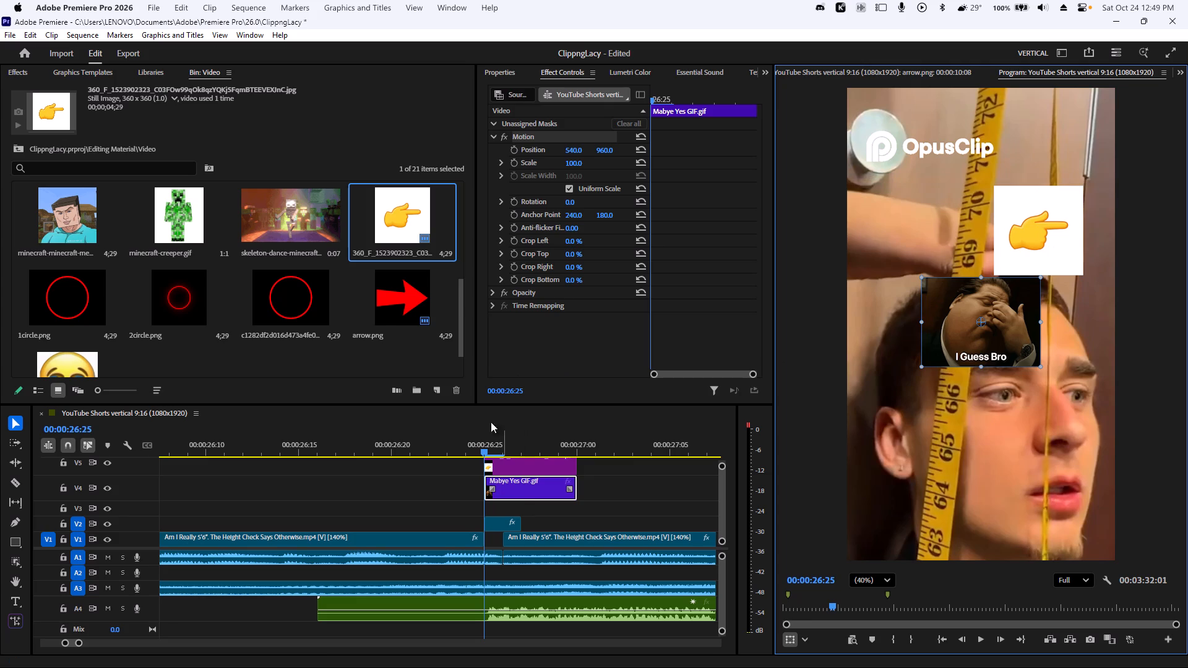
pyautogui.moveTo(574, 164); pyautogui.dragTo(574, 163)
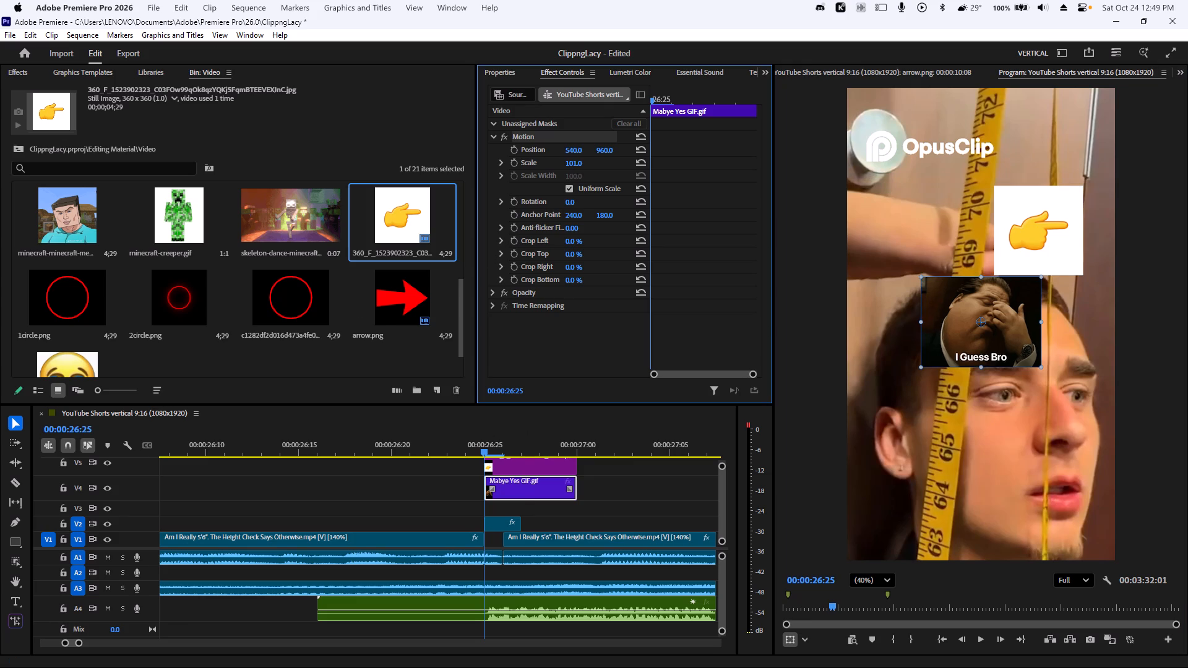
pyautogui.moveTo(574, 163); pyautogui.dragTo(599, 166)
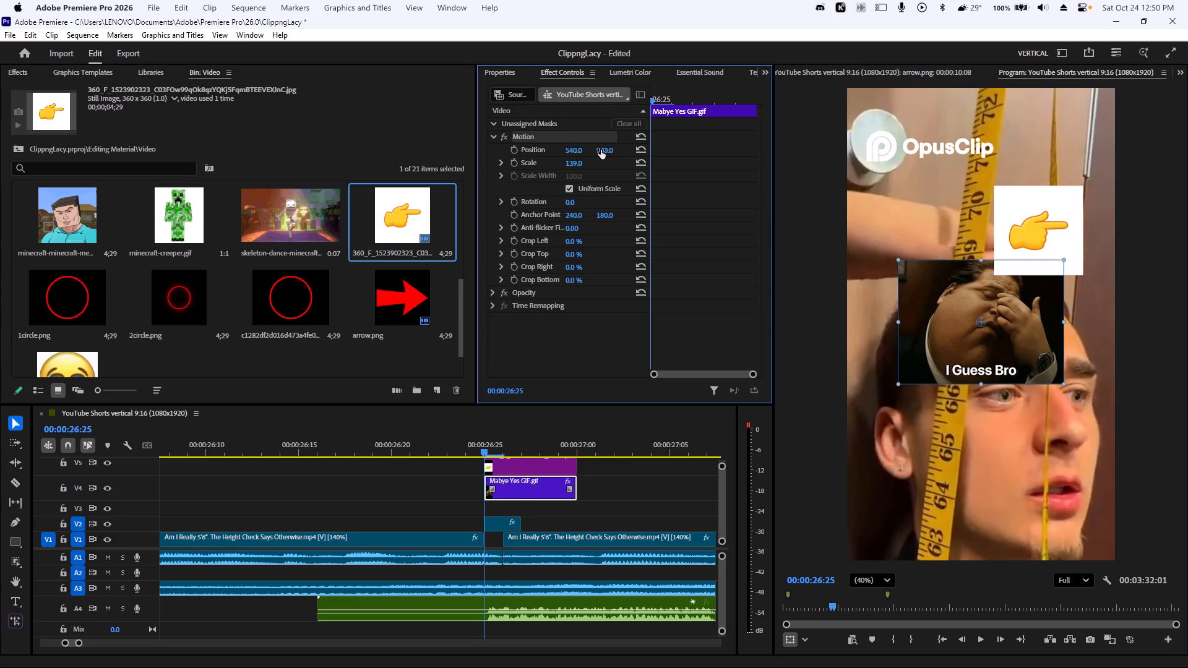
pyautogui.moveTo(601, 150); pyautogui.dragTo(1044, 213)
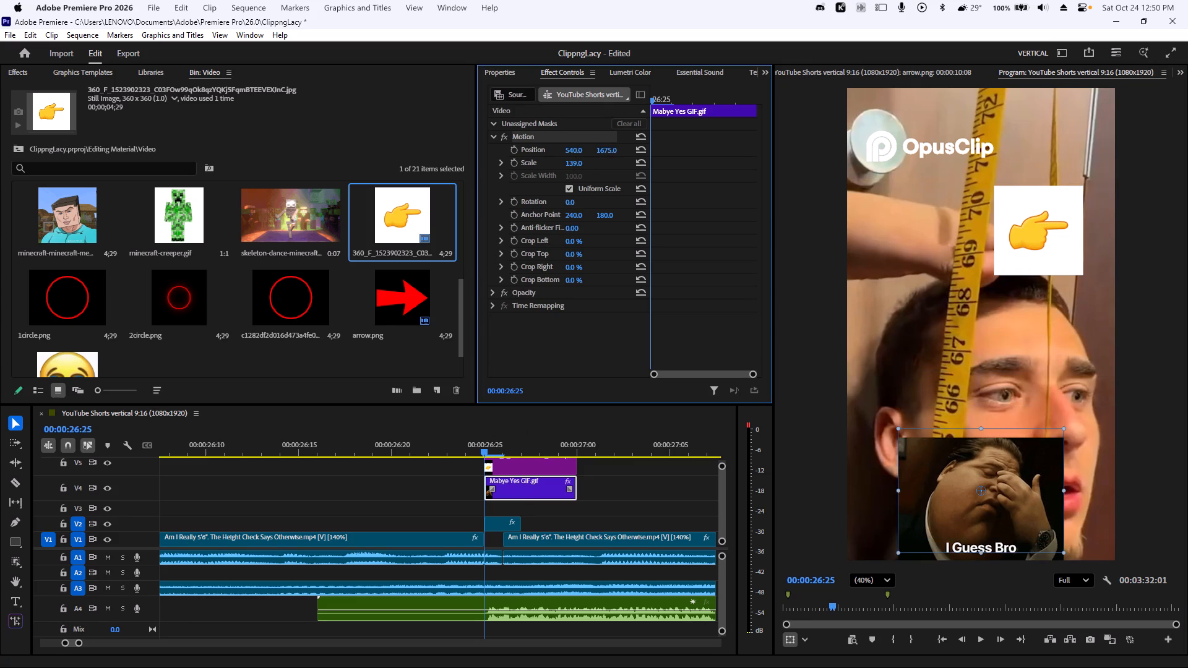
pyautogui.moveTo(1044, 213); pyautogui.dragTo(1045, 216)
pyautogui.click(588, 156)
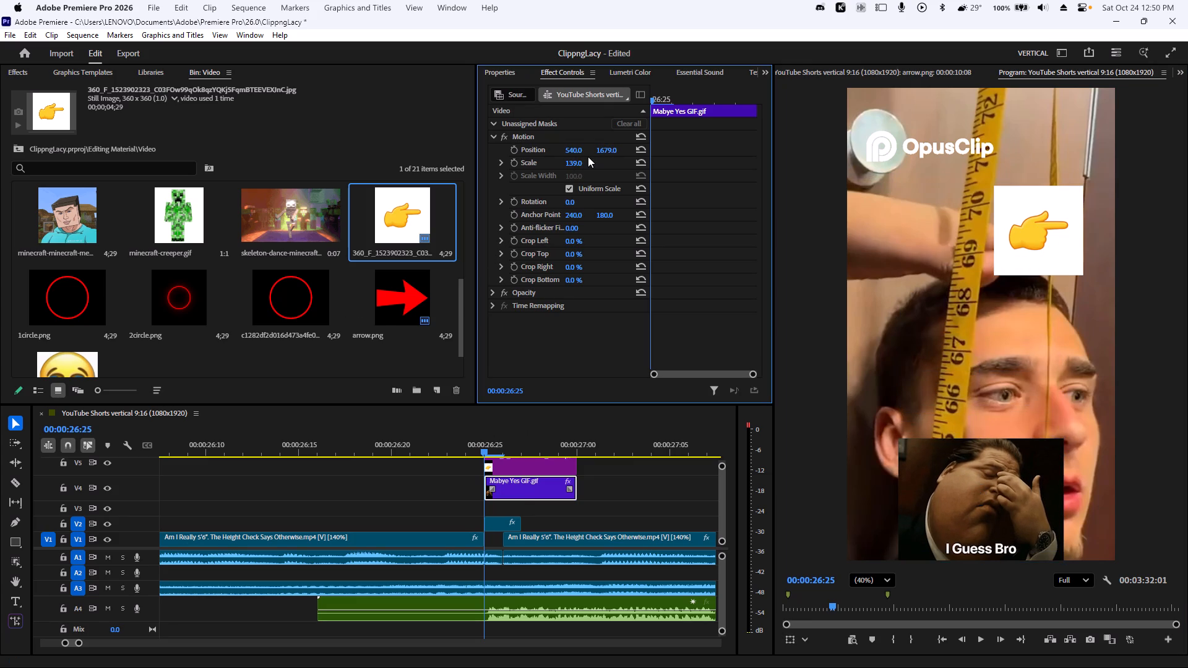
pyautogui.moveTo(605, 150); pyautogui.dragTo(573, 155)
pyautogui.moveTo(618, 147); pyautogui.dragTo(185, 181)
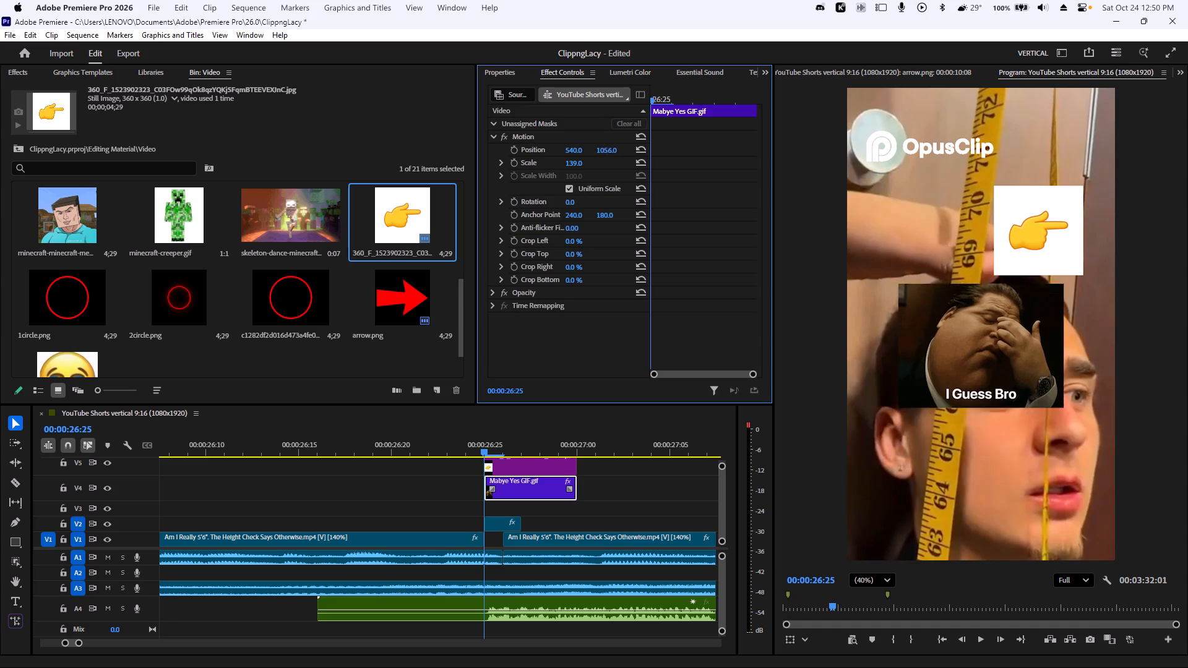
pyautogui.moveTo(185, 181); pyautogui.dragTo(382, 190)
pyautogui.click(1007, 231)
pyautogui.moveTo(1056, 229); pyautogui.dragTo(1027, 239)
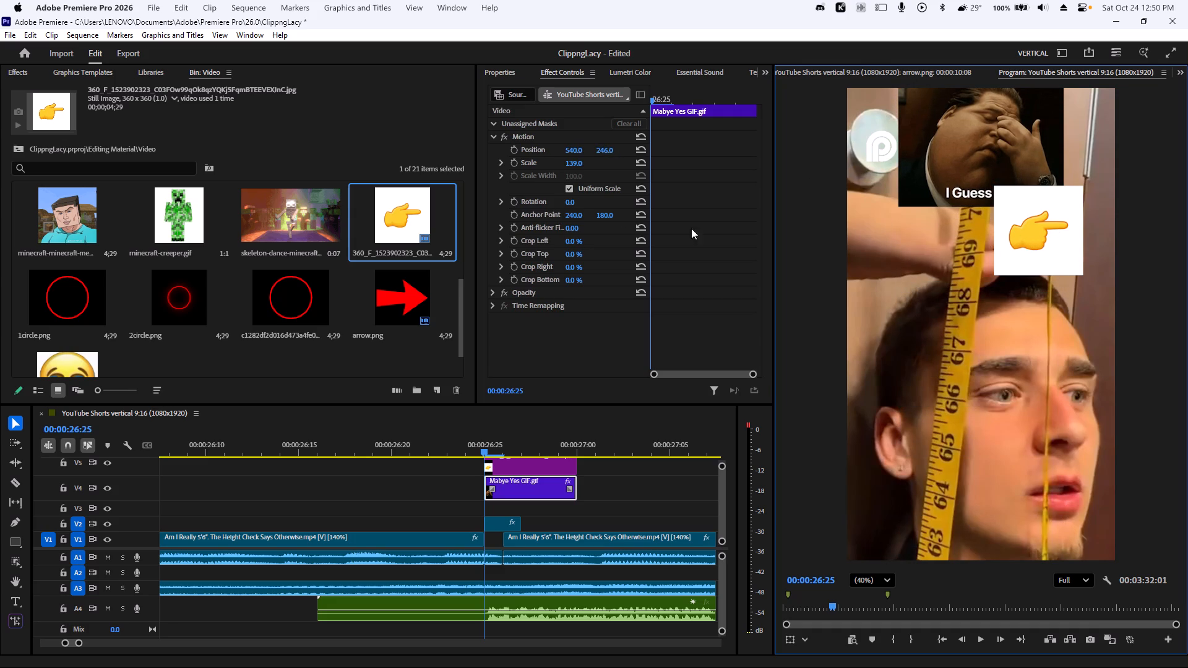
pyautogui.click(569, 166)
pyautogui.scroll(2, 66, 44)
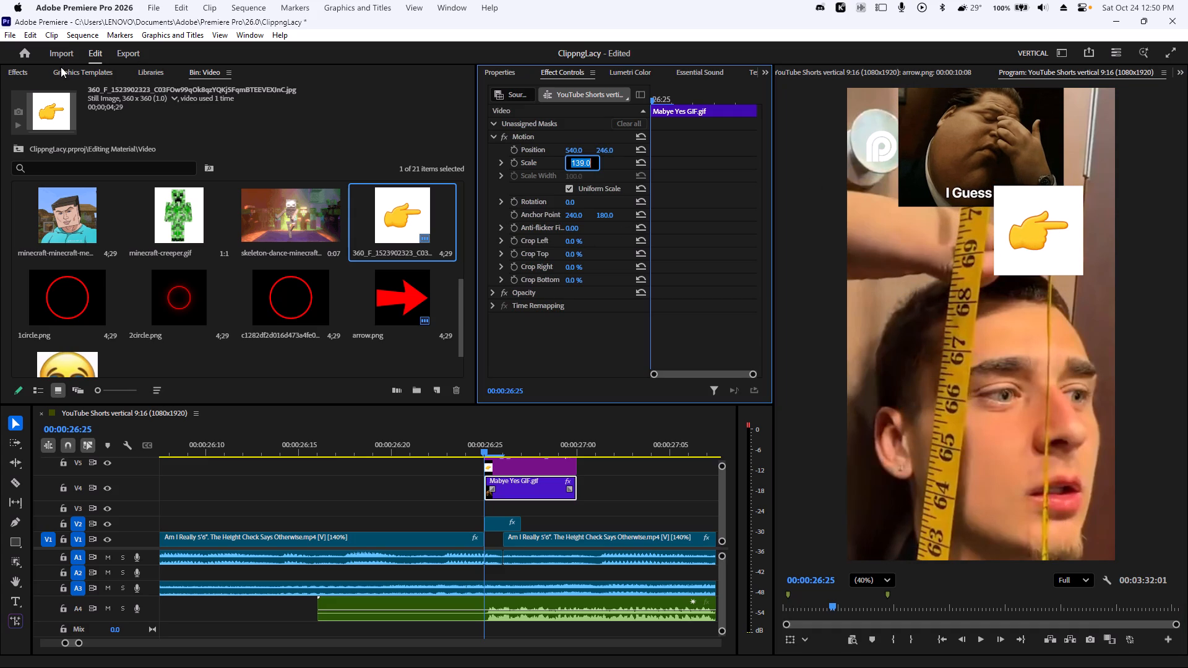
# Apply Color Key to the pointing-hand image on V5, sampling its white background as Key Color with Color Tolerance 69.
pyautogui.scroll(5, 61, 67)
pyautogui.moveTo(68, 275); pyautogui.dragTo(1040, 225)
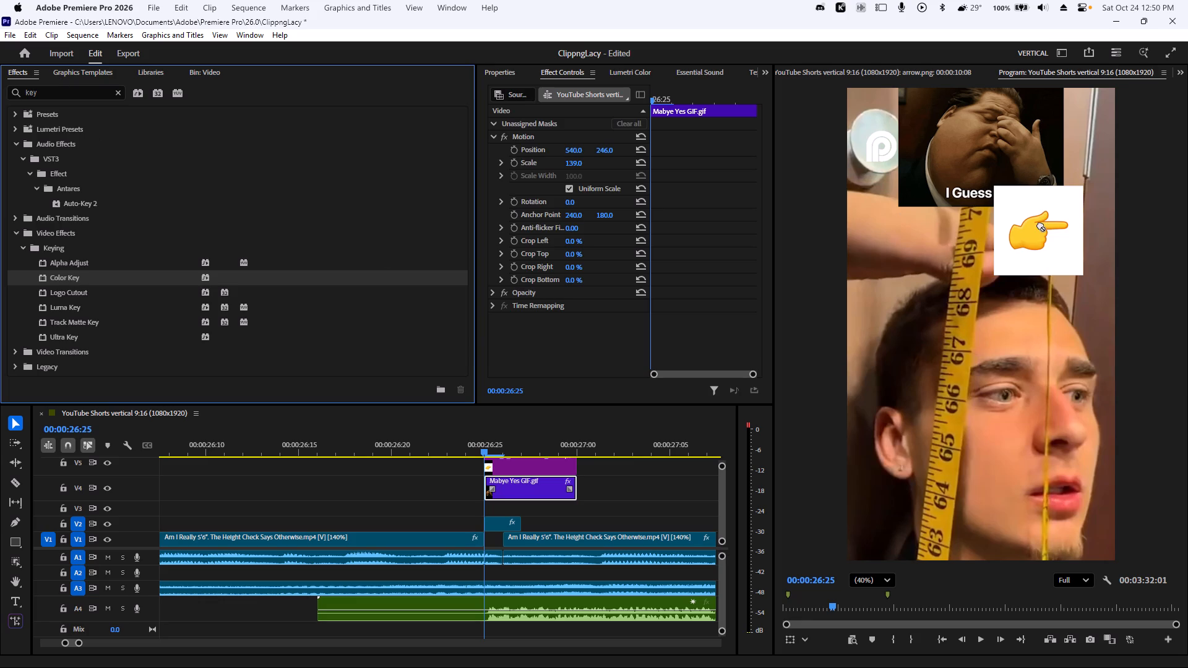
pyautogui.moveTo(1040, 225); pyautogui.dragTo(522, 458)
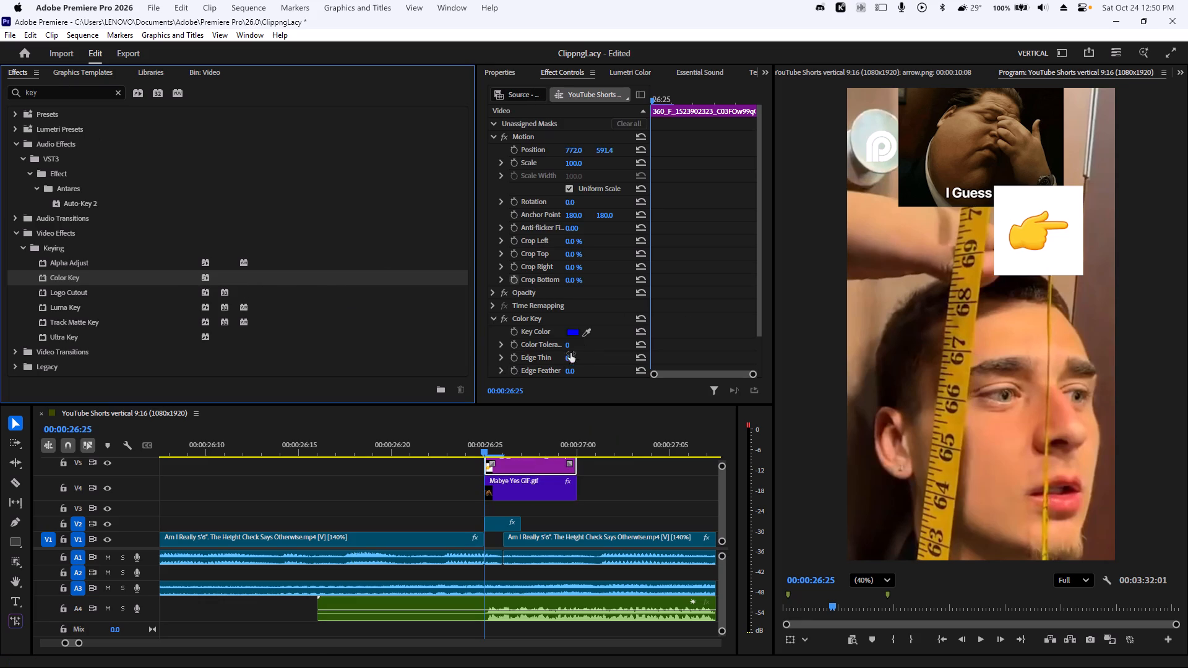
pyautogui.moveTo(585, 332); pyautogui.dragTo(1023, 195)
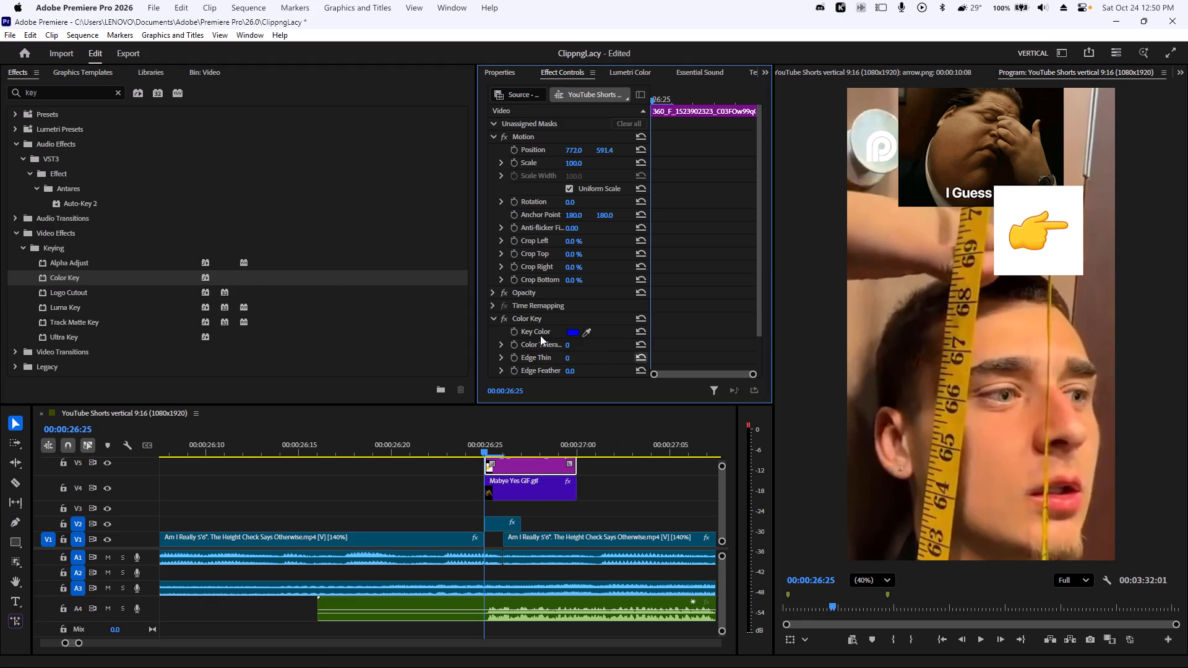
pyautogui.click(588, 329)
pyautogui.click(1026, 200)
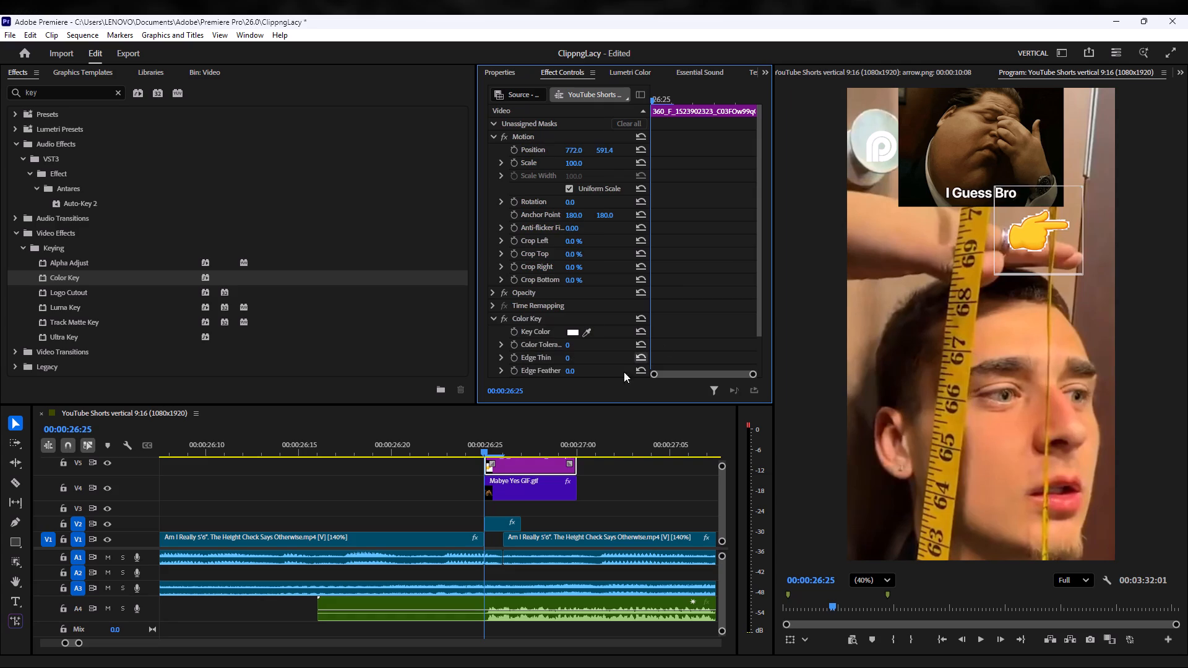
pyautogui.moveTo(569, 345); pyautogui.dragTo(612, 342)
# Reposition the pointing hand to 267, 720.4 so it points at the 69 mark on the measuring tape.
pyautogui.moveTo(1032, 229); pyautogui.dragTo(956, 292)
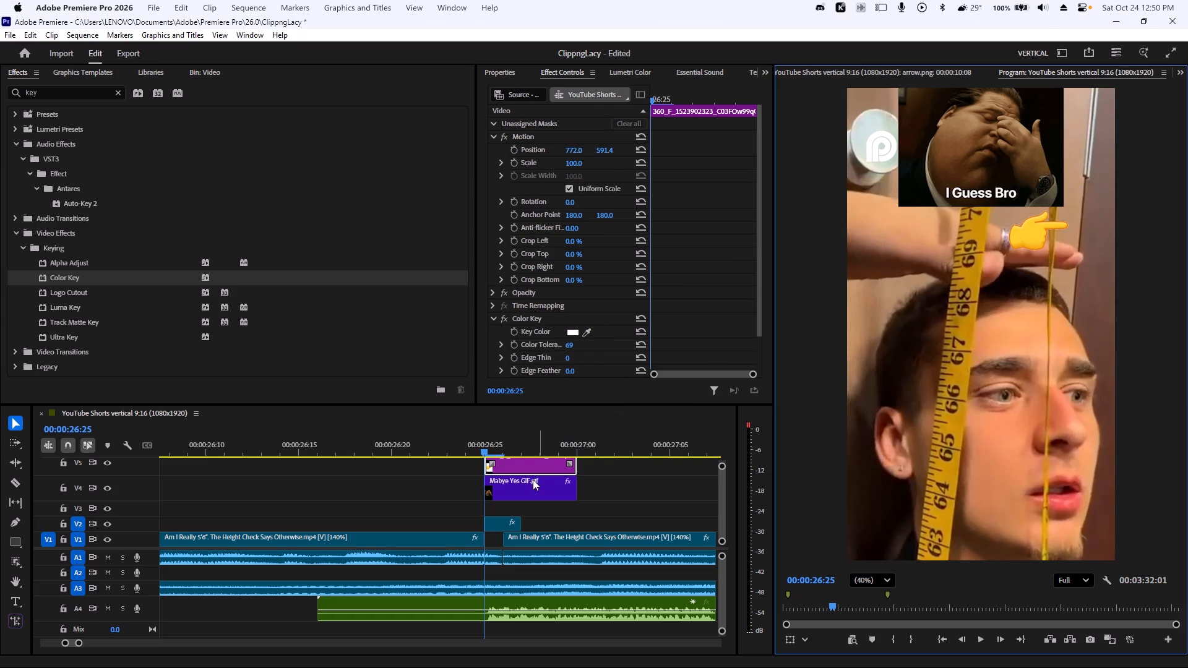
pyautogui.click(548, 459)
pyautogui.moveTo(1034, 234); pyautogui.dragTo(913, 260)
pyautogui.moveTo(576, 153); pyautogui.dragTo(224, 158)
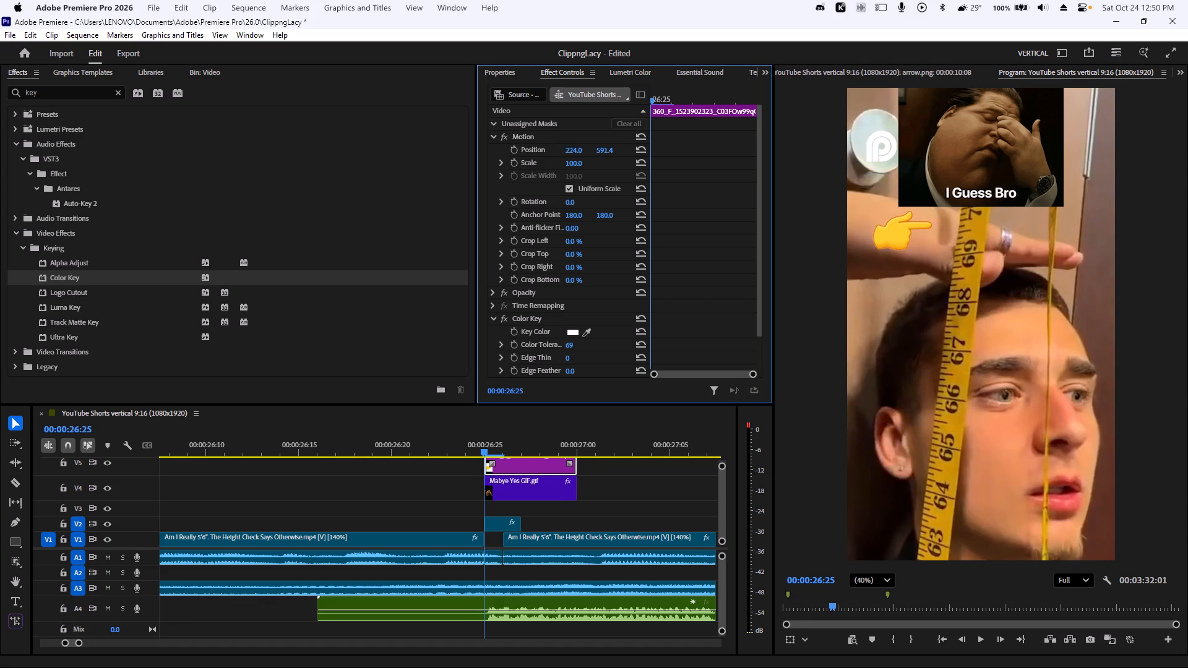
pyautogui.moveTo(224, 158); pyautogui.dragTo(196, 155)
pyautogui.moveTo(605, 152); pyautogui.dragTo(650, 173)
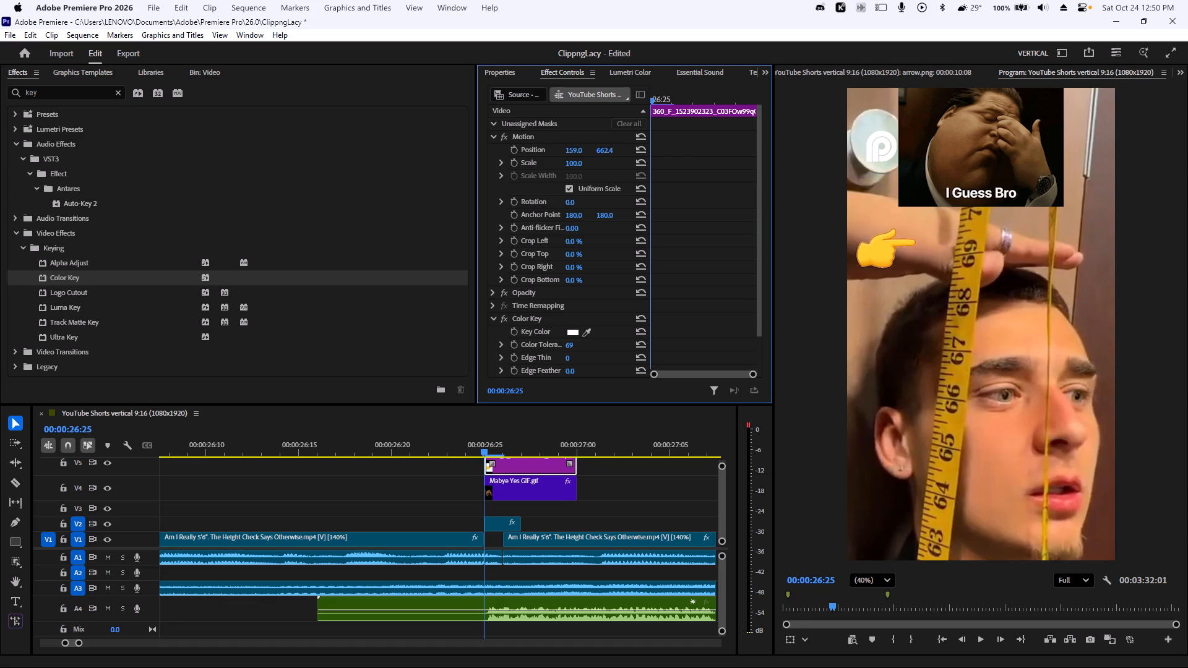
pyautogui.moveTo(650, 173); pyautogui.dragTo(668, 170)
pyautogui.moveTo(576, 152); pyautogui.dragTo(642, 158)
pyautogui.moveTo(606, 146); pyautogui.dragTo(623, 156)
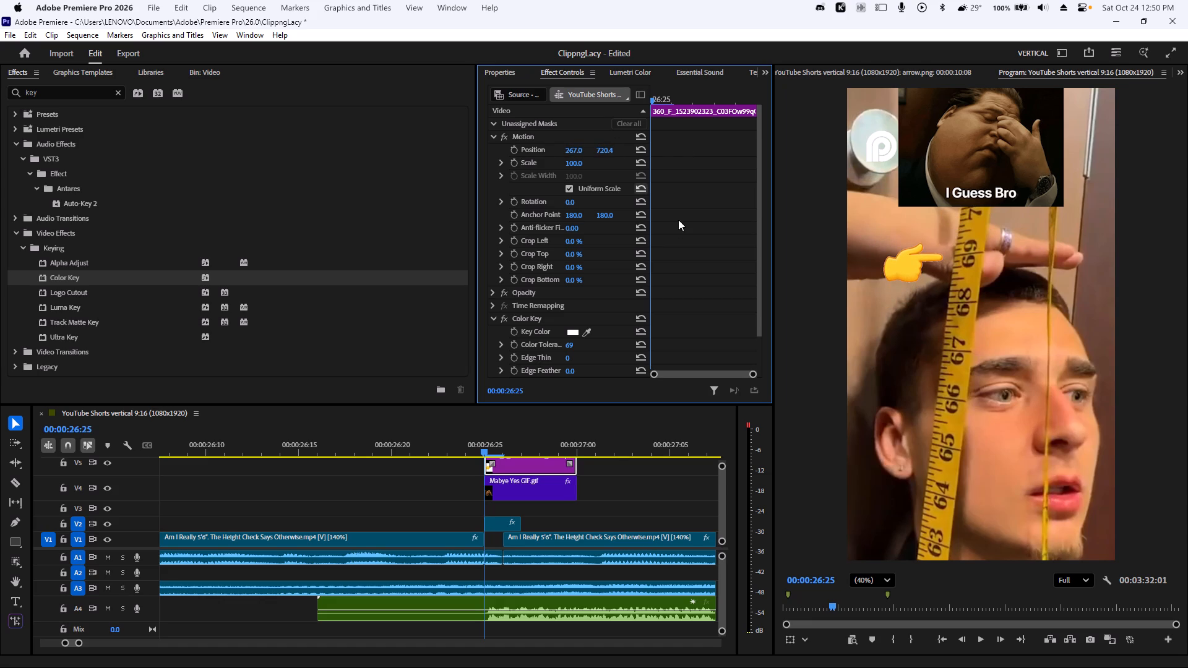
# Scale the Mabye Yes GIF to 190 and set its position to 540, 257 at the top of the video frame.
pyautogui.click(929, 171)
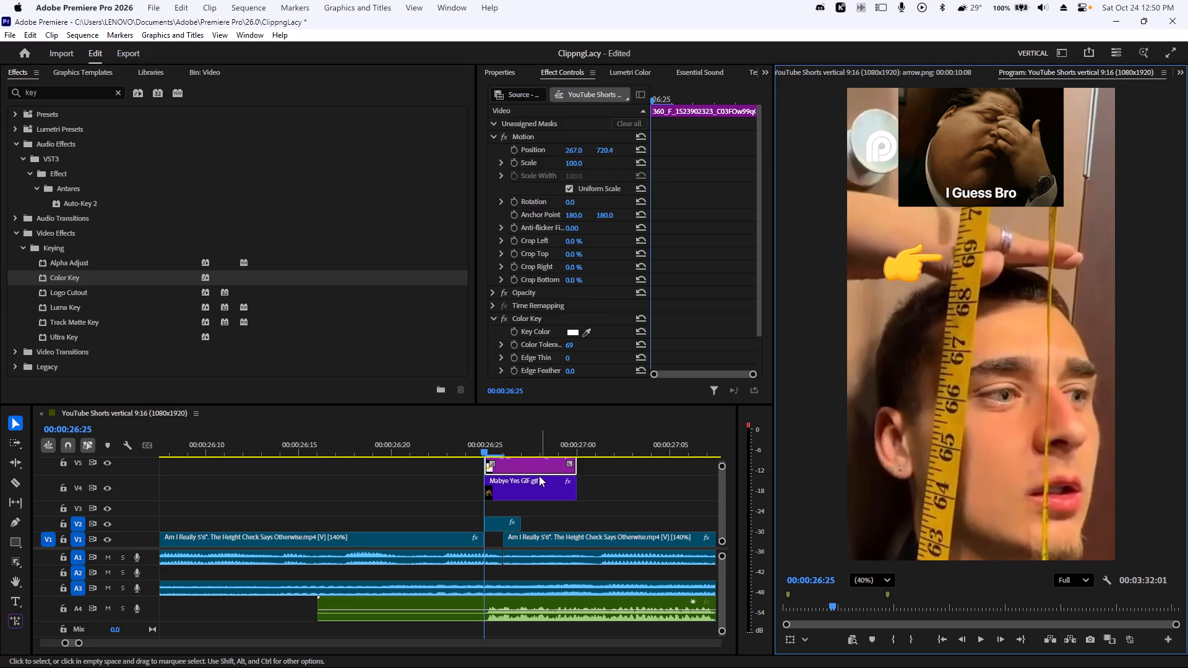
pyautogui.click(533, 484)
pyautogui.moveTo(573, 164); pyautogui.dragTo(633, 194)
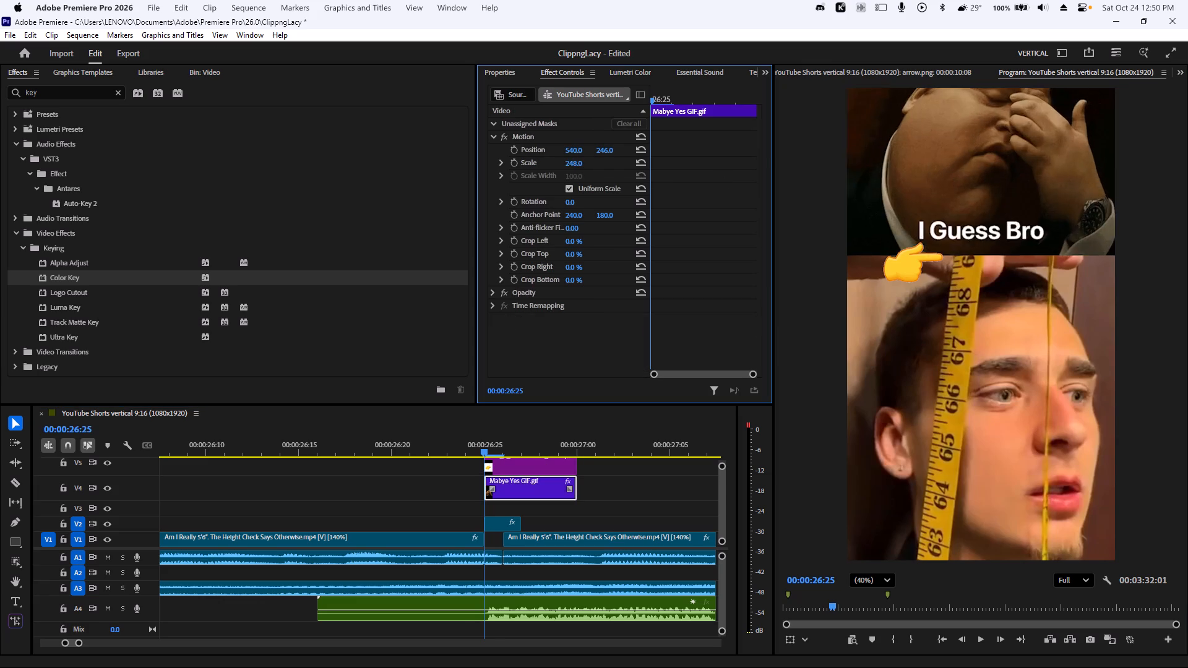
pyautogui.moveTo(633, 194); pyautogui.dragTo(603, 189)
pyautogui.moveTo(618, 148); pyautogui.dragTo(635, 137)
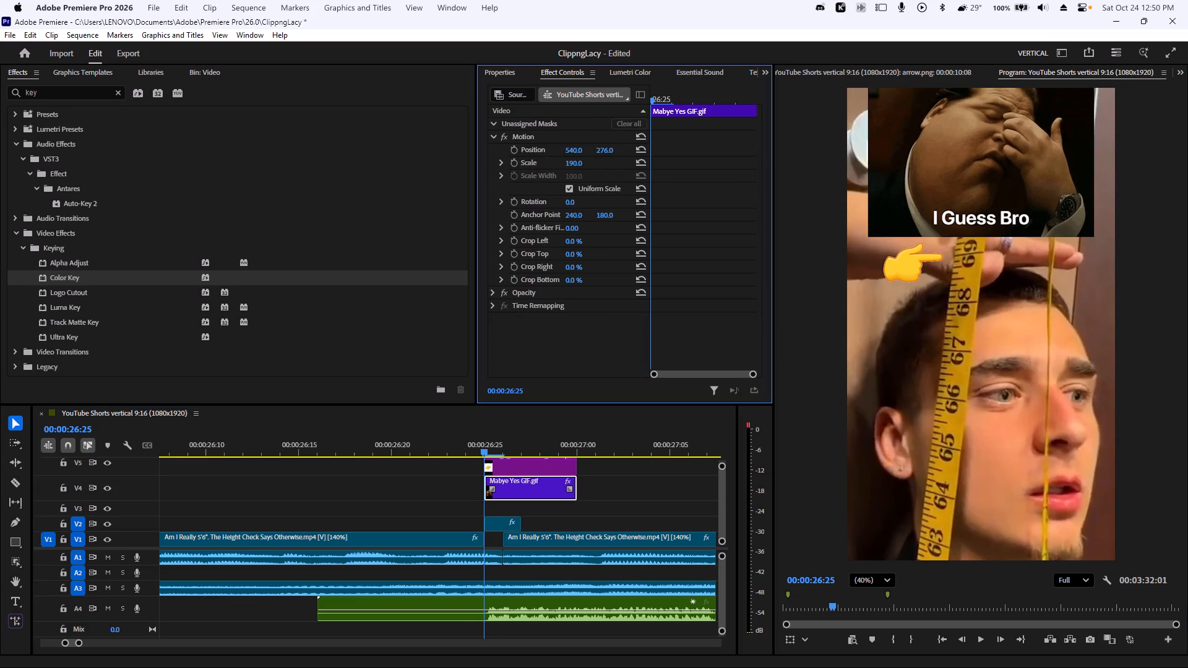
pyautogui.moveTo(635, 137); pyautogui.dragTo(614, 143)
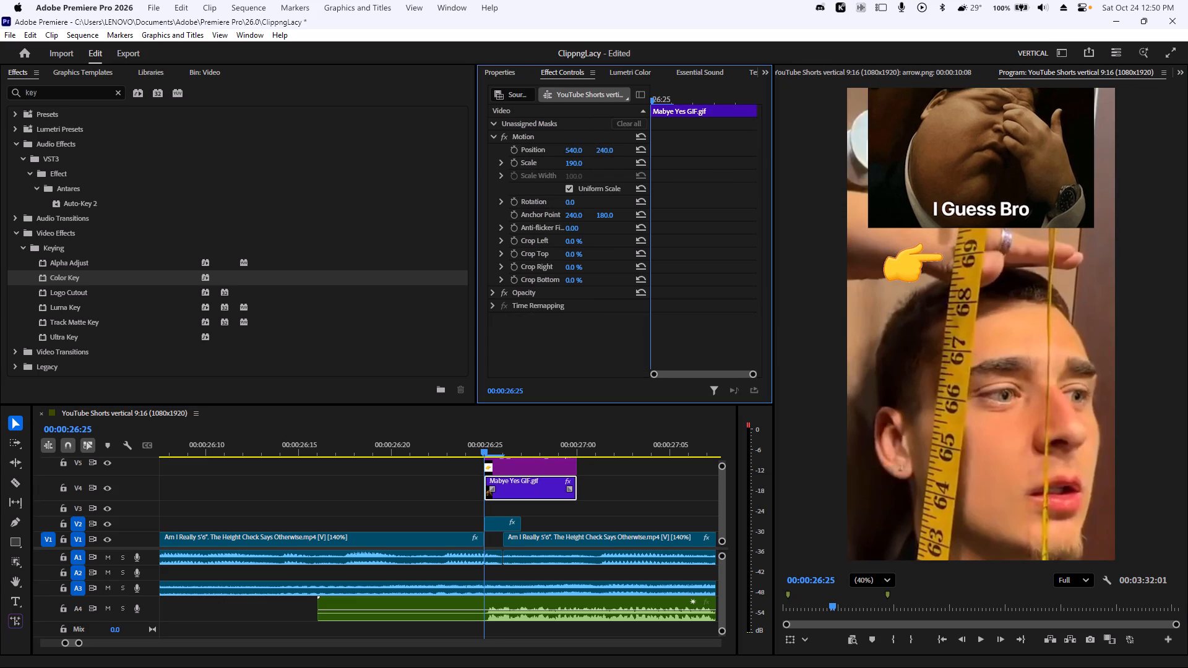
pyautogui.moveTo(614, 143); pyautogui.dragTo(626, 145)
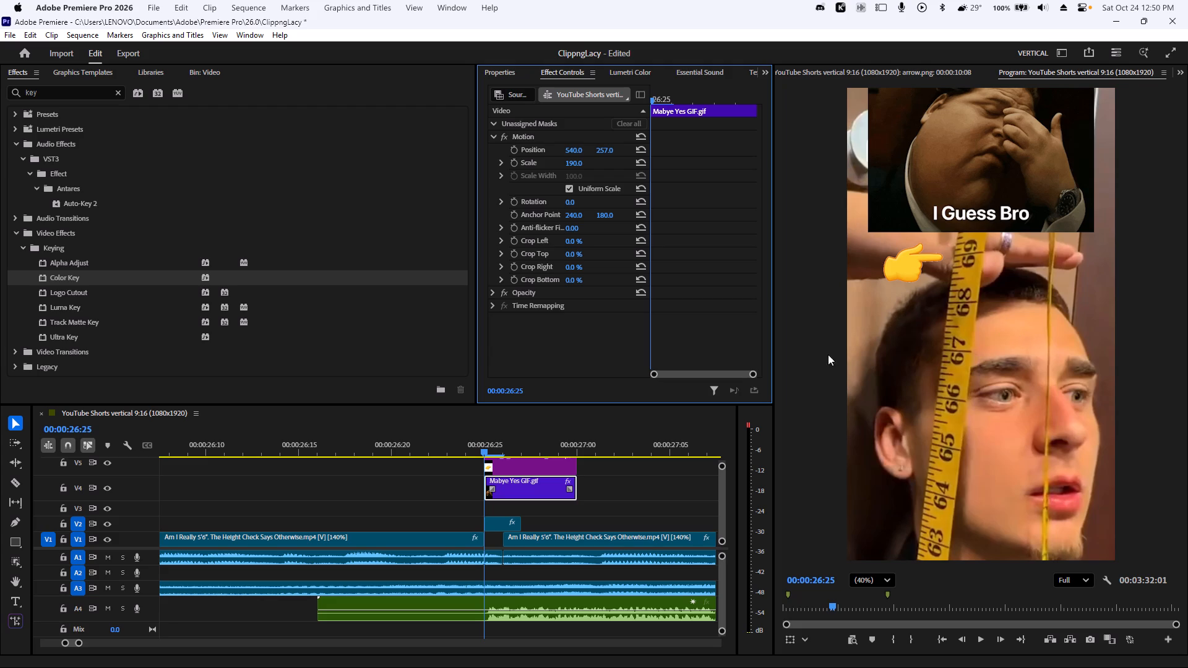
pyautogui.click(575, 394)
# Search the effects for "magni" and return to the Selection tool.
pyautogui.click(112, 88)
pyautogui.click(121, 96)
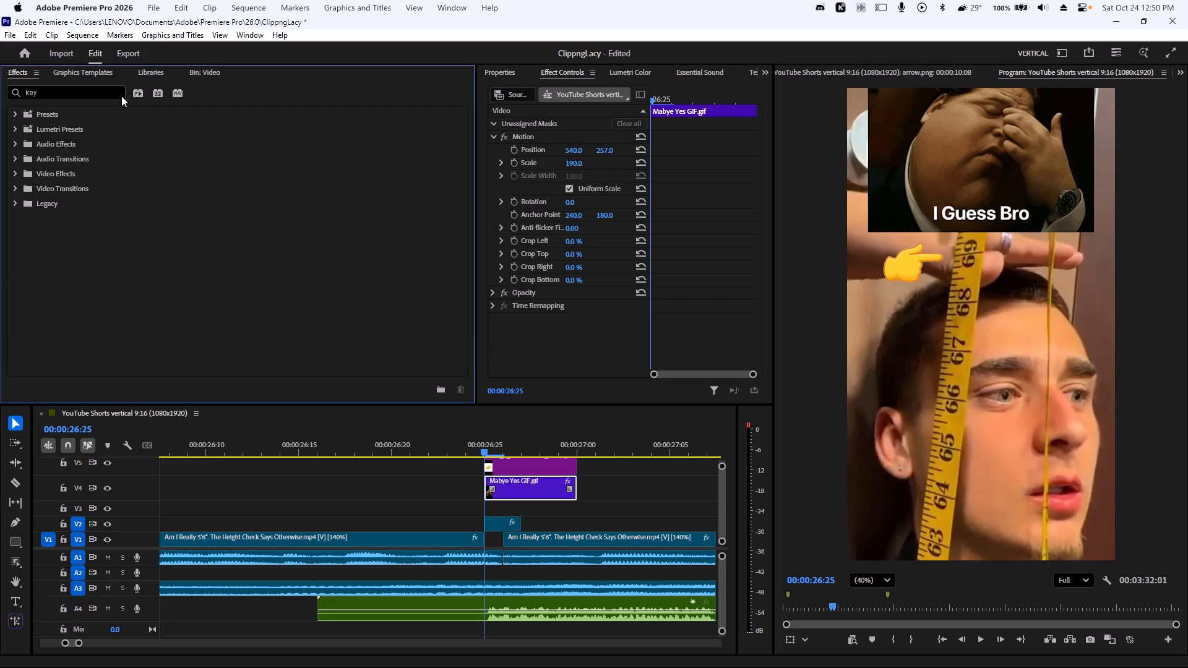
pyautogui.write('ma')
pyautogui.click(121, 94)
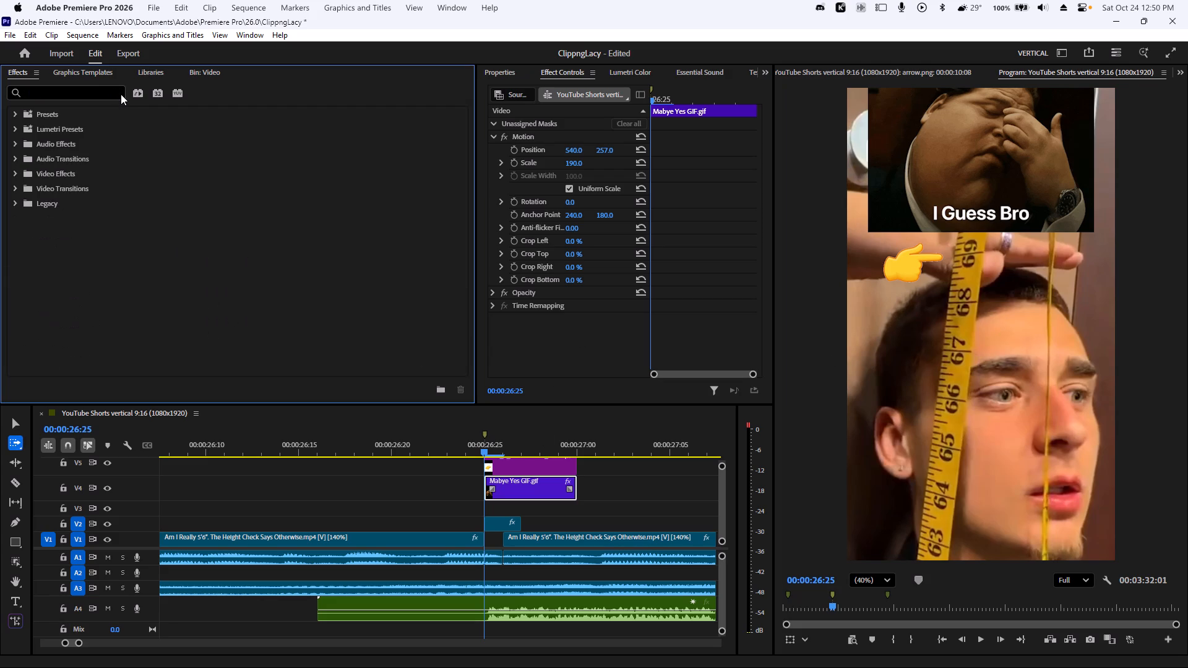
pyautogui.click(104, 96)
pyautogui.write('magni')
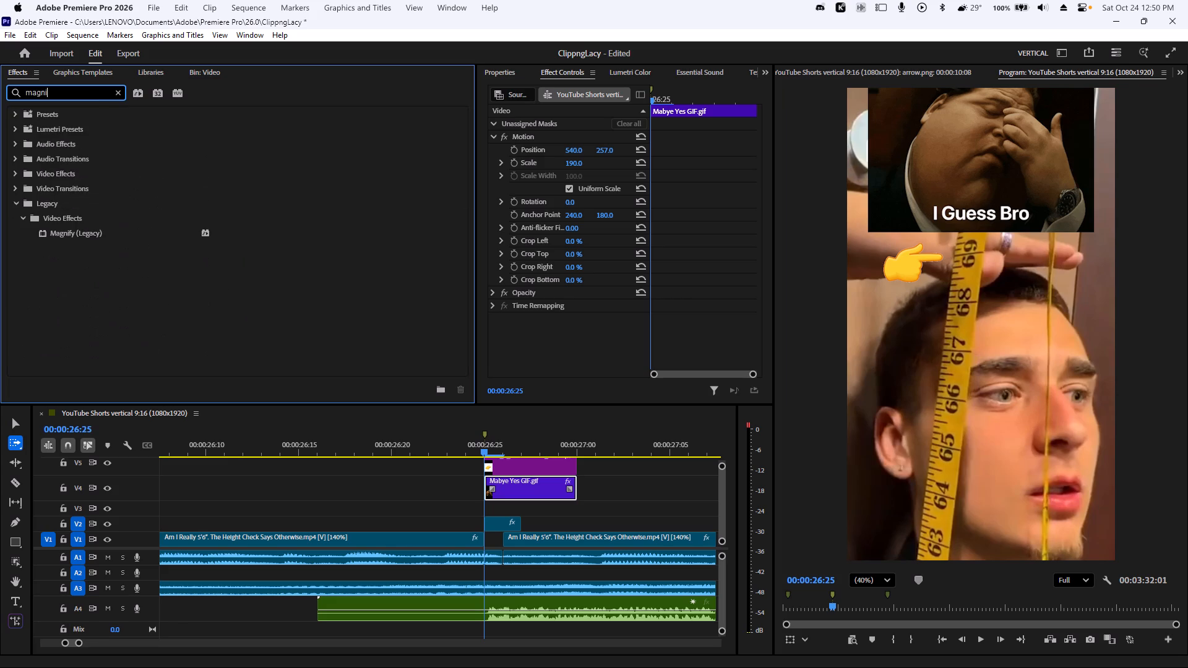
pyautogui.scroll(-1, 104, 95)
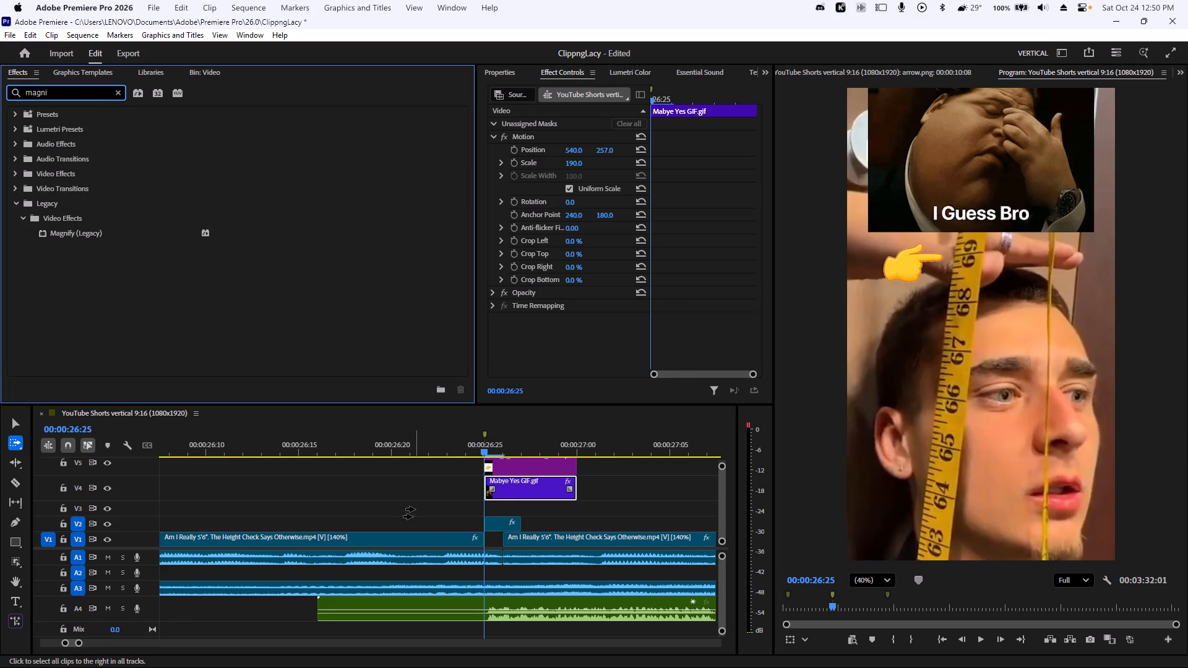
pyautogui.click(415, 510)
pyautogui.click(445, 500)
pyautogui.press('v')
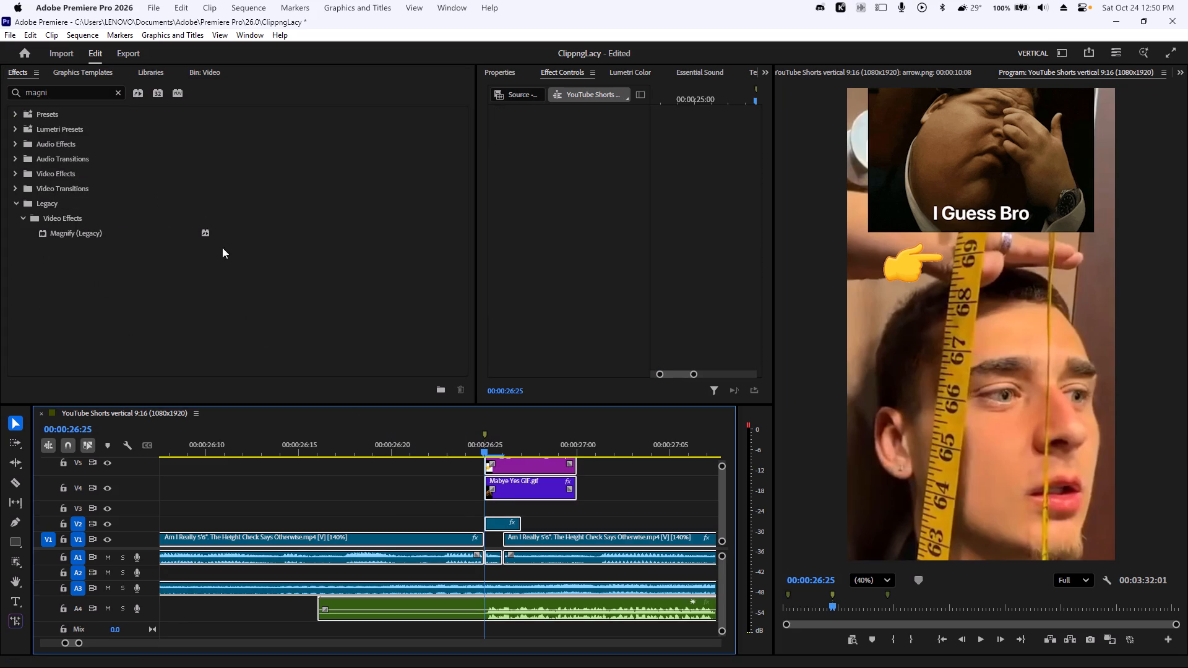
# Create a 1080 x 1920, 30 fps adjustment layer in the Video bin.
pyautogui.click(157, 77)
pyautogui.click(203, 74)
pyautogui.click(363, 366)
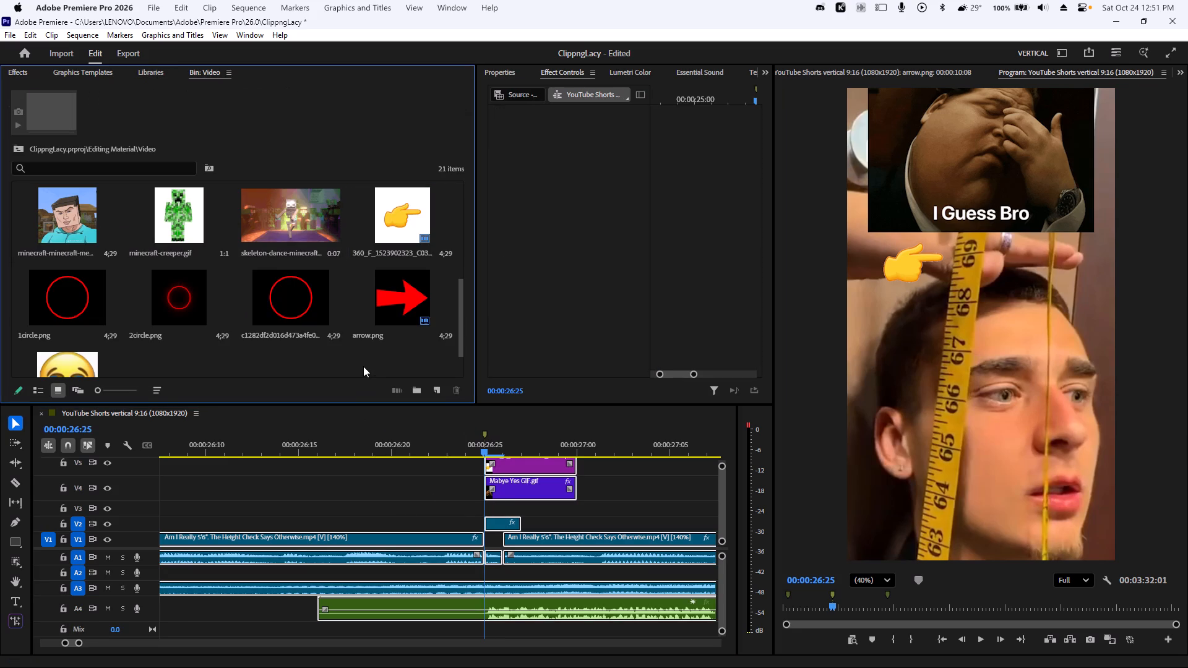
pyautogui.rightClick(315, 362)
pyautogui.click(378, 414)
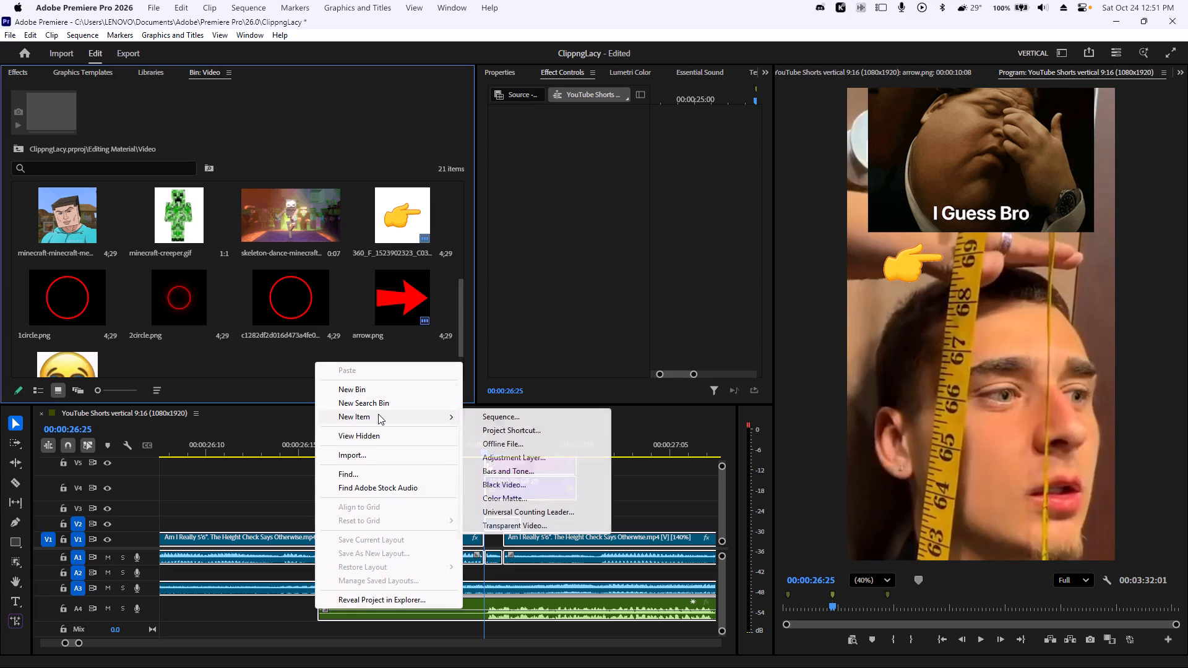
pyautogui.click(519, 461)
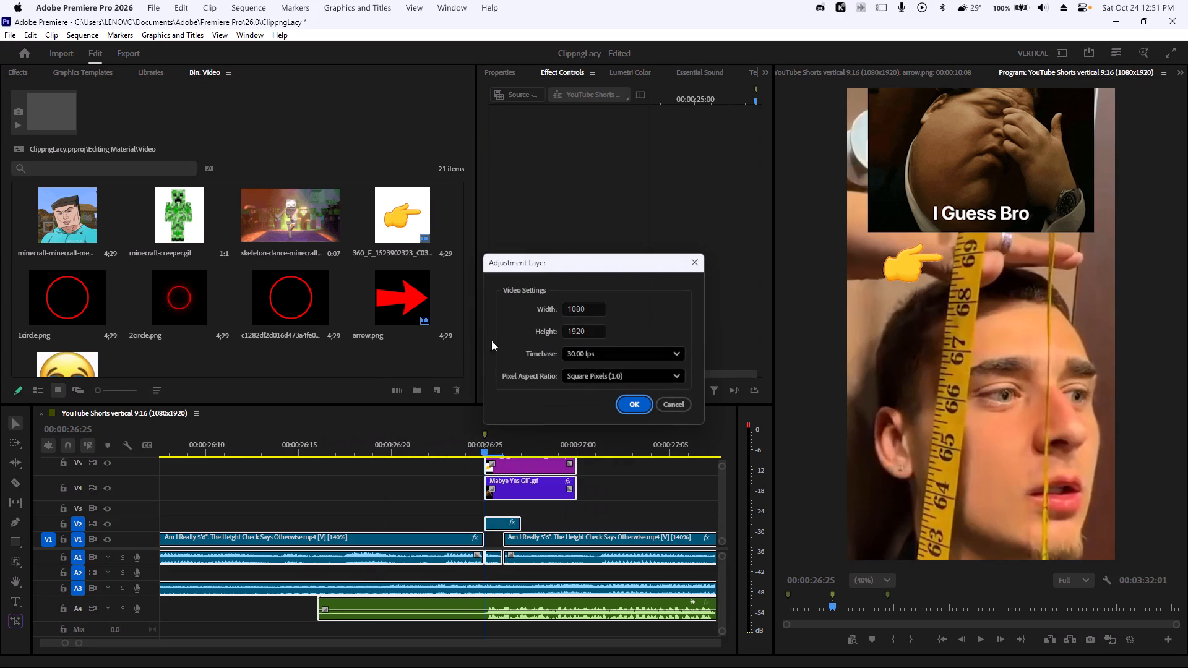
pyautogui.click(627, 402)
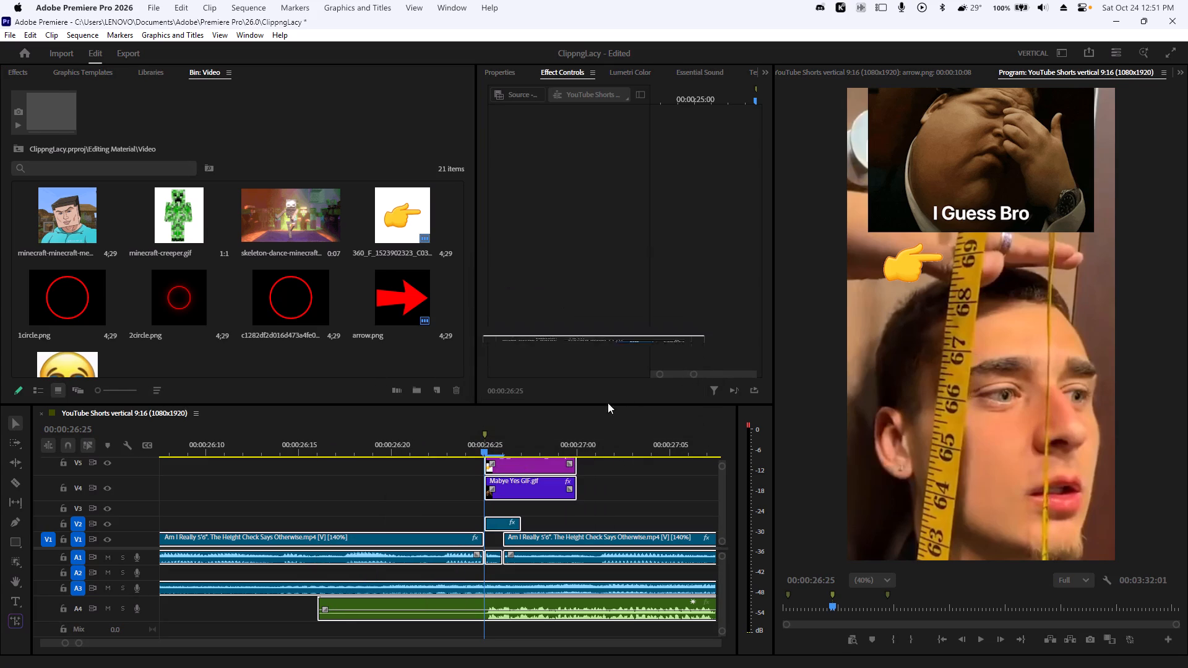
# Place the adjustment layer on V3, cut it to about 3 frames, delete the remainder, and align its start to 00:00:26:25.
pyautogui.moveTo(184, 333); pyautogui.dragTo(426, 513)
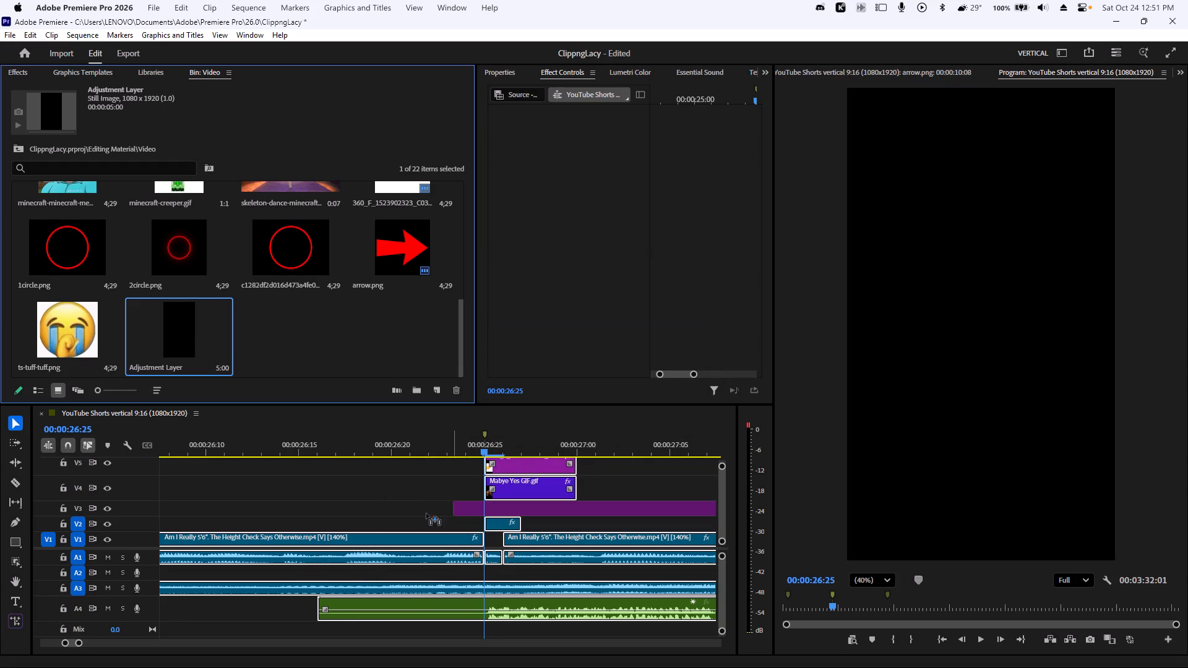
pyautogui.moveTo(426, 513); pyautogui.dragTo(355, 510)
pyautogui.press('c')
pyautogui.click(408, 508)
pyautogui.press('v')
pyautogui.click(554, 505)
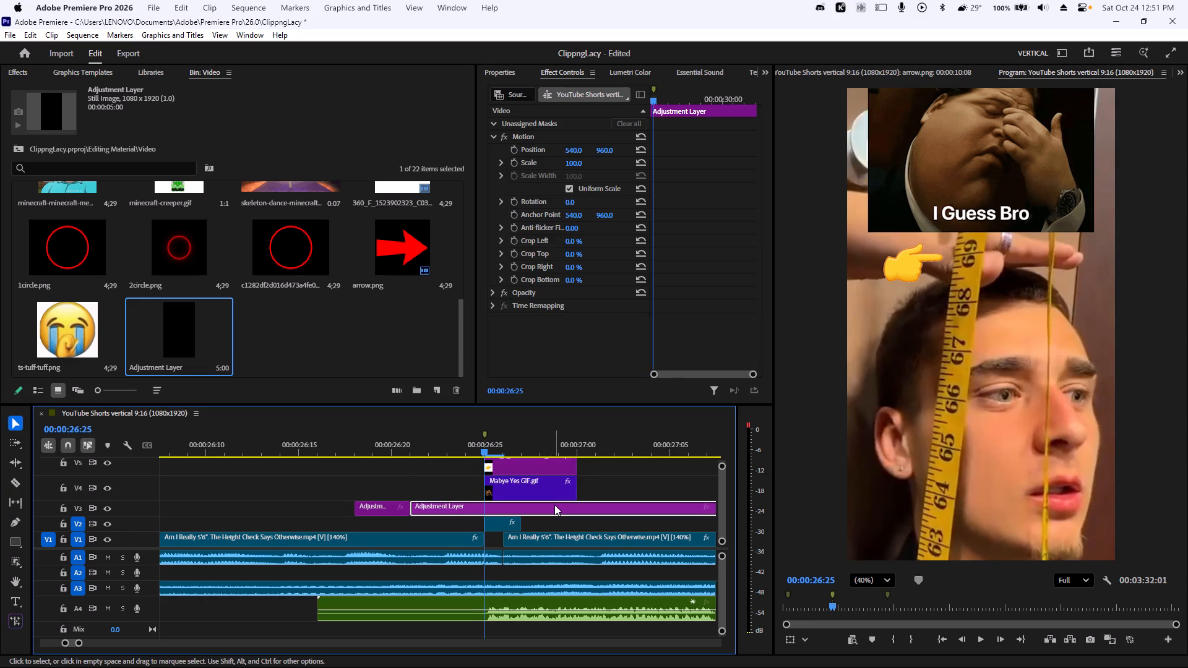
pyautogui.press('Delete')
pyautogui.moveTo(374, 508); pyautogui.dragTo(539, 510)
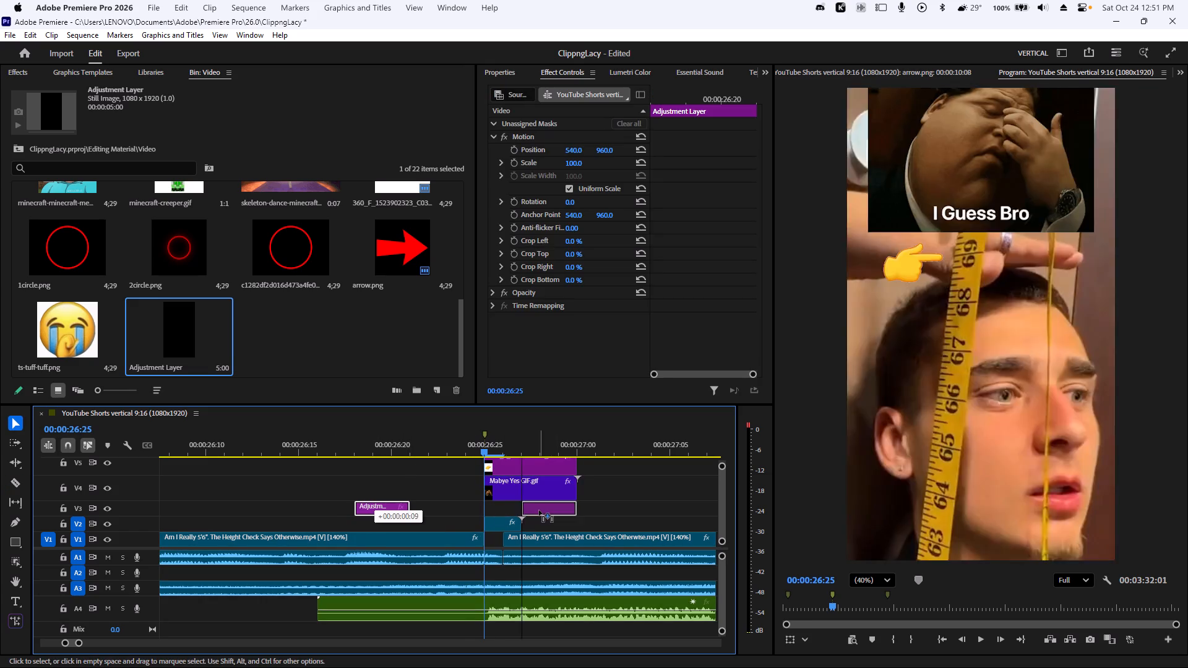
pyautogui.moveTo(539, 510); pyautogui.dragTo(507, 512)
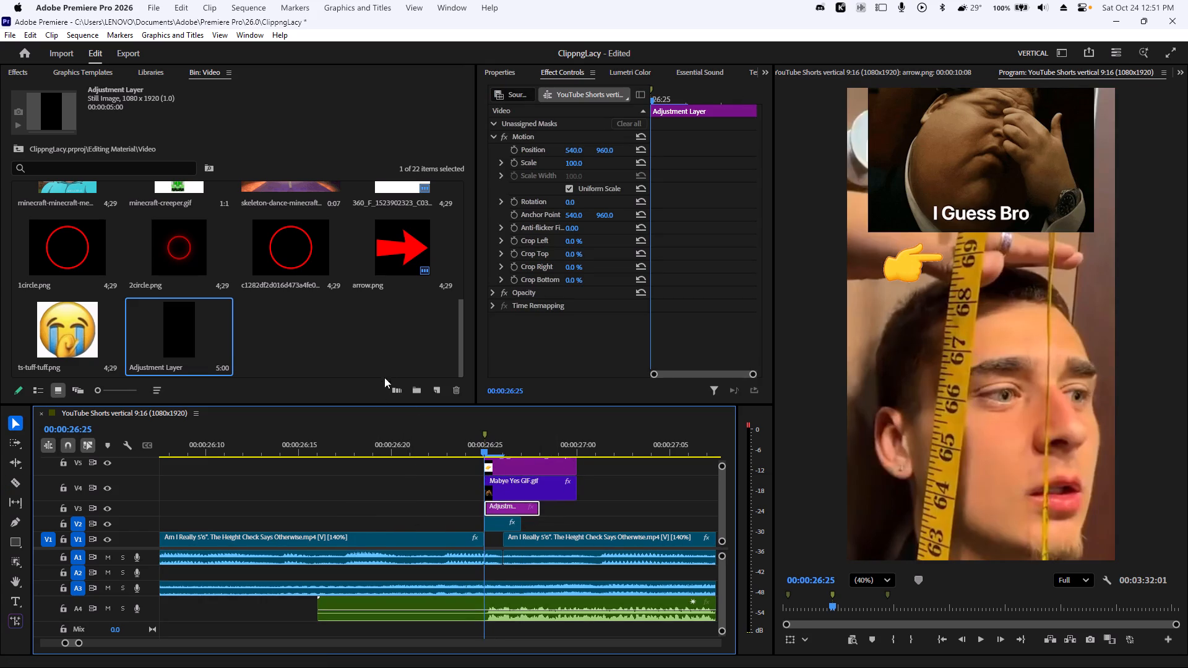
# Apply the Magnify (Legacy) effect to the short adjustment layer on V3.
pyautogui.scroll(3, 51, 71)
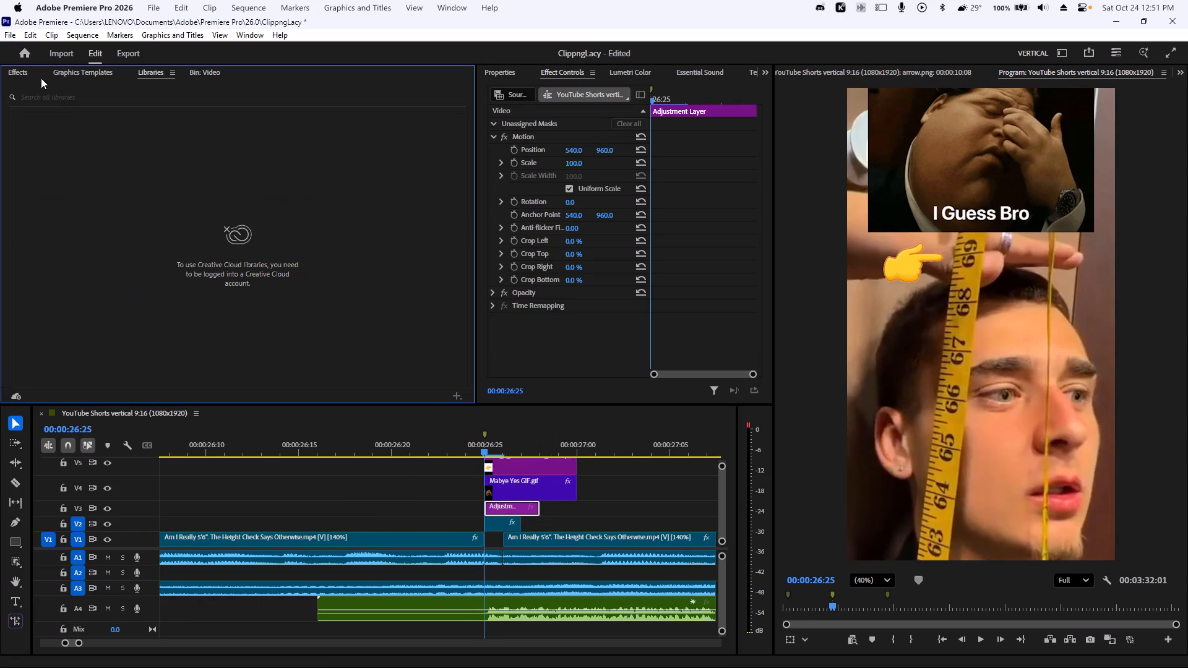
pyautogui.click(23, 79)
pyautogui.moveTo(82, 233); pyautogui.dragTo(372, 377)
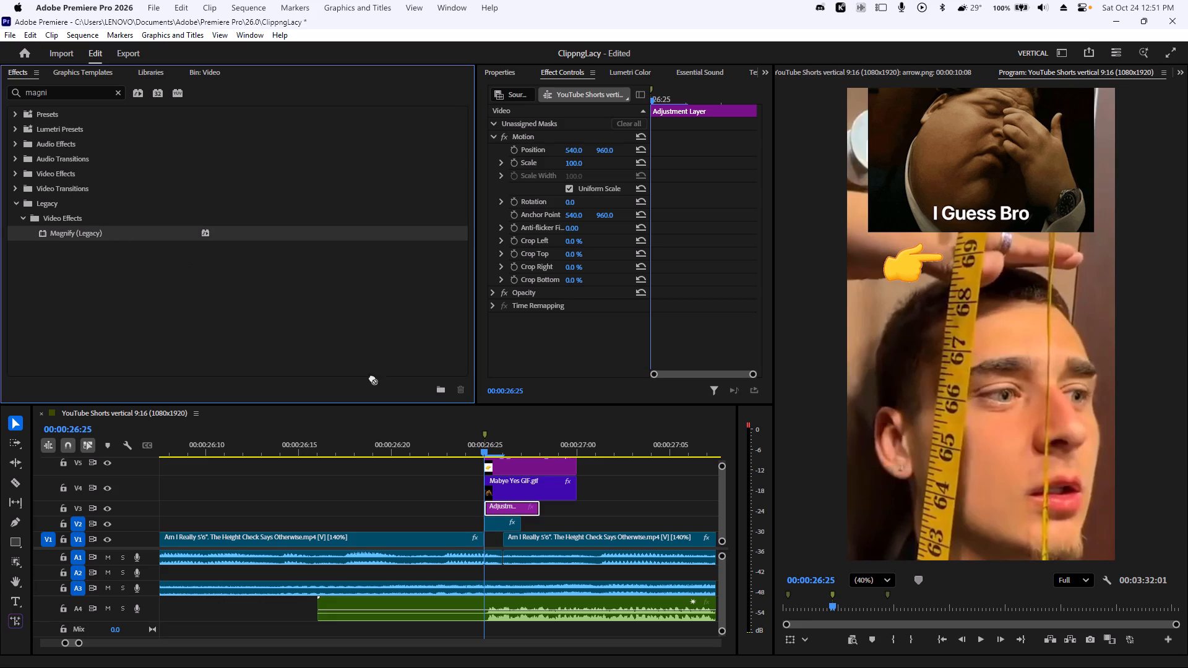
pyautogui.moveTo(372, 377); pyautogui.dragTo(506, 510)
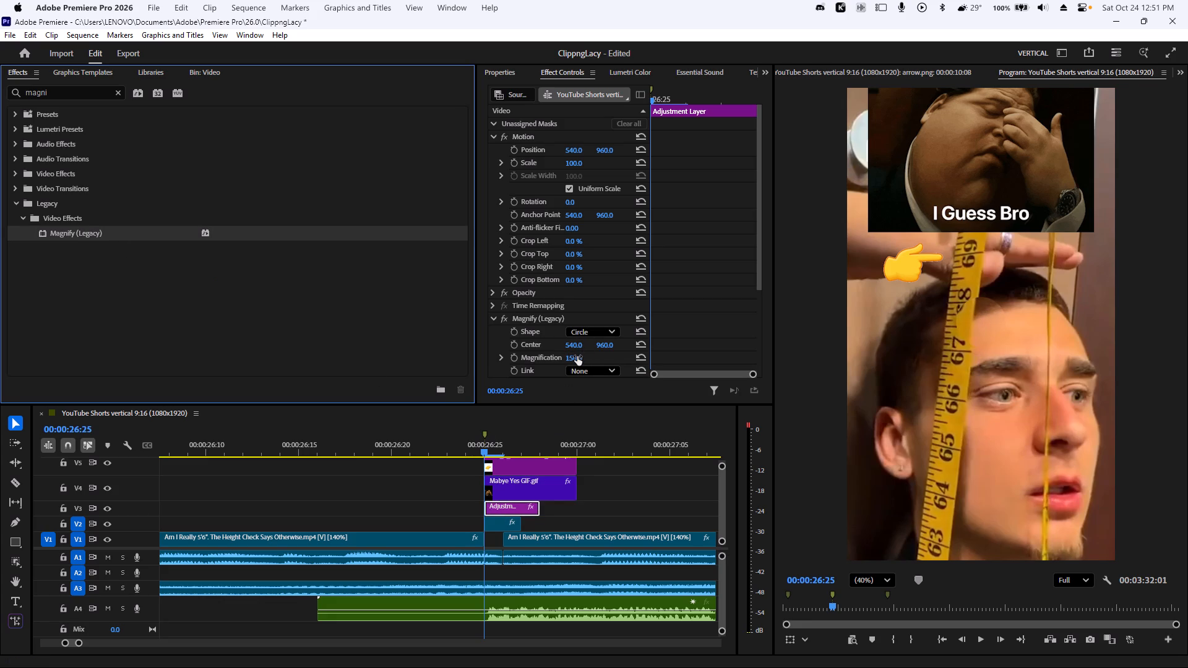
# Set the Magnify shape to Square, its center to 625, 1233 over the man's eye, and its magnification to 193.
pyautogui.click(586, 335)
pyautogui.click(595, 364)
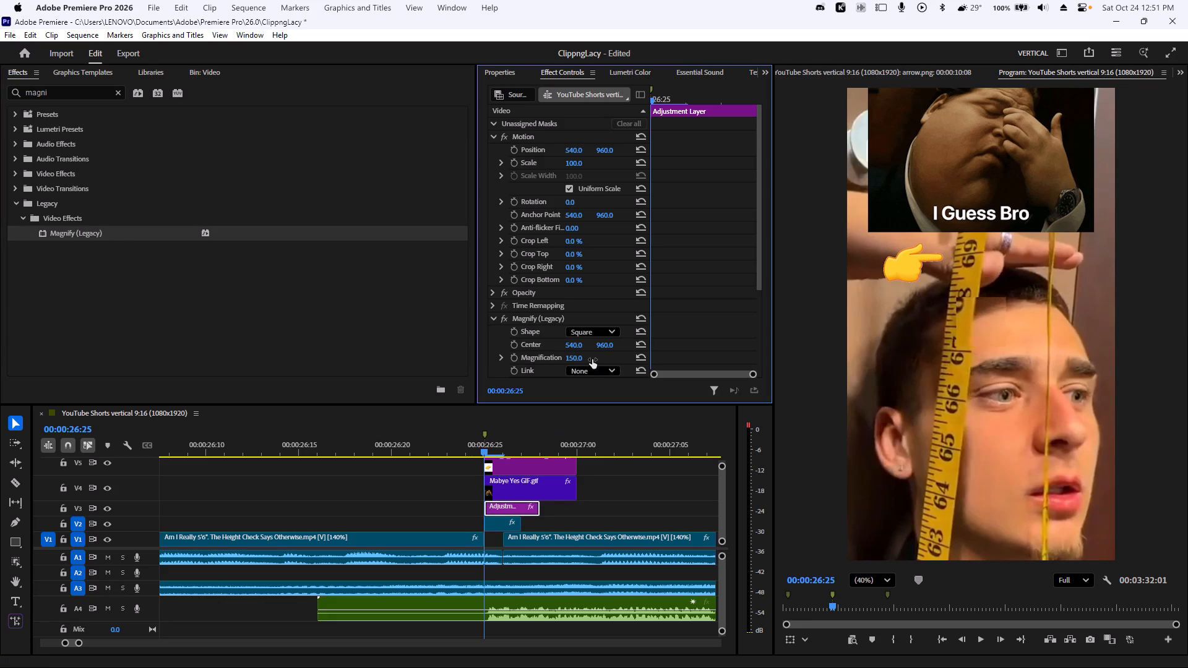
pyautogui.moveTo(603, 347); pyautogui.dragTo(757, 351)
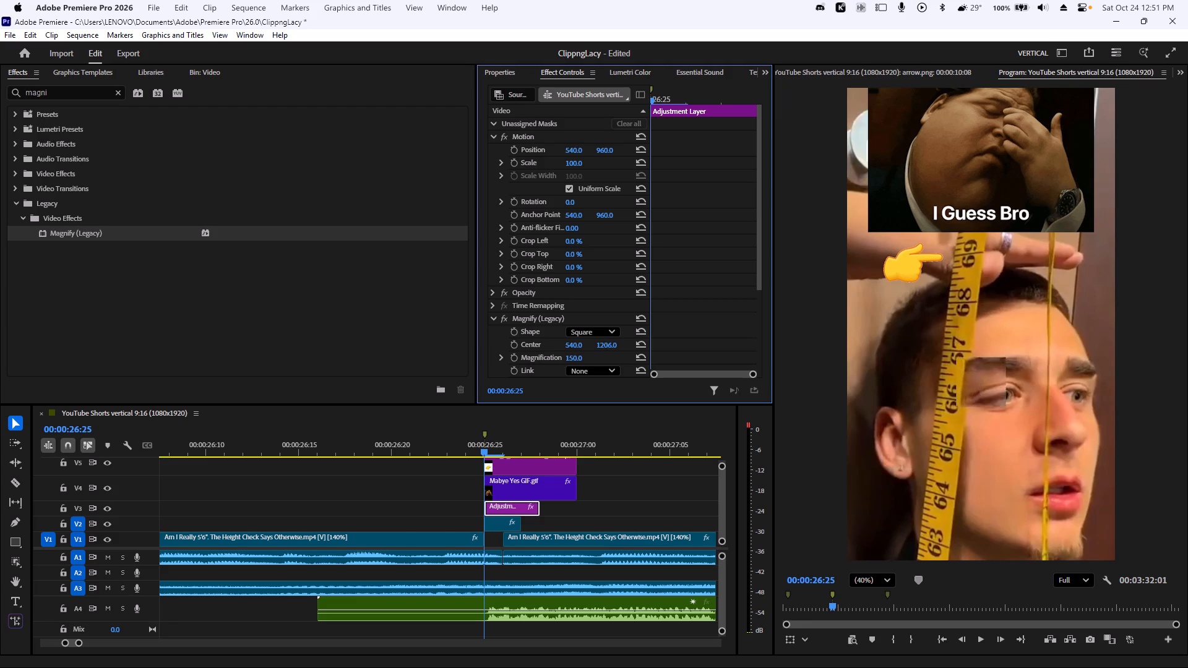
pyautogui.moveTo(757, 351); pyautogui.dragTo(774, 355)
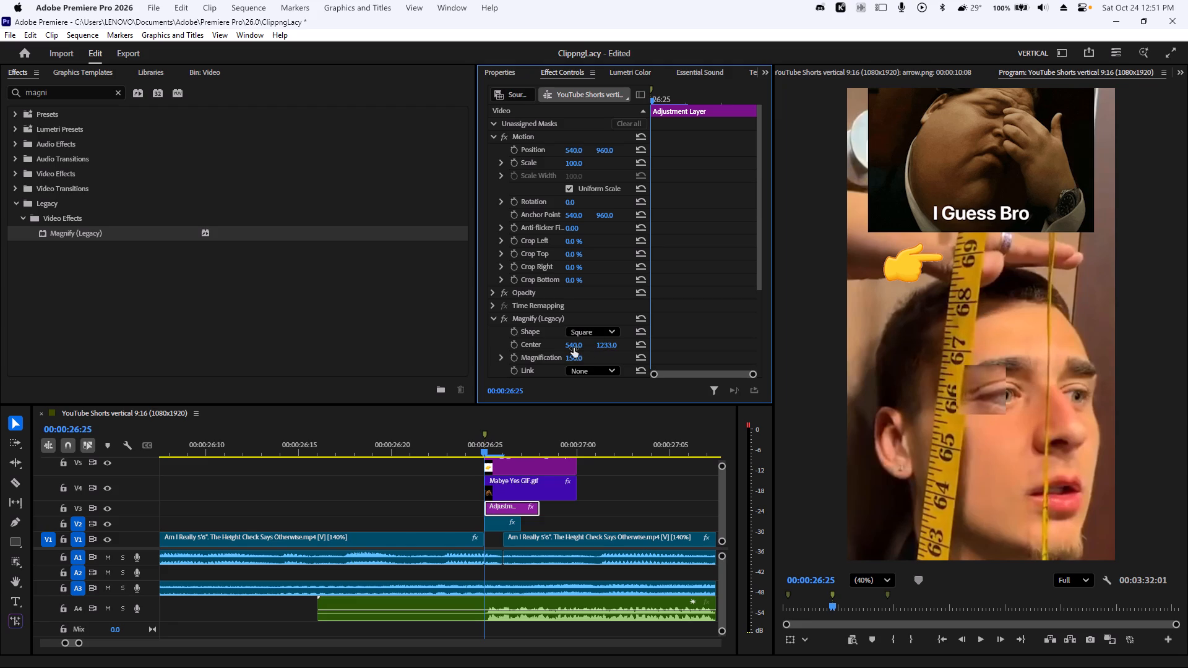
pyautogui.moveTo(574, 348); pyautogui.dragTo(627, 353)
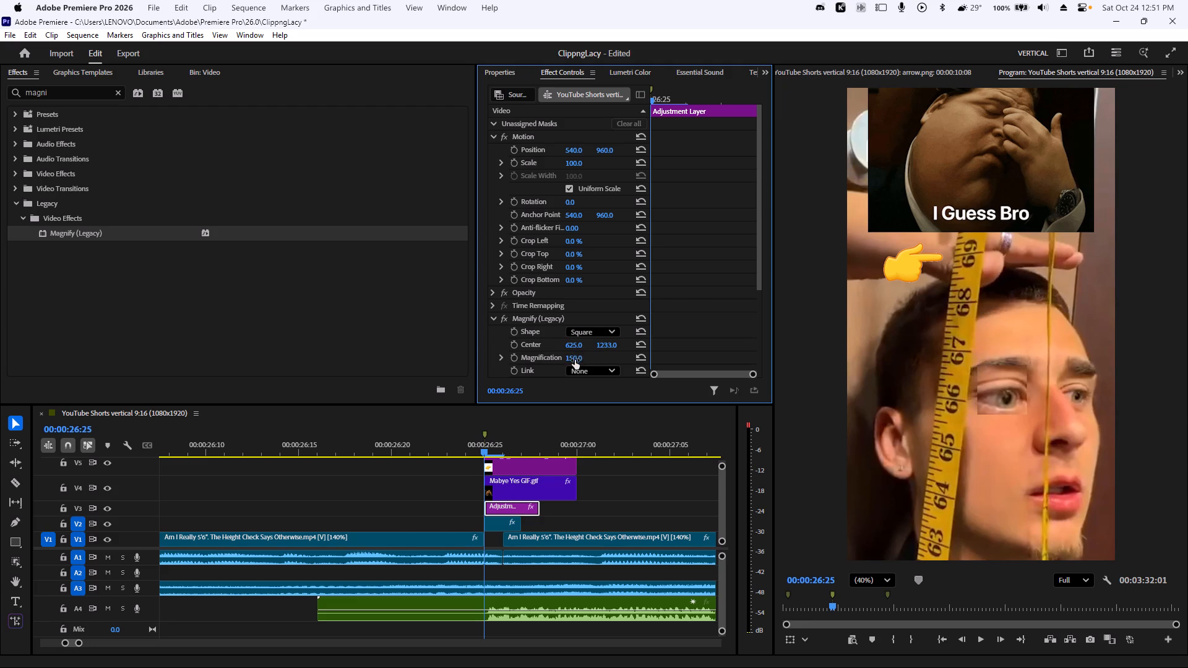
pyautogui.moveTo(575, 360); pyautogui.dragTo(602, 370)
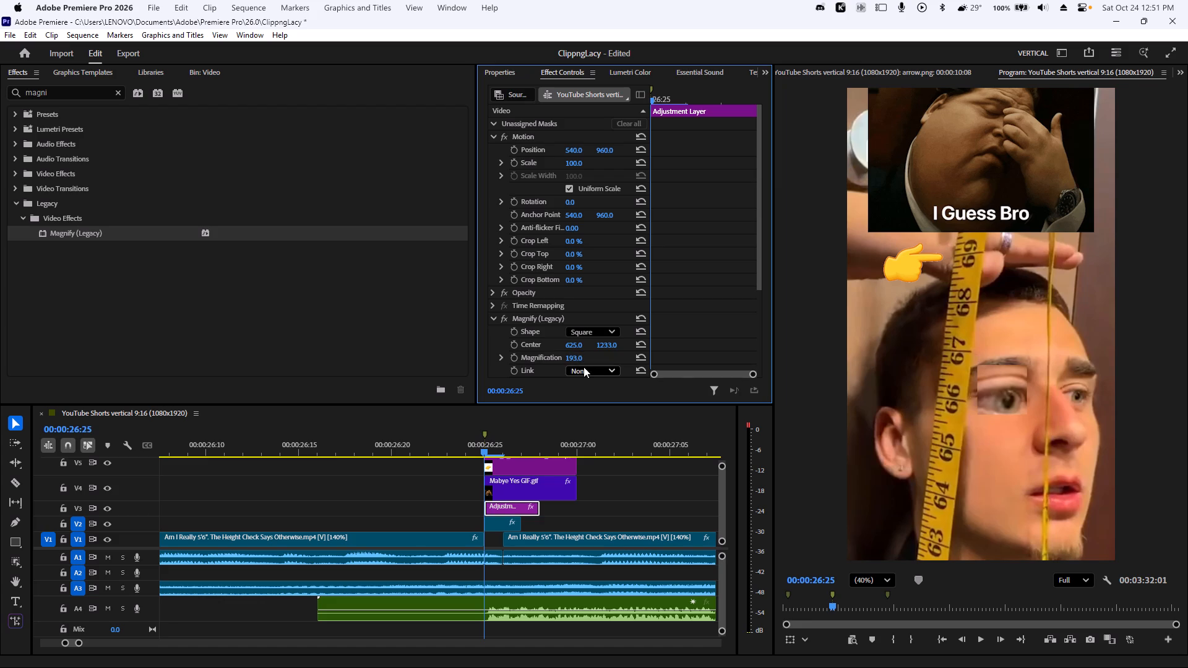
pyautogui.click(585, 370)
pyautogui.click(585, 370)
# Adjust the size of the square Magnify area over the eye, bringing it to 121.7.
pyautogui.scroll(-6, 540, 340)
pyautogui.moveTo(574, 312); pyautogui.dragTo(579, 313)
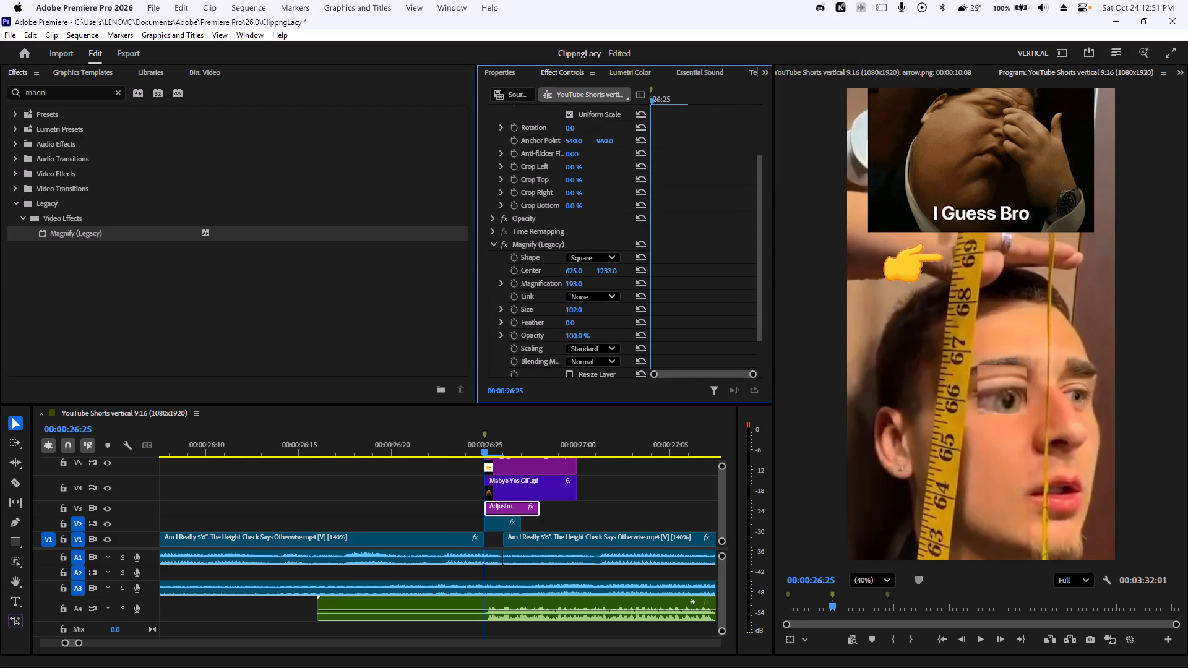
pyautogui.moveTo(579, 313); pyautogui.dragTo(647, 314)
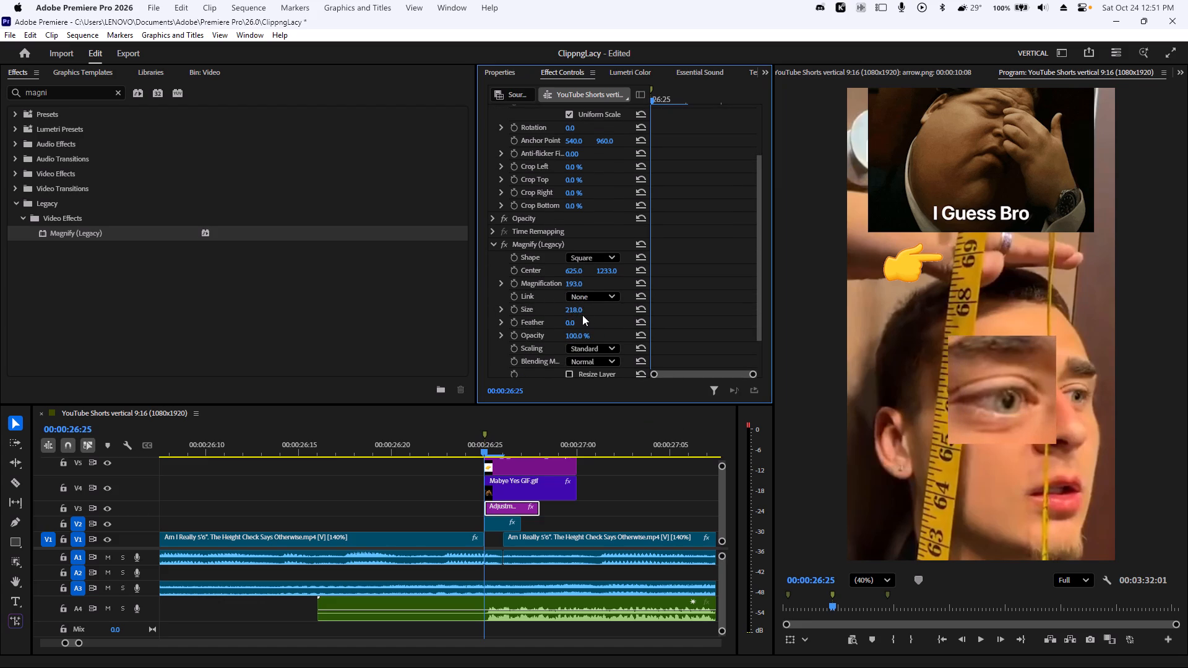
pyautogui.click(500, 308)
pyautogui.moveTo(575, 310); pyautogui.dragTo(643, 310)
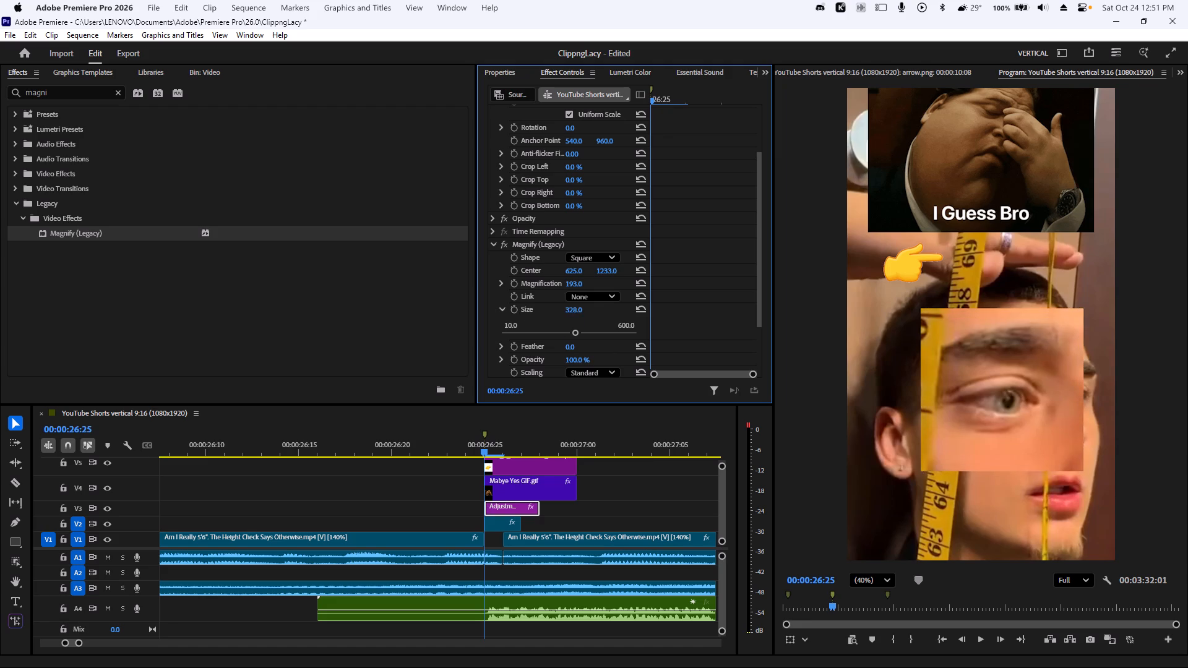
pyautogui.moveTo(643, 310); pyautogui.dragTo(568, 314)
pyautogui.click(592, 263)
pyautogui.click(593, 255)
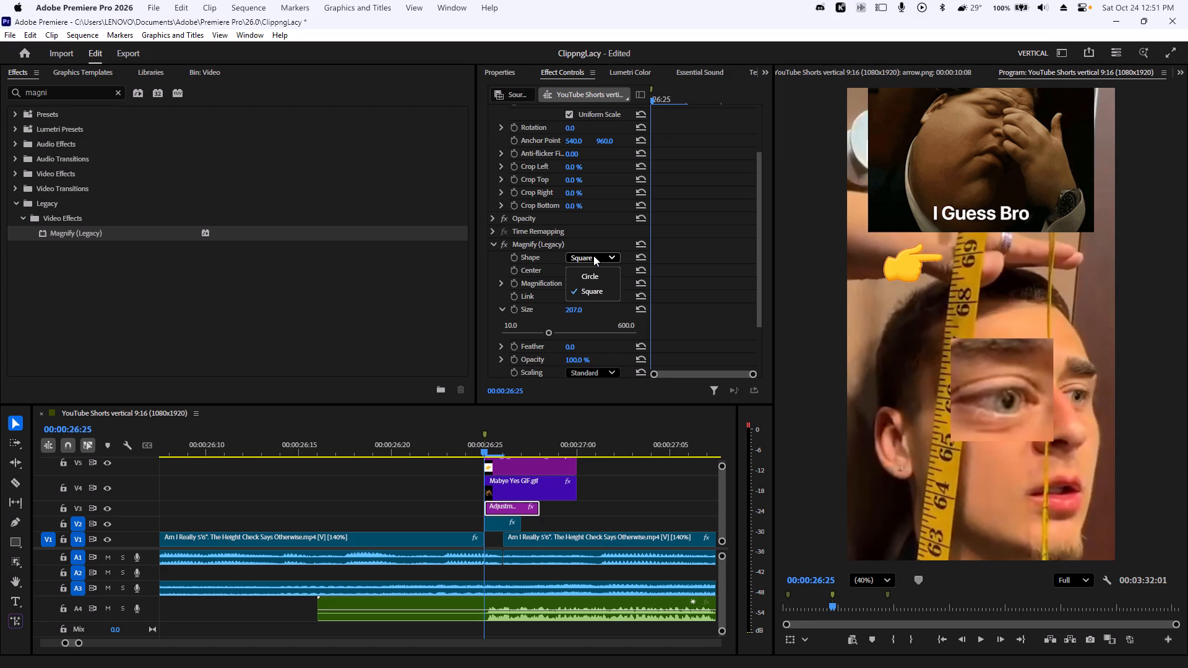
pyautogui.click(593, 257)
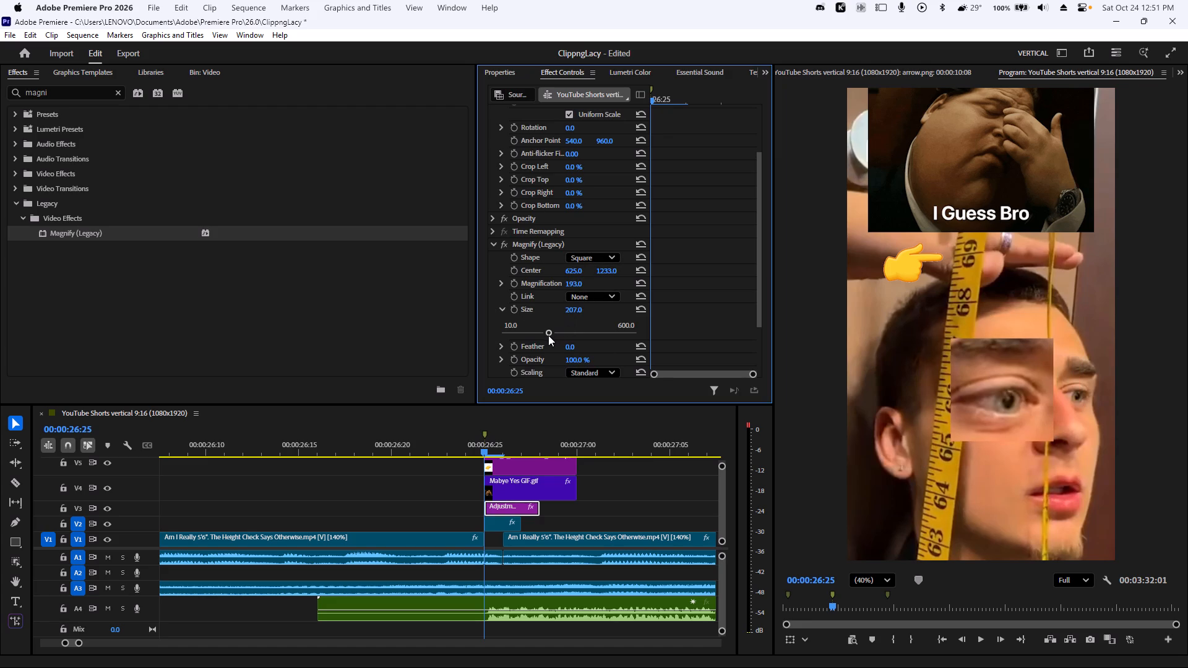
pyautogui.moveTo(547, 333); pyautogui.dragTo(537, 332)
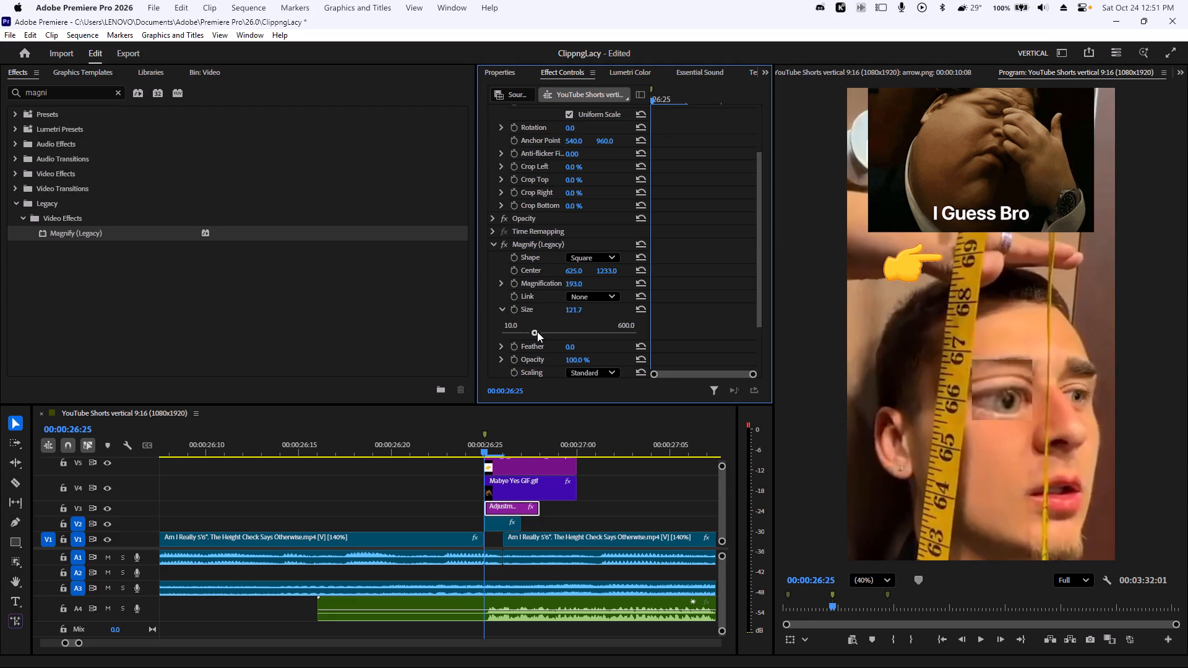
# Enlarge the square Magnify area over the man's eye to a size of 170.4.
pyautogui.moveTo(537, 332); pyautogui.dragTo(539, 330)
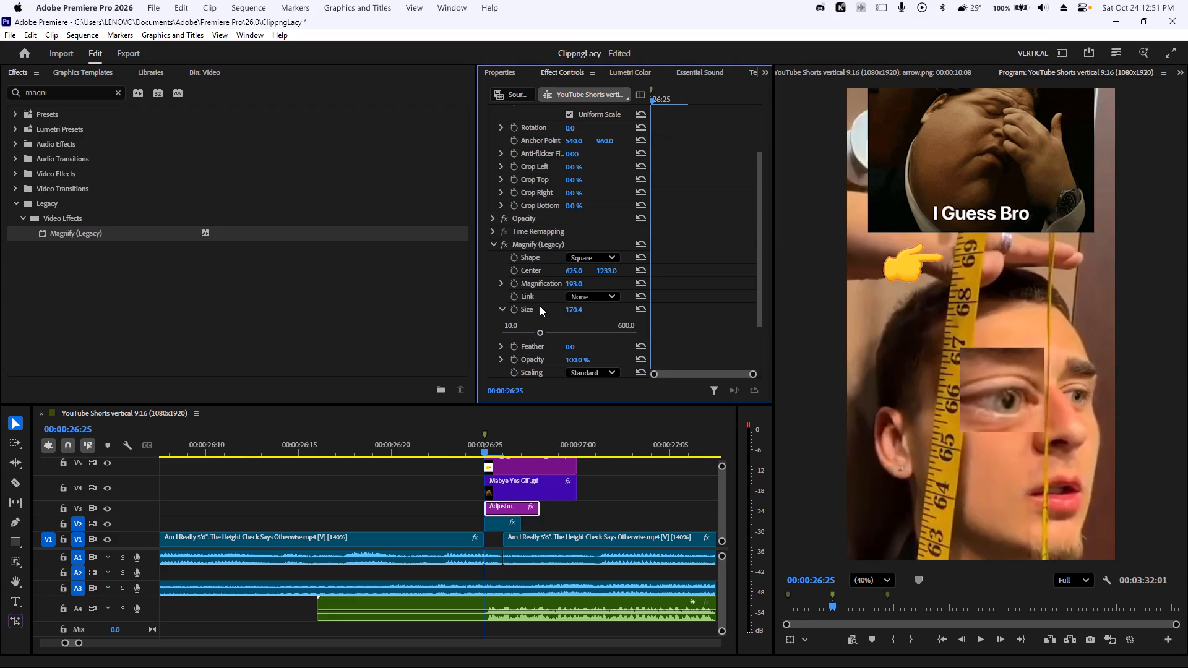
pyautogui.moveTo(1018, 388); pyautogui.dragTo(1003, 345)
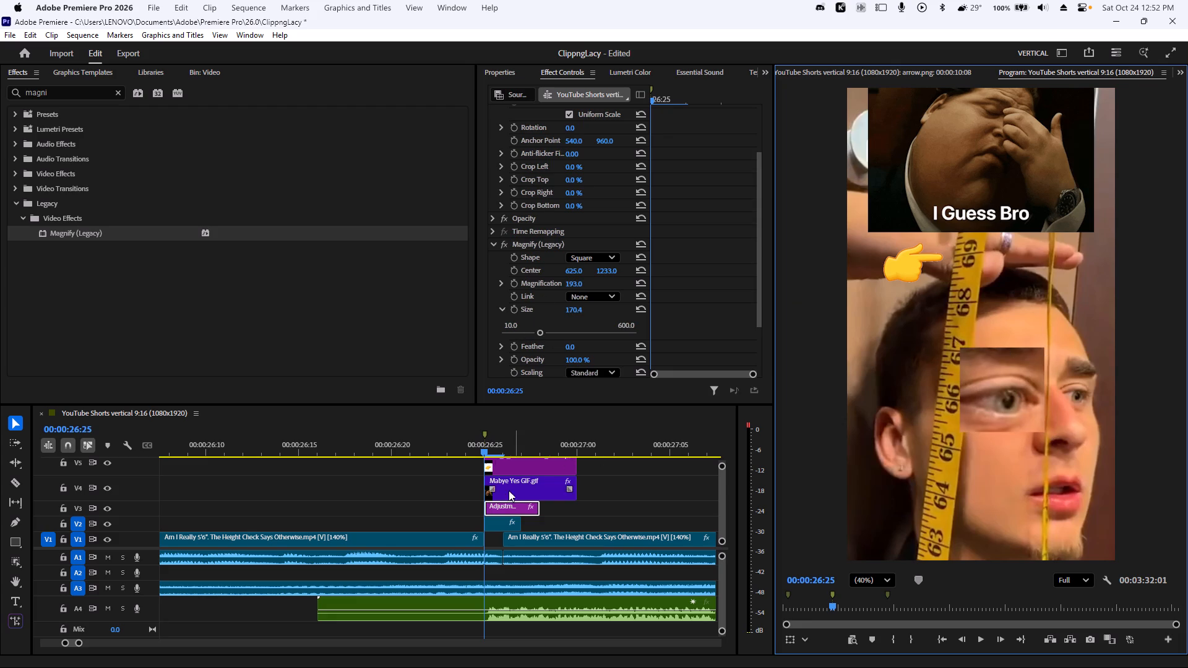
# Extend the V3 adjustment layer to 5 frames so it ends with the meme GIF at 00:00:27:00.
pyautogui.moveTo(538, 507); pyautogui.dragTo(585, 504)
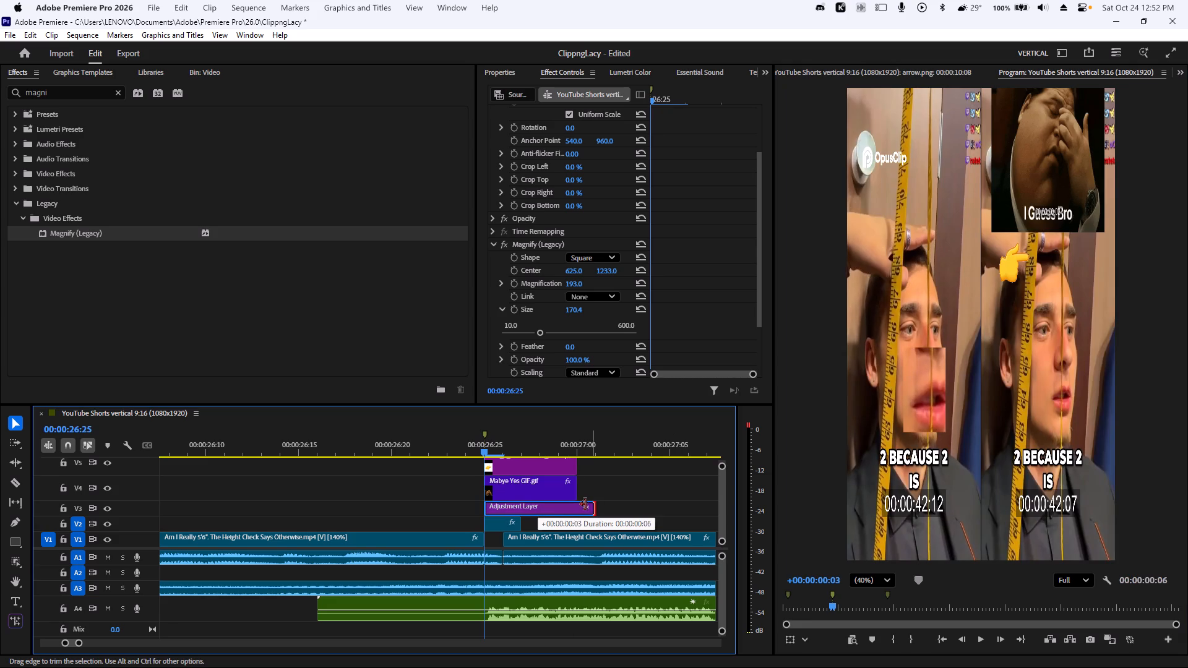
pyautogui.moveTo(585, 504); pyautogui.dragTo(577, 503)
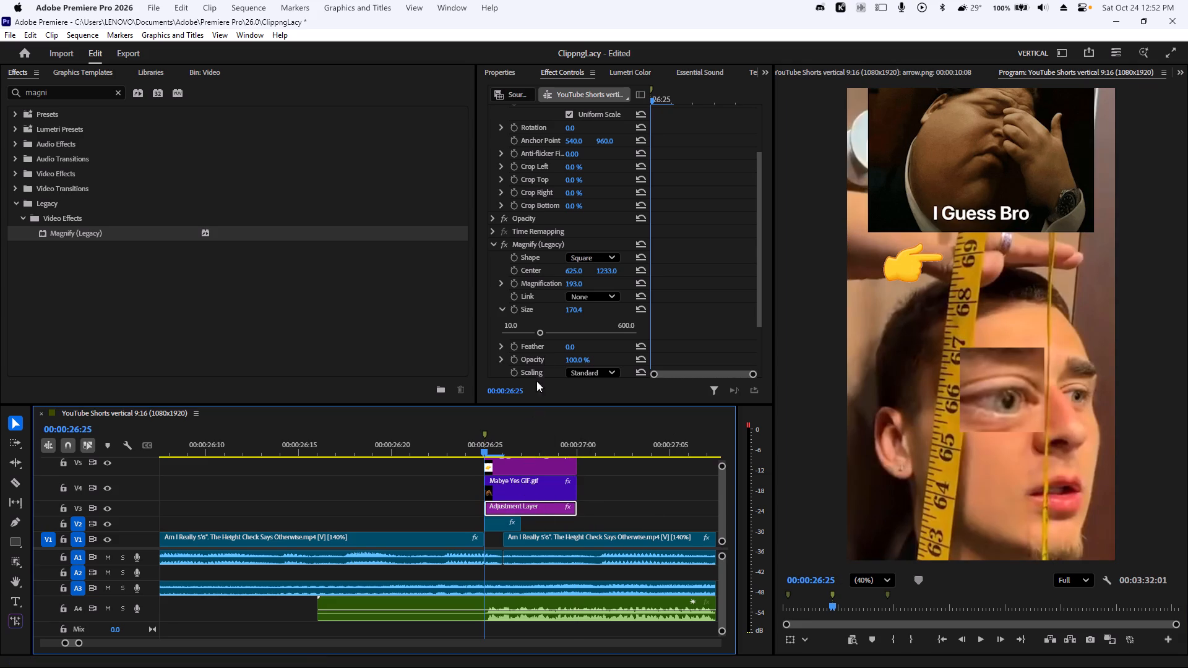
# Try larger sizes for the square Magnify area over the eye and settle on 139.4.
pyautogui.scroll(-8, 542, 336)
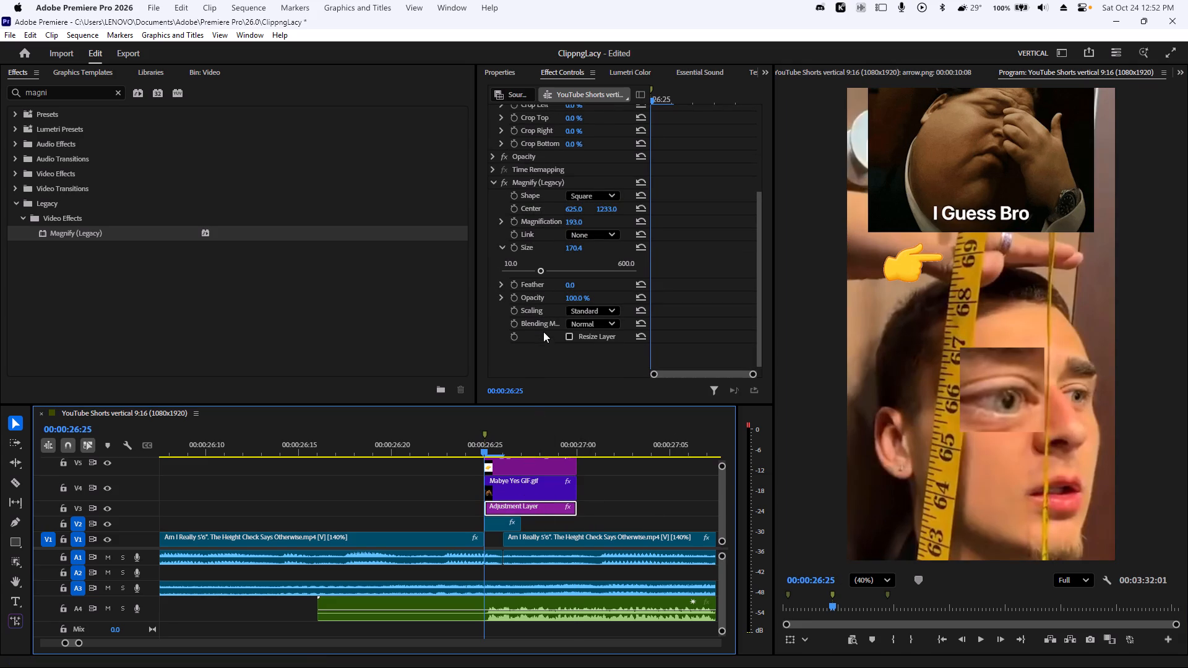
pyautogui.click(568, 302)
pyautogui.click(568, 302)
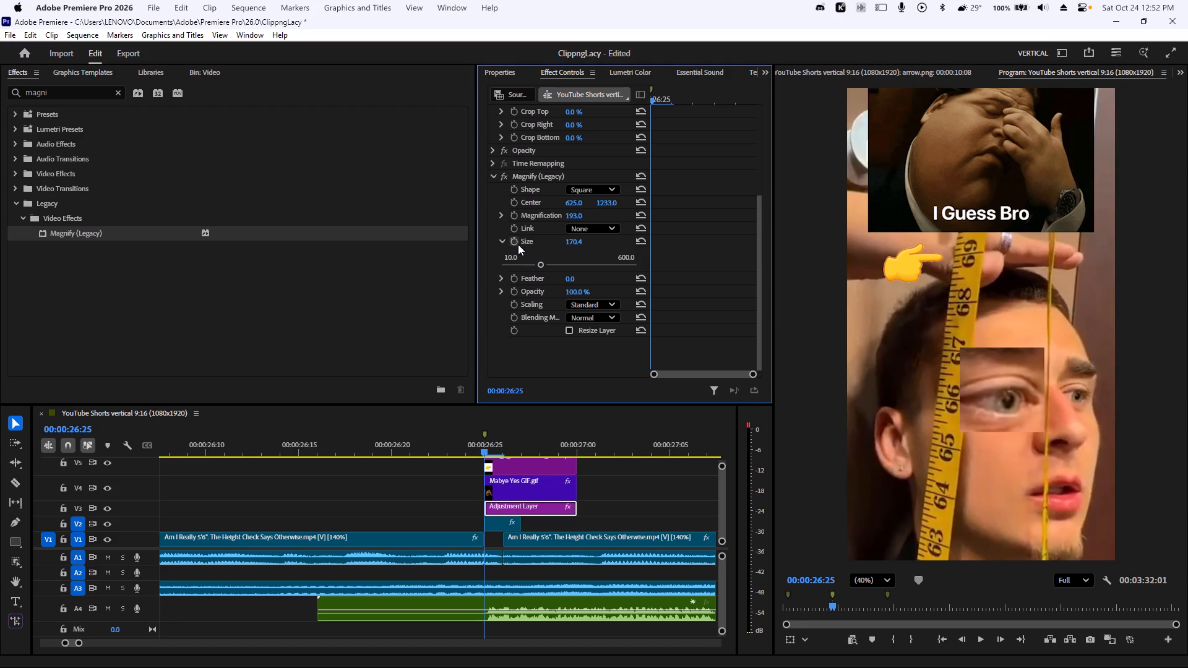
pyautogui.click(569, 243)
pyautogui.moveTo(582, 239); pyautogui.dragTo(610, 243)
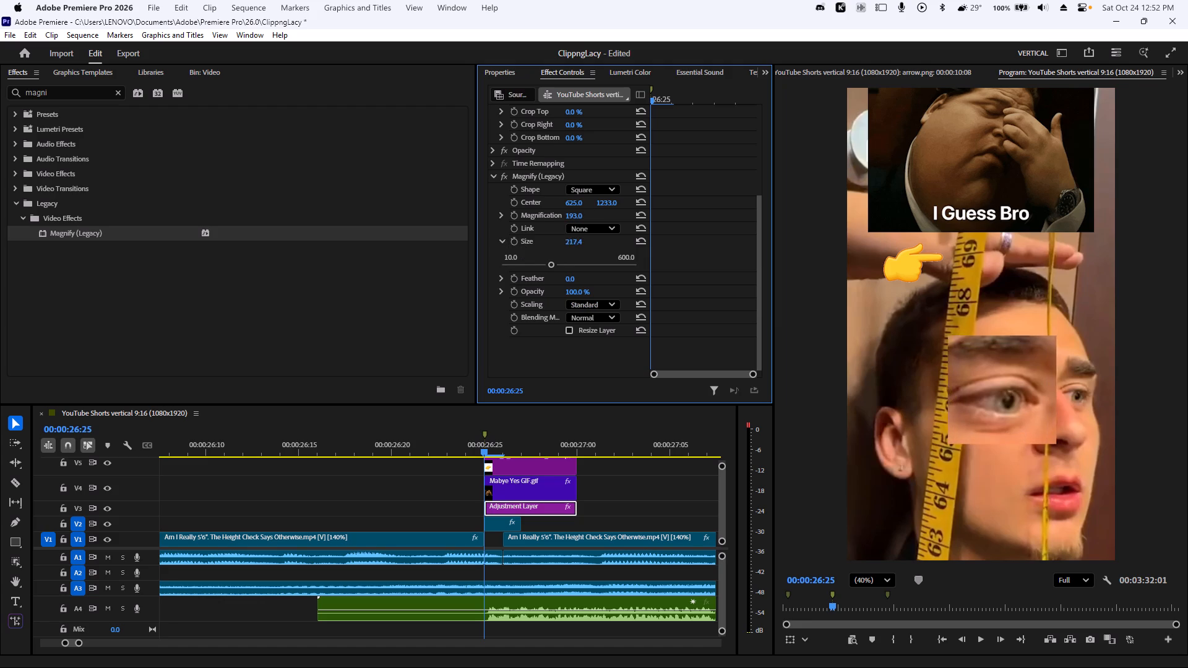
pyautogui.moveTo(610, 243); pyautogui.dragTo(700, 252)
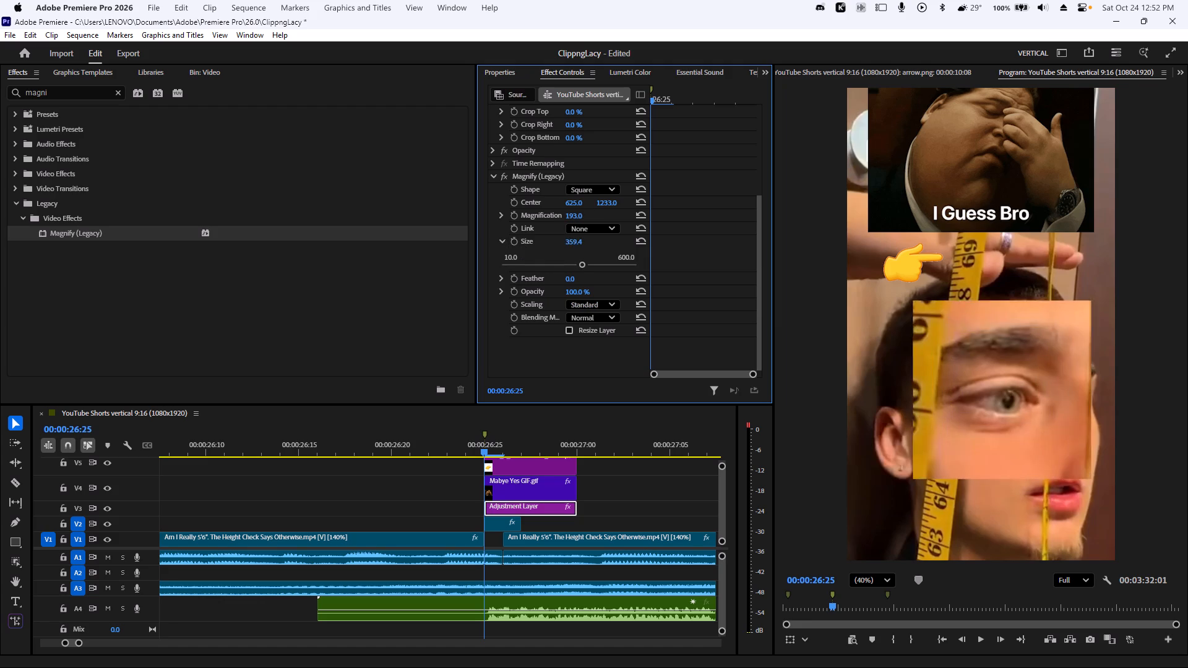
pyautogui.moveTo(700, 252); pyautogui.dragTo(564, 253)
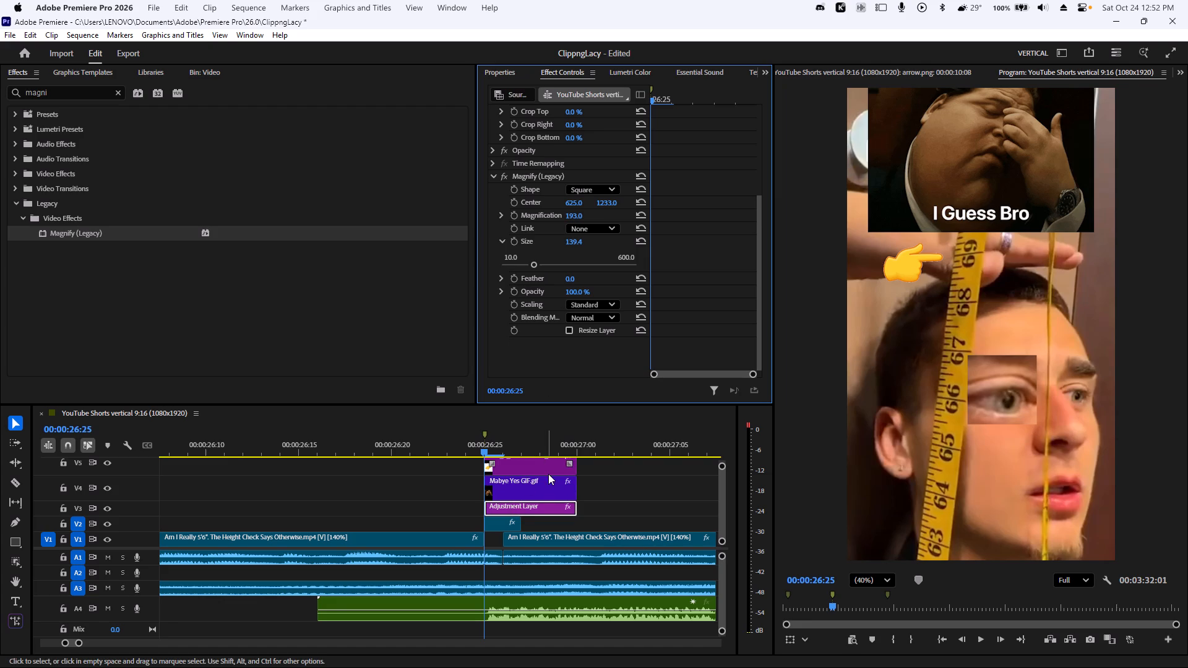
# Duplicate the V3 Magnify adjustment layer onto a new V6 track above the overlays, starting at 00:00:26:25.
pyautogui.scroll(6, 549, 484)
pyautogui.scroll(-6, 603, 463)
pyautogui.keyDown('alt'); pyautogui.moveTo(529, 508); pyautogui.dragTo(569, 521); pyautogui.keyUp('alt')
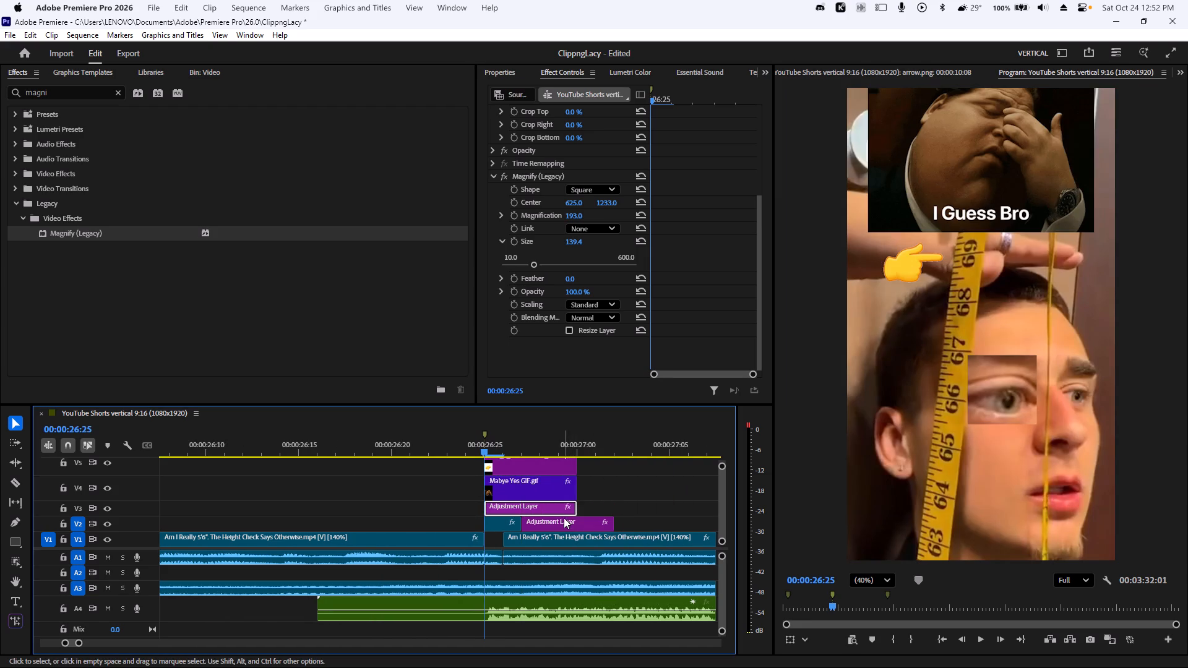
pyautogui.press('1')
pyautogui.click(541, 432)
pyautogui.press('`')
pyautogui.click(528, 358)
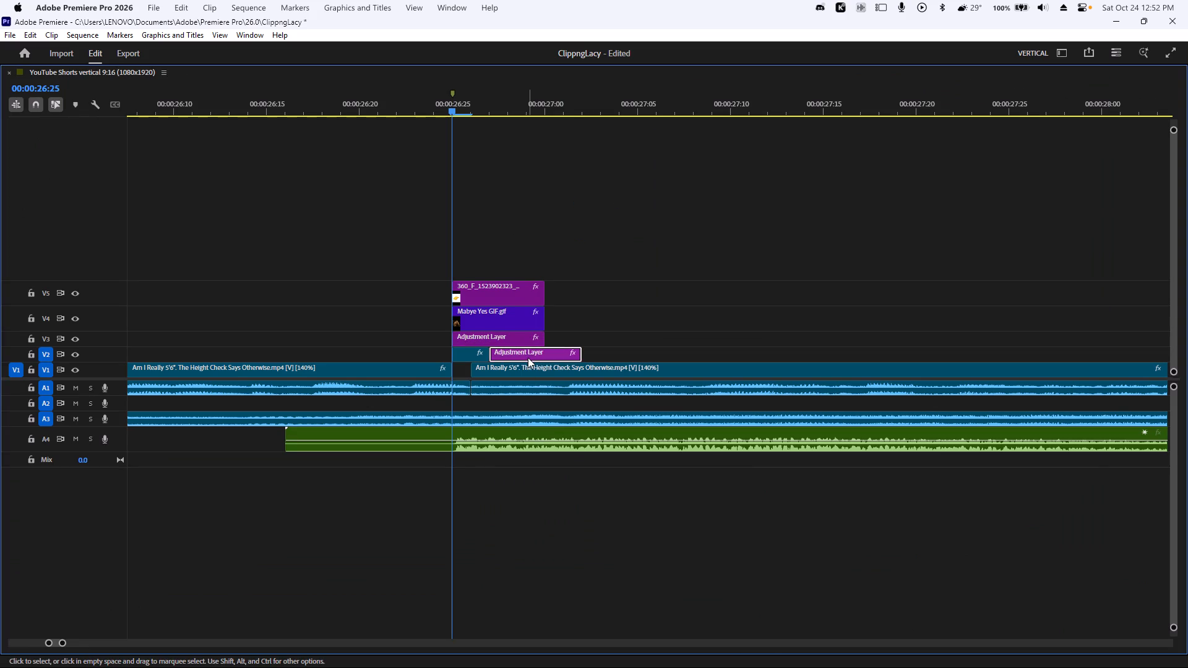
pyautogui.keyDown('alt'); pyautogui.moveTo(527, 356); pyautogui.dragTo(484, 260); pyautogui.keyUp('alt')
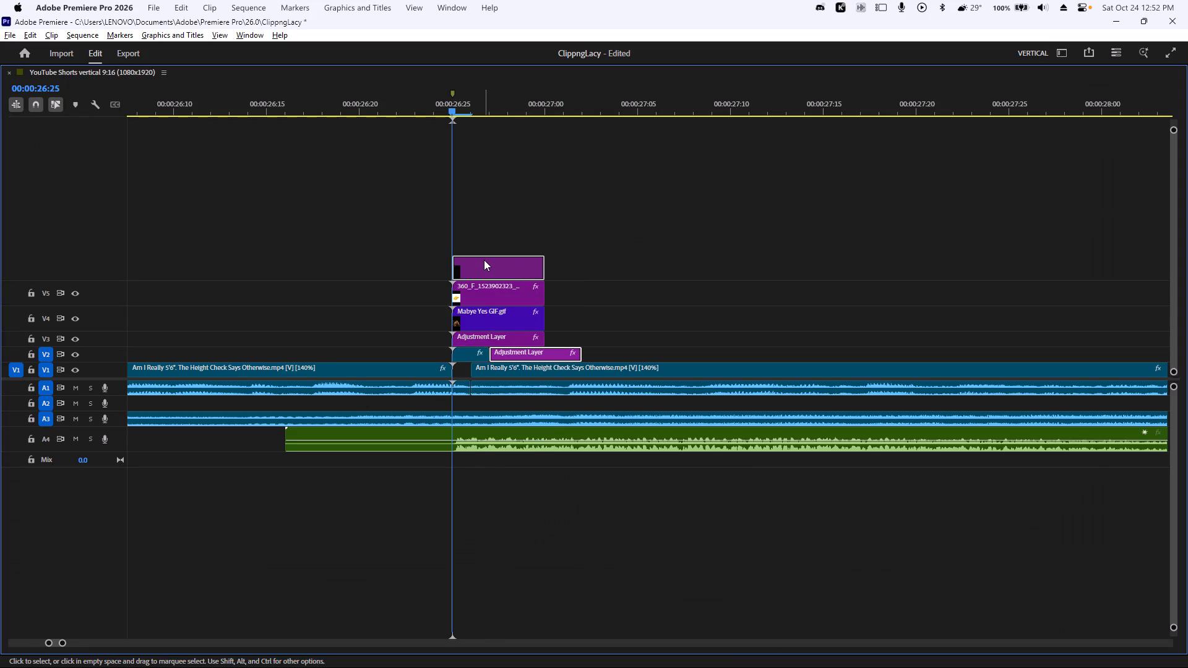
pyautogui.press('`')
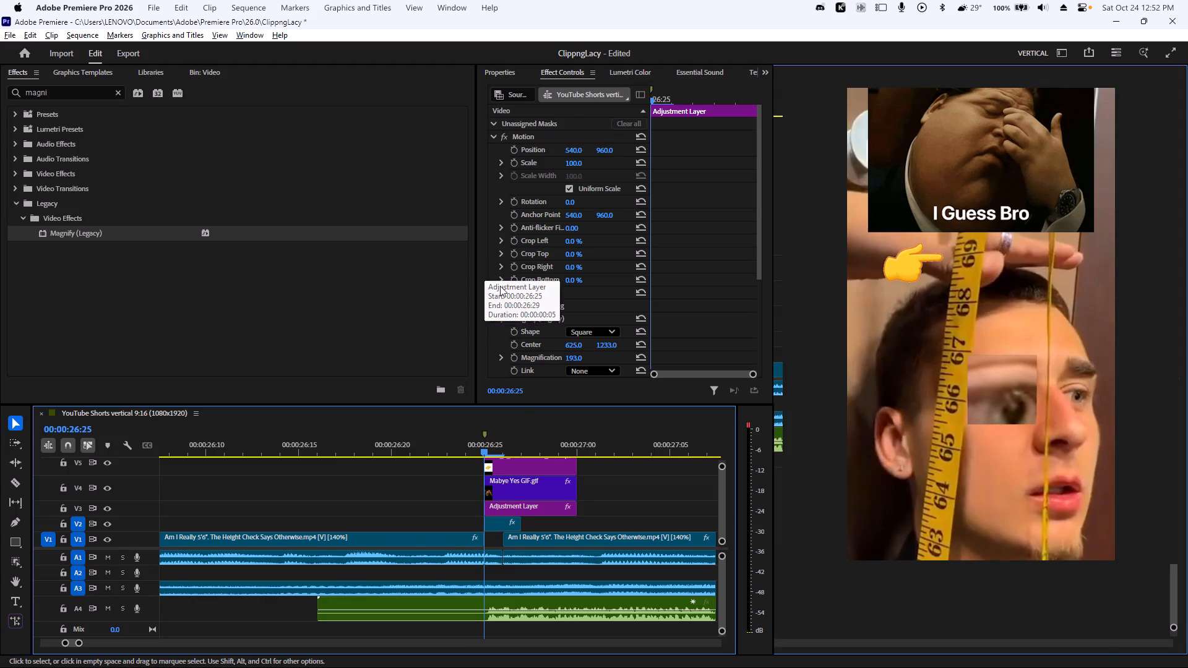
# Move the V6 layer's Magnify center to 927, 1233 so it covers the man's other eye.
pyautogui.scroll(6, 538, 487)
pyautogui.scroll(-5, 638, 487)
pyautogui.moveTo(719, 468); pyautogui.dragTo(721, 456)
pyautogui.click(721, 456)
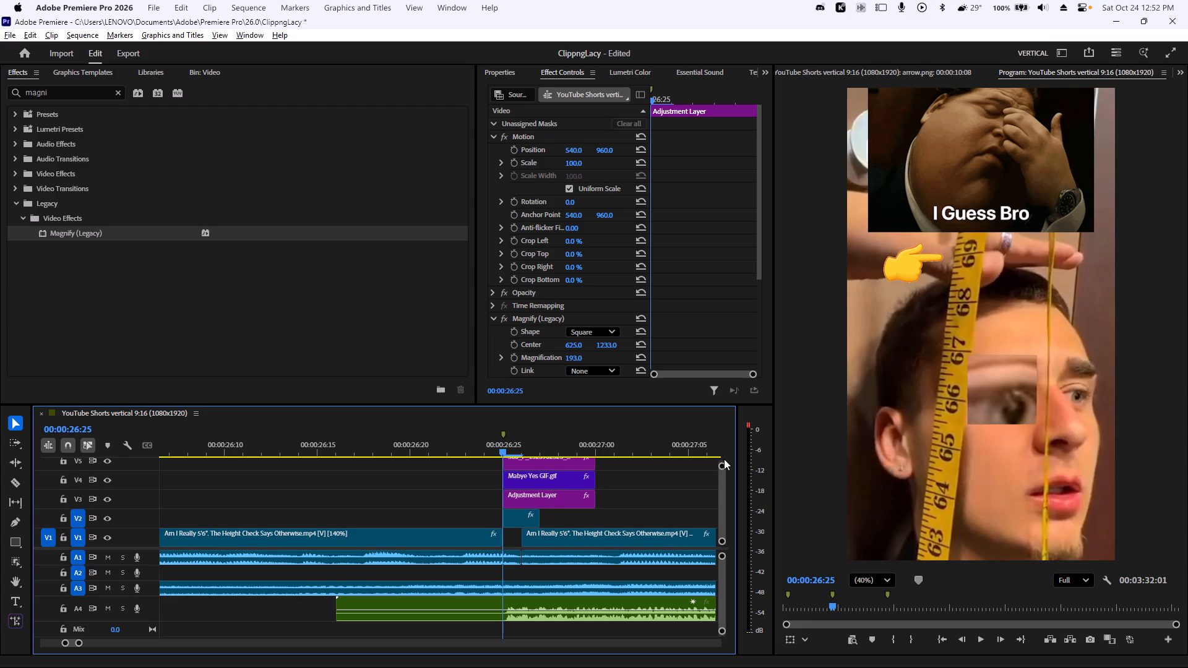
pyautogui.click(723, 463)
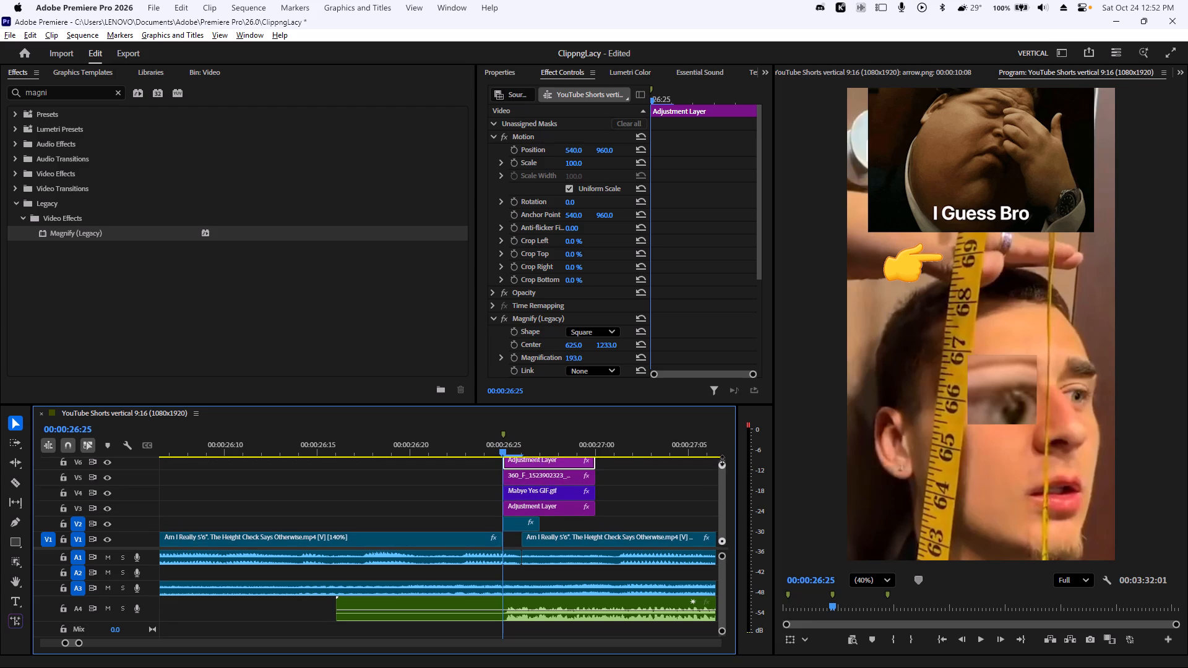
pyautogui.click(564, 471)
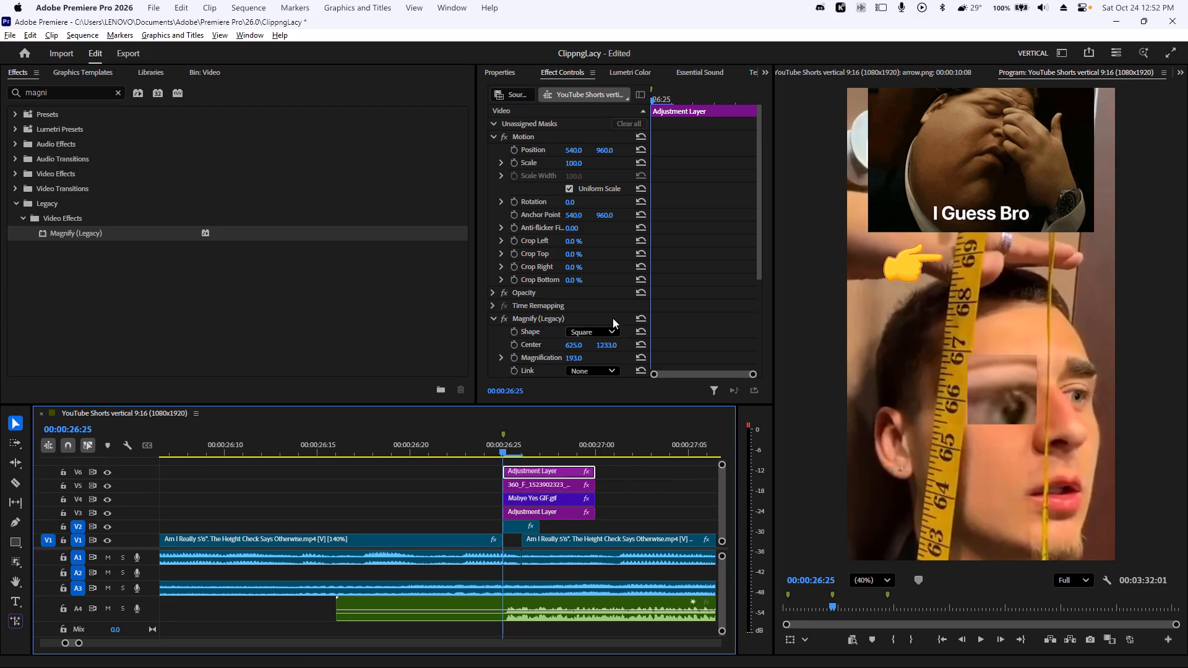
pyautogui.scroll(-3, 580, 330)
pyautogui.moveTo(576, 344); pyautogui.dragTo(738, 347)
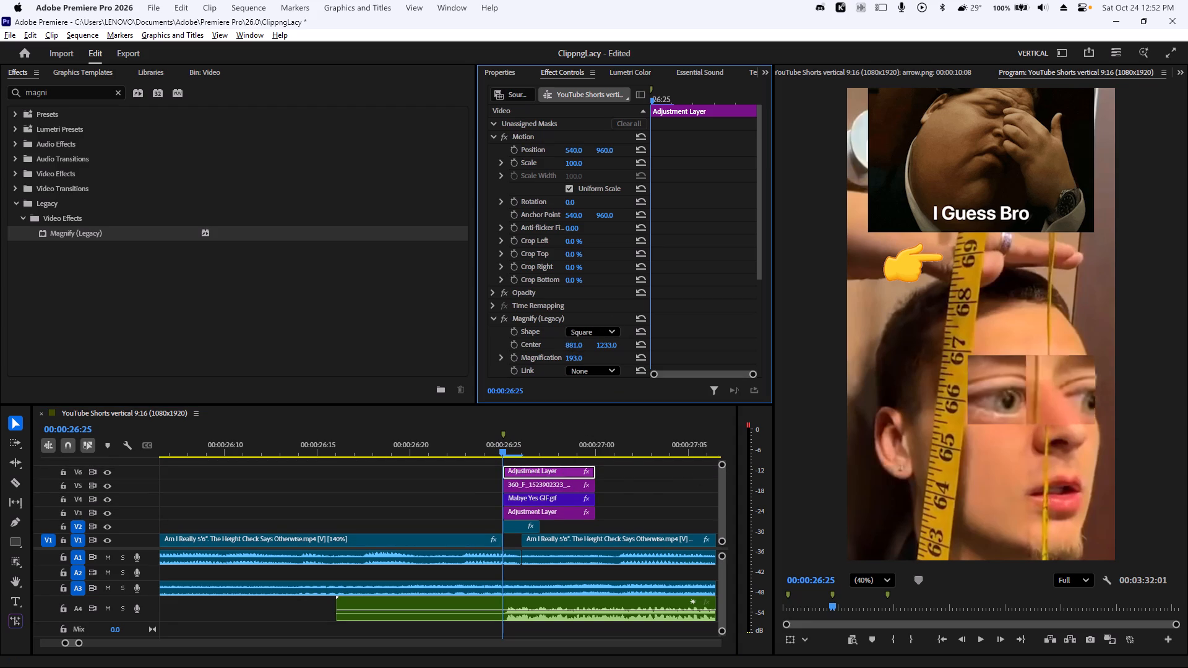
pyautogui.moveTo(738, 347); pyautogui.dragTo(759, 348)
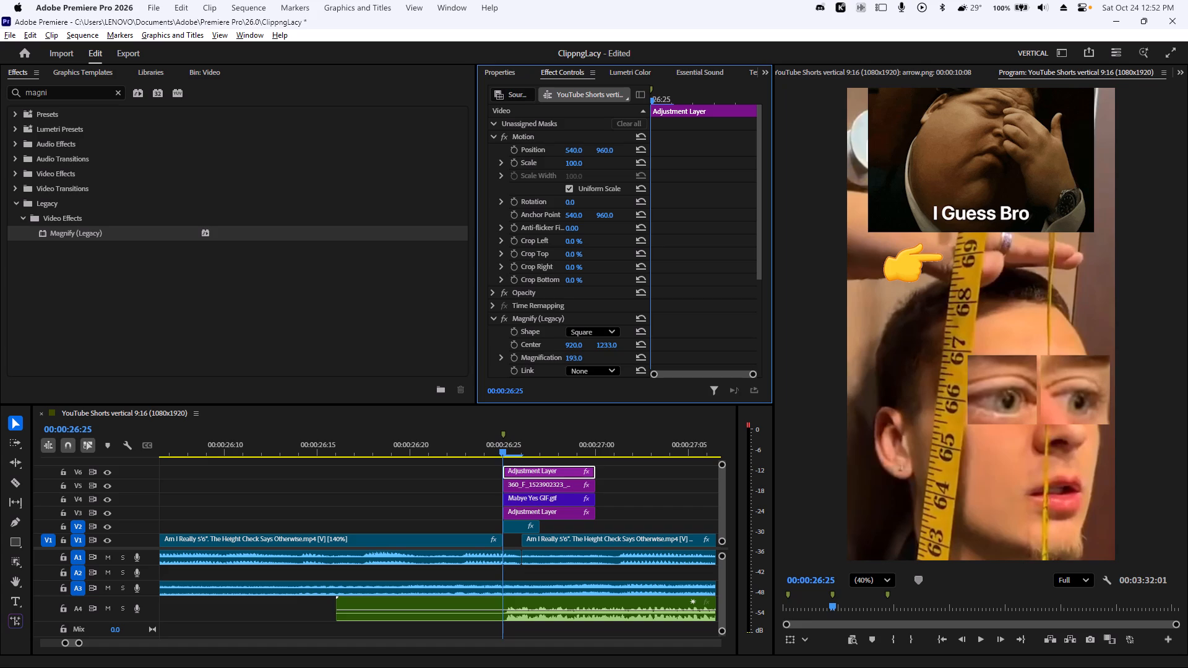
pyautogui.moveTo(759, 348); pyautogui.dragTo(747, 357)
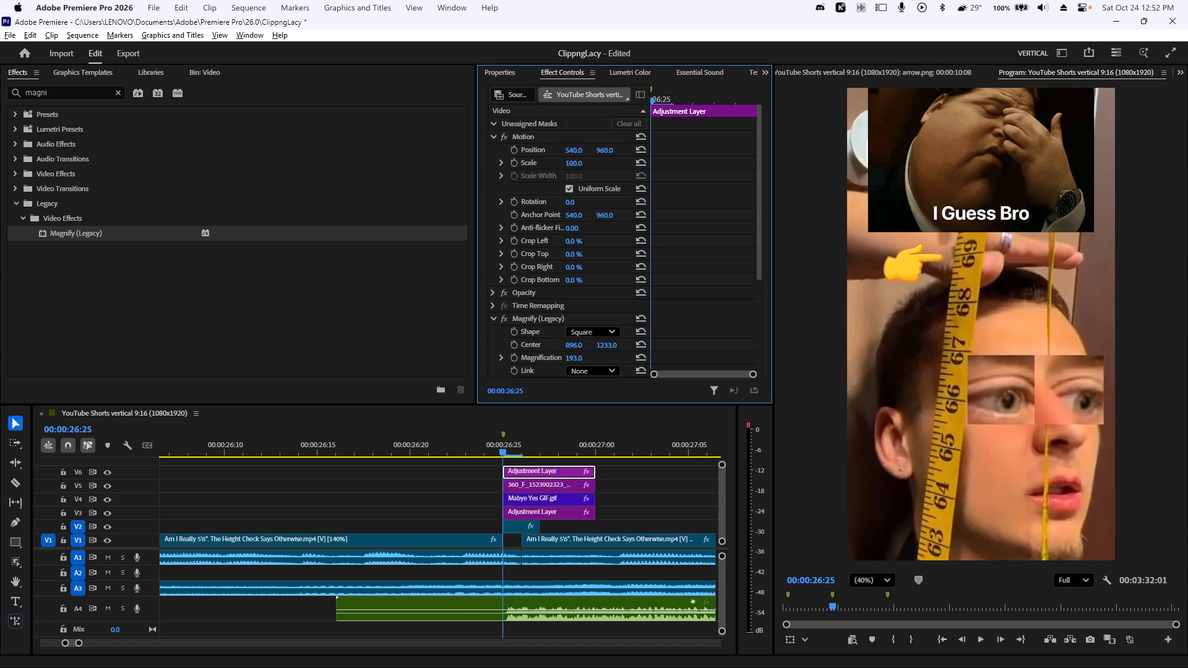
pyautogui.moveTo(747, 357); pyautogui.dragTo(790, 353)
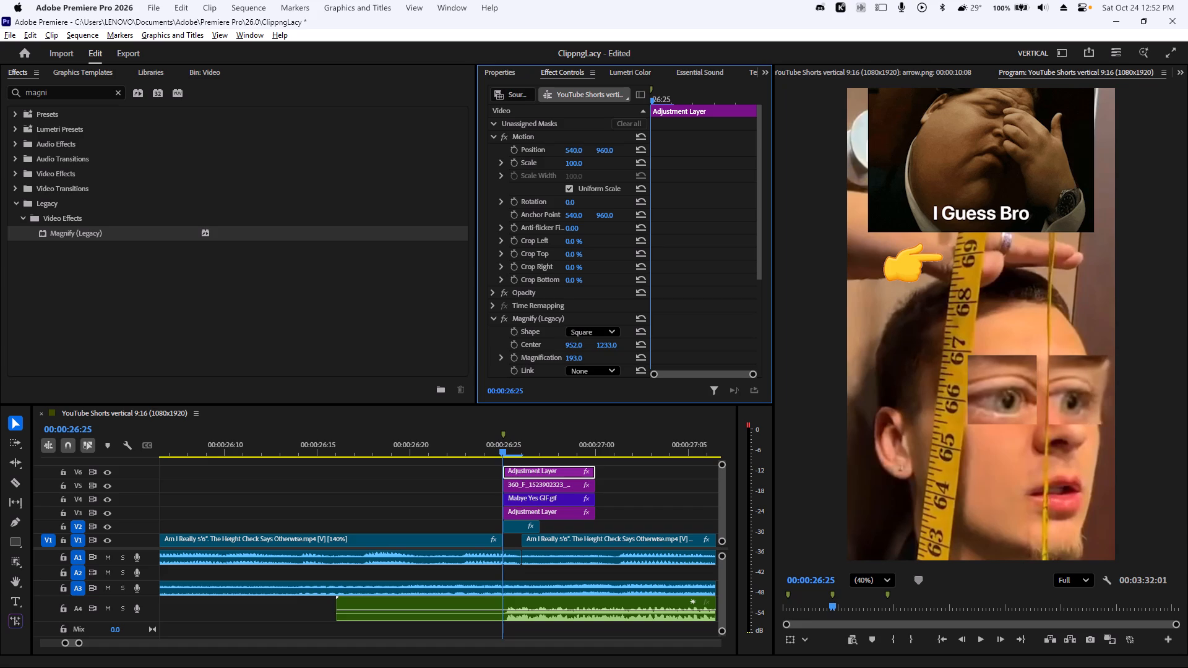
pyautogui.moveTo(790, 353); pyautogui.dragTo(763, 353)
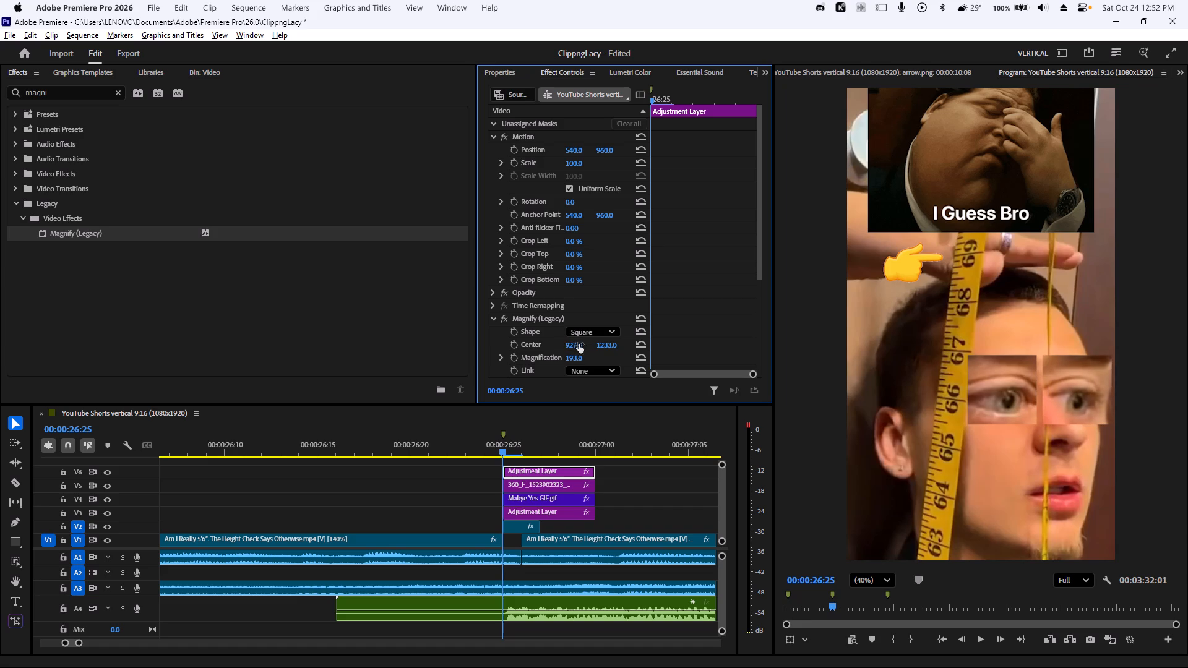
# Play and scrub through the freeze-frame moment around 00:00:26:25 to check both magnified eyes.
pyautogui.press('space')
pyautogui.press('space')
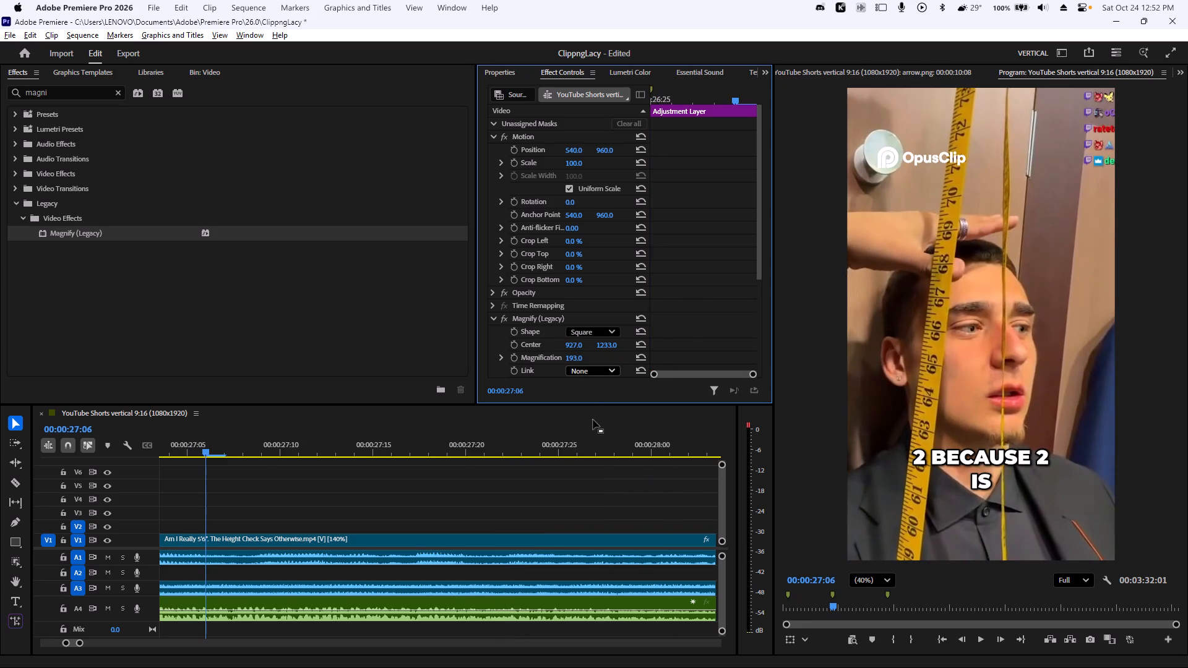
pyautogui.moveTo(218, 445); pyautogui.dragTo(230, 447)
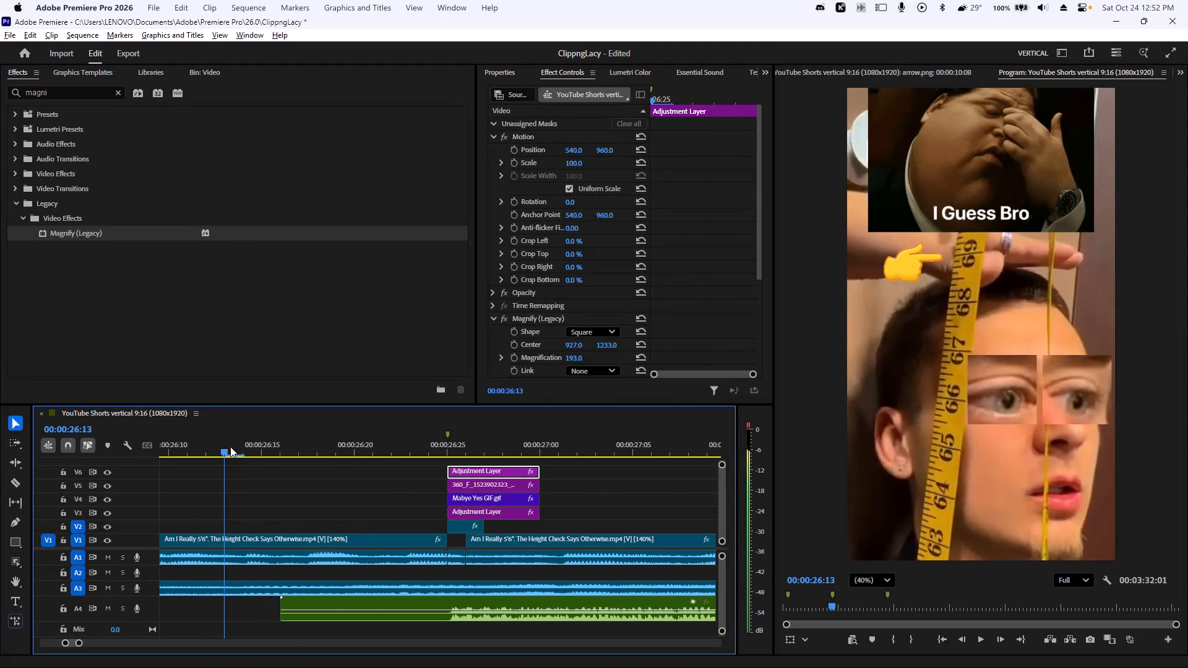
pyautogui.moveTo(230, 447); pyautogui.dragTo(358, 435)
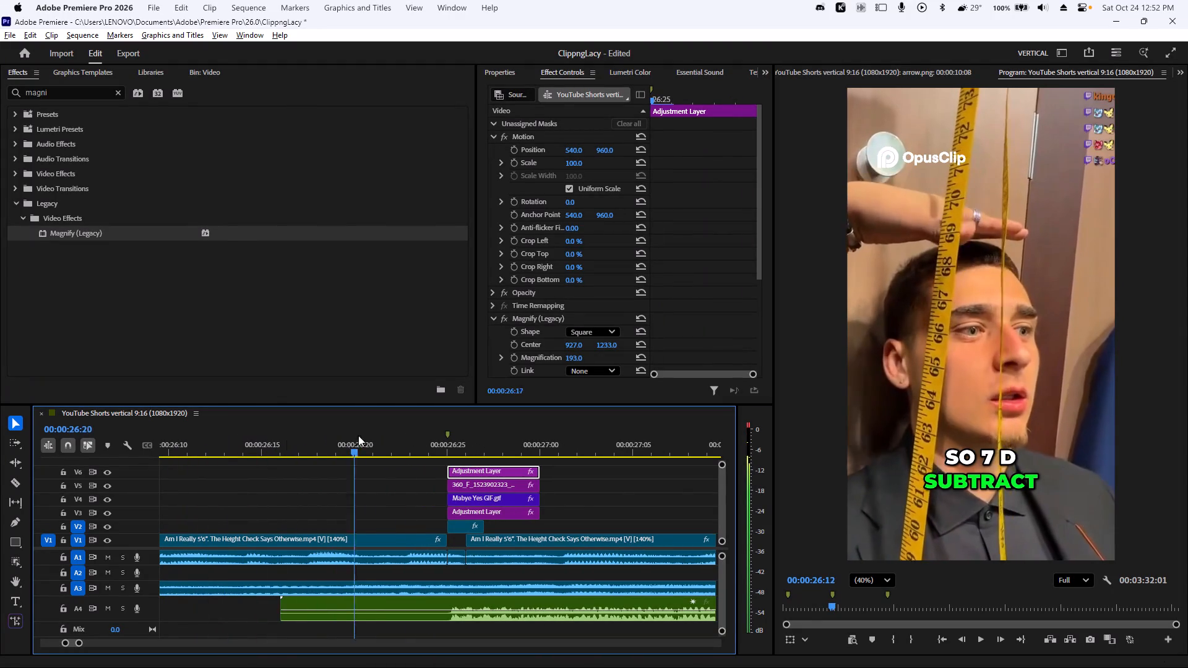
pyautogui.moveTo(358, 435); pyautogui.dragTo(440, 434)
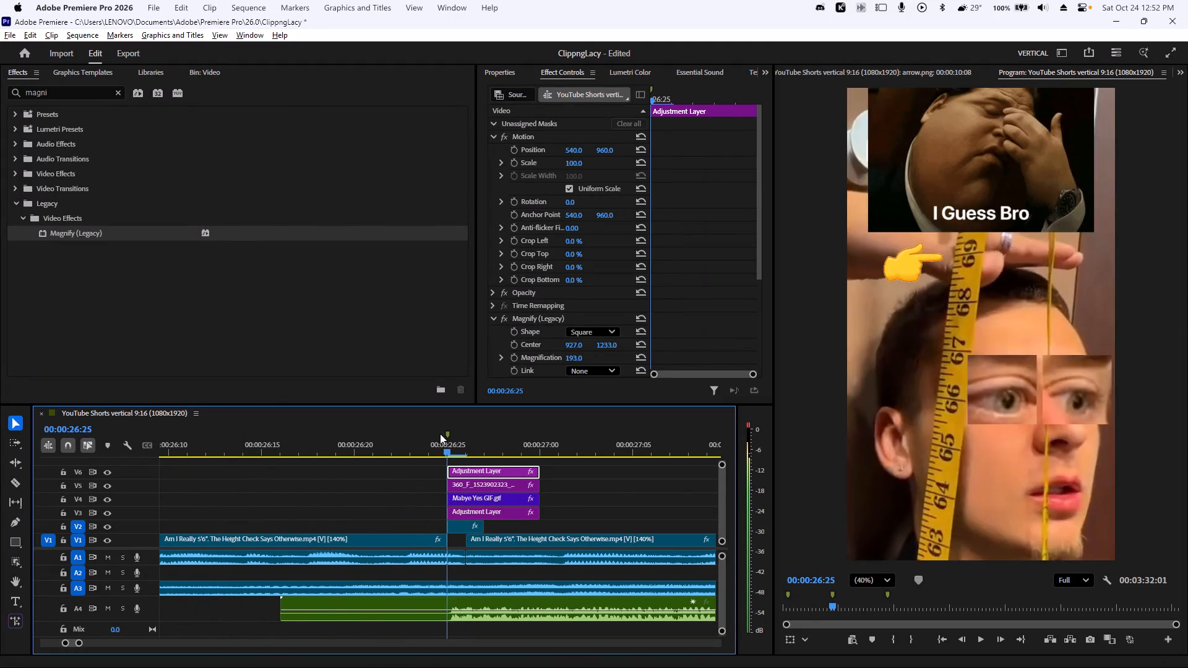
pyautogui.moveTo(440, 434); pyautogui.dragTo(405, 432)
pyautogui.press('space')
pyautogui.press('space')
pyautogui.moveTo(329, 443); pyautogui.dragTo(178, 452)
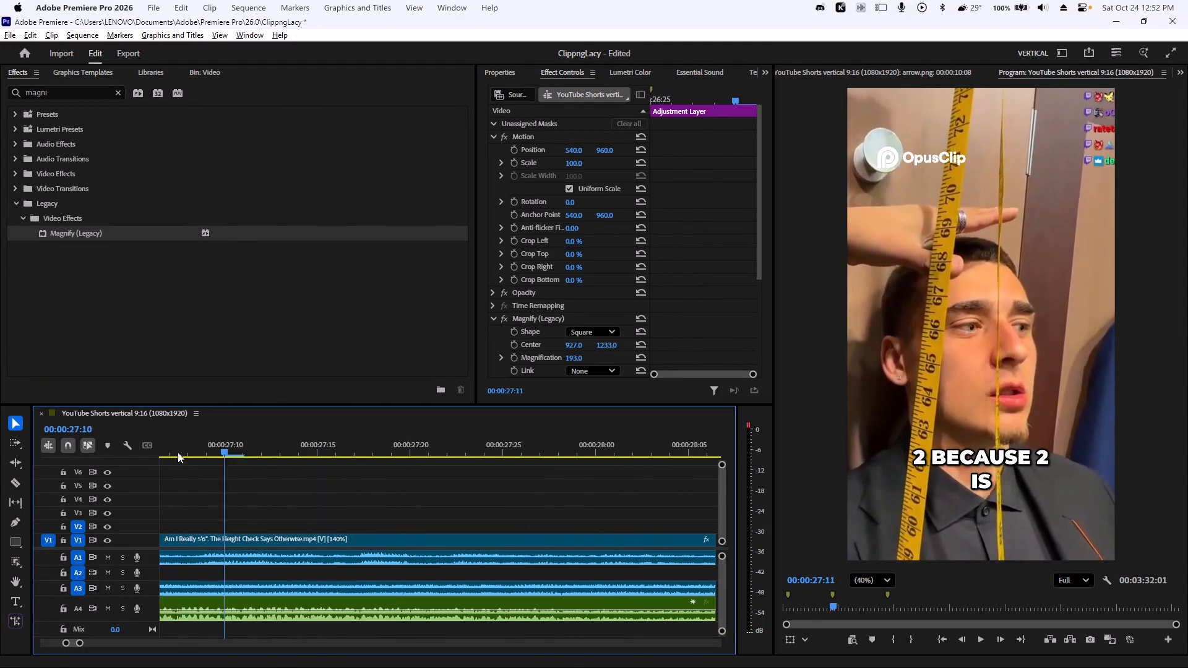
pyautogui.moveTo(178, 452); pyautogui.dragTo(518, 465)
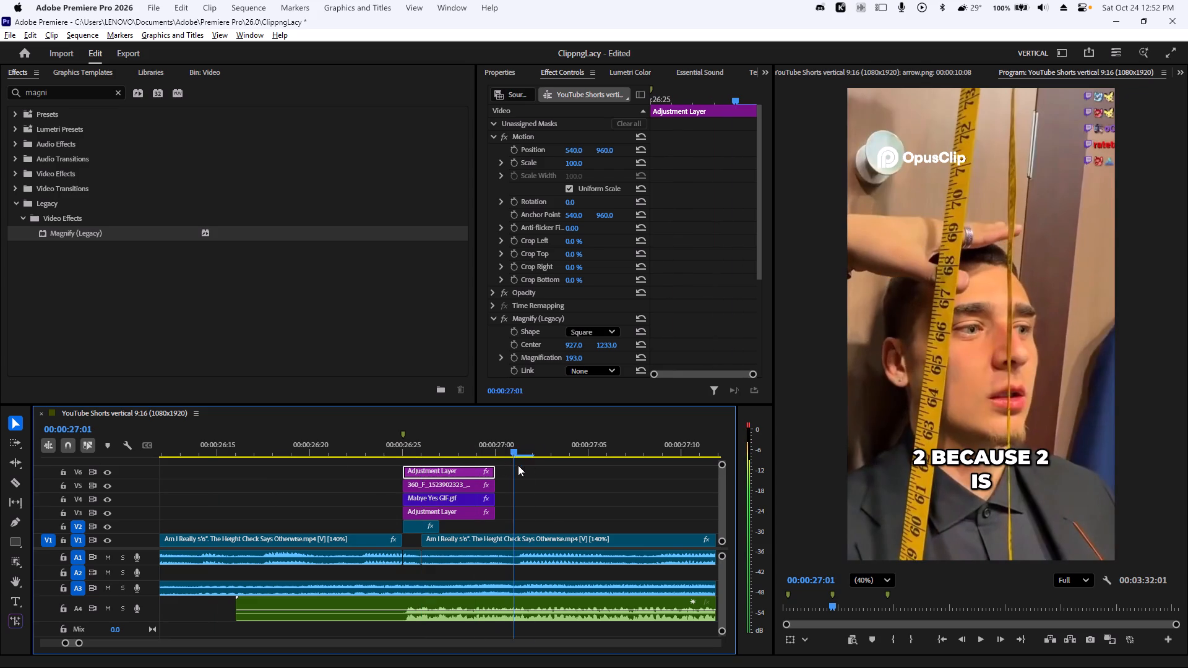
pyautogui.moveTo(518, 465); pyautogui.dragTo(469, 483)
# Extend the end of the V3 adjustment layer by 18 frames, making it 23 frames long.
pyautogui.click(478, 515)
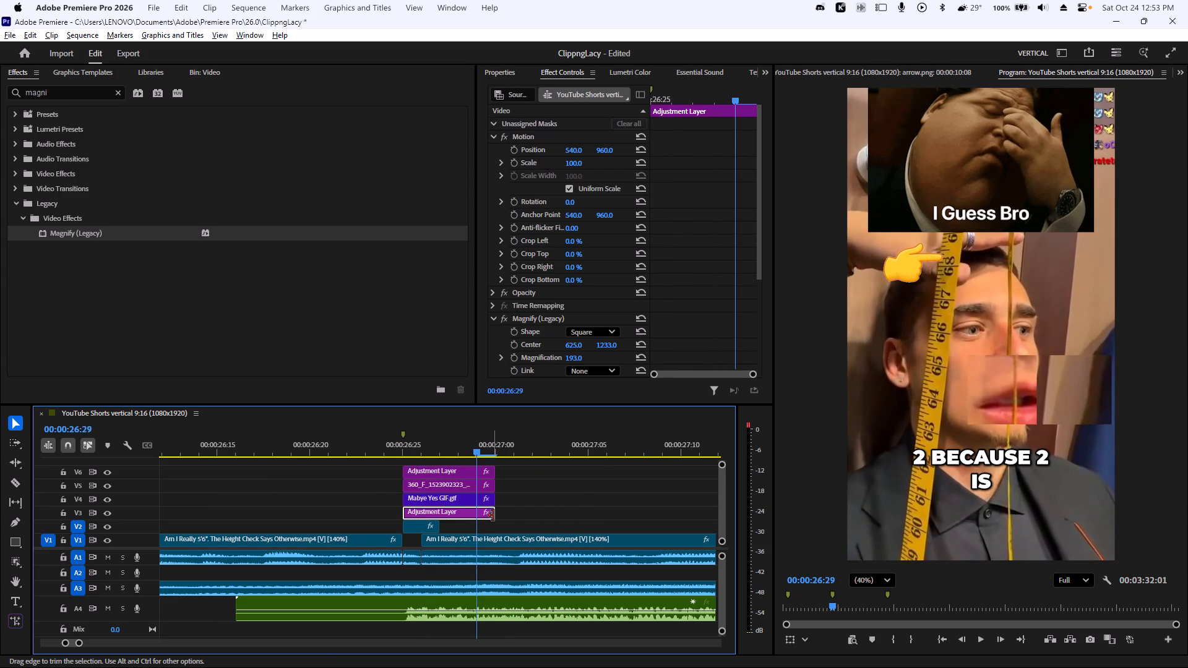
pyautogui.moveTo(494, 515); pyautogui.dragTo(741, 510)
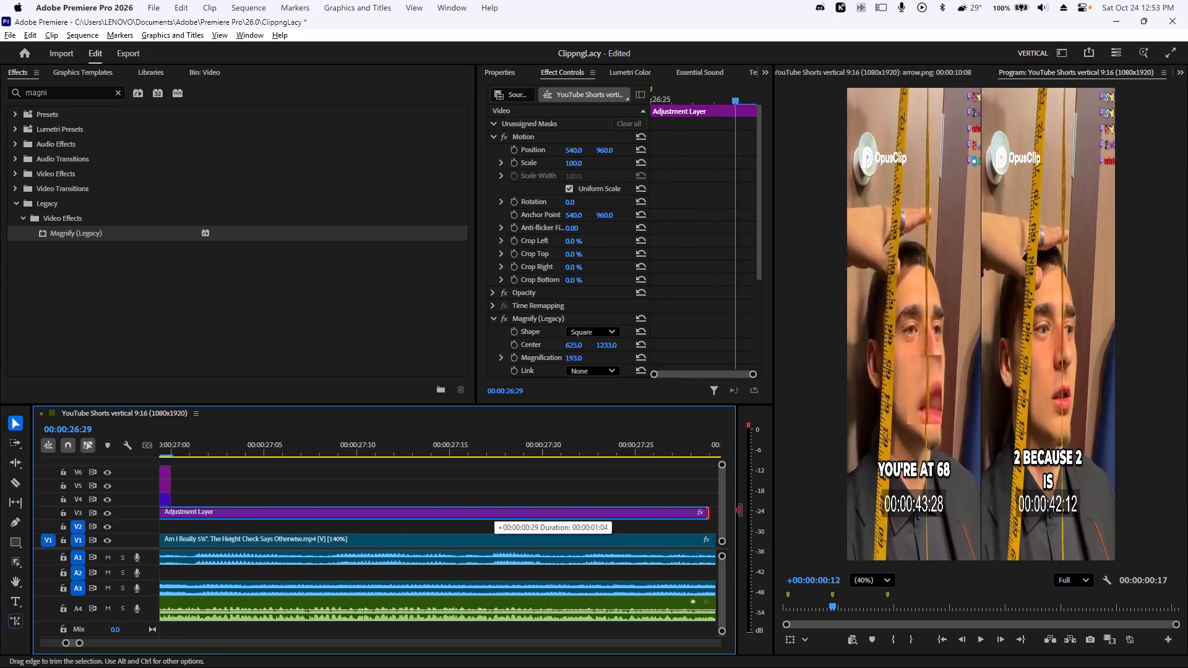
pyautogui.moveTo(741, 510); pyautogui.dragTo(96, 534)
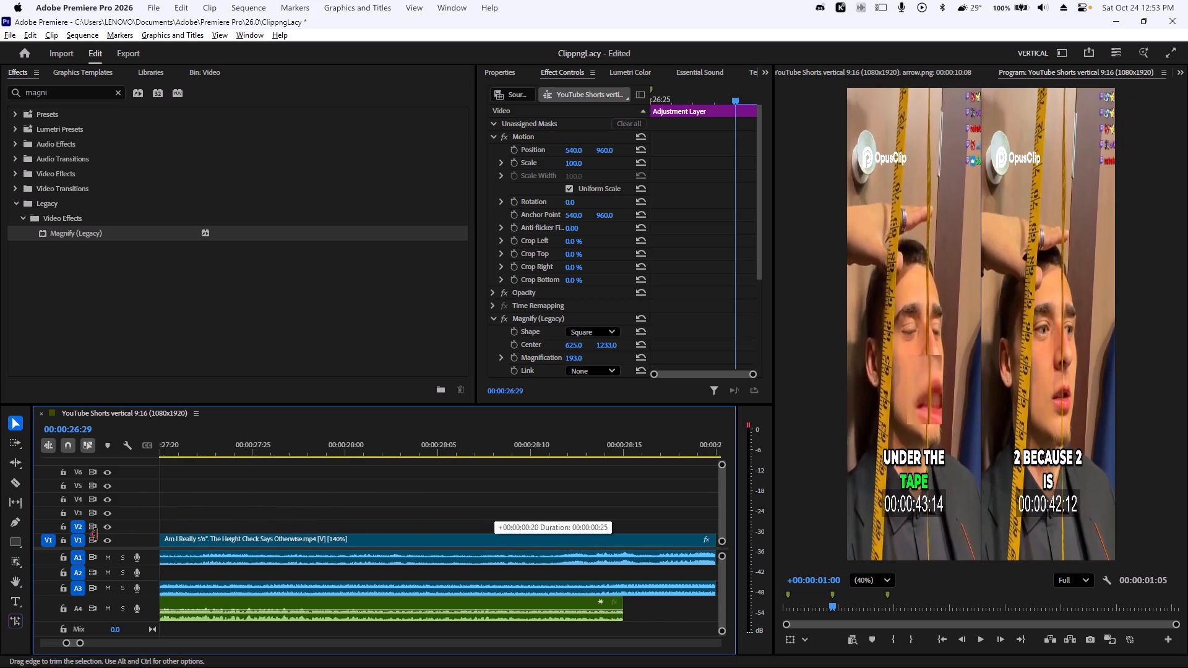
pyautogui.moveTo(96, 534); pyautogui.dragTo(507, 521)
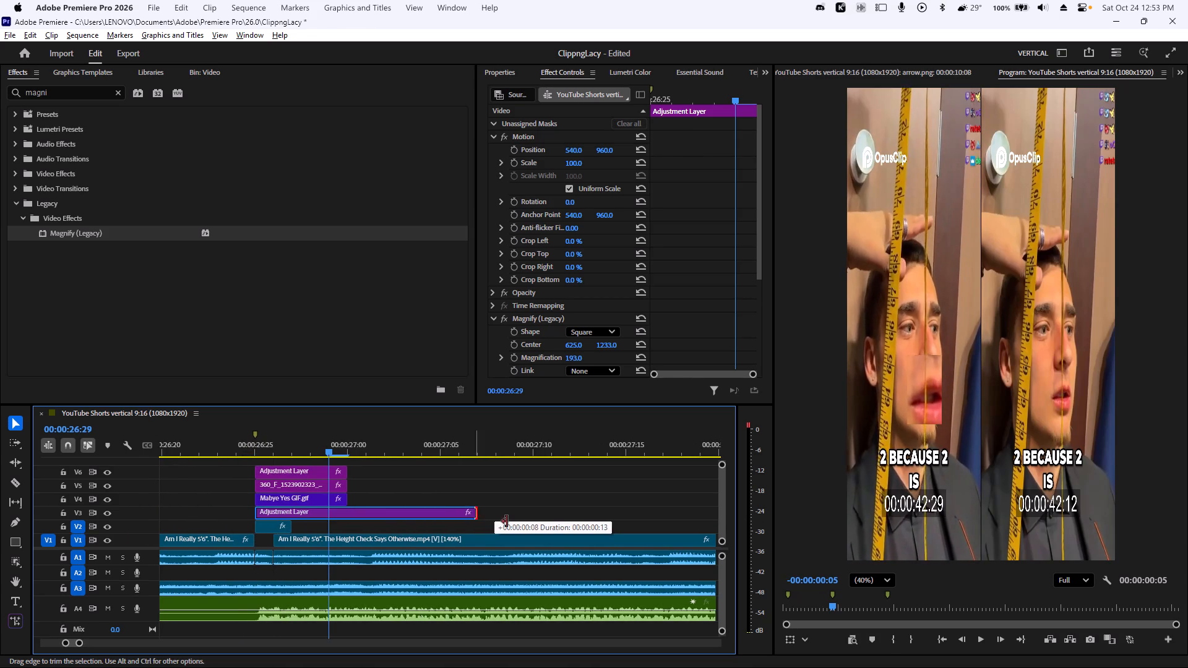
pyautogui.moveTo(507, 521); pyautogui.dragTo(681, 516)
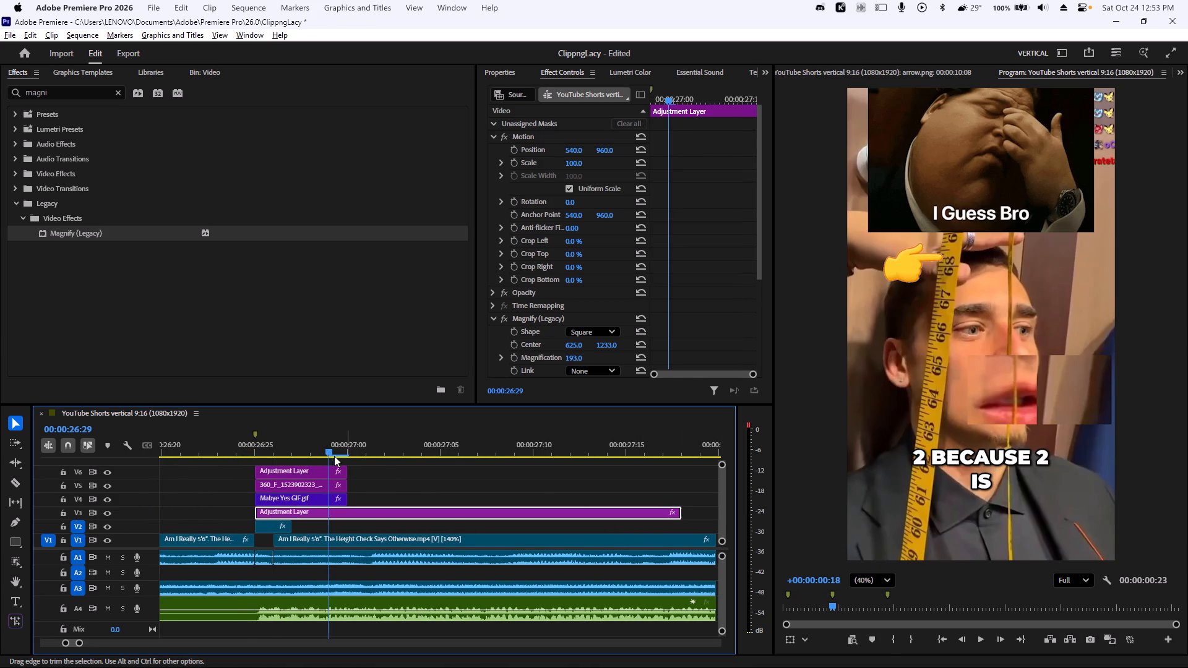
# Extend the V6 adjustment layer to end level with the V3 one, and check the frames around 00:00:26:28.
pyautogui.click(309, 471)
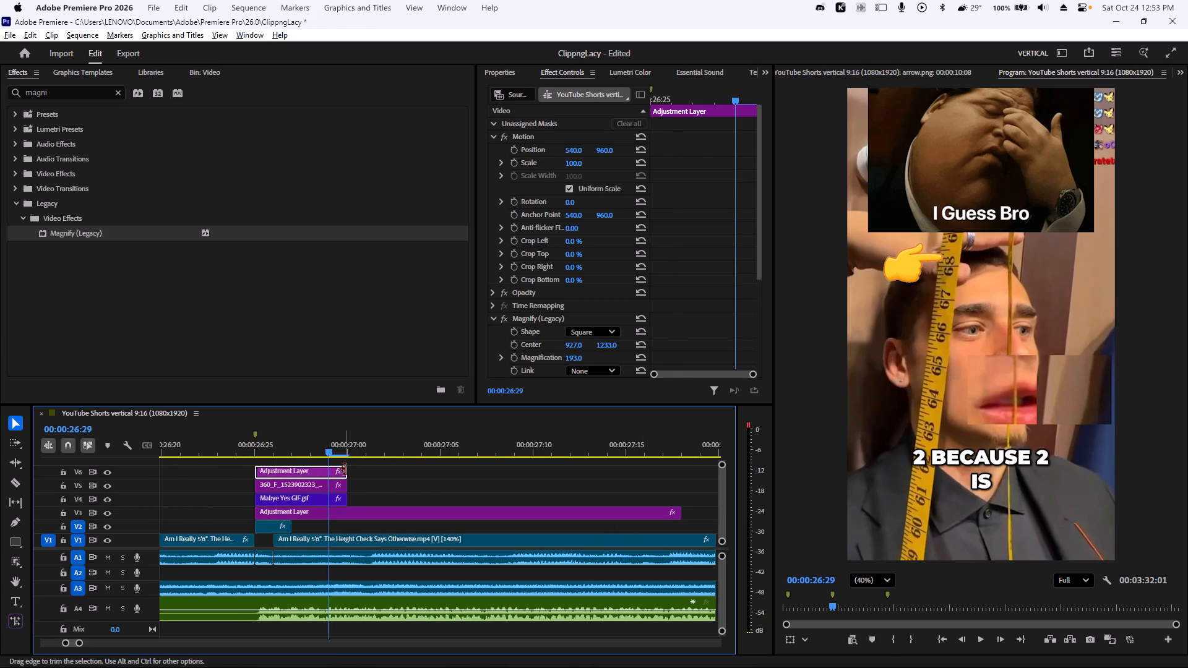
pyautogui.moveTo(345, 469); pyautogui.dragTo(678, 489)
pyautogui.moveTo(332, 448); pyautogui.dragTo(337, 449)
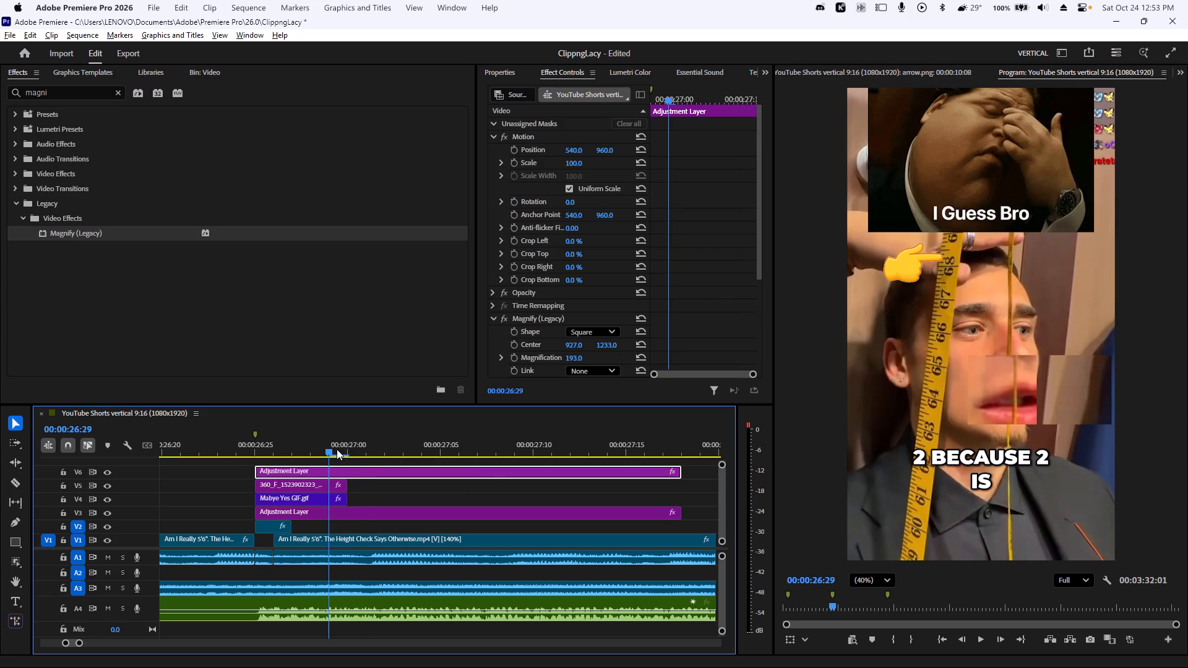
pyautogui.moveTo(337, 449); pyautogui.dragTo(309, 459)
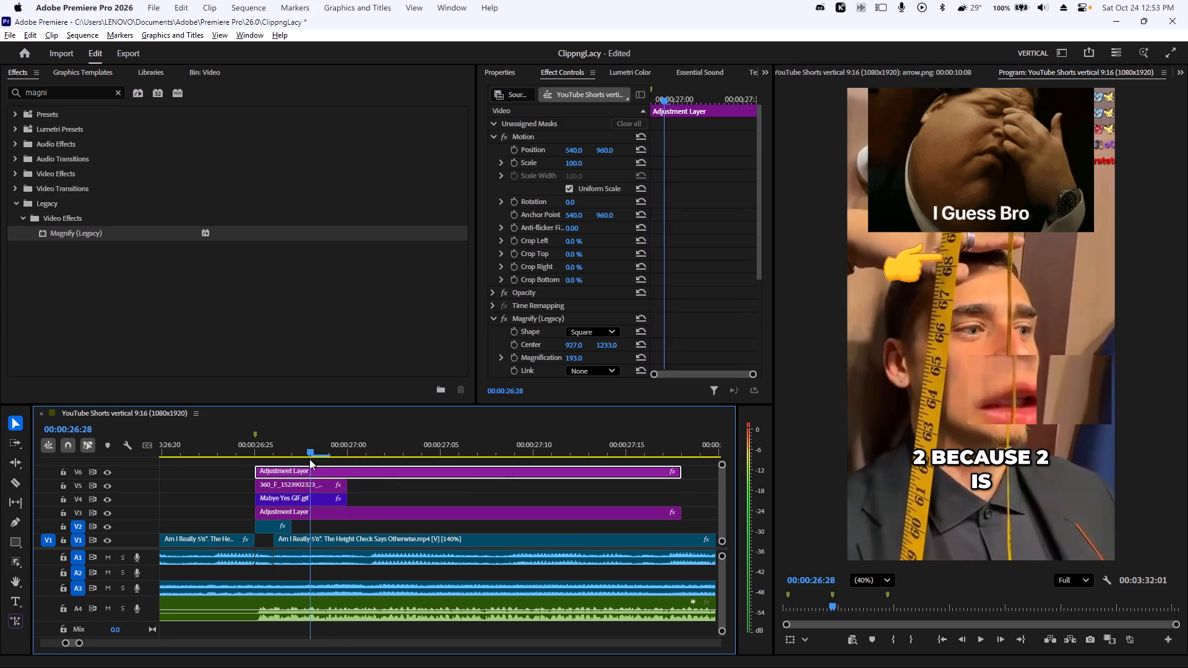
# Start keyframing the Magnify center of the V6 adjustment layer at 00:00:26:26, before the shot changes.
pyautogui.moveTo(309, 459); pyautogui.dragTo(262, 458)
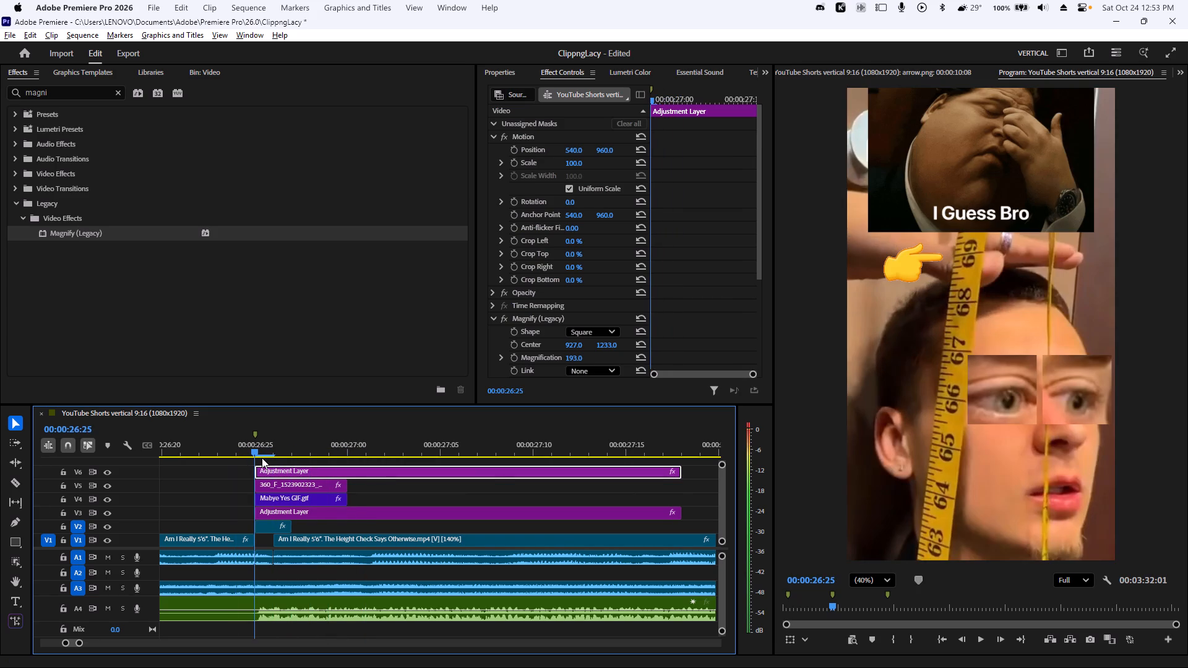
pyautogui.moveTo(262, 458); pyautogui.dragTo(316, 468)
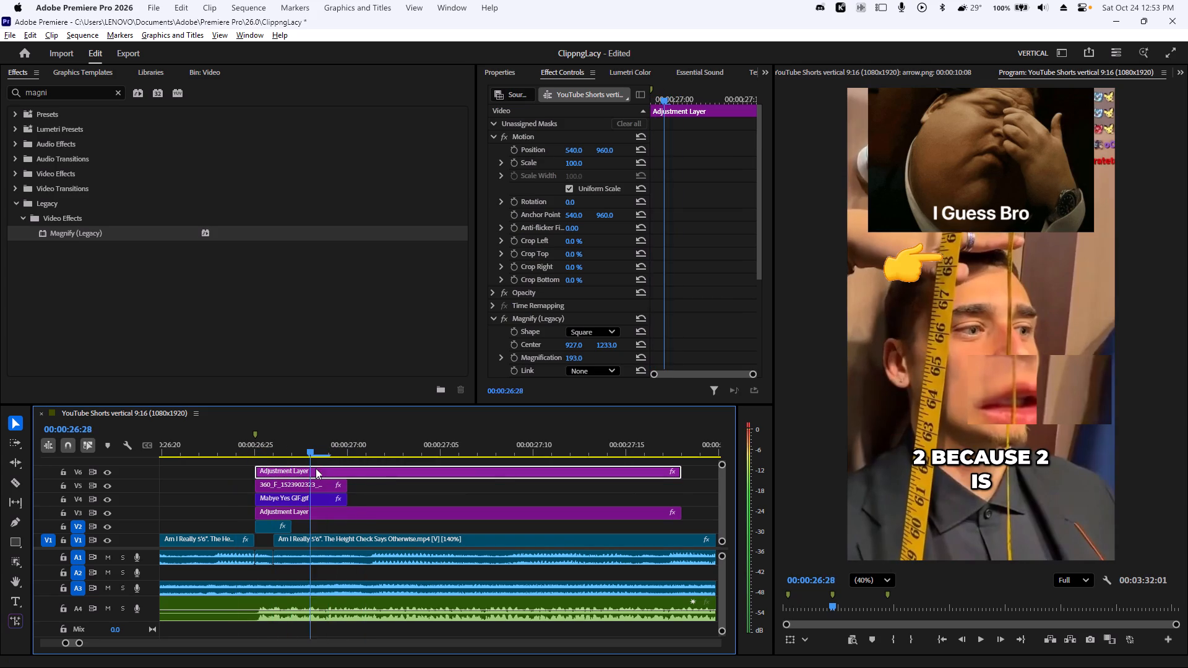
pyautogui.moveTo(316, 468); pyautogui.dragTo(277, 463)
pyautogui.press('Right')
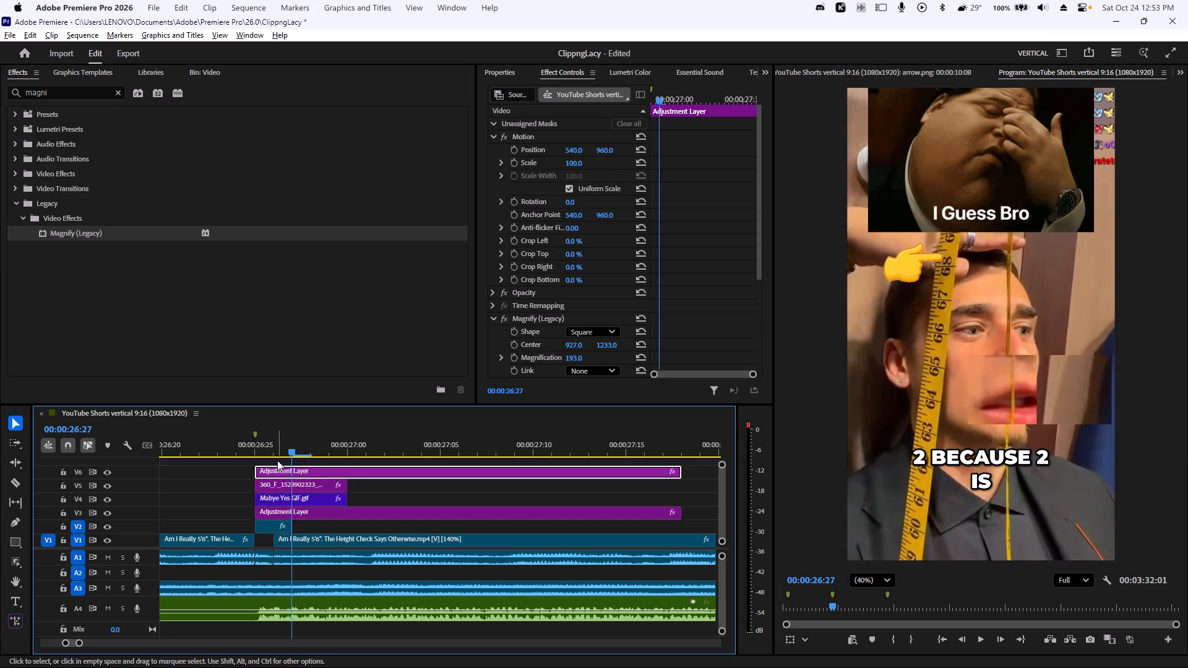
pyautogui.press('Left')
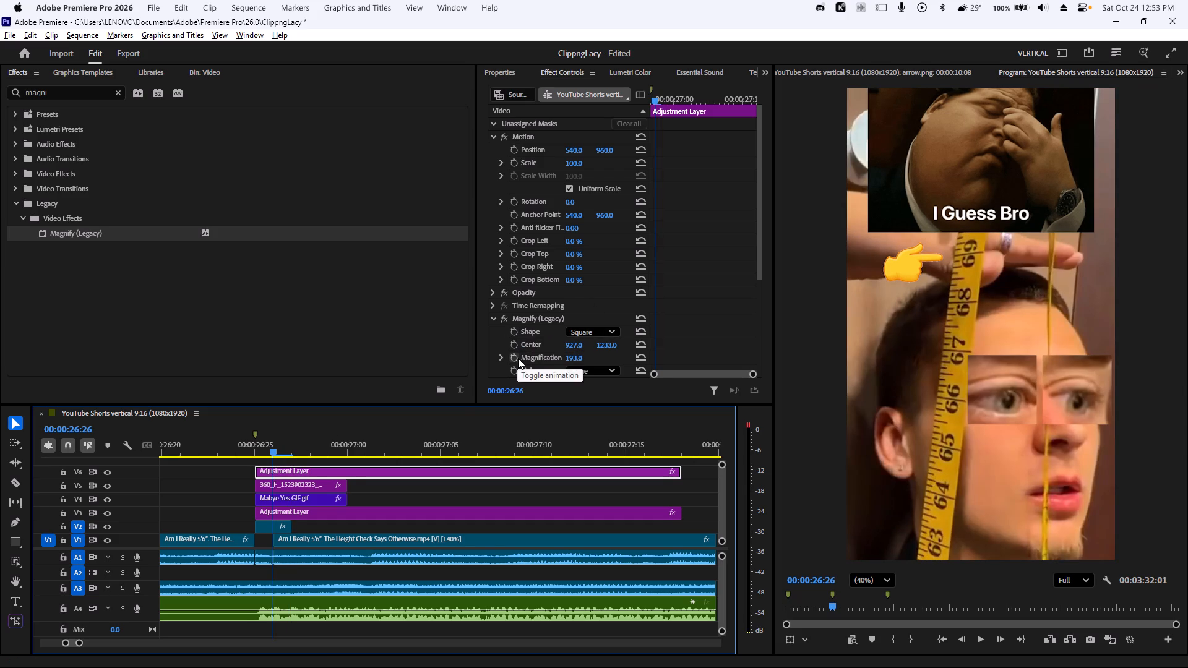
pyautogui.scroll(-2, 517, 356)
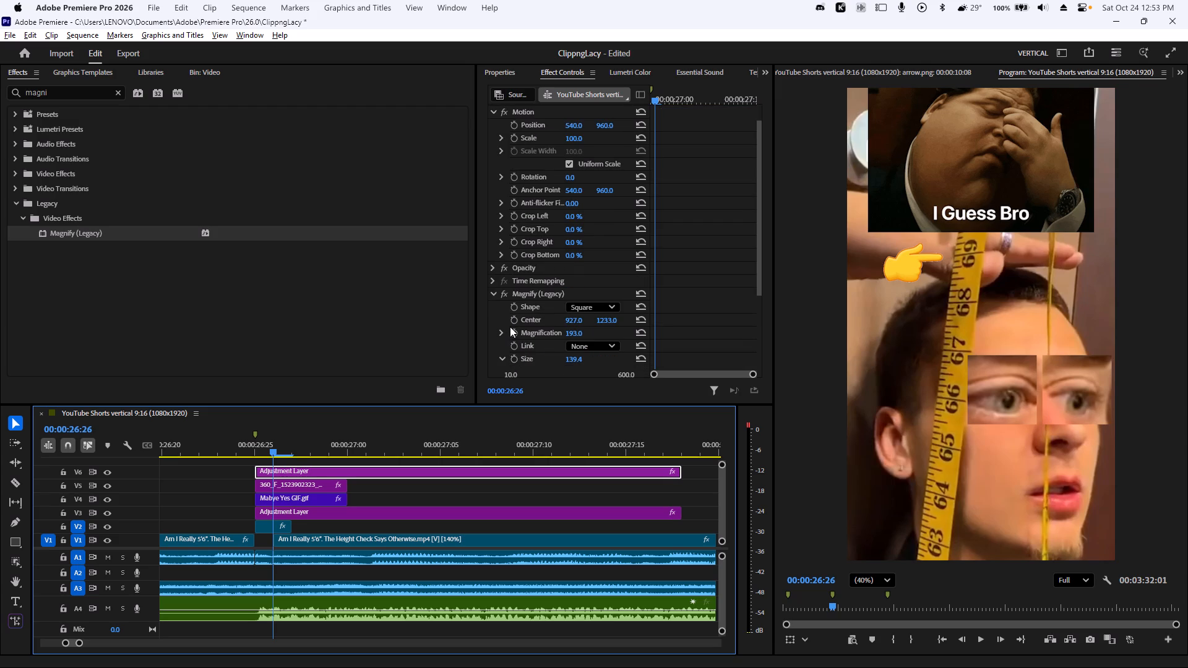
pyautogui.scroll(-10, 509, 324)
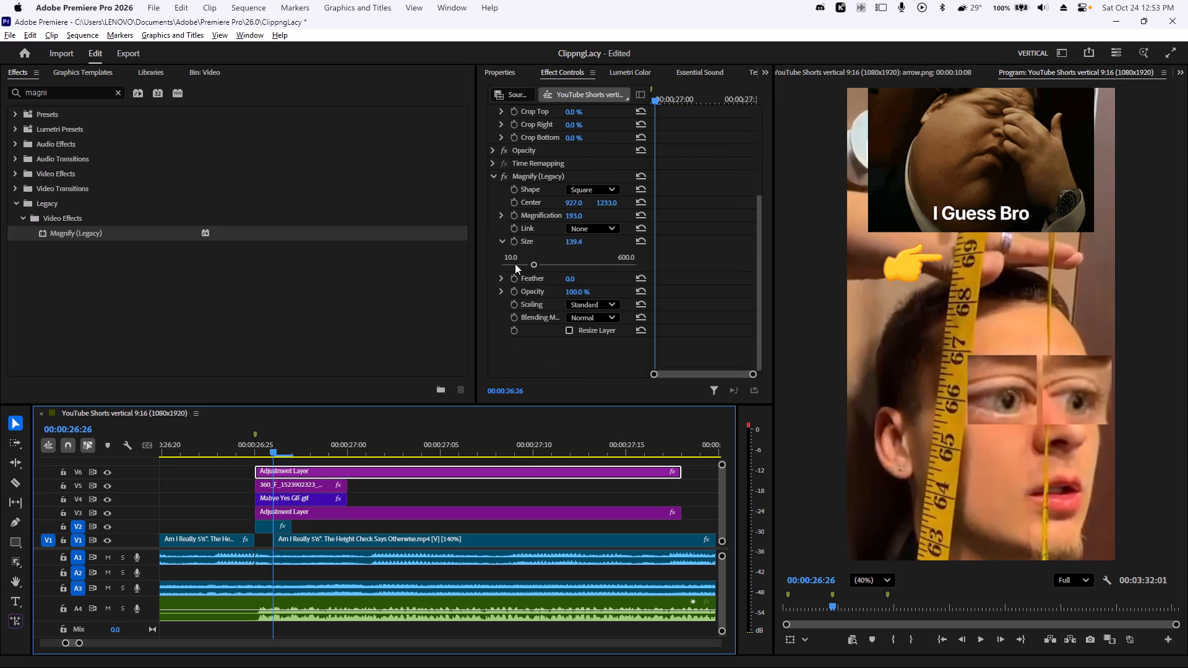
pyautogui.click(512, 202)
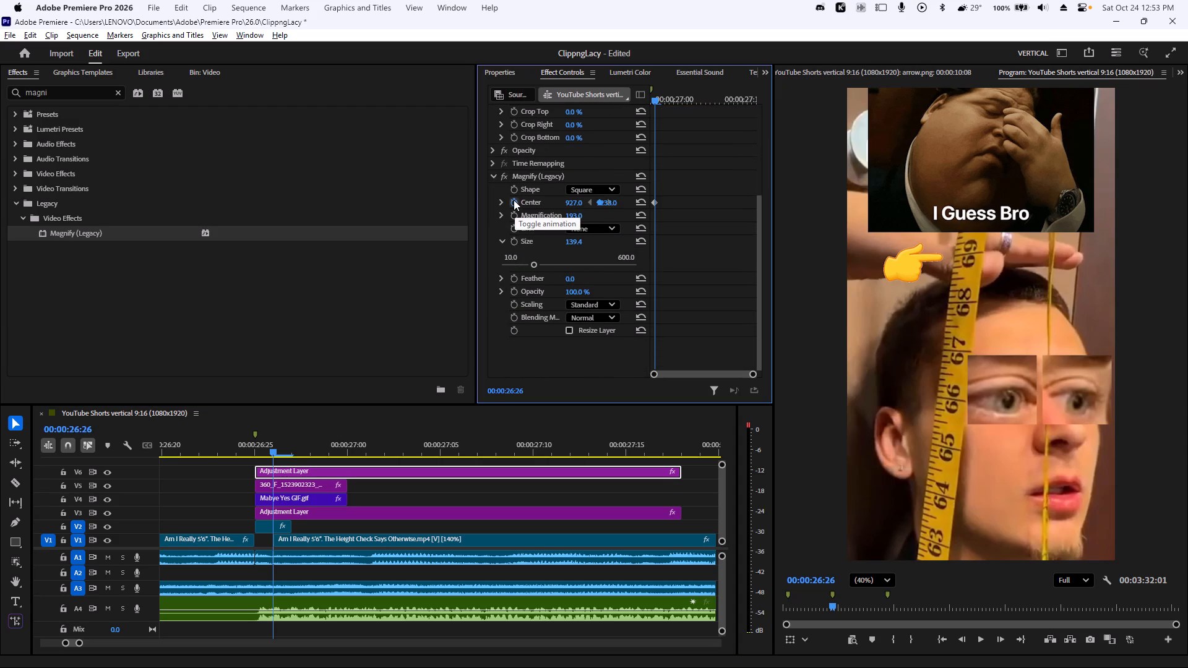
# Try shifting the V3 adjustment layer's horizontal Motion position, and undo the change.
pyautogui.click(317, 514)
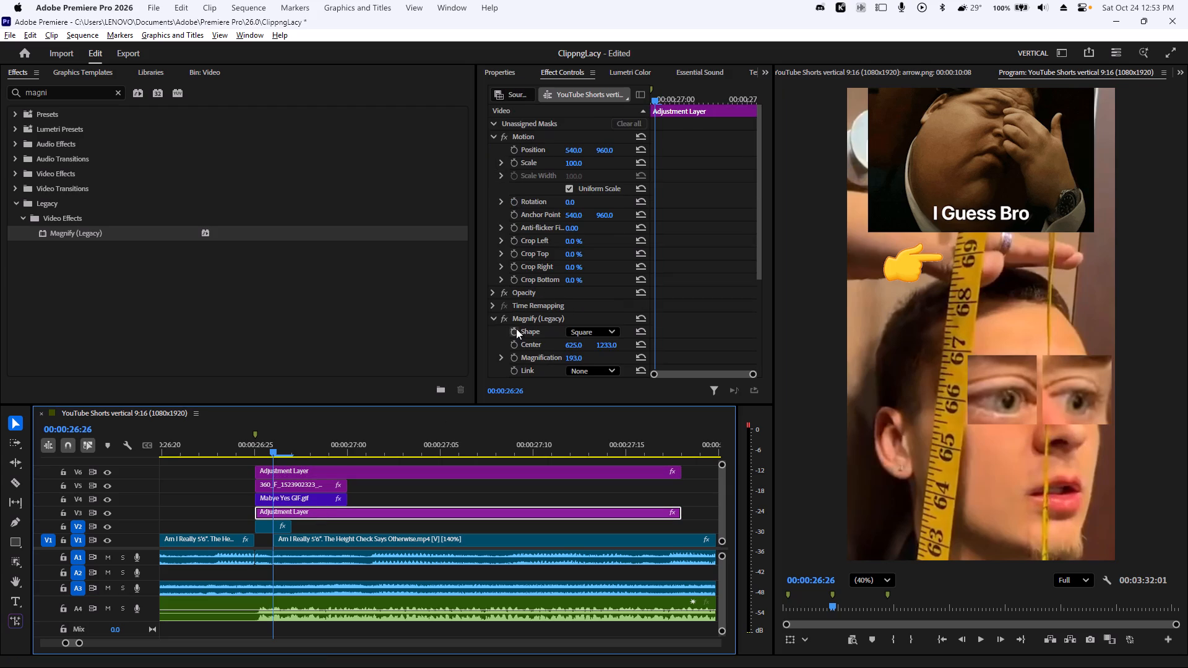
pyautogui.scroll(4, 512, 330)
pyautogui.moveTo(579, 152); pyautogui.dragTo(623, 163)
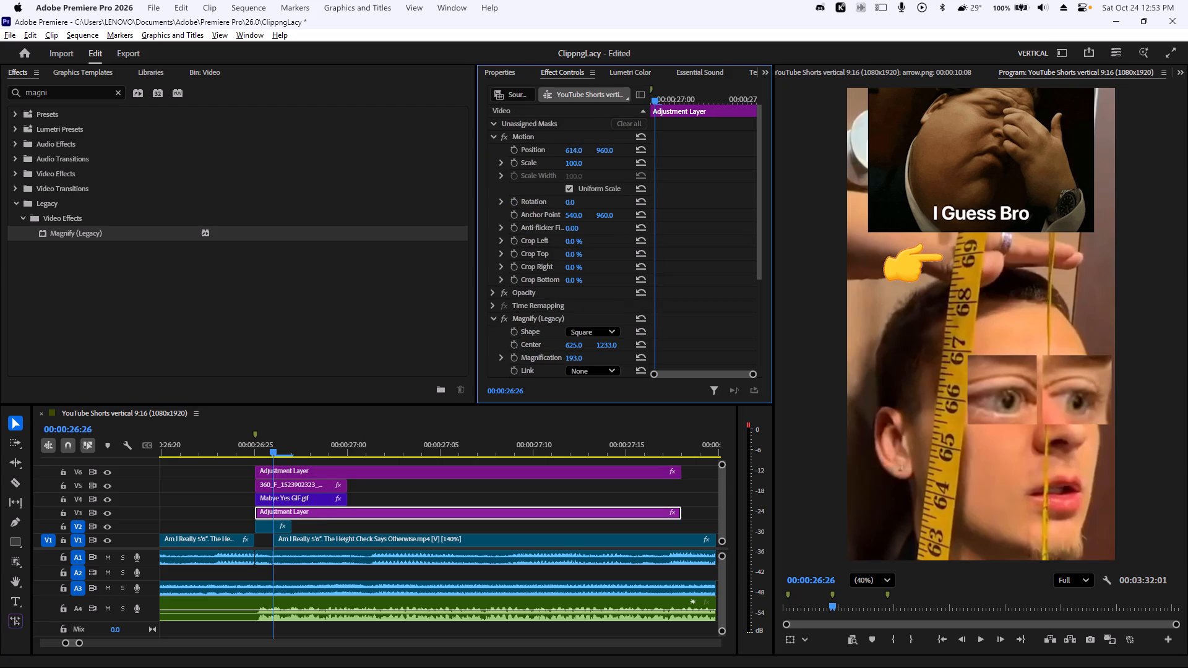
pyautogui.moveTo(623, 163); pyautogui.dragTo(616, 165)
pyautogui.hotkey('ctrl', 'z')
# Set the horizontal Magnify center of the V6 adjustment layer to 928 at 00:00:26:26.
pyautogui.click(327, 471)
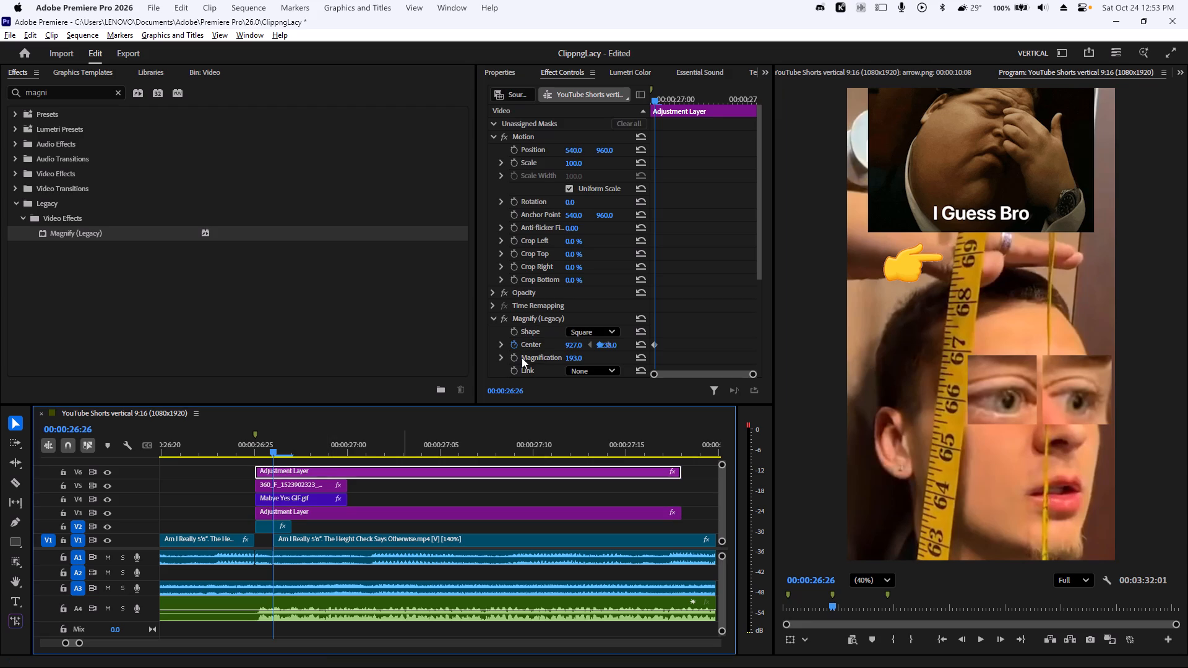
pyautogui.scroll(-10, 522, 358)
pyautogui.scroll(-6, 514, 303)
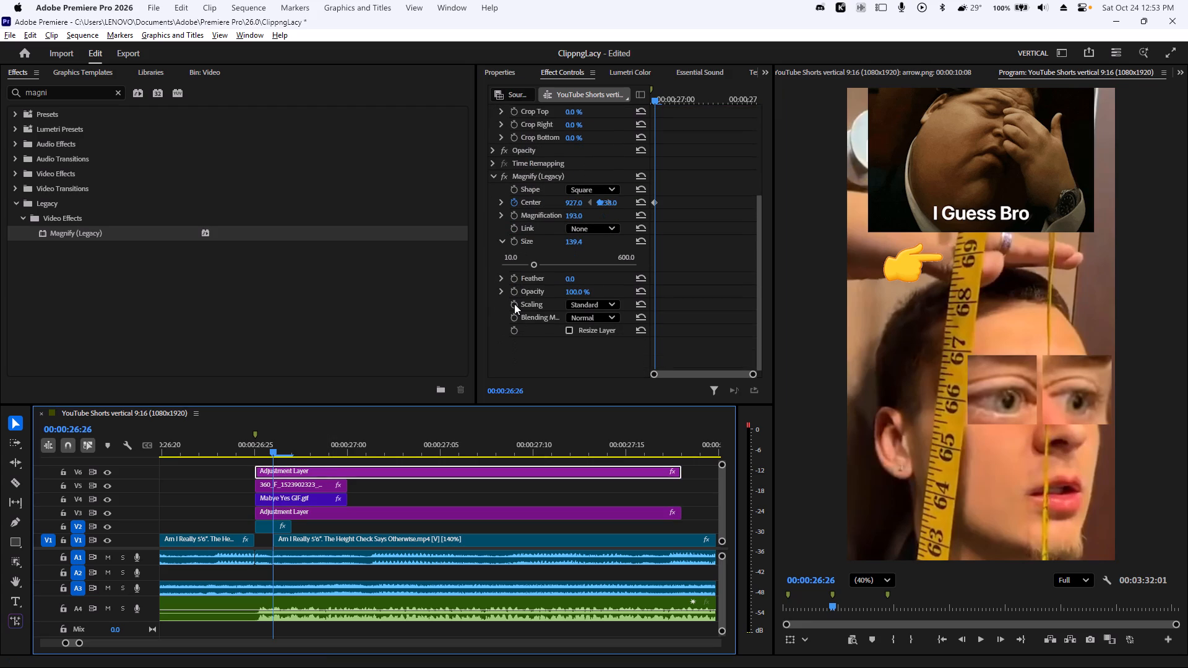
pyautogui.scroll(9, 514, 304)
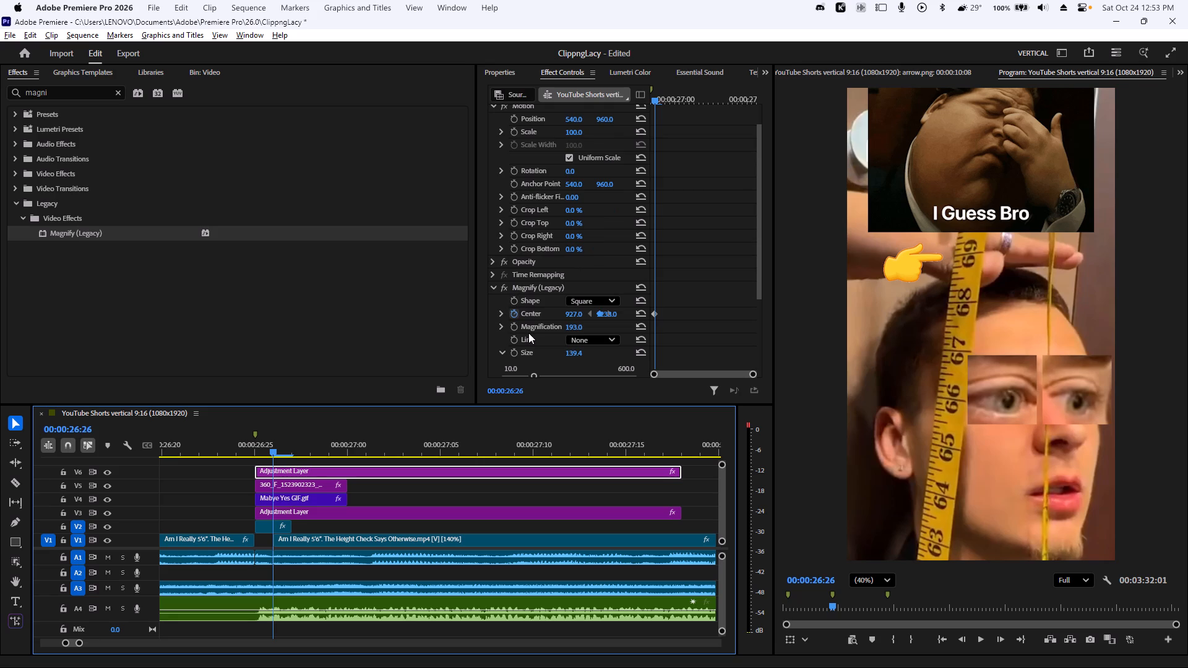
pyautogui.click(577, 310)
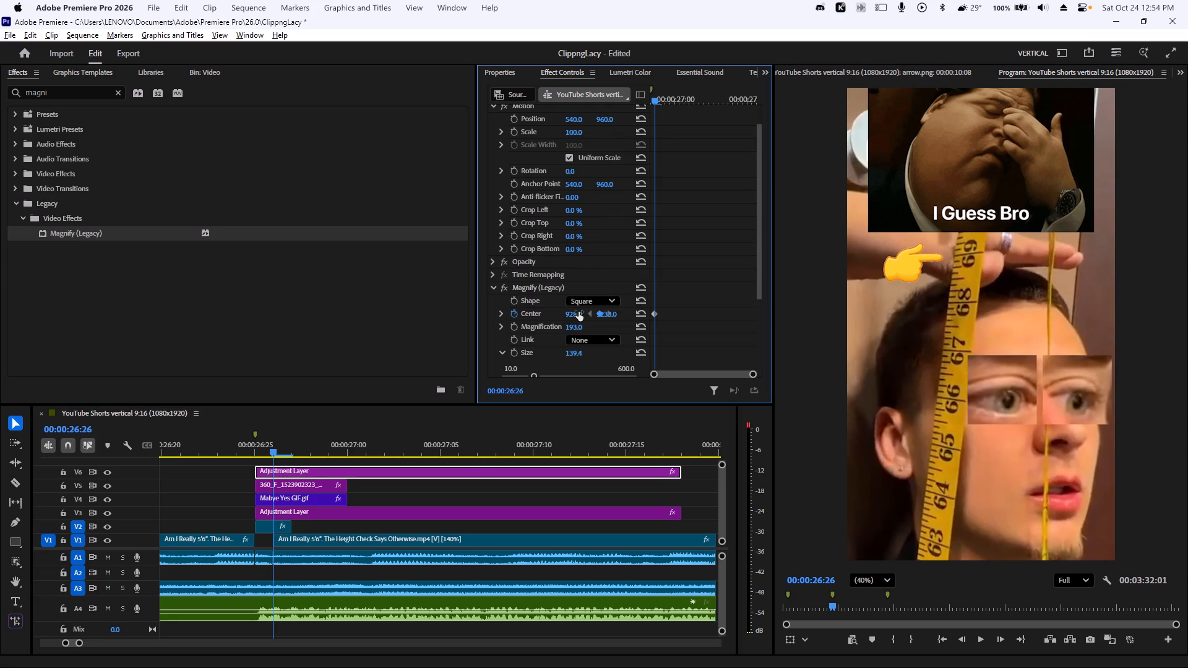
# Start keyframing the Magnify center of the V3 adjustment layer at 00:00:26:26.
pyautogui.click(311, 518)
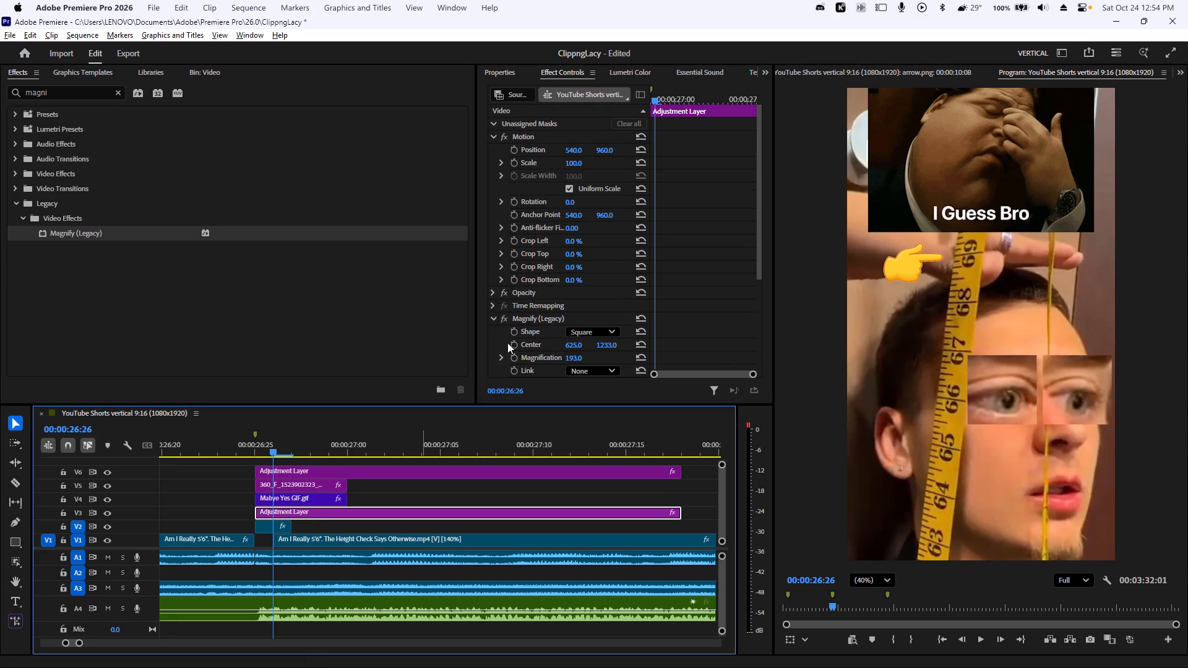
pyautogui.click(514, 343)
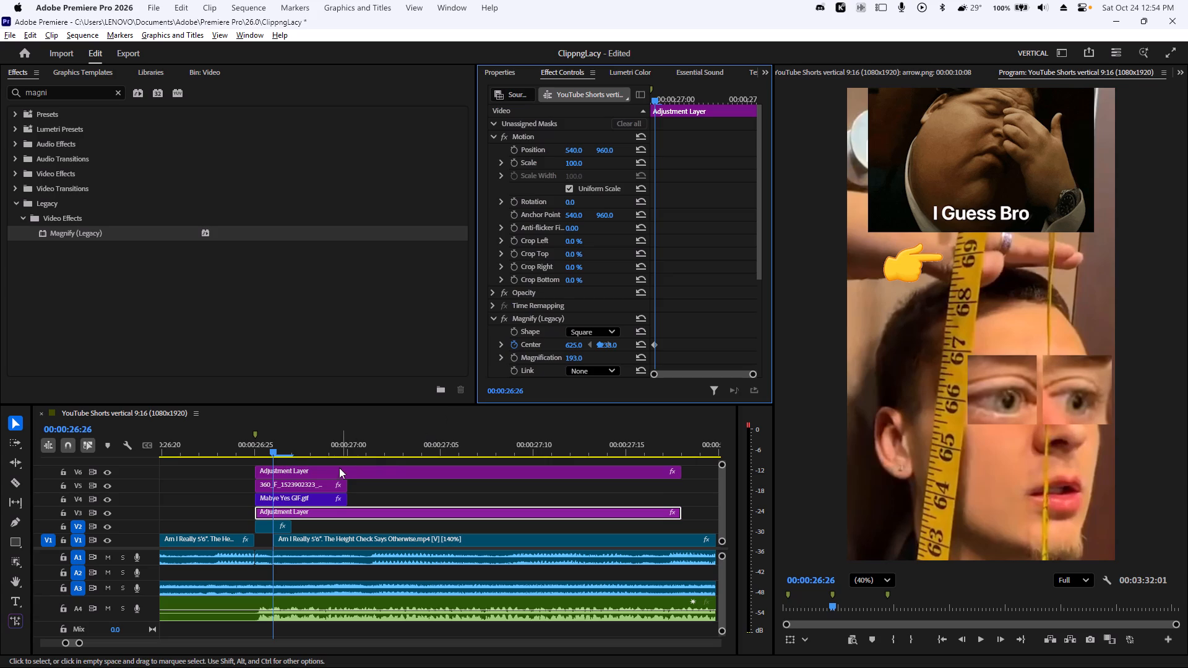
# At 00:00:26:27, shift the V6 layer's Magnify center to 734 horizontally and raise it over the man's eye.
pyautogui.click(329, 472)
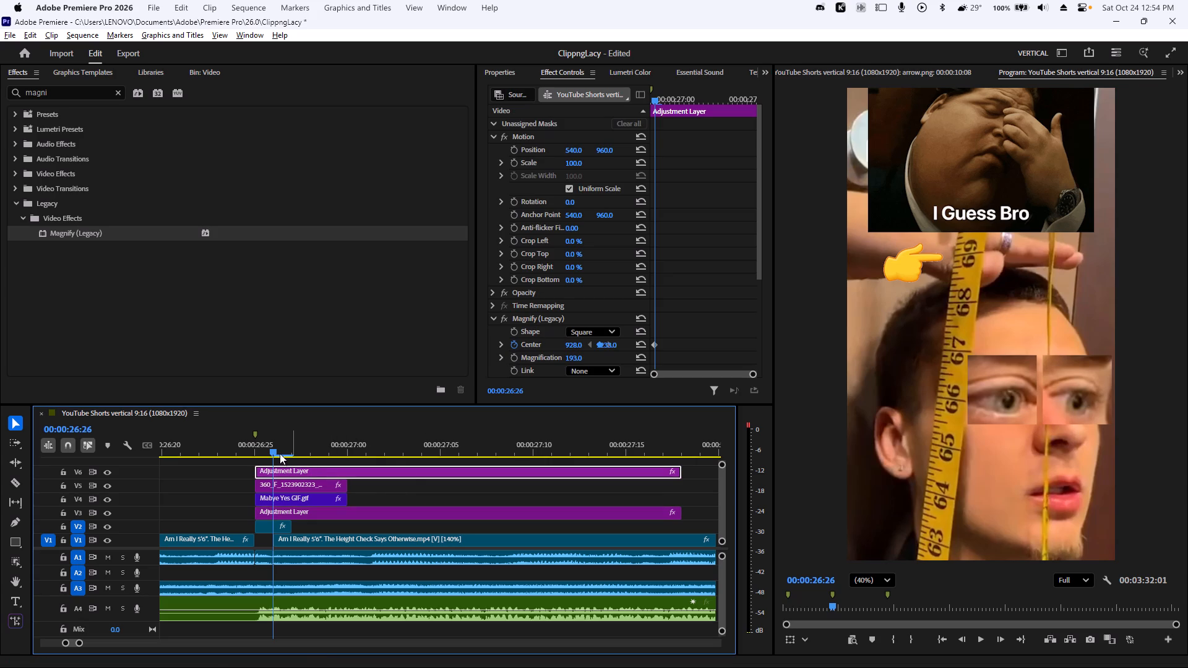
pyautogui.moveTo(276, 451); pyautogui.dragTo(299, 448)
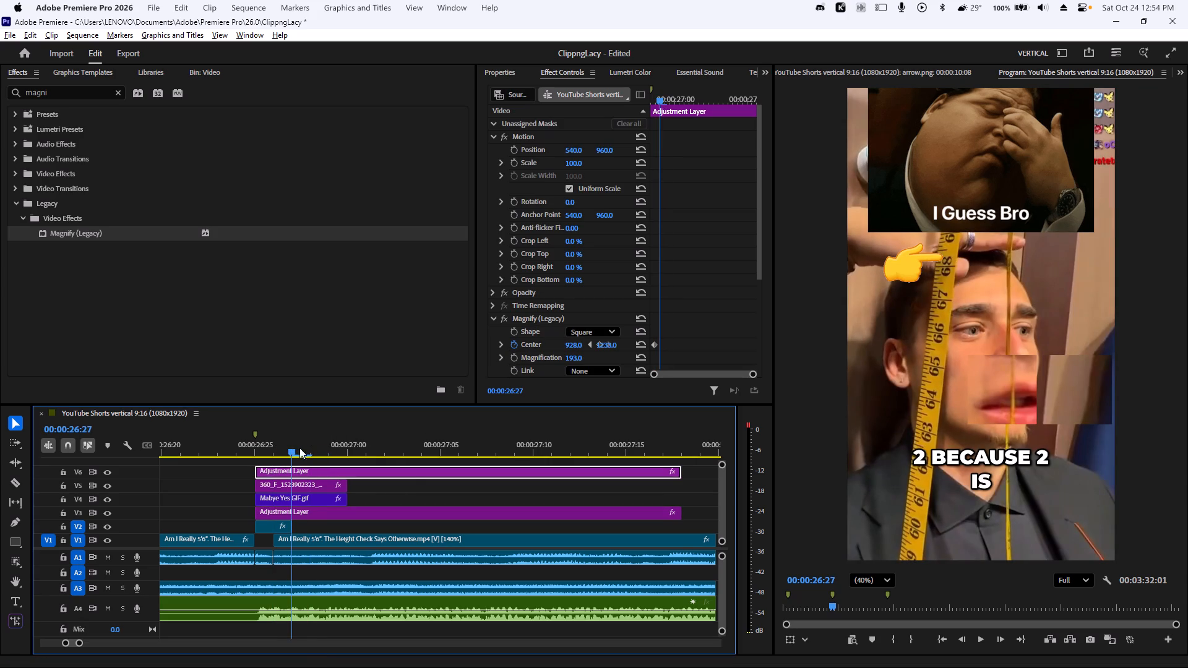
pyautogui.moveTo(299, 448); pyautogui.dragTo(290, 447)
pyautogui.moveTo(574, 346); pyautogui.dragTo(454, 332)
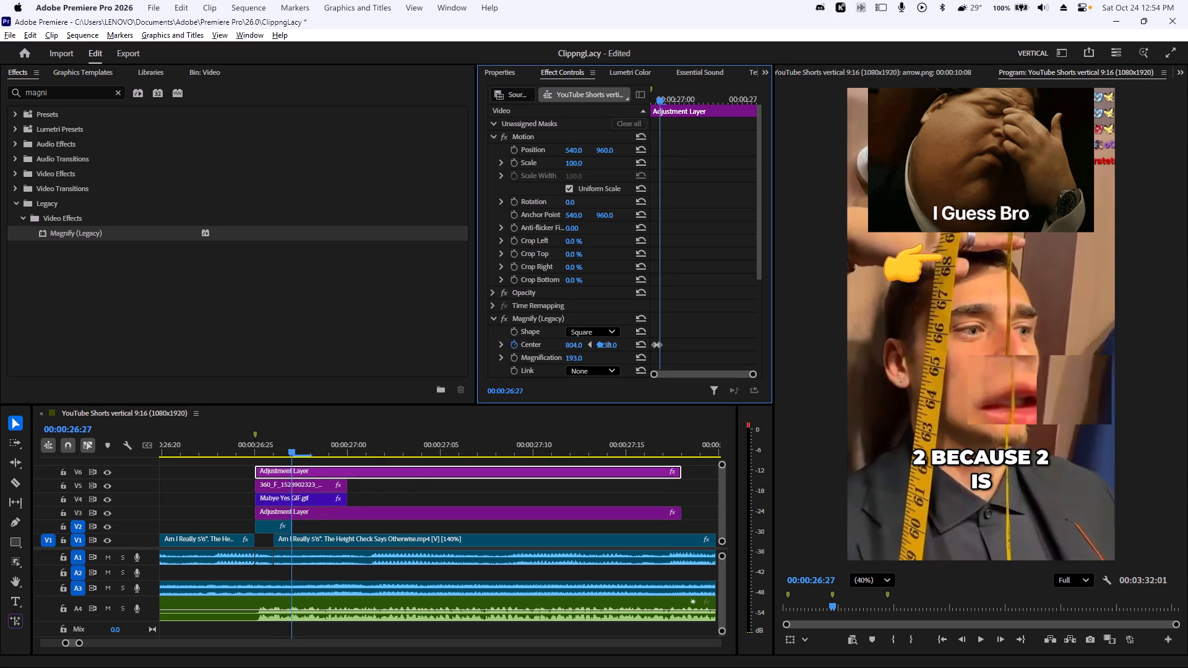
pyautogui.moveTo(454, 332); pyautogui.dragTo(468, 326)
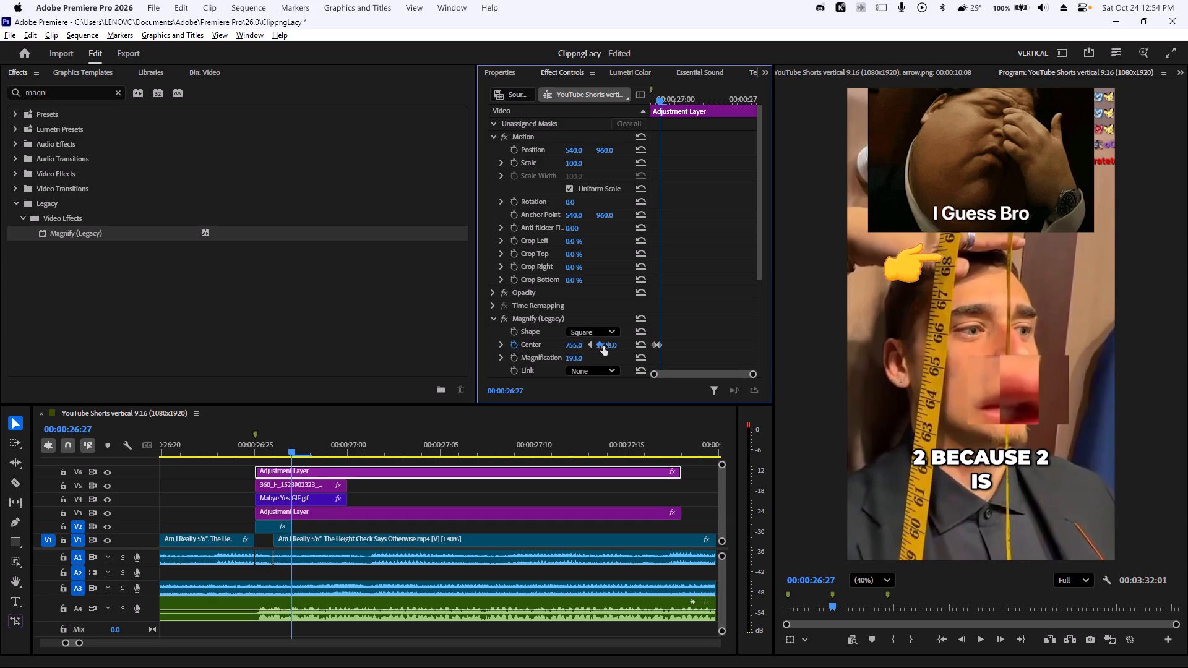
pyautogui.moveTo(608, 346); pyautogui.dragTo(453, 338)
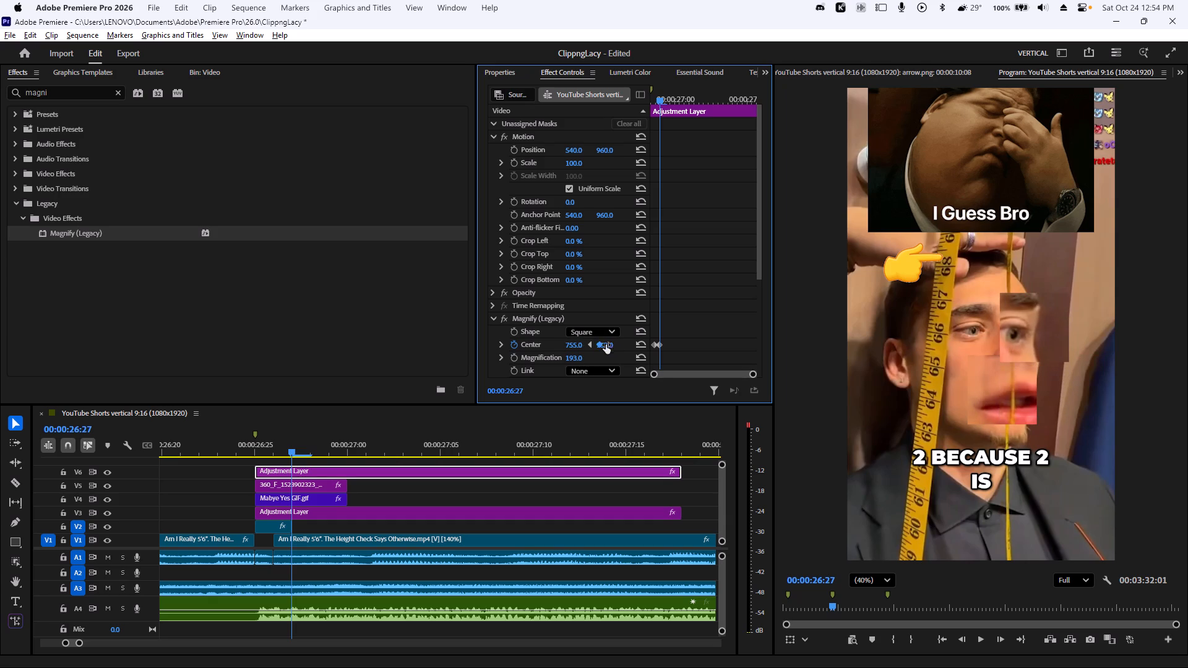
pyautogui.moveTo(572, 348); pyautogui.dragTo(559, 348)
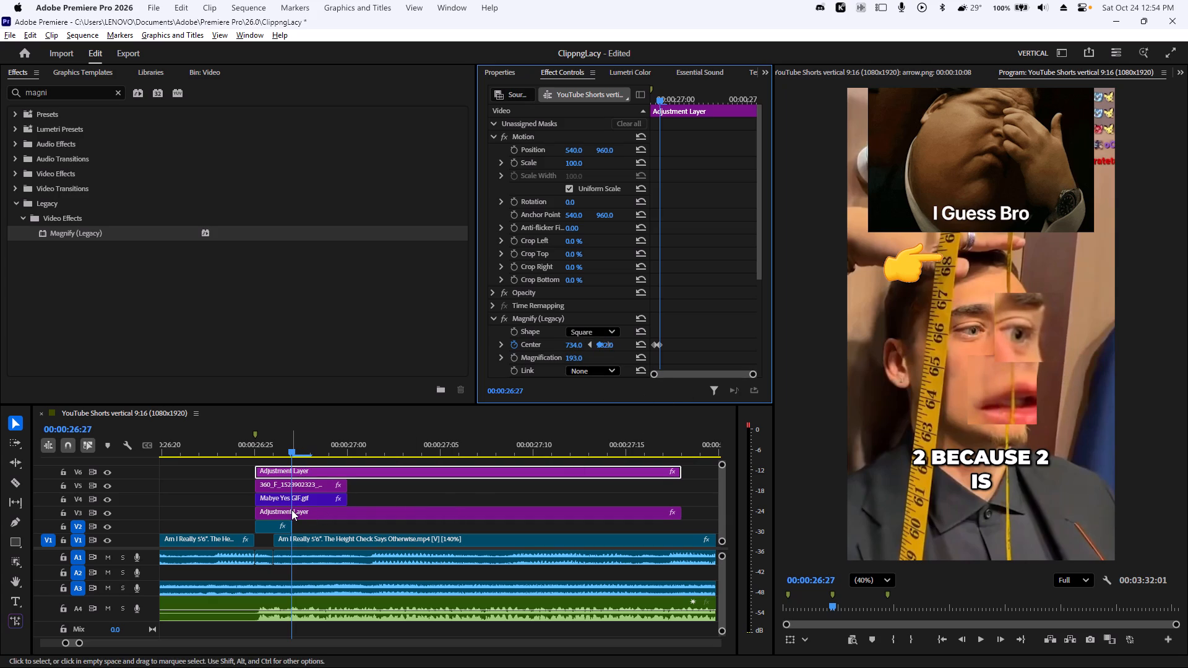
# Split the V6 adjustment layer at 00:00:26:26.
pyautogui.press('d')
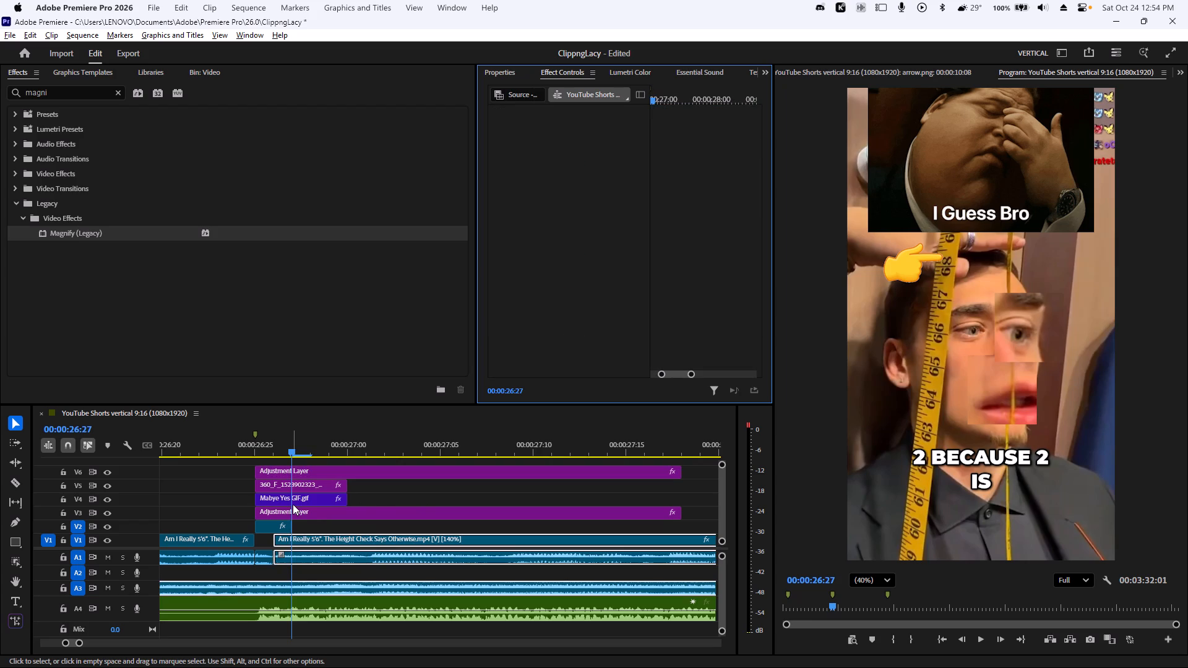
pyautogui.press('v')
pyautogui.press('c')
pyautogui.press('v')
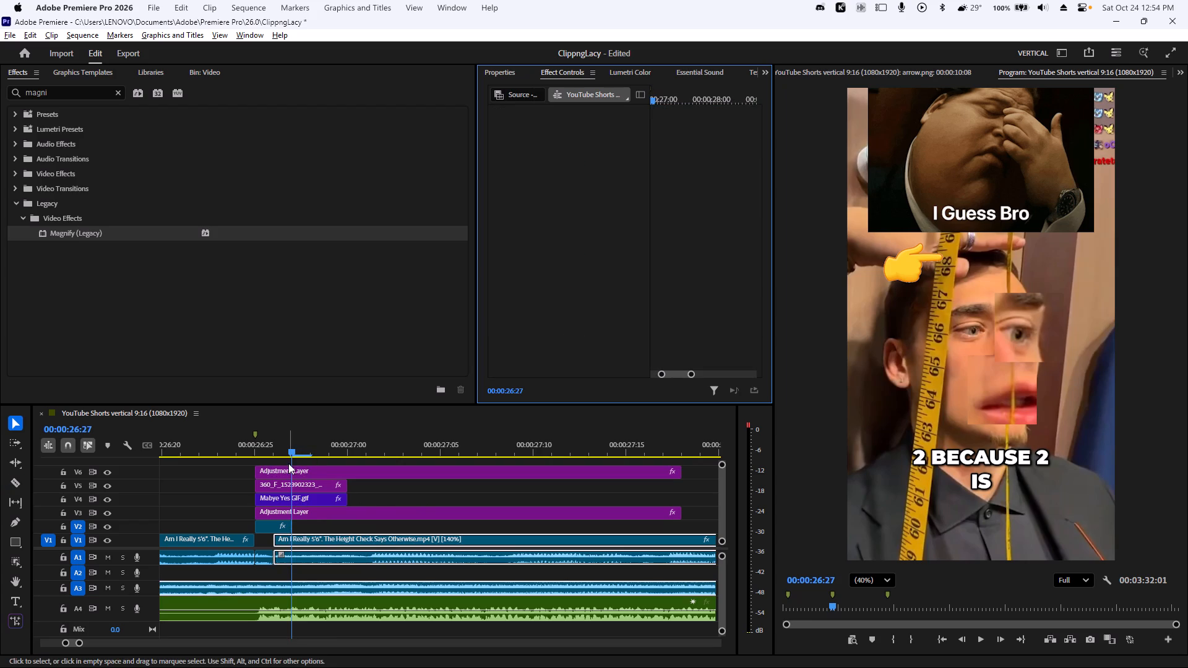
pyautogui.click(286, 466)
pyautogui.click(291, 451)
pyautogui.press('Left')
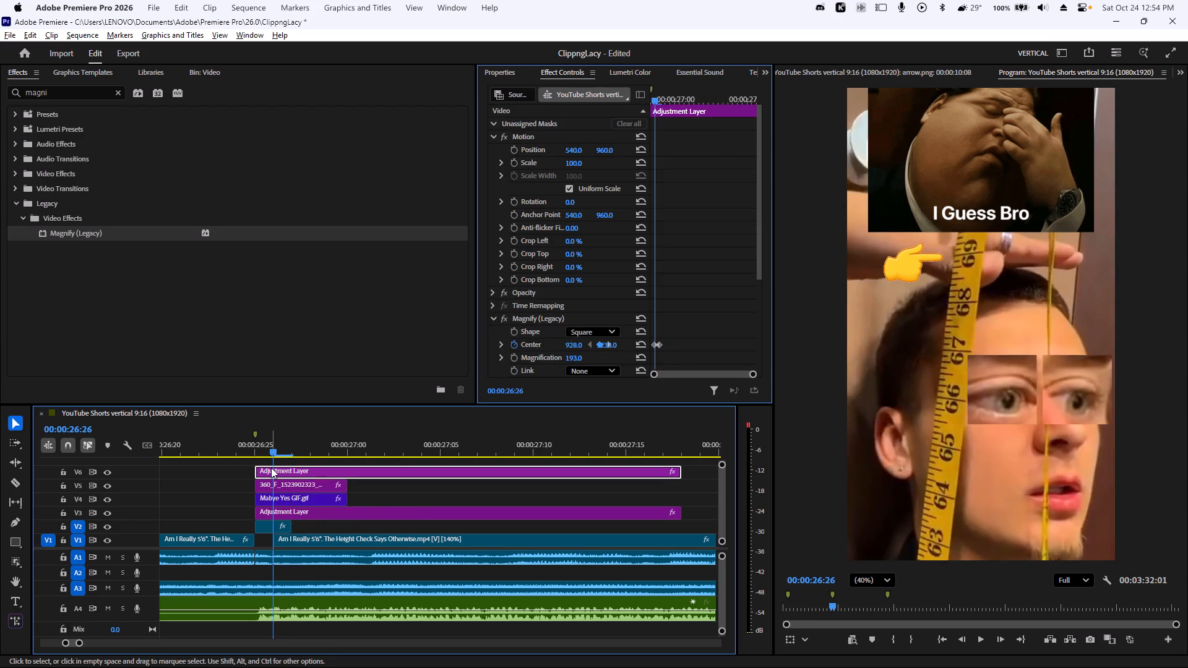
pyautogui.press('c')
pyautogui.click(272, 470)
pyautogui.press('v')
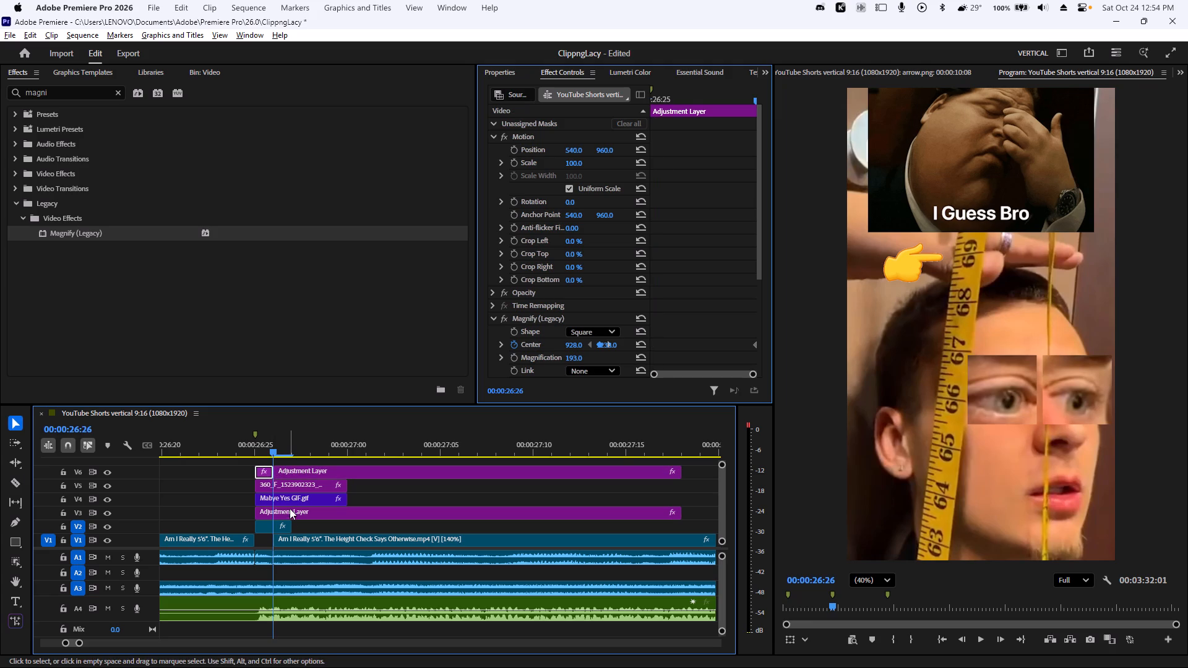
# Split the V3 adjustment layer at 00:00:26:26, level with the V6 cut.
pyautogui.press('c')
pyautogui.press('v')
pyautogui.click(282, 513)
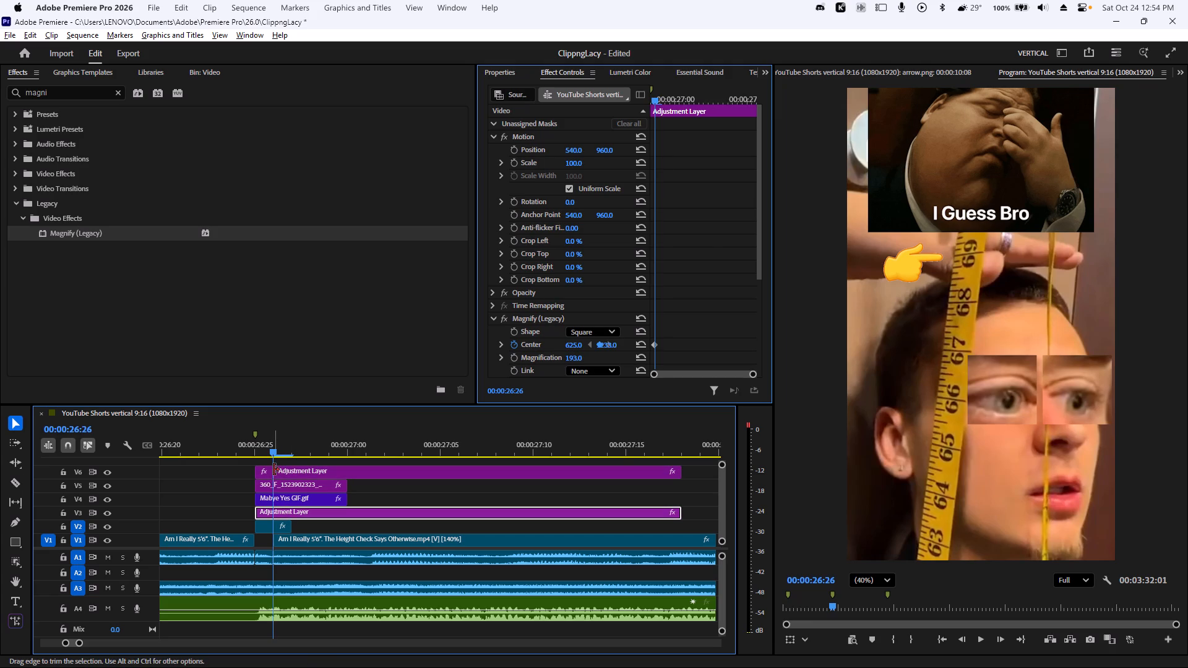
pyautogui.press('c')
pyautogui.click(278, 508)
pyautogui.press('v')
# Delete the V3 and V6 adjustment layer pieces after 00:00:26:26.
pyautogui.click(307, 510)
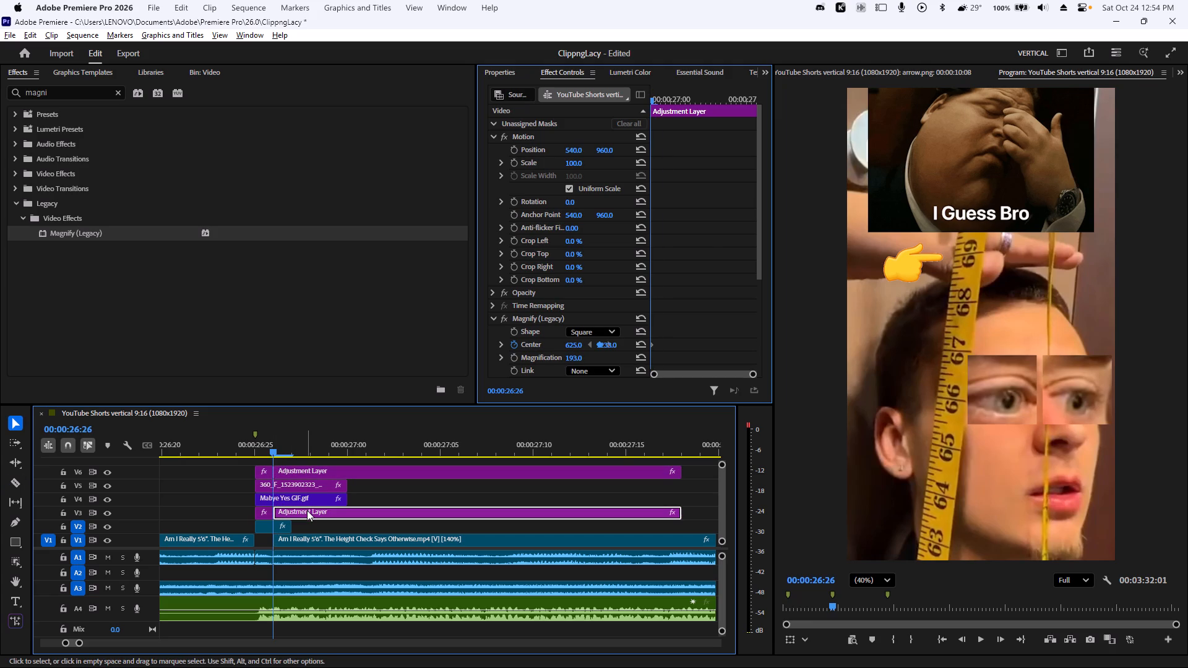
pyautogui.press('Delete')
pyautogui.click(319, 468)
pyautogui.press('Delete')
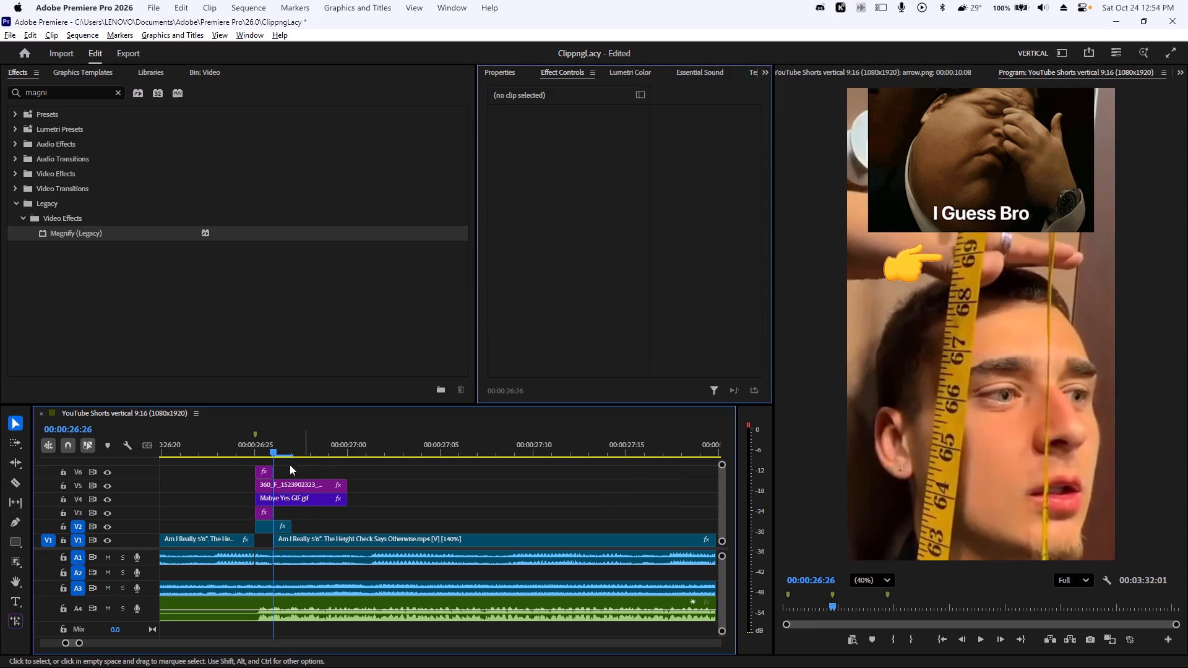
# Play and scrub the freeze-frame moment around 00:00:26:26, and inspect the V2 clip while toggling V1's visibility off and on.
pyautogui.moveTo(264, 453); pyautogui.dragTo(250, 450)
pyautogui.press('space')
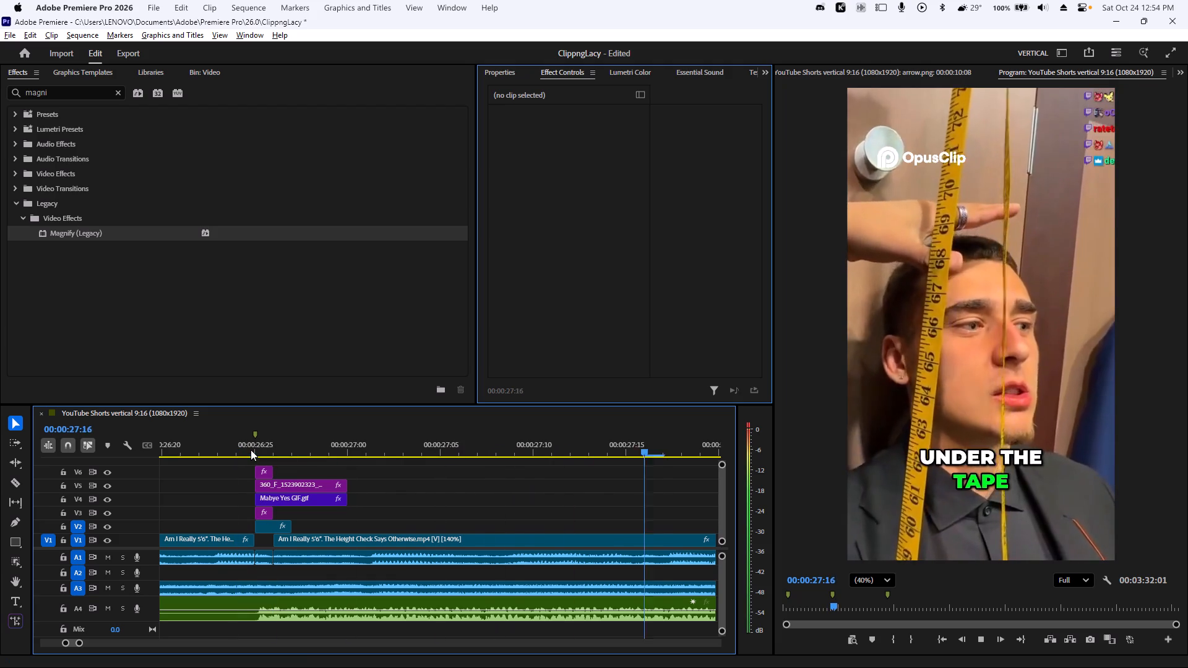
pyautogui.moveTo(251, 450); pyautogui.dragTo(262, 442)
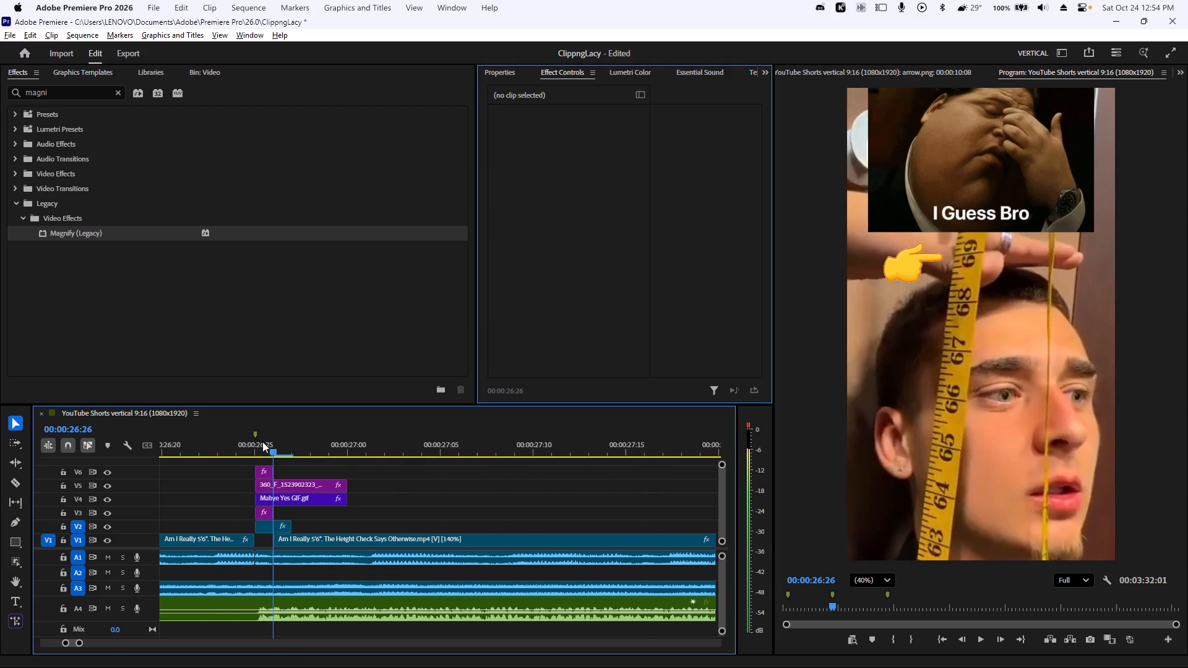
pyautogui.moveTo(262, 442); pyautogui.dragTo(270, 443)
pyautogui.moveTo(270, 443); pyautogui.dragTo(278, 444)
pyautogui.click(270, 528)
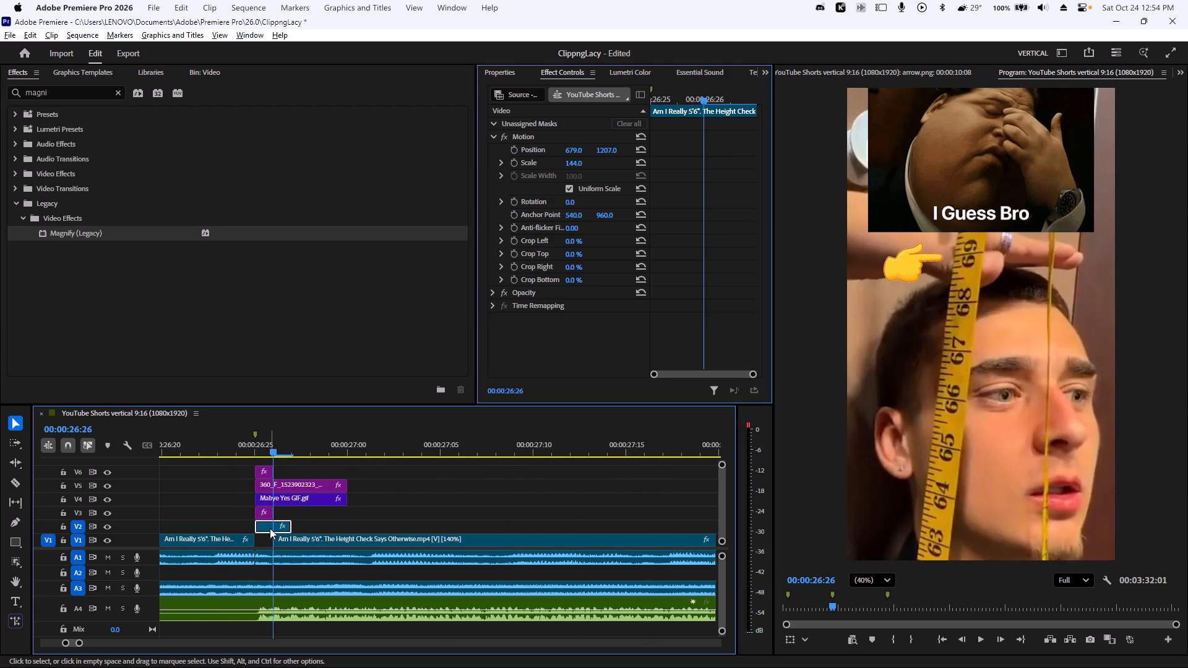
pyautogui.click(108, 543)
pyautogui.click(108, 543)
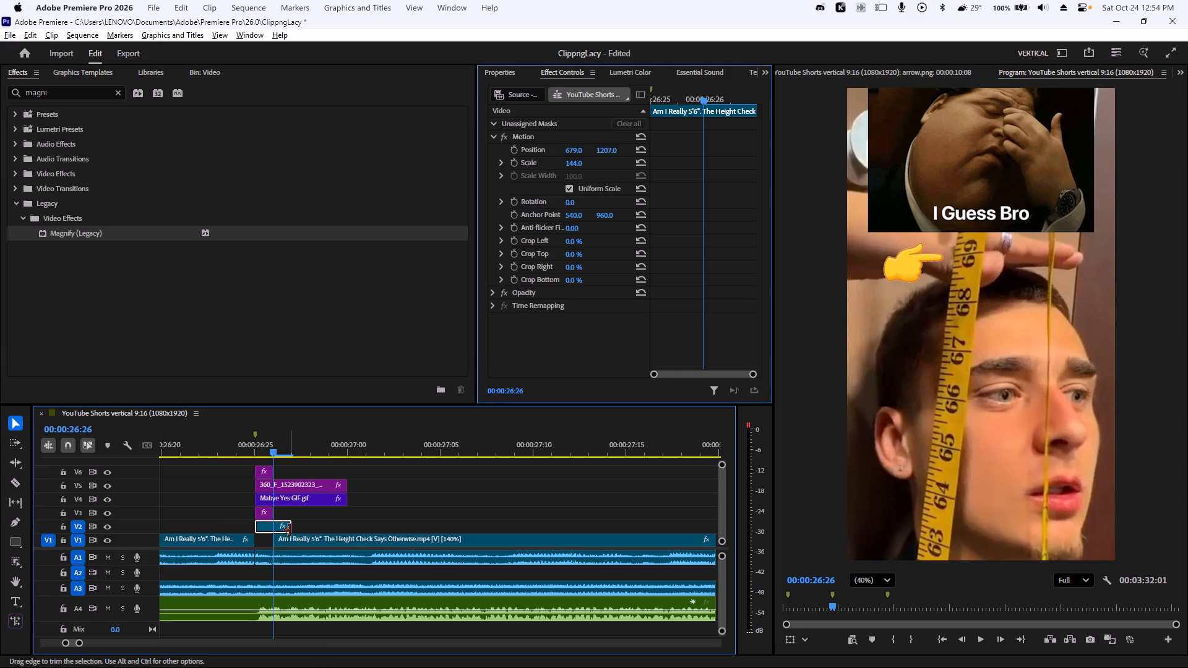
# Extend the V2 freeze-frame clip's end to about 00:00:27:04 and check the playback around 00:00:26:26.
pyautogui.moveTo(290, 530); pyautogui.dragTo(426, 522)
pyautogui.press('space')
pyautogui.press('space')
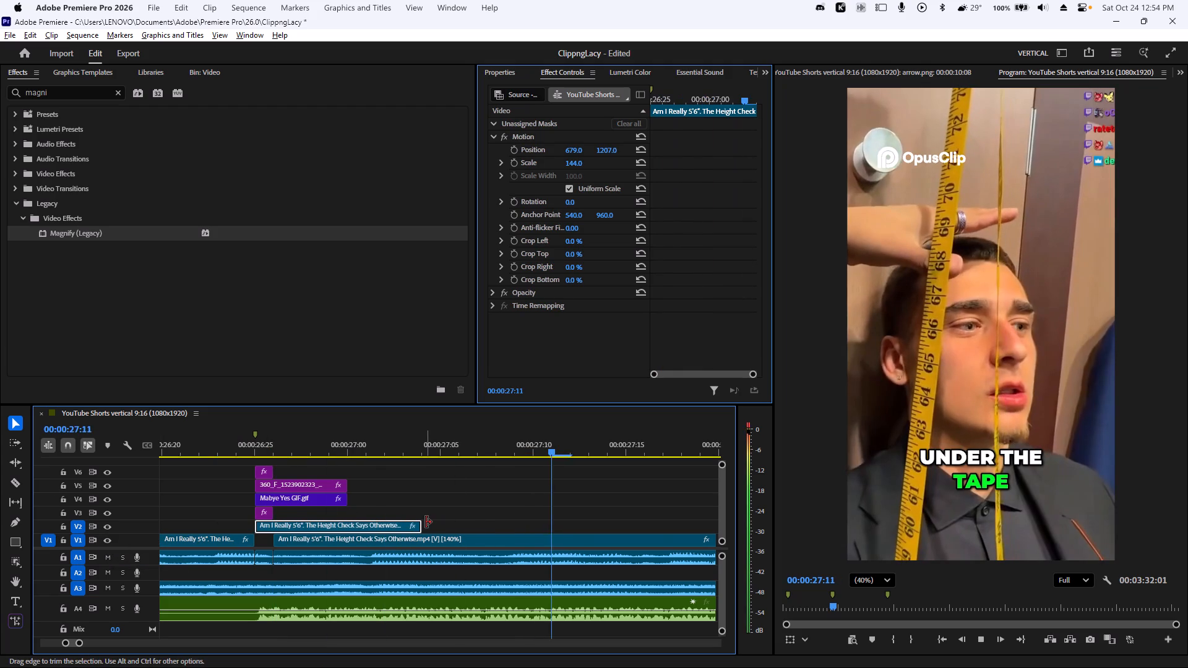
pyautogui.click(419, 528)
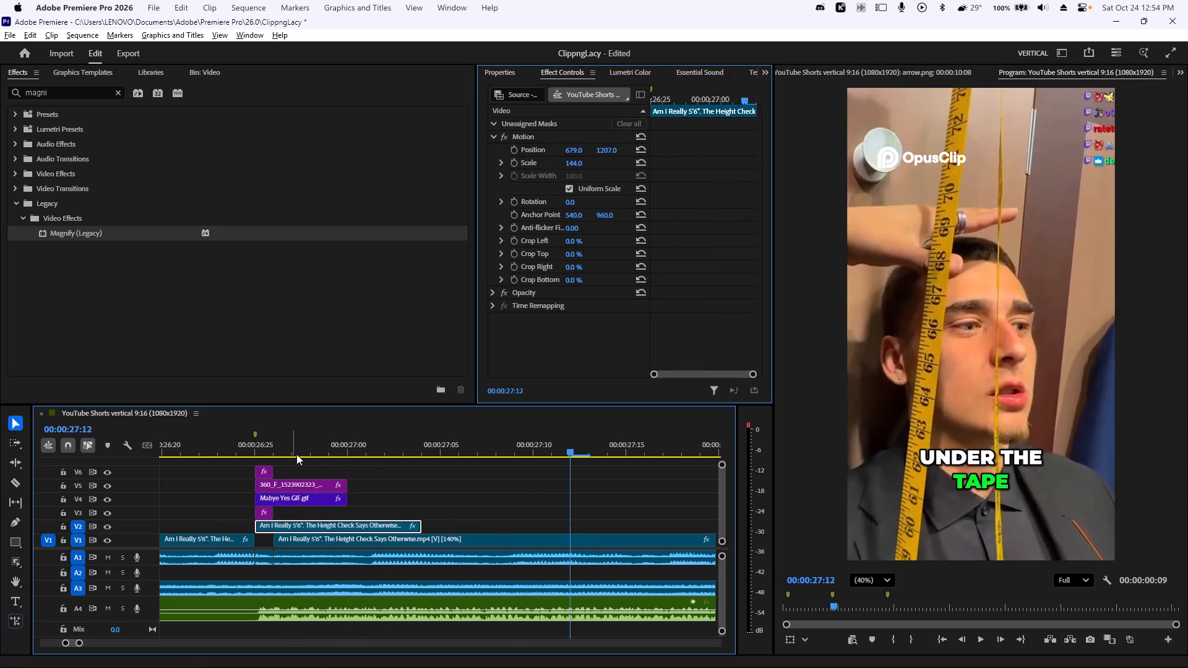
pyautogui.moveTo(260, 451); pyautogui.dragTo(278, 453)
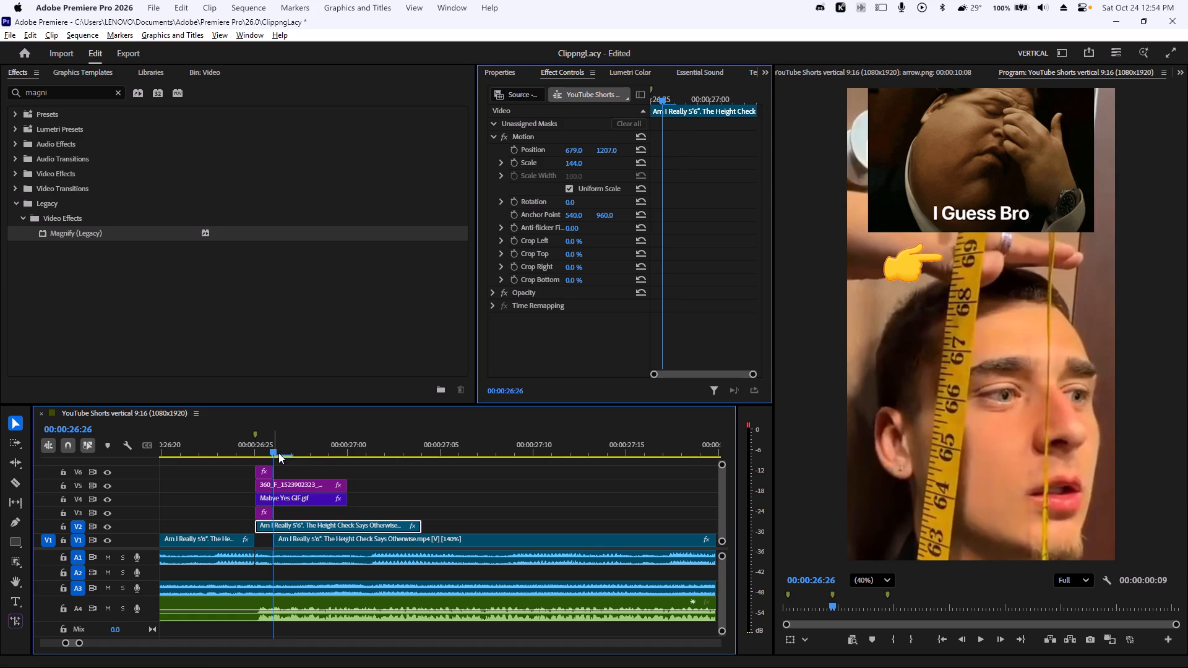
# Extend the V6 and V3 adjustment layers to end level with the V2 freeze-frame clip.
pyautogui.moveTo(272, 469); pyautogui.dragTo(419, 481)
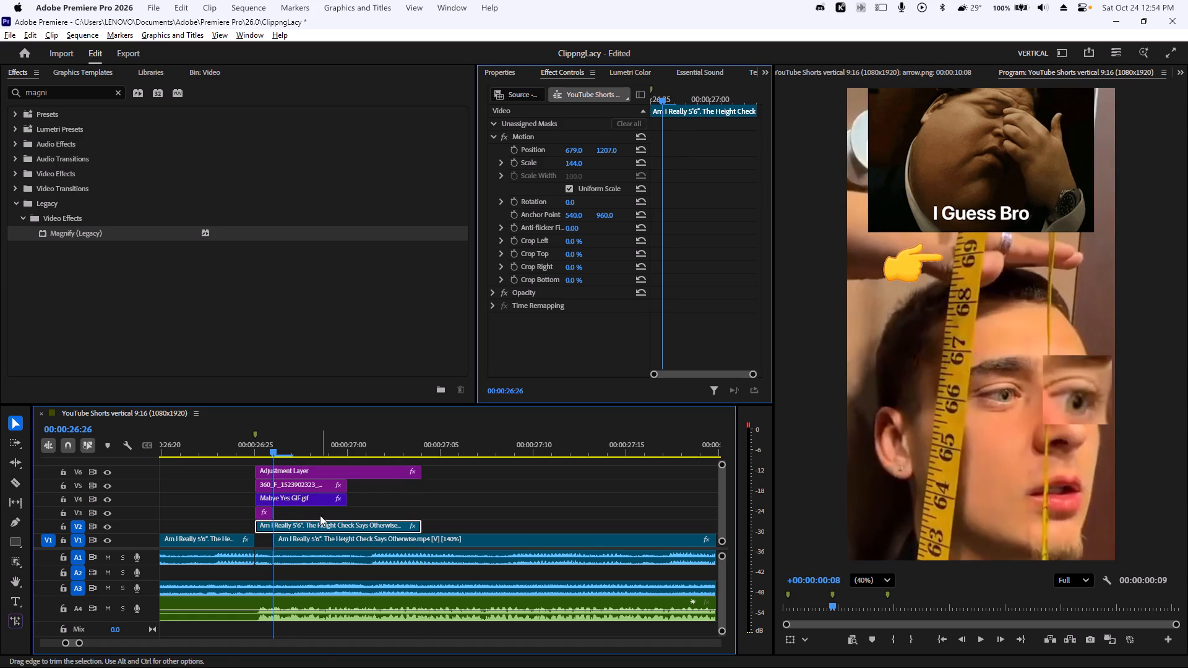
pyautogui.click(264, 513)
pyautogui.moveTo(275, 515); pyautogui.dragTo(420, 515)
pyautogui.press('space')
pyautogui.press('space')
pyautogui.moveTo(330, 455); pyautogui.dragTo(265, 448)
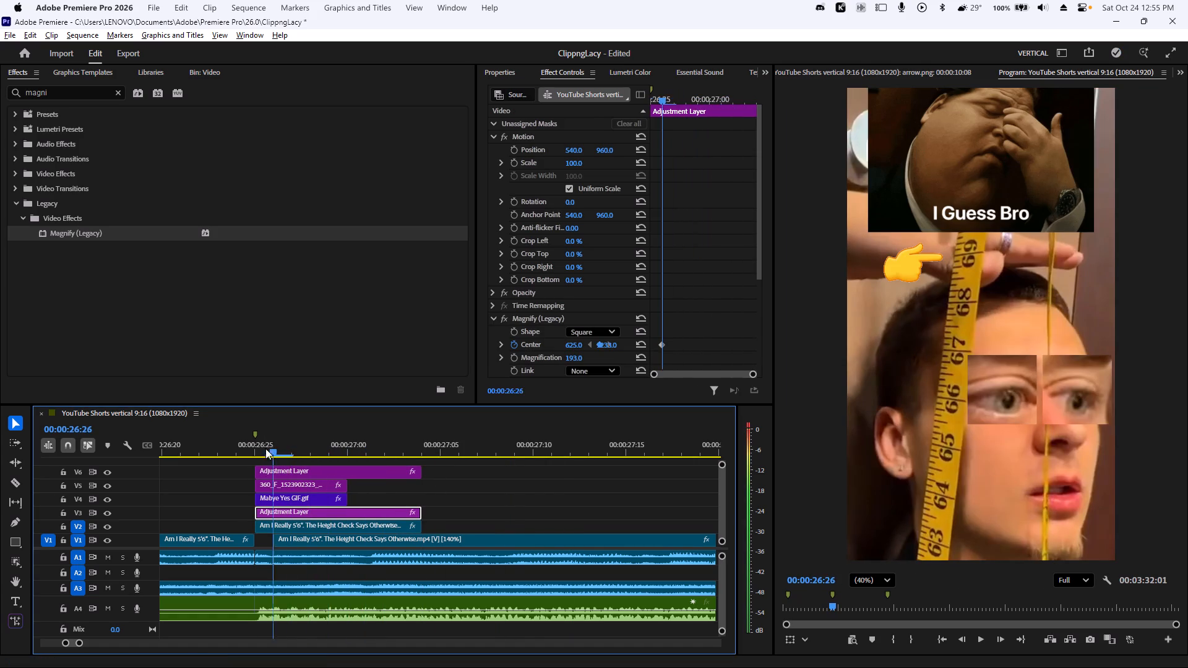
pyautogui.moveTo(265, 448); pyautogui.dragTo(272, 452)
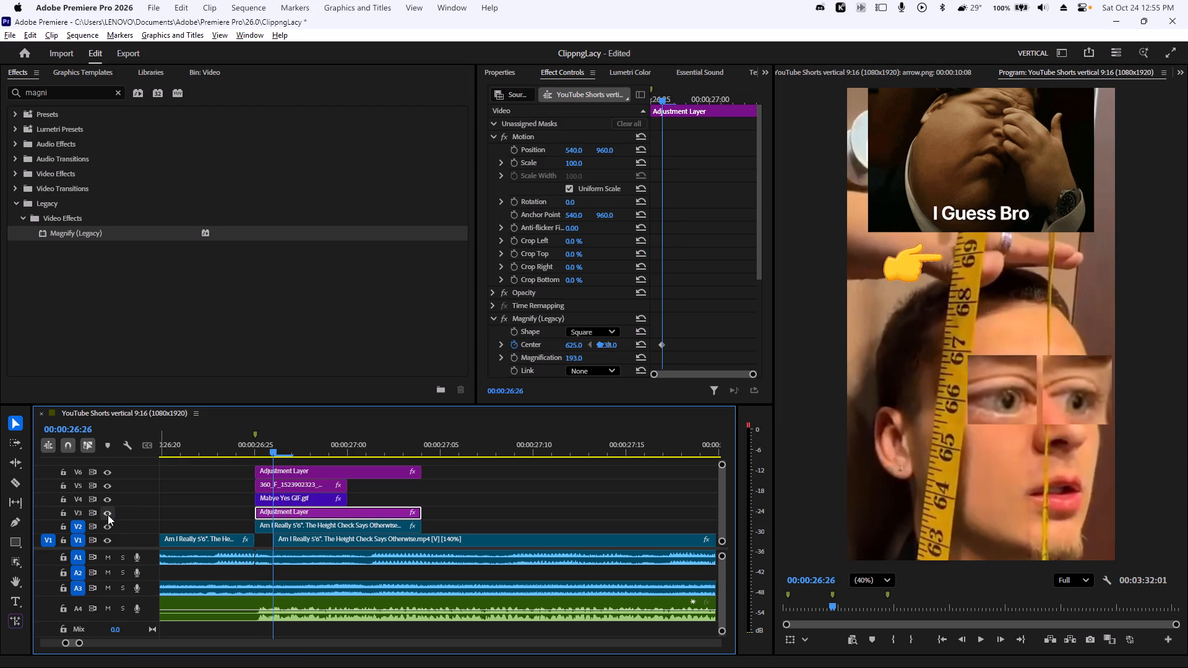
pyautogui.click(107, 515)
pyautogui.click(107, 515)
# Delete the second Center keyframe of Magnify (Legacy) on the V6 adjustment layer and play the result.
pyautogui.click(270, 472)
pyautogui.moveTo(702, 353); pyautogui.dragTo(681, 349)
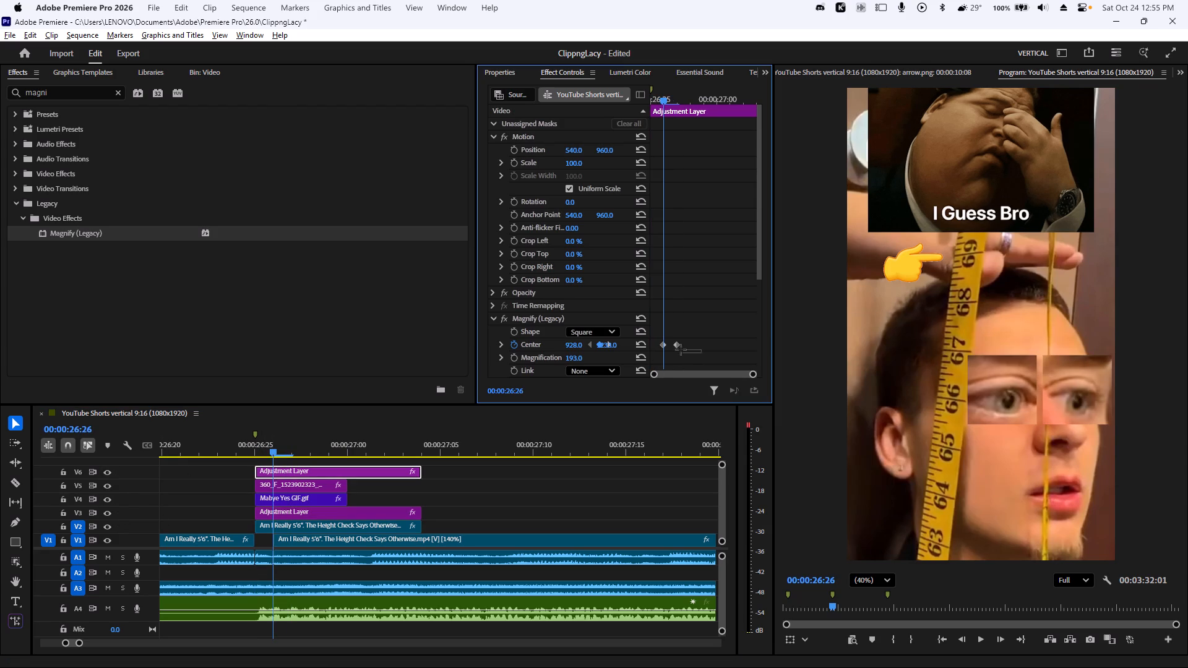
pyautogui.moveTo(681, 349); pyautogui.dragTo(673, 340)
pyautogui.press('Delete')
pyautogui.press('space')
pyautogui.press('space')
# Play and scrub the footage from about 00:00:27:06 to the "I'm definitely not 5 6" moment around 00:00:30:17.
pyautogui.moveTo(361, 456); pyautogui.dragTo(465, 447)
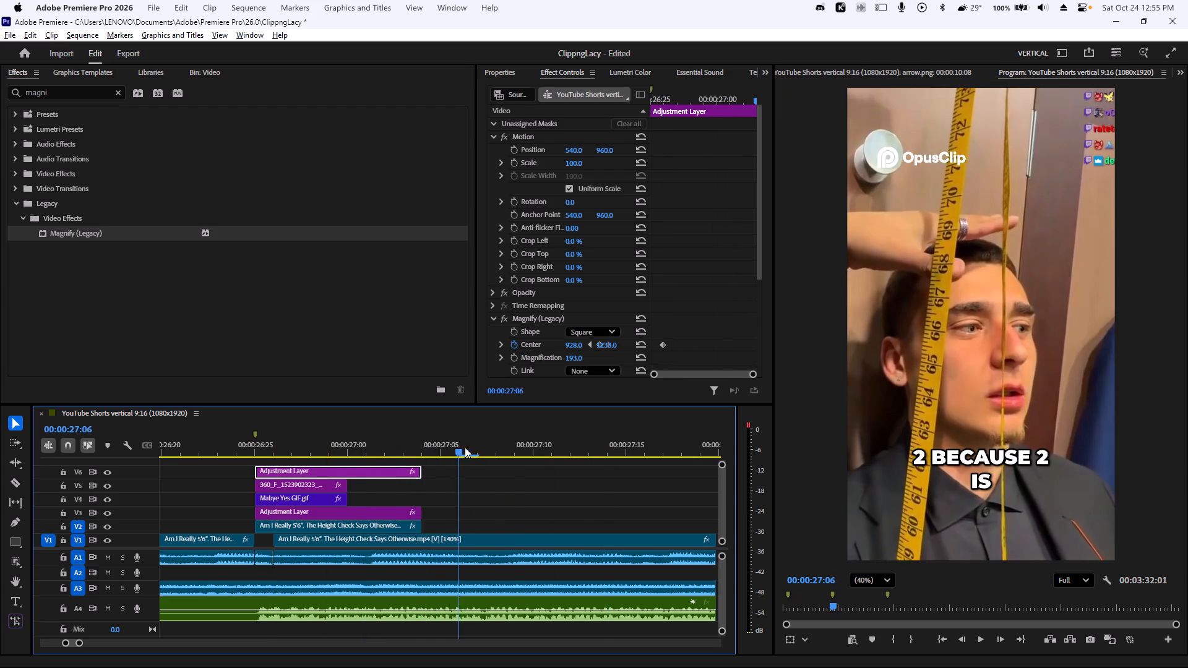
pyautogui.moveTo(465, 447); pyautogui.dragTo(633, 449)
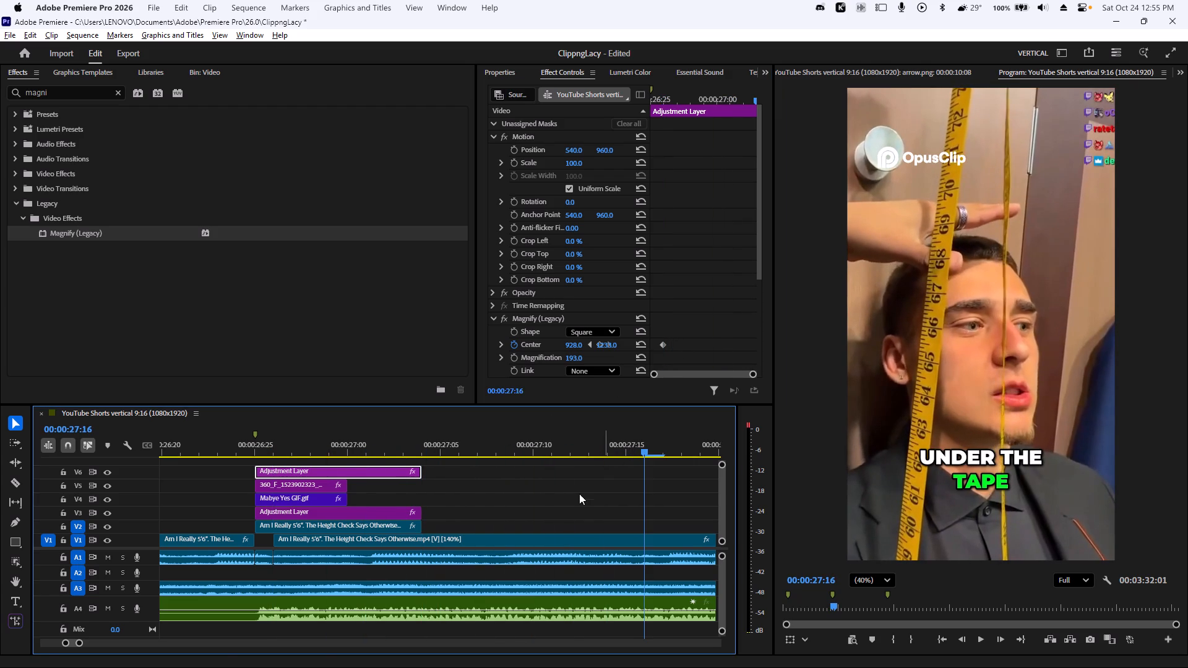
pyautogui.keyDown('alt'); pyautogui.scroll(-13, 576, 515); pyautogui.keyUp('alt')
pyautogui.press('space')
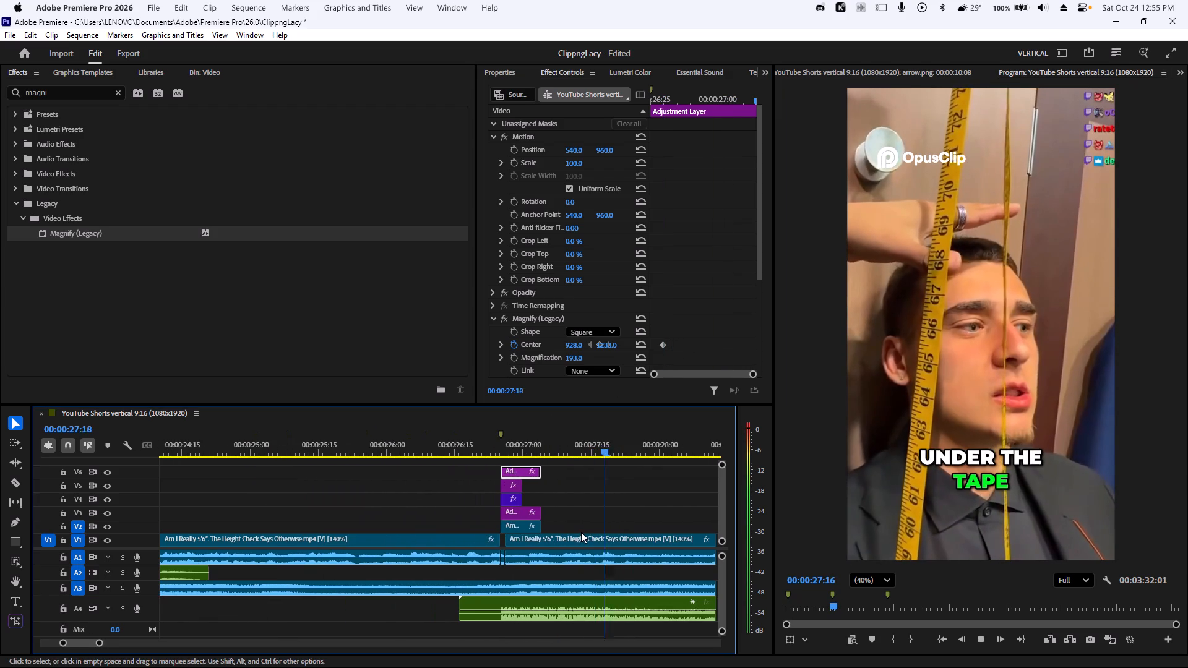
pyautogui.scroll(-15, 581, 526)
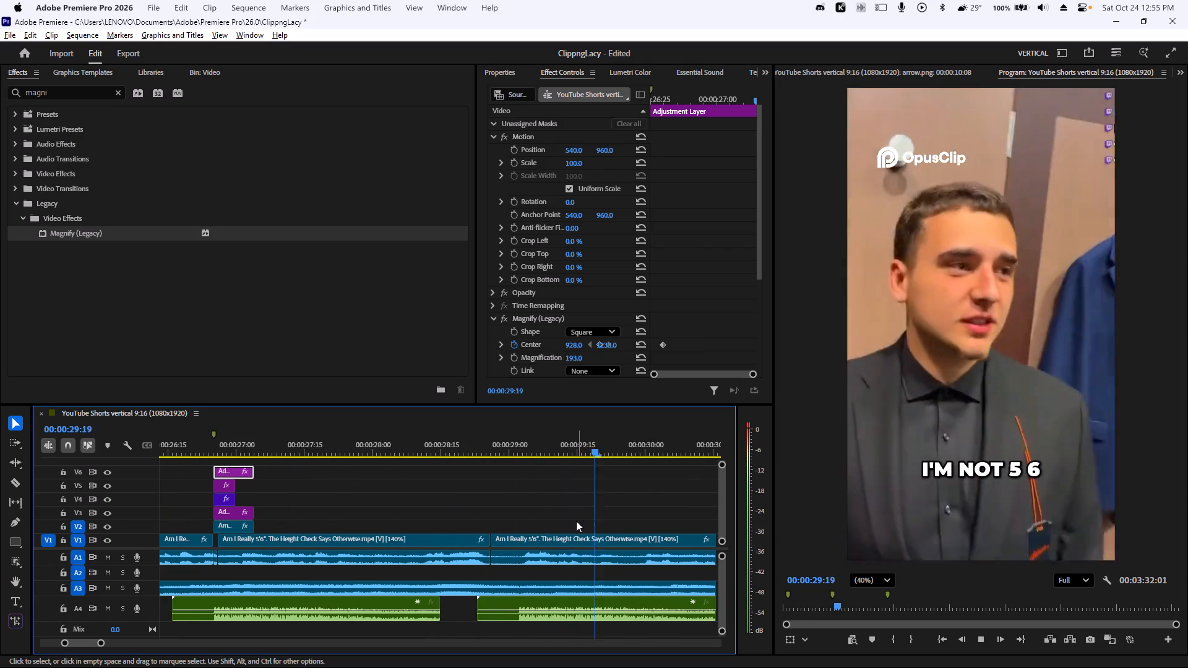
pyautogui.press('space')
pyautogui.moveTo(541, 439); pyautogui.dragTo(519, 460)
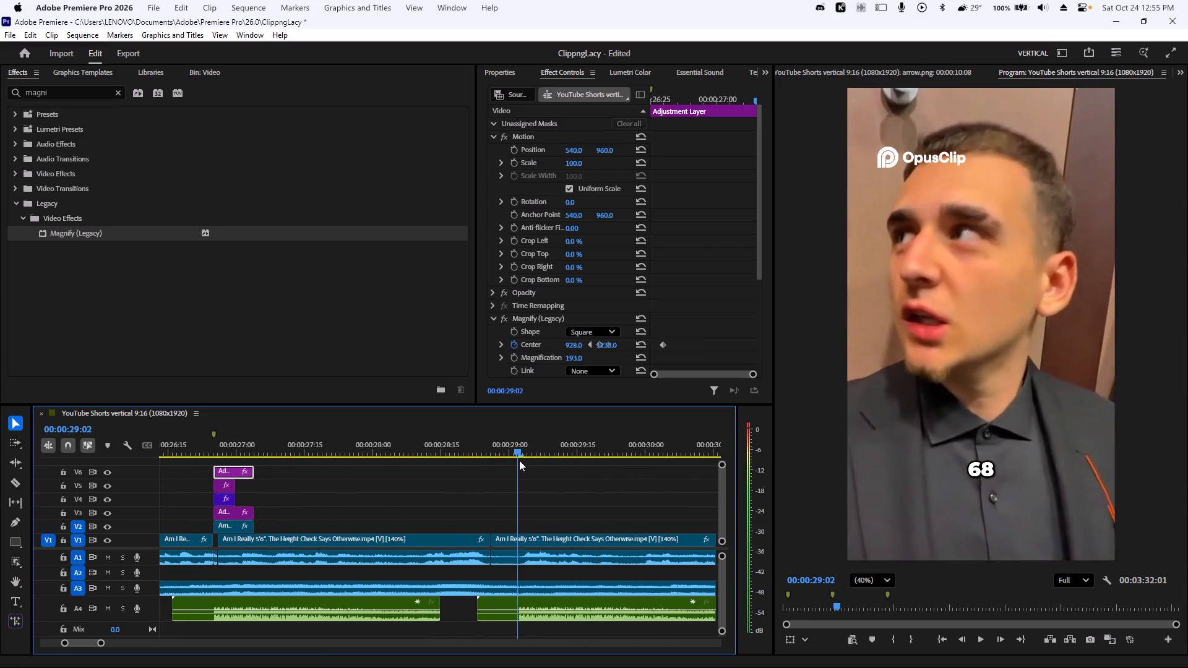
pyautogui.moveTo(519, 460); pyautogui.dragTo(519, 461)
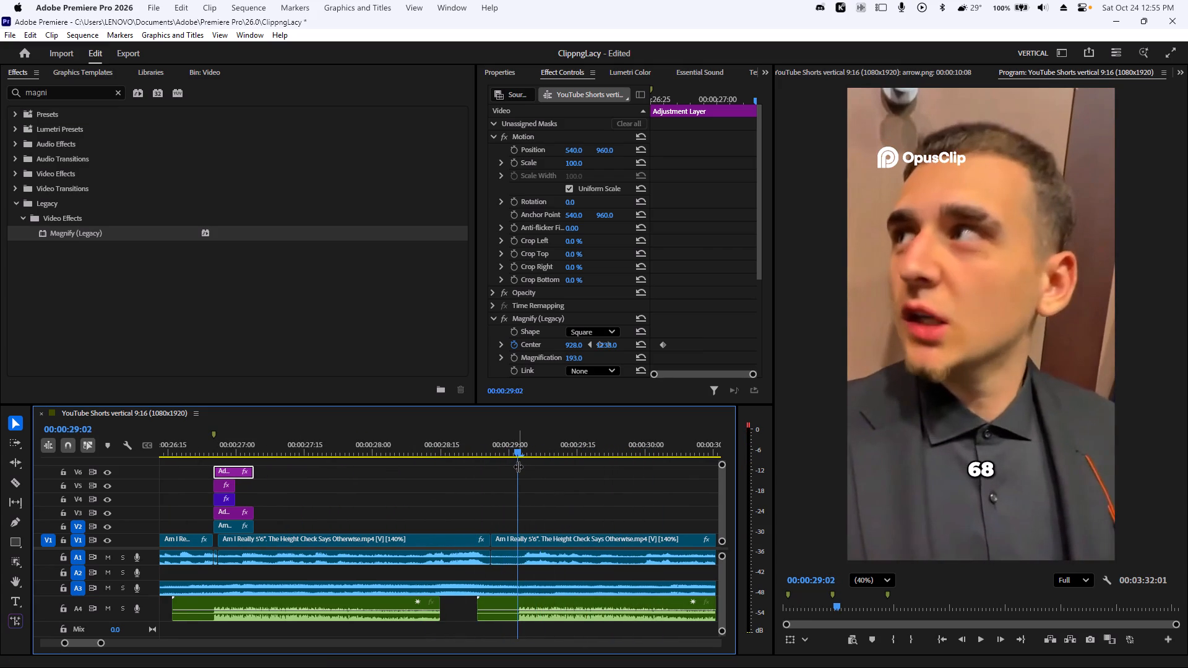
pyautogui.press('space')
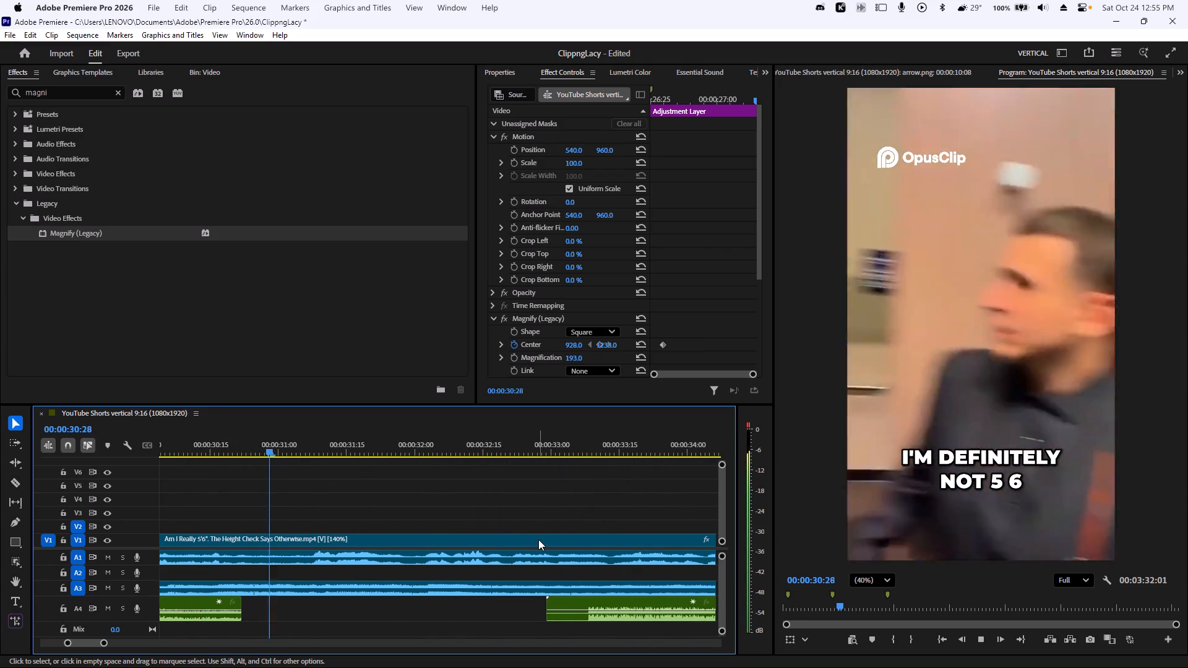
pyautogui.scroll(-1, 538, 539)
pyautogui.press('space')
pyautogui.moveTo(363, 450); pyautogui.dragTo(244, 447)
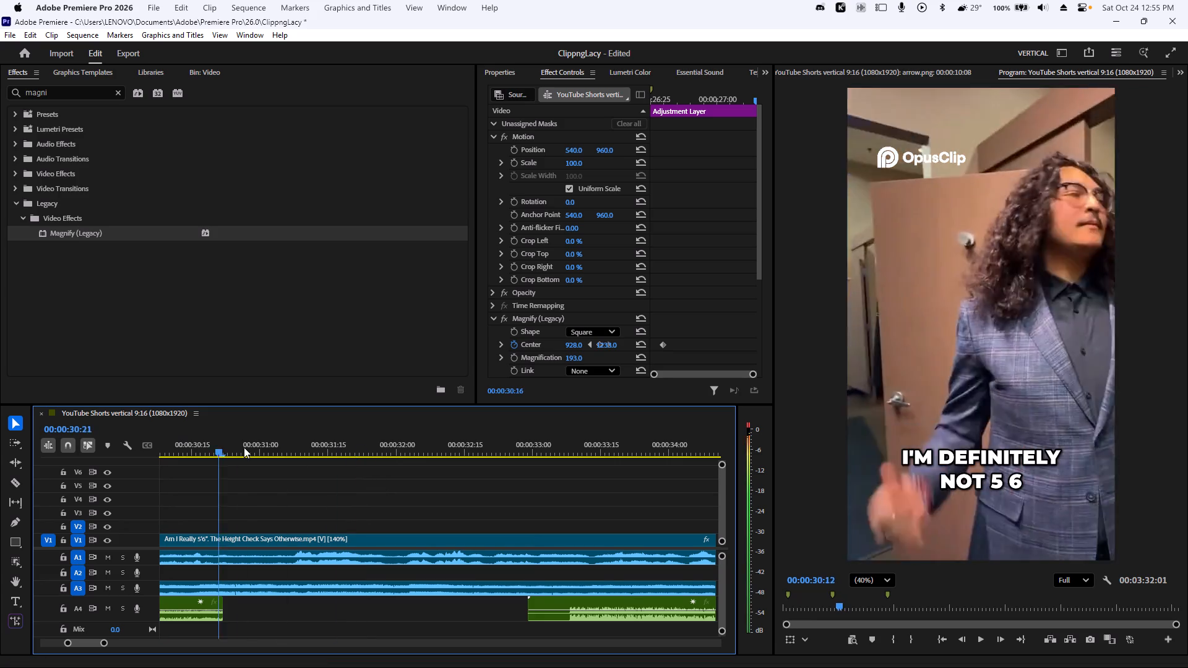
pyautogui.moveTo(244, 447); pyautogui.dragTo(217, 459)
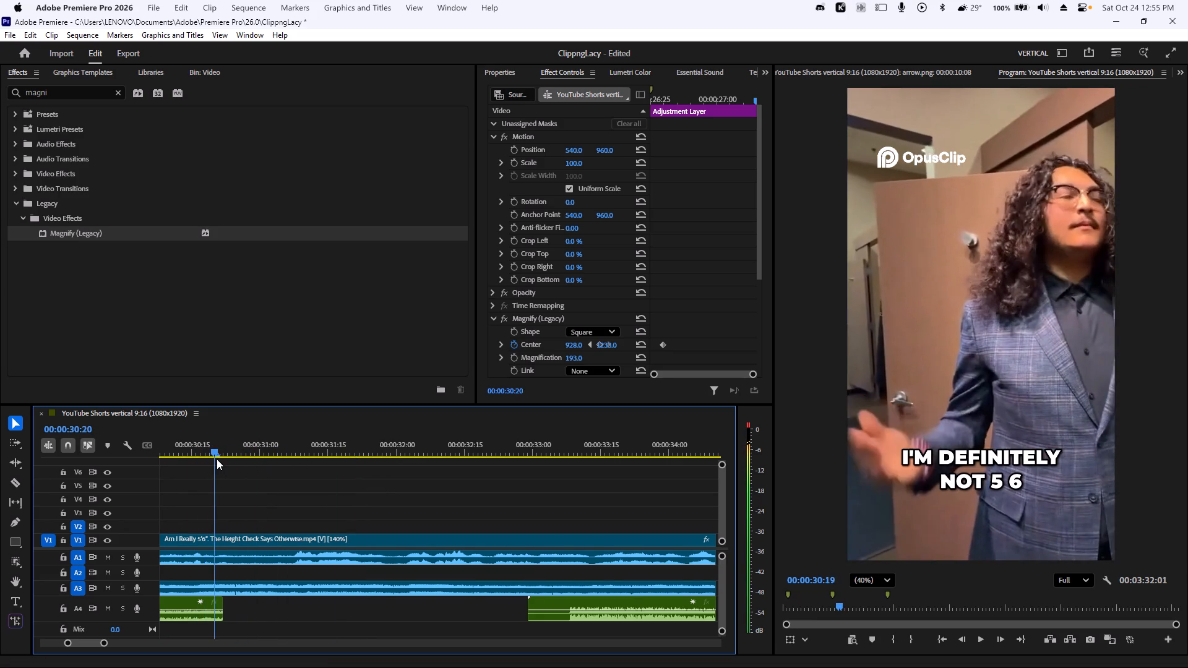
pyautogui.moveTo(217, 459); pyautogui.dragTo(202, 457)
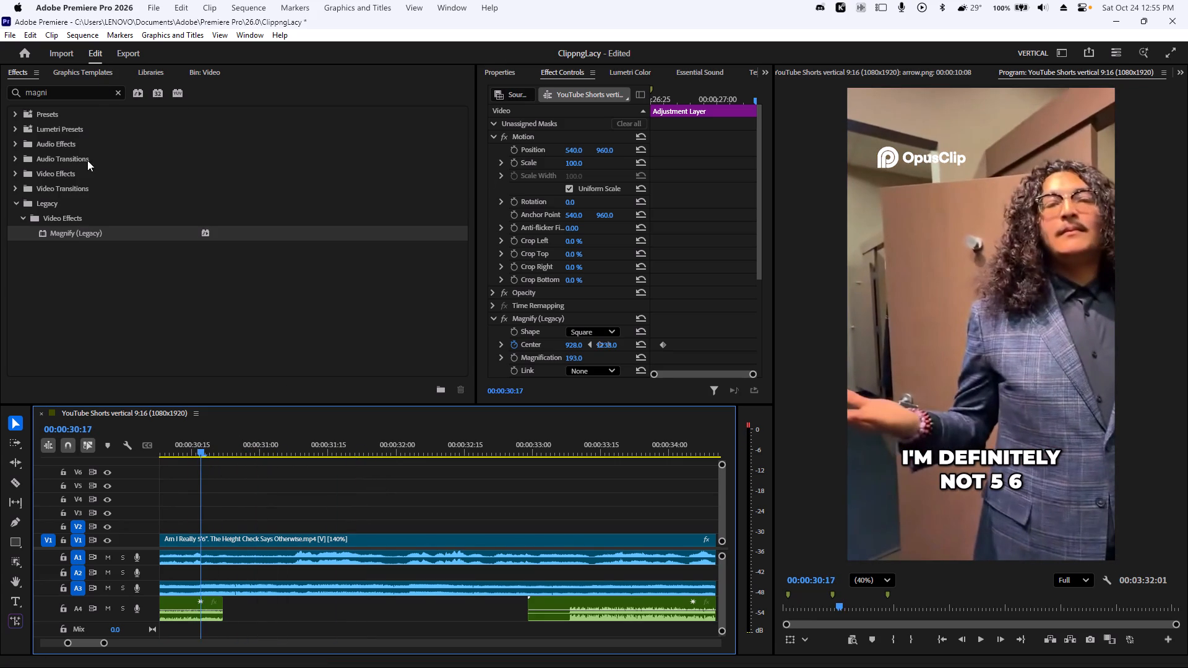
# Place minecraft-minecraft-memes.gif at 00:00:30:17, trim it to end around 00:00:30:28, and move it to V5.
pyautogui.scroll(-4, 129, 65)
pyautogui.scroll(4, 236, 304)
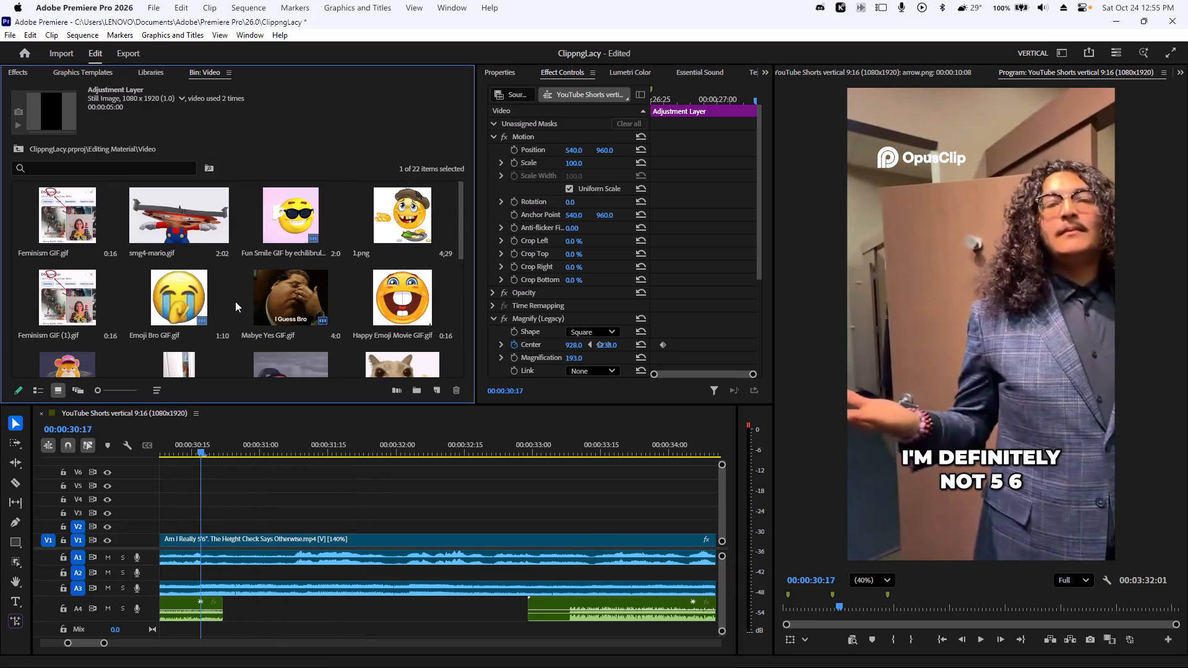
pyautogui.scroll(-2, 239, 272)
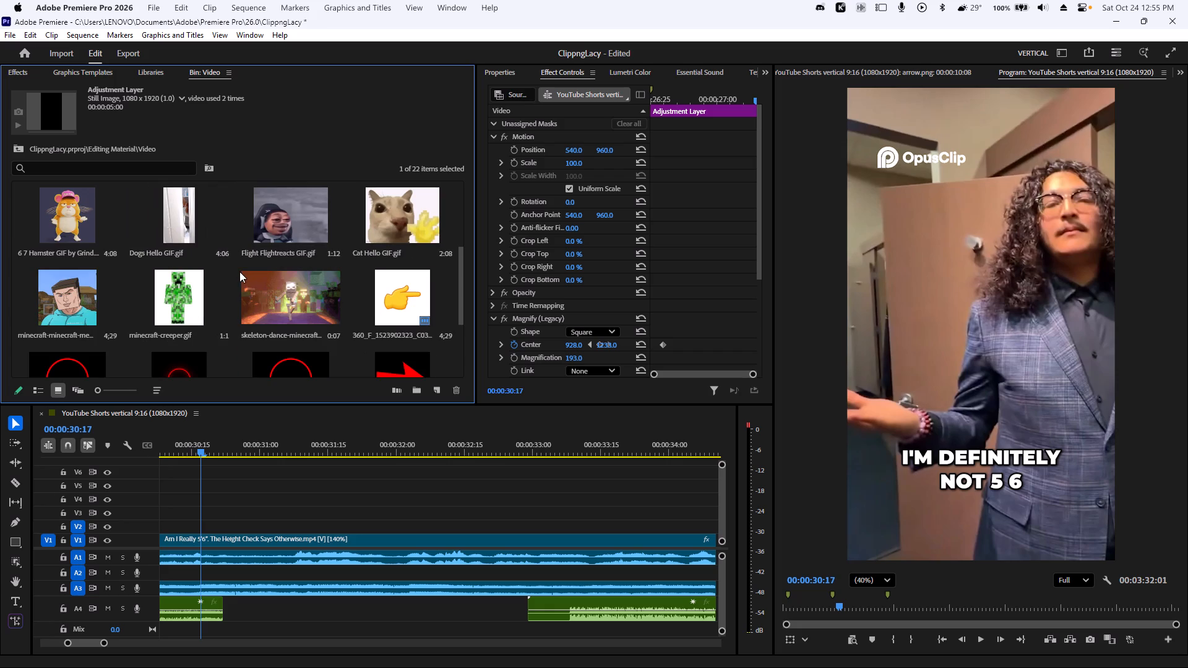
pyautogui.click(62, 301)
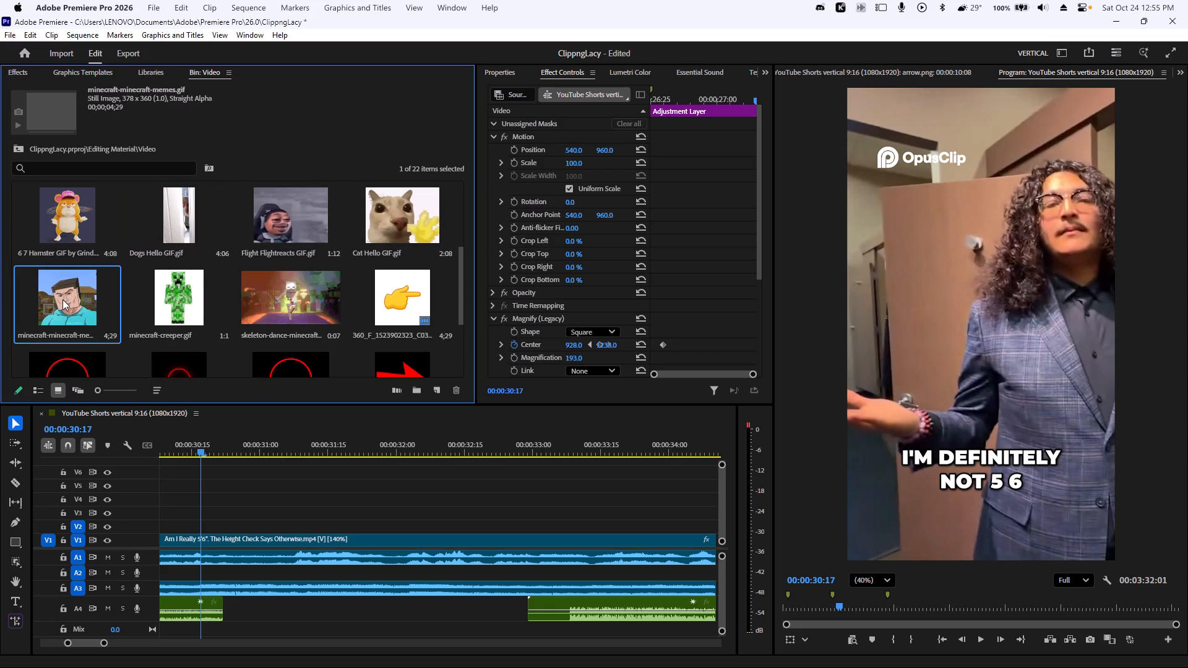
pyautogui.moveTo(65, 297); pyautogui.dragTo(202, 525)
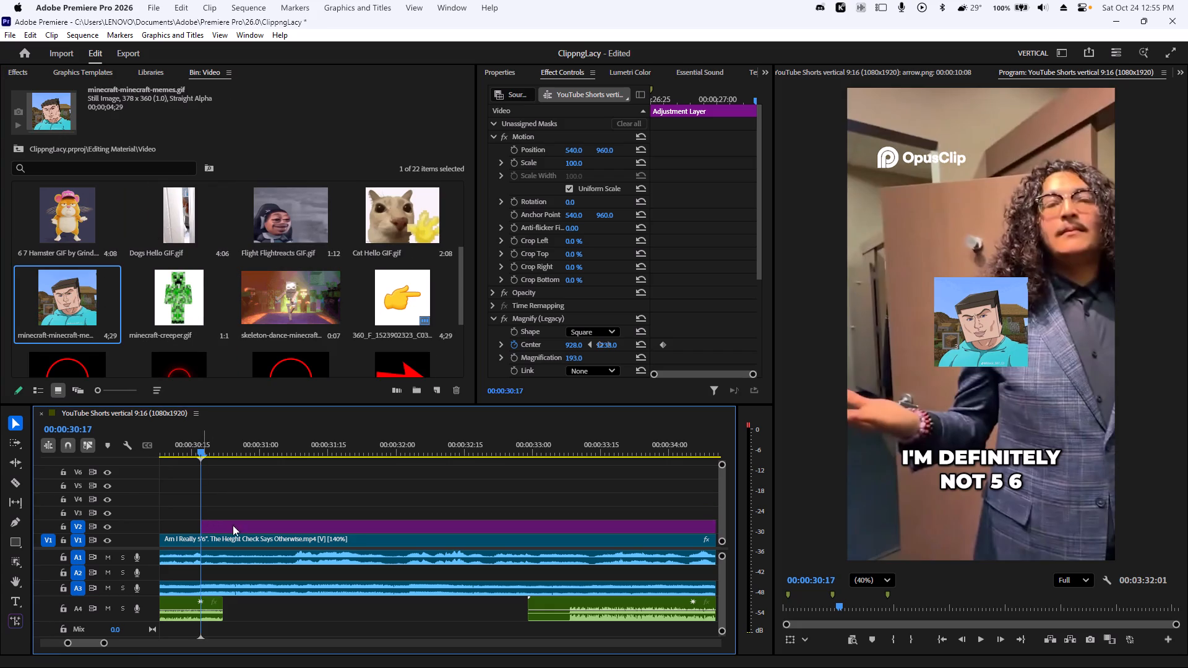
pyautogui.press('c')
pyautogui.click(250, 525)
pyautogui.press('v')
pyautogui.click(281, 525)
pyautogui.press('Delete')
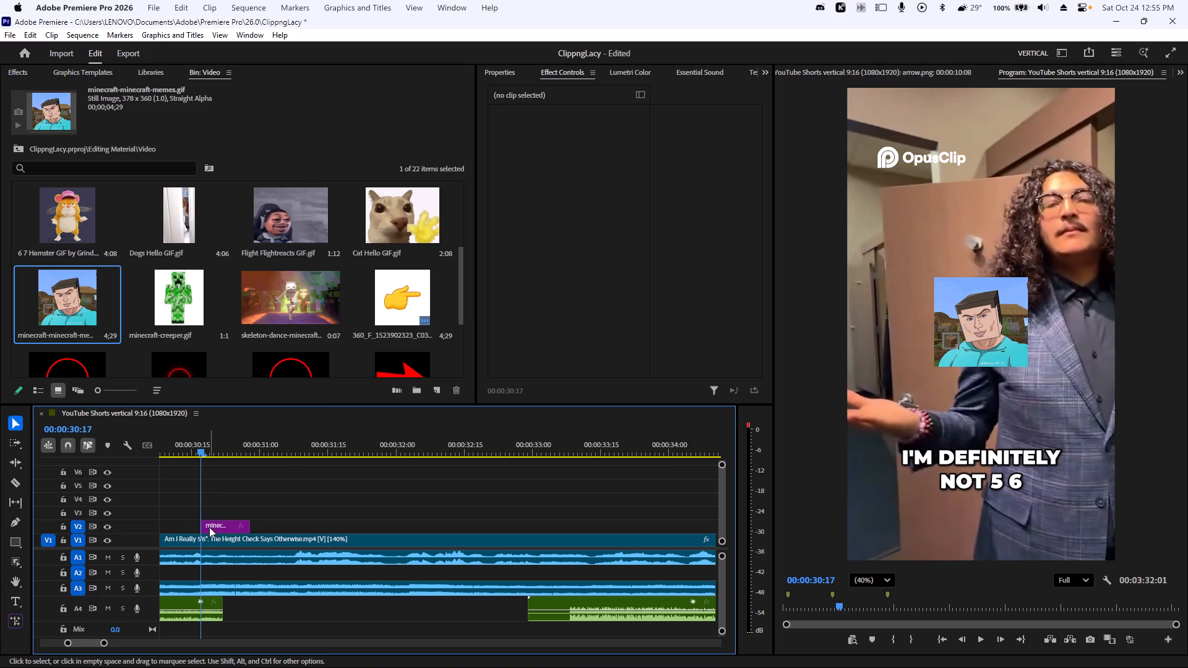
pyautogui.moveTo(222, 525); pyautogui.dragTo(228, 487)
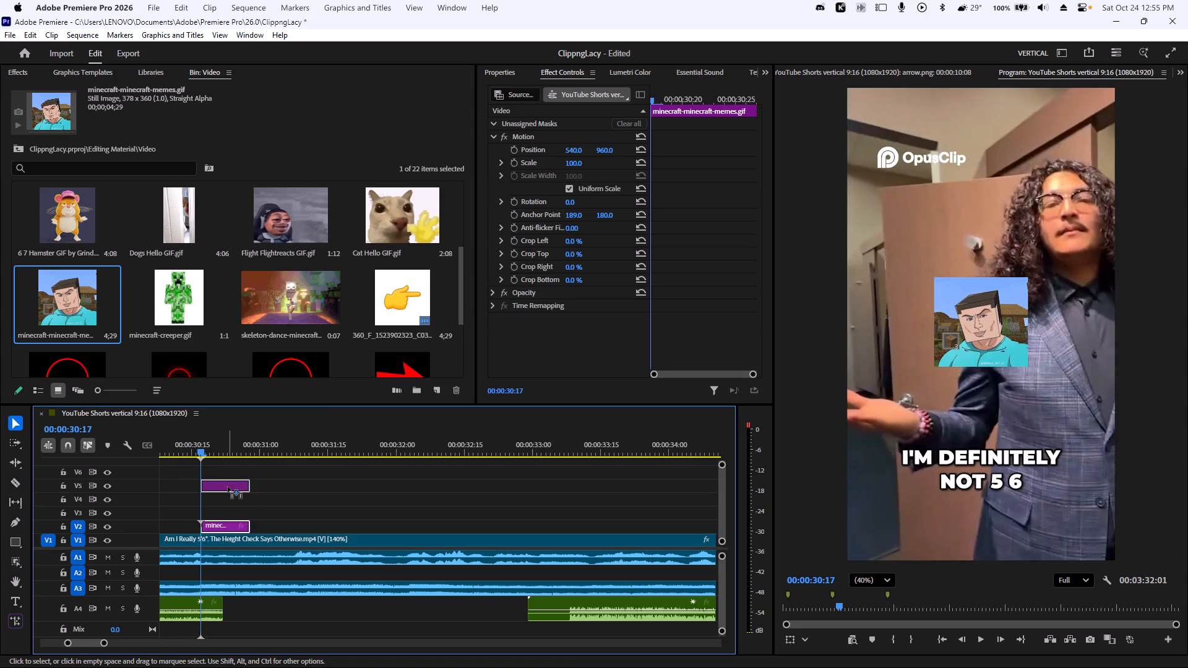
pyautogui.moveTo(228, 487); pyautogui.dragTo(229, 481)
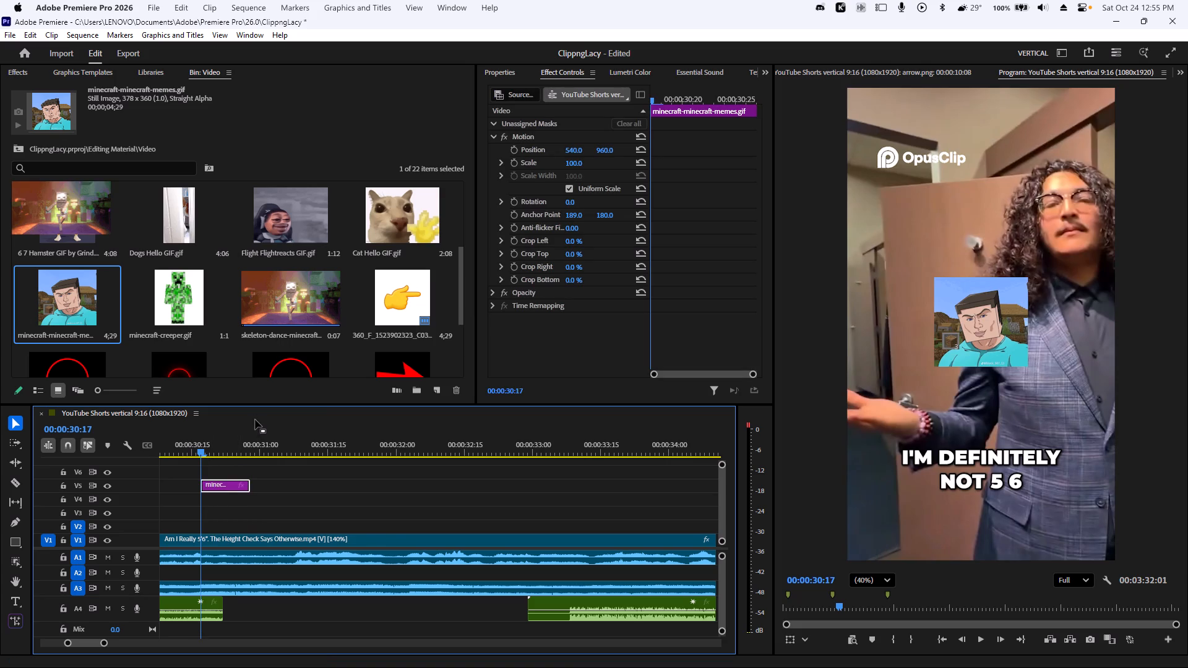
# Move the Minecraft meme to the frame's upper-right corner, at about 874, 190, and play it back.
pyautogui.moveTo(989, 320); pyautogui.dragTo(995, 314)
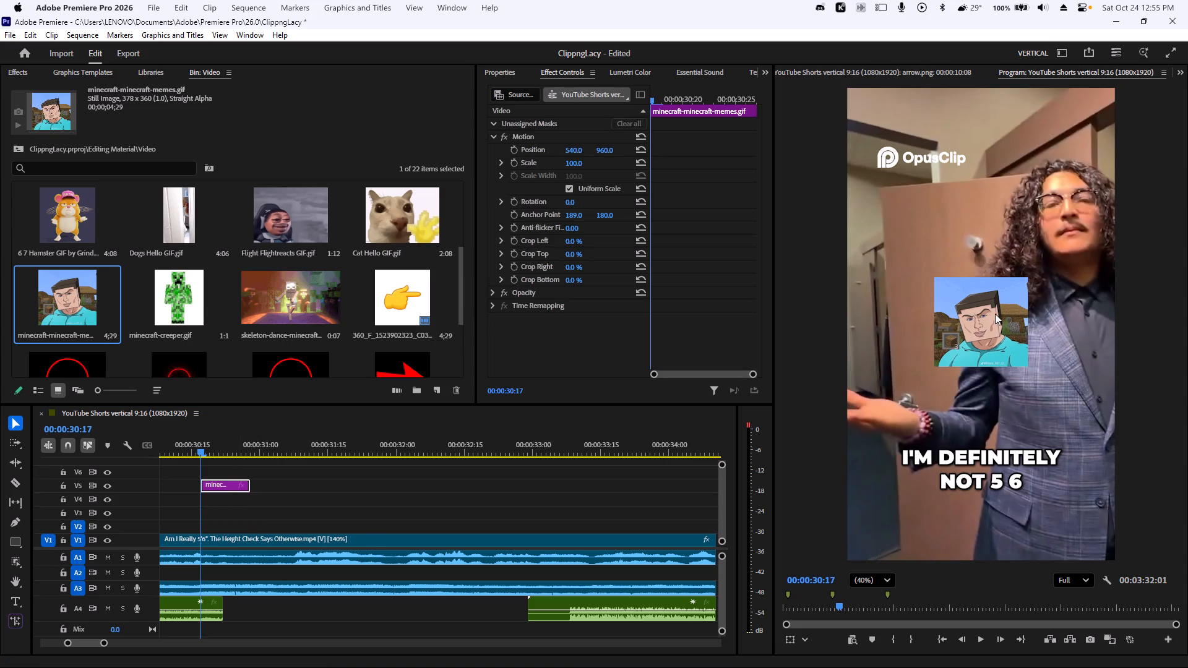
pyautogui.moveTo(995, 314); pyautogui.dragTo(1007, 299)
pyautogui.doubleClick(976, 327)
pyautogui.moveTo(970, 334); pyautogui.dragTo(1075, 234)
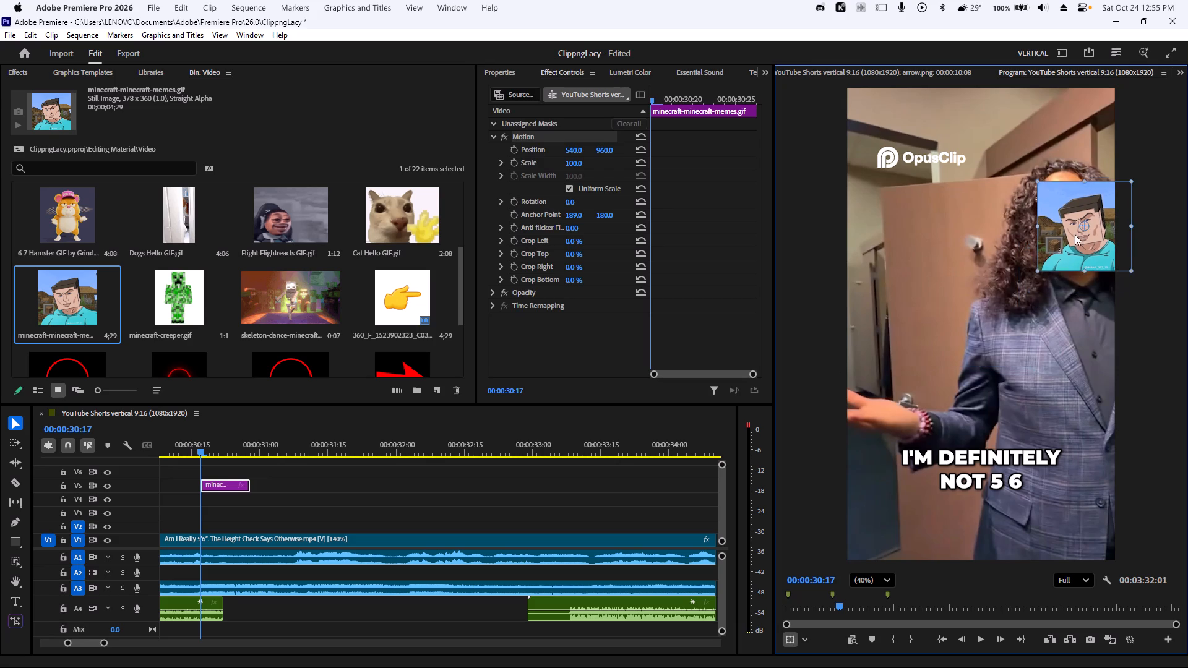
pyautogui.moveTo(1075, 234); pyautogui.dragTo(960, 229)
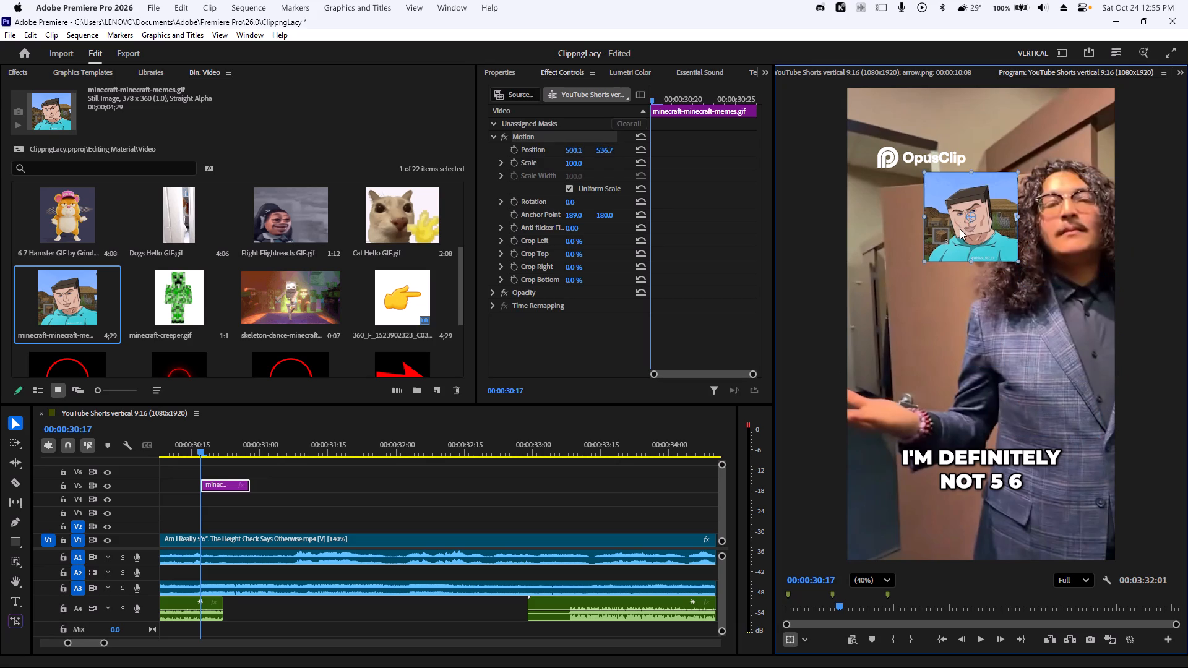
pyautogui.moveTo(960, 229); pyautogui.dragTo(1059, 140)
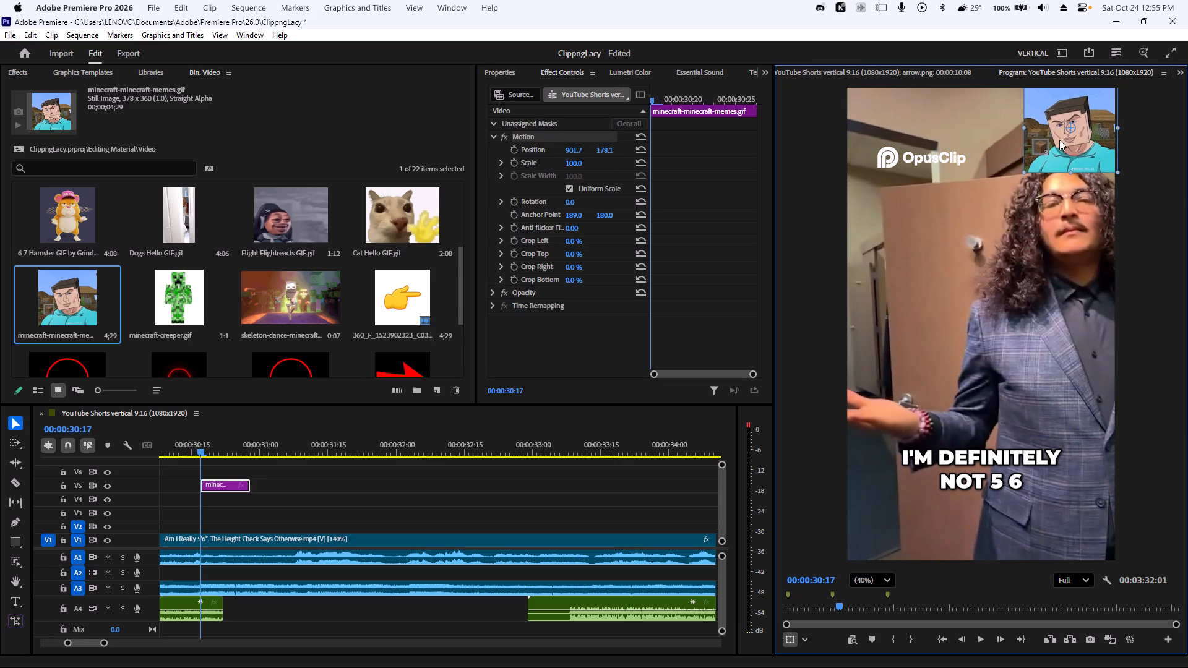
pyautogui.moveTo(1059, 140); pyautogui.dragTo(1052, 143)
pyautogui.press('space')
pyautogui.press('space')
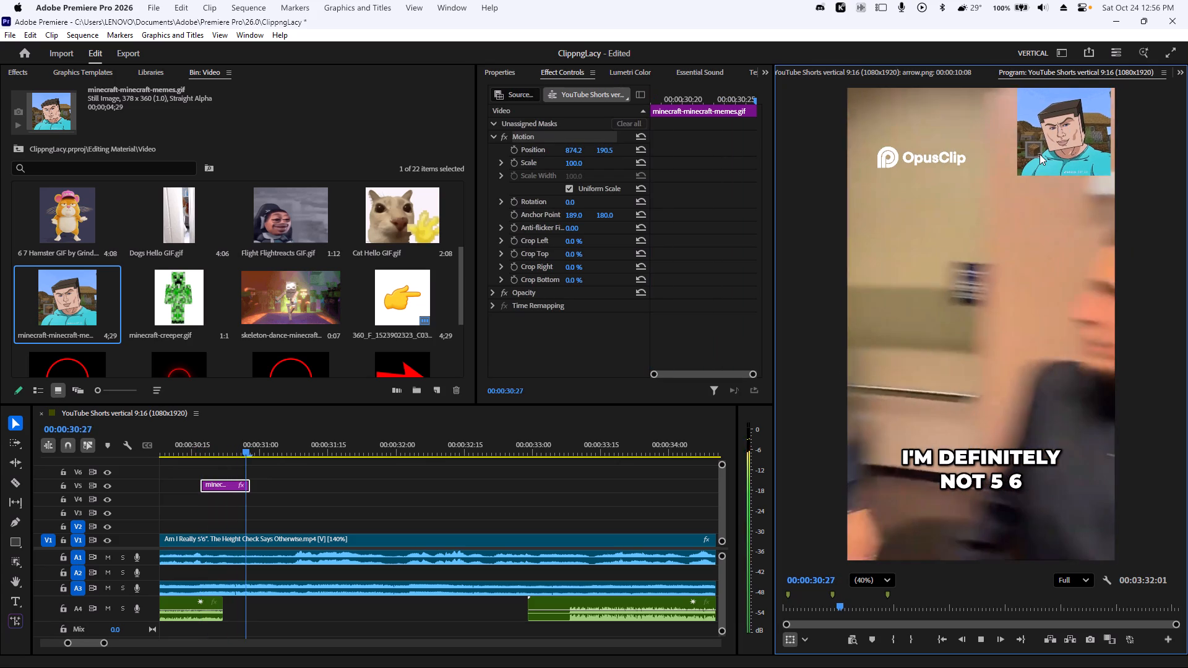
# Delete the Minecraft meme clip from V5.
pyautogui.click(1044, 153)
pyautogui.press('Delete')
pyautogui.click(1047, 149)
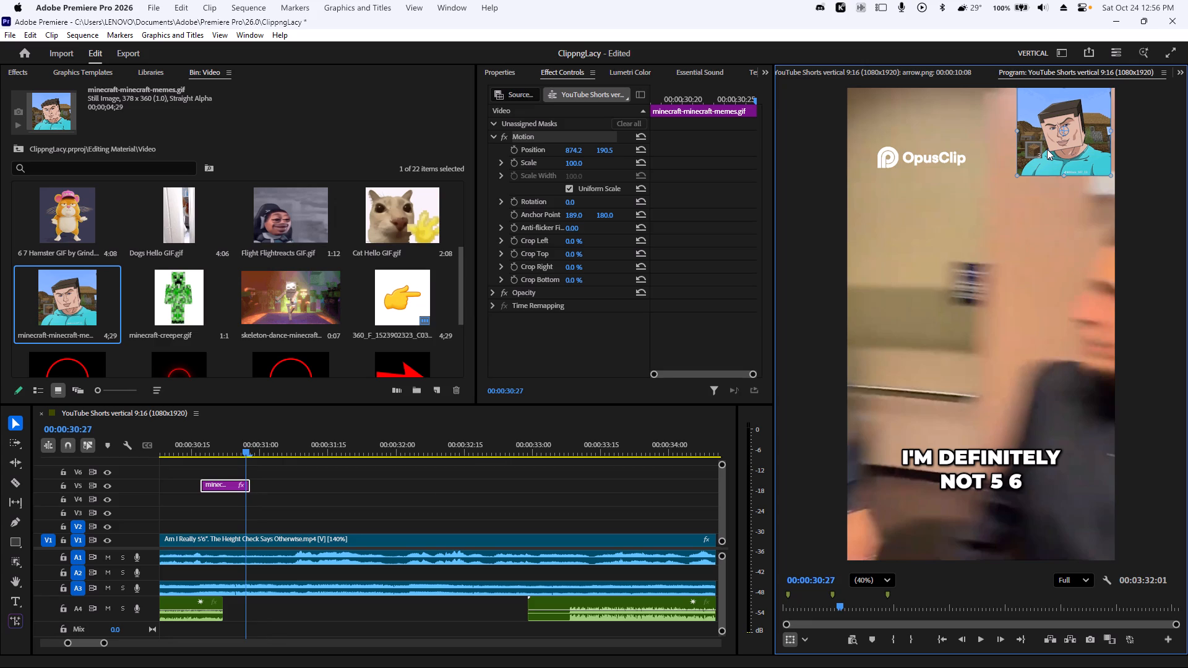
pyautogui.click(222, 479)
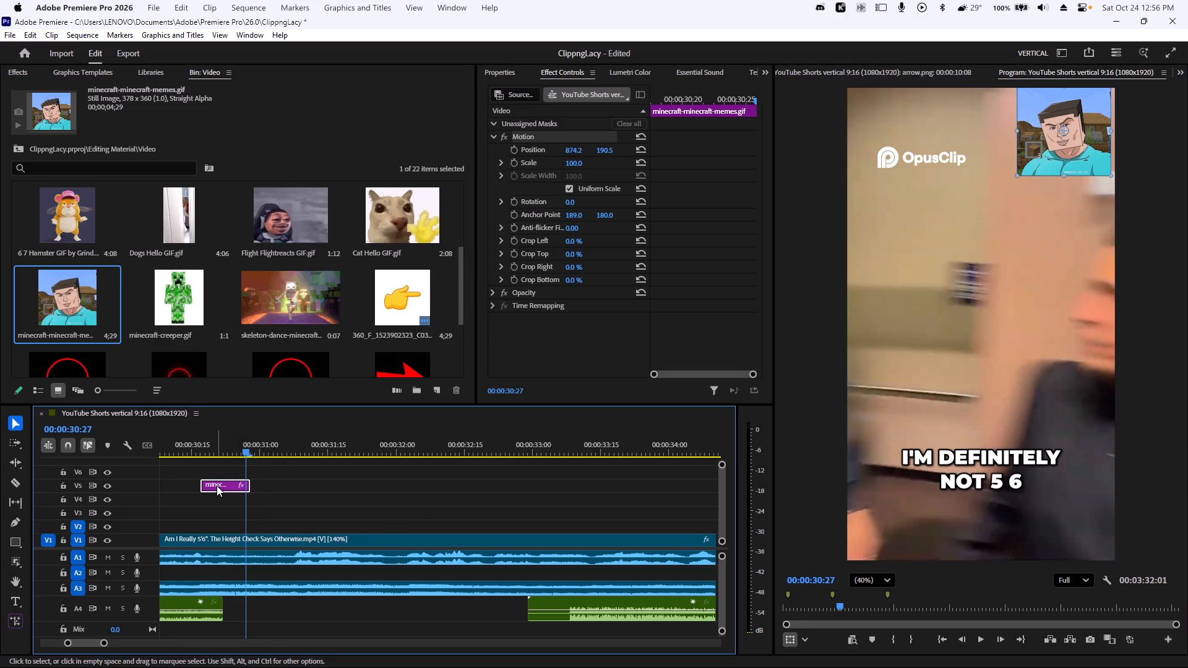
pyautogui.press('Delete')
# Play and check the remaining footage up to about 00:00:38:15, near the end of the V1 clip.
pyautogui.moveTo(239, 440); pyautogui.dragTo(597, 464)
pyautogui.keyDown('alt'); pyautogui.scroll(-6, 588, 489); pyautogui.keyUp('alt')
pyautogui.press('space')
pyautogui.keyDown('alt'); pyautogui.scroll(-10, 584, 497); pyautogui.keyUp('alt')
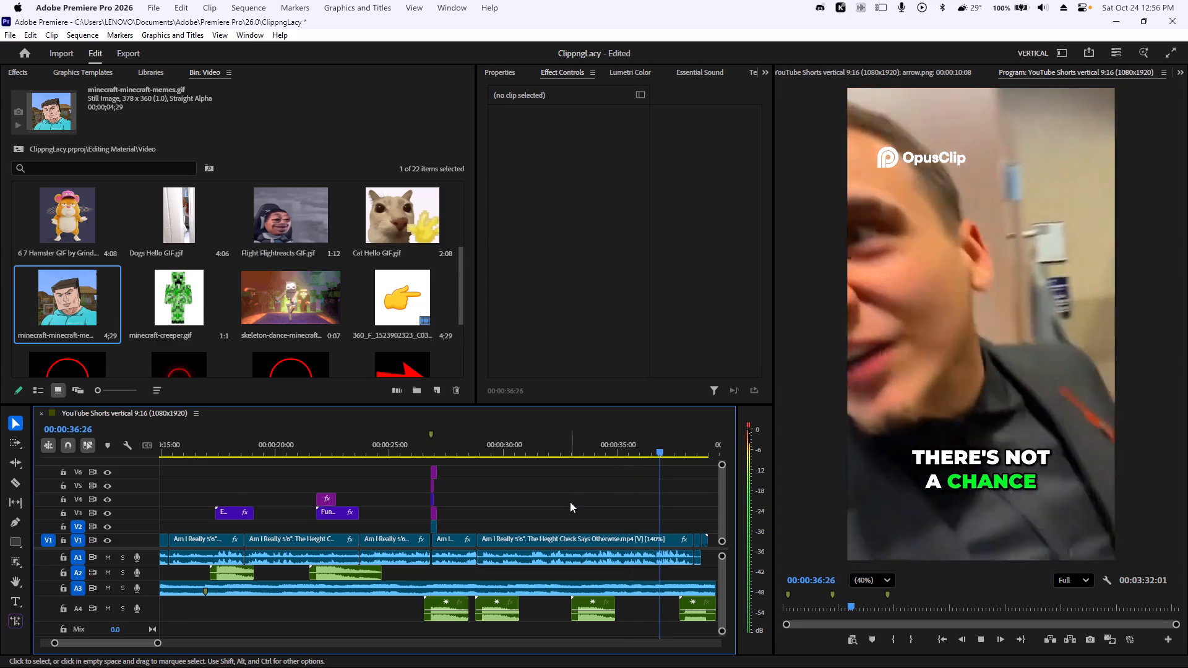
pyautogui.press('space')
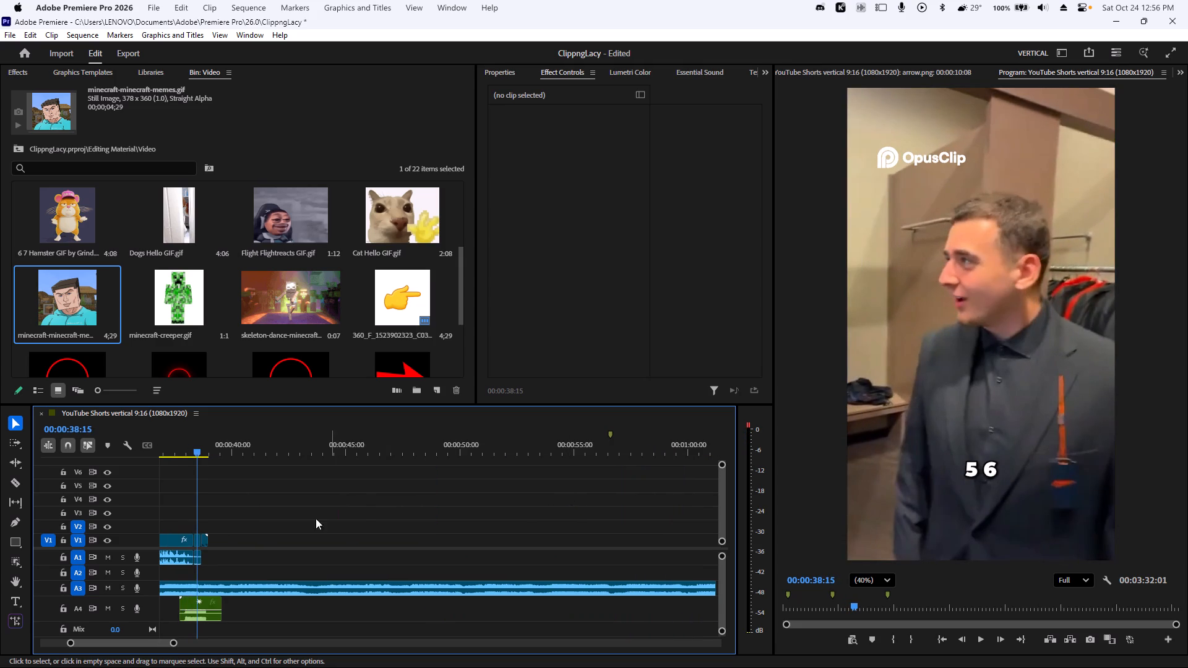
# Move the freeze-frame clip at the end of V1 to V2 at 00:00:38:04, extend it to about 00:00:39:05, and play it back.
pyautogui.moveTo(197, 452); pyautogui.dragTo(183, 457)
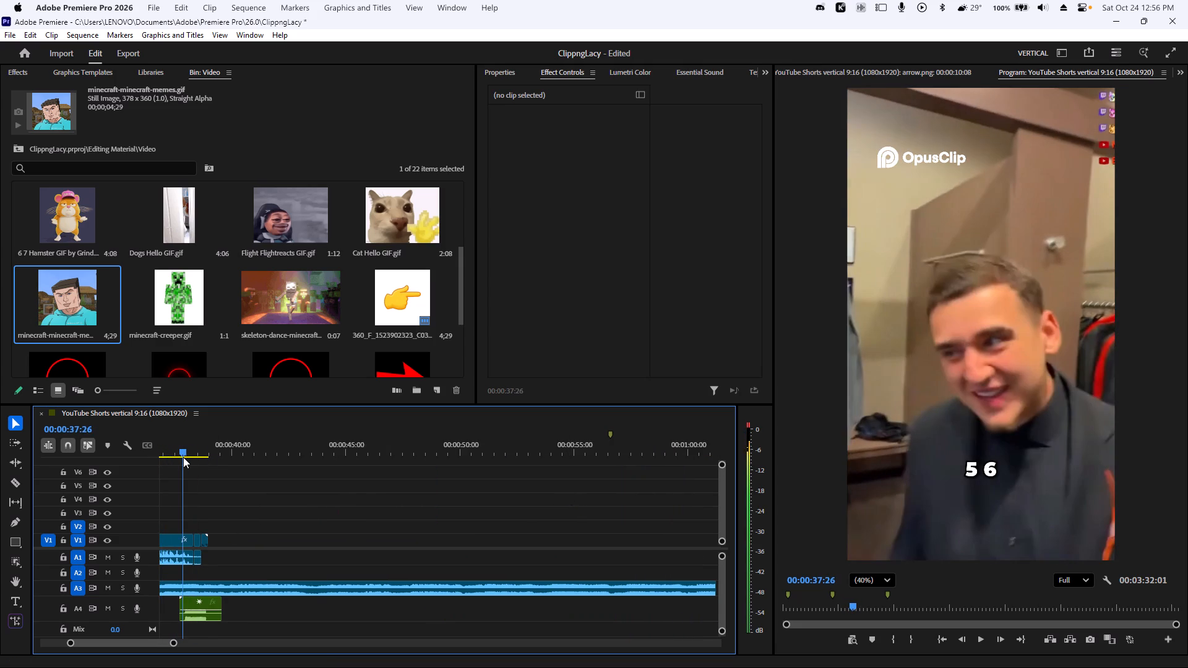
pyautogui.moveTo(183, 457); pyautogui.dragTo(186, 459)
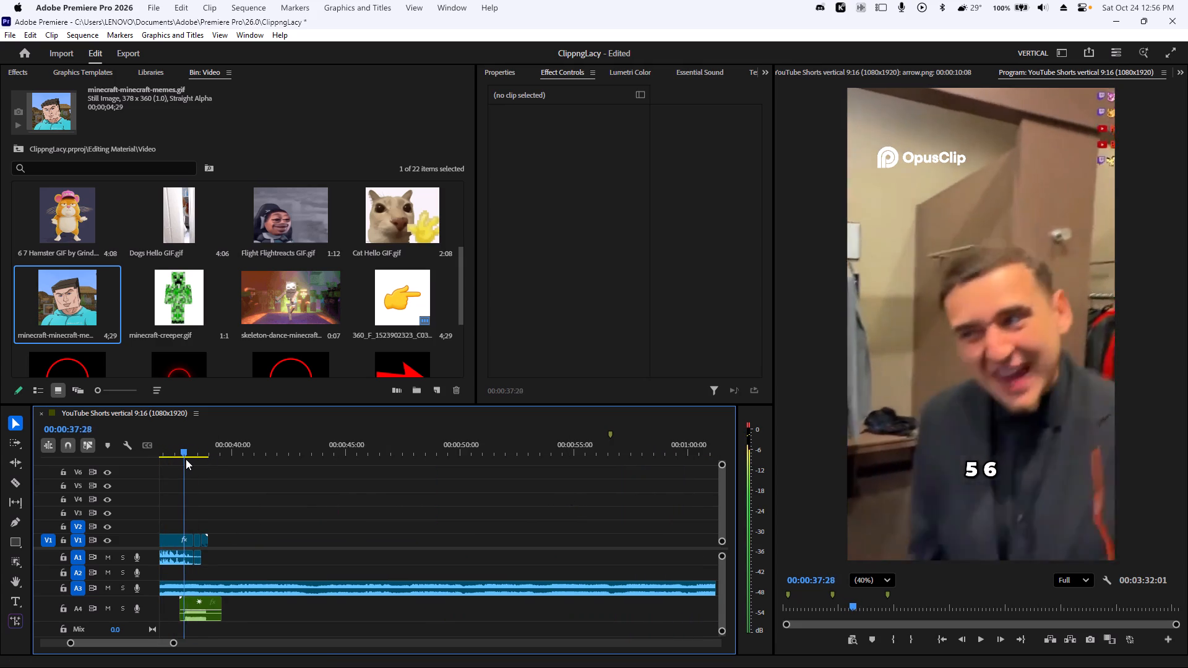
pyautogui.moveTo(186, 459); pyautogui.dragTo(191, 460)
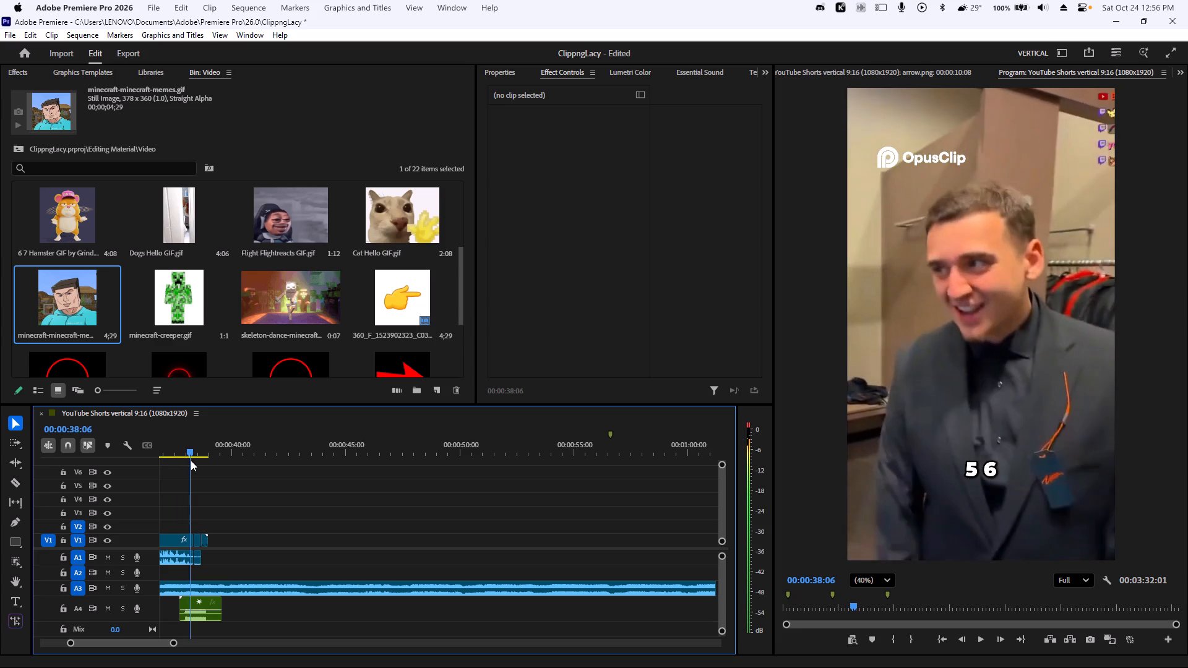
pyautogui.moveTo(191, 460); pyautogui.dragTo(189, 460)
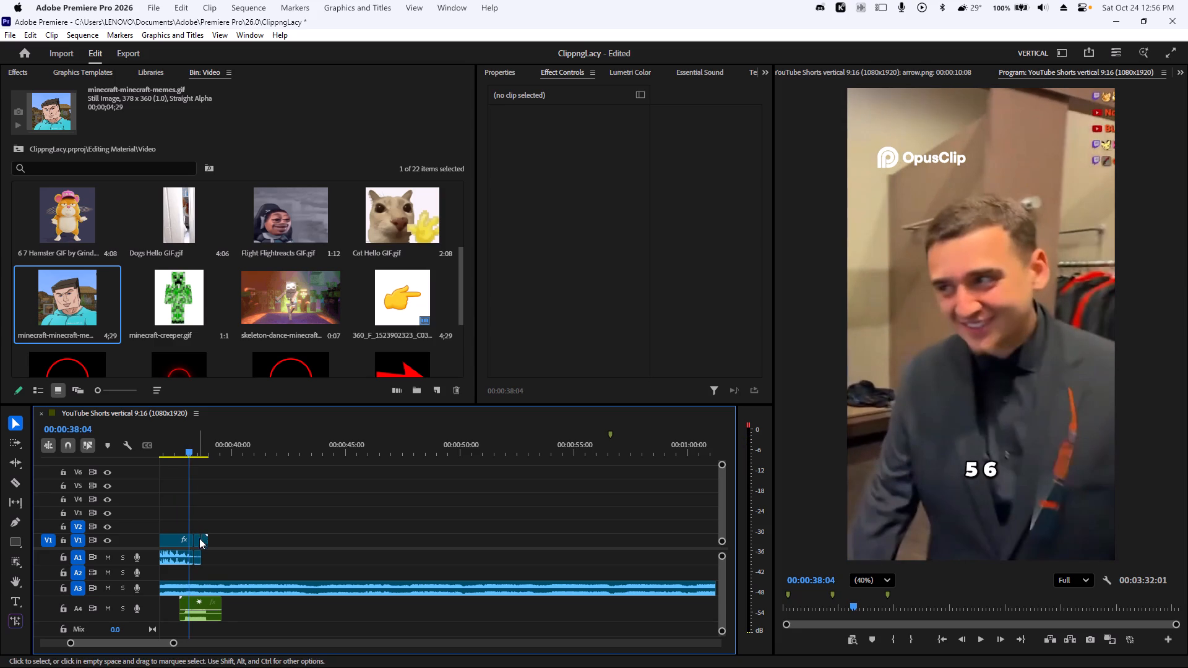
pyautogui.keyDown('alt'); pyautogui.scroll(13, 199, 538); pyautogui.keyUp('alt')
pyautogui.scroll(7, 186, 521)
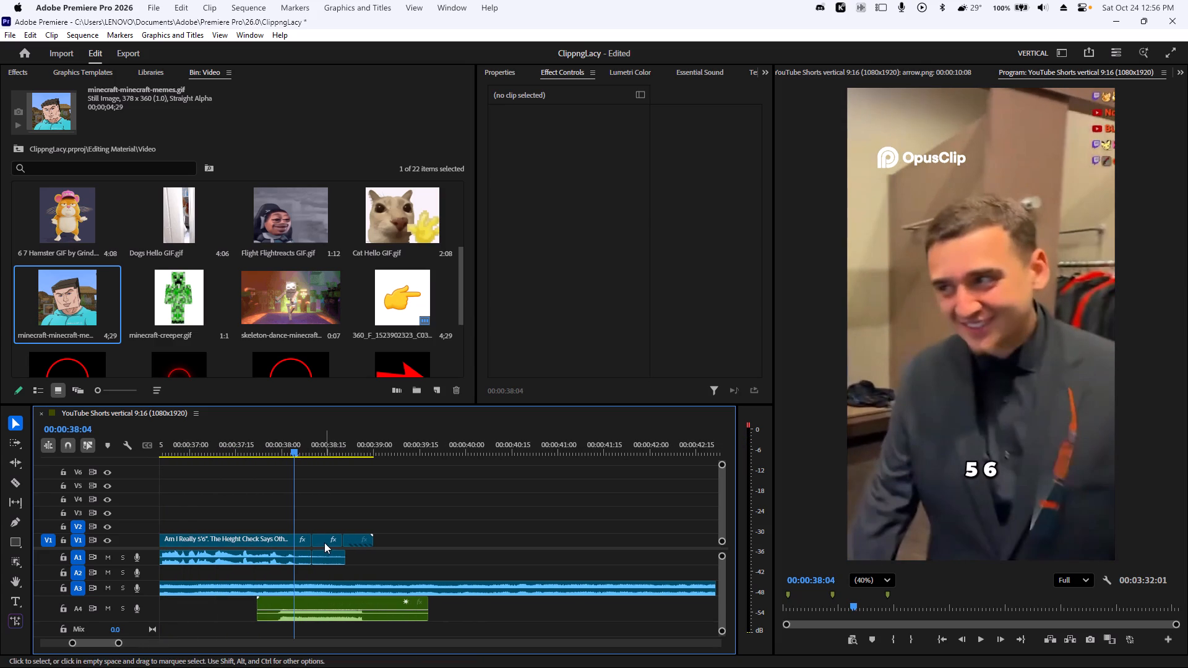
pyautogui.doubleClick(324, 542)
pyautogui.moveTo(357, 538); pyautogui.dragTo(356, 536)
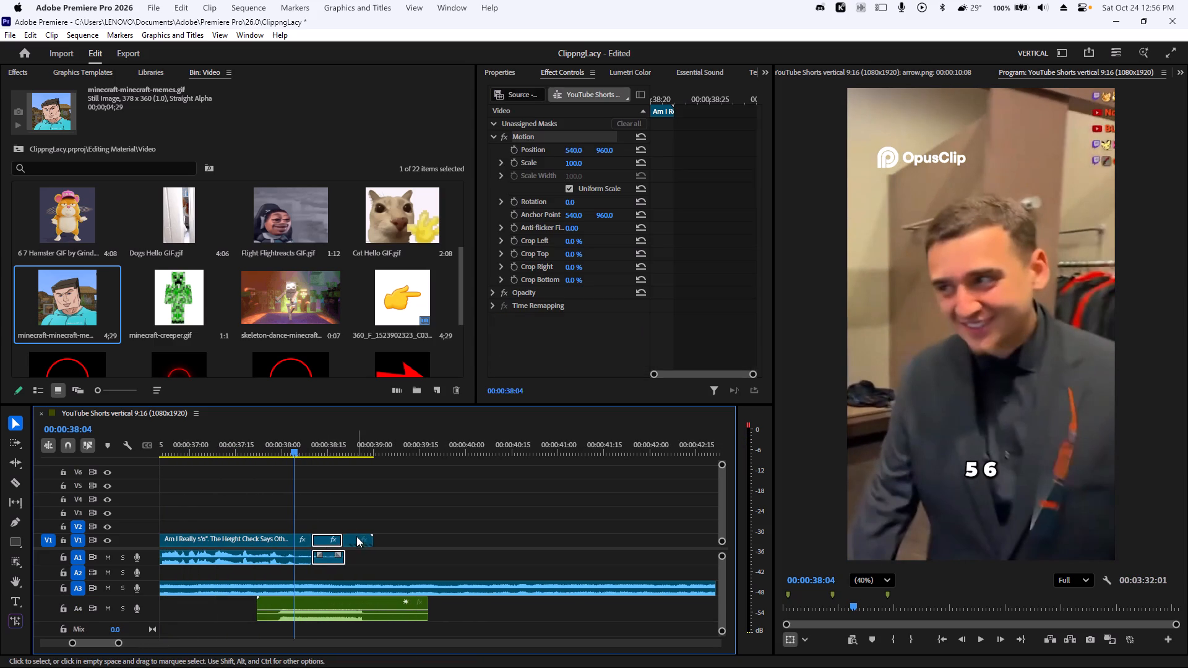
pyautogui.moveTo(356, 536); pyautogui.dragTo(307, 522)
pyautogui.moveTo(324, 525); pyautogui.dragTo(329, 525)
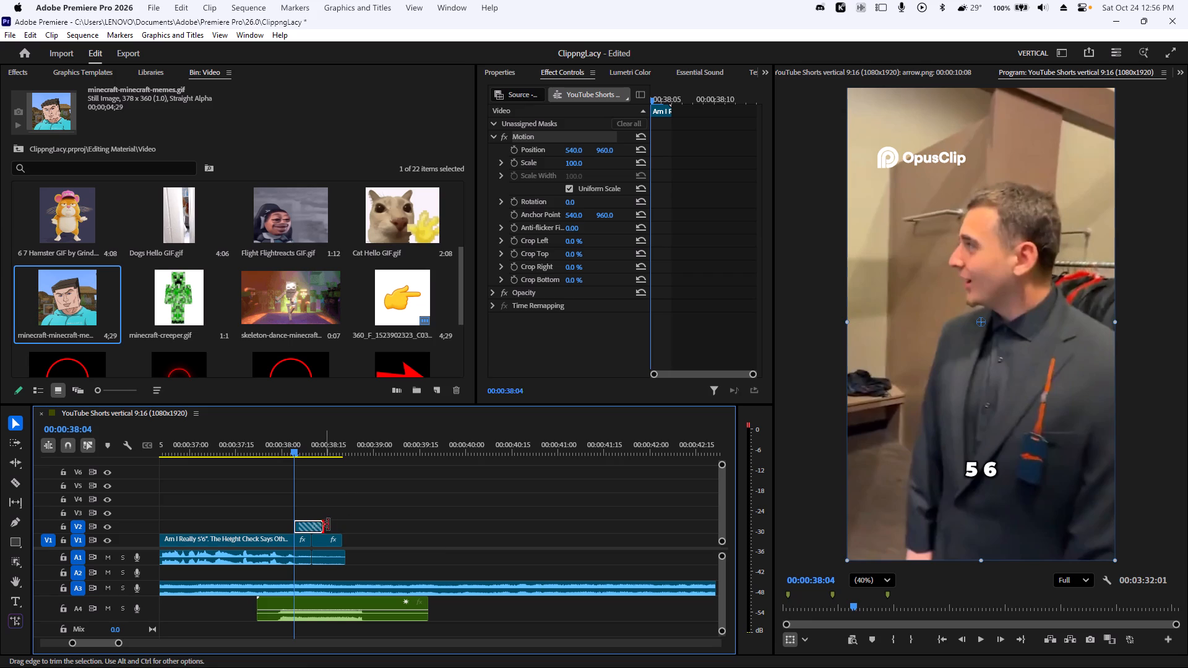
pyautogui.moveTo(329, 525); pyautogui.dragTo(393, 519)
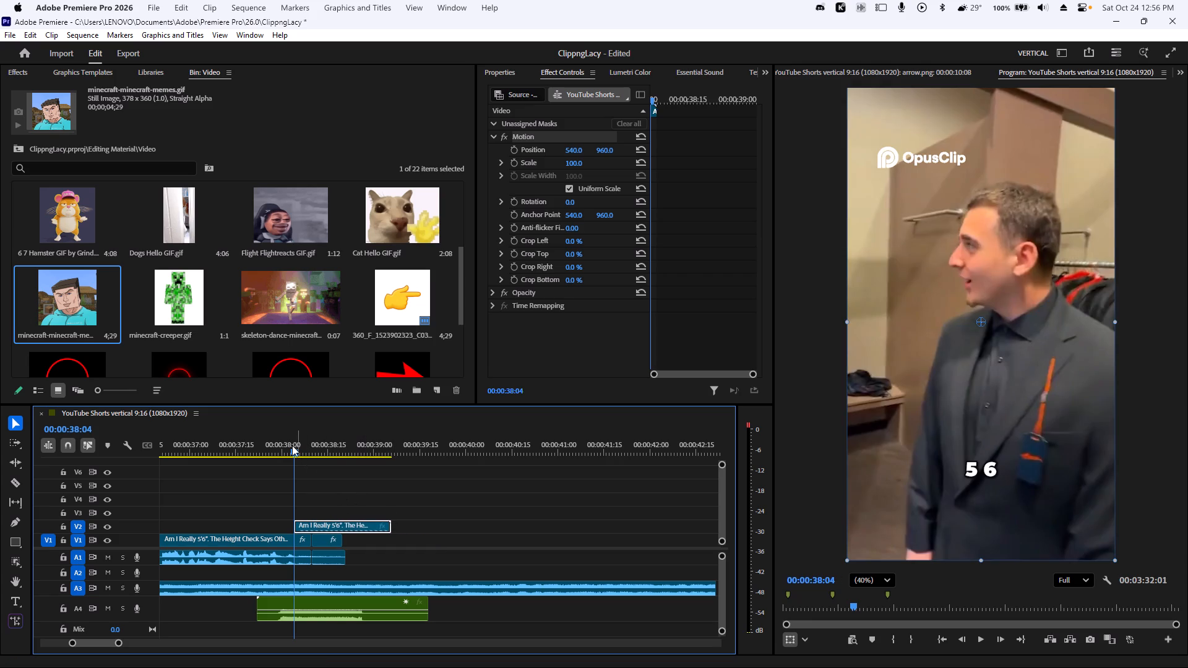
pyautogui.moveTo(288, 442); pyautogui.dragTo(237, 443)
pyautogui.press('space')
pyautogui.press('space')
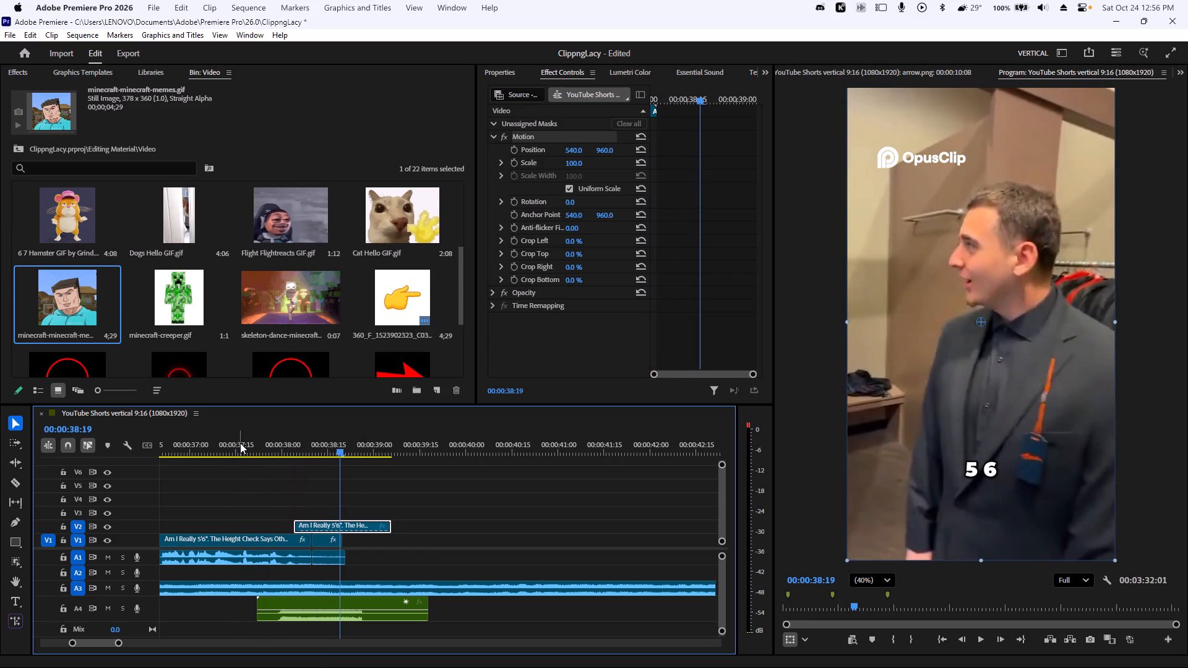
# Show the project's root contents as a list and select the Video bin inside Editing Material.
pyautogui.moveTo(332, 447); pyautogui.dragTo(295, 450)
pyautogui.click(18, 147)
pyautogui.click(18, 147)
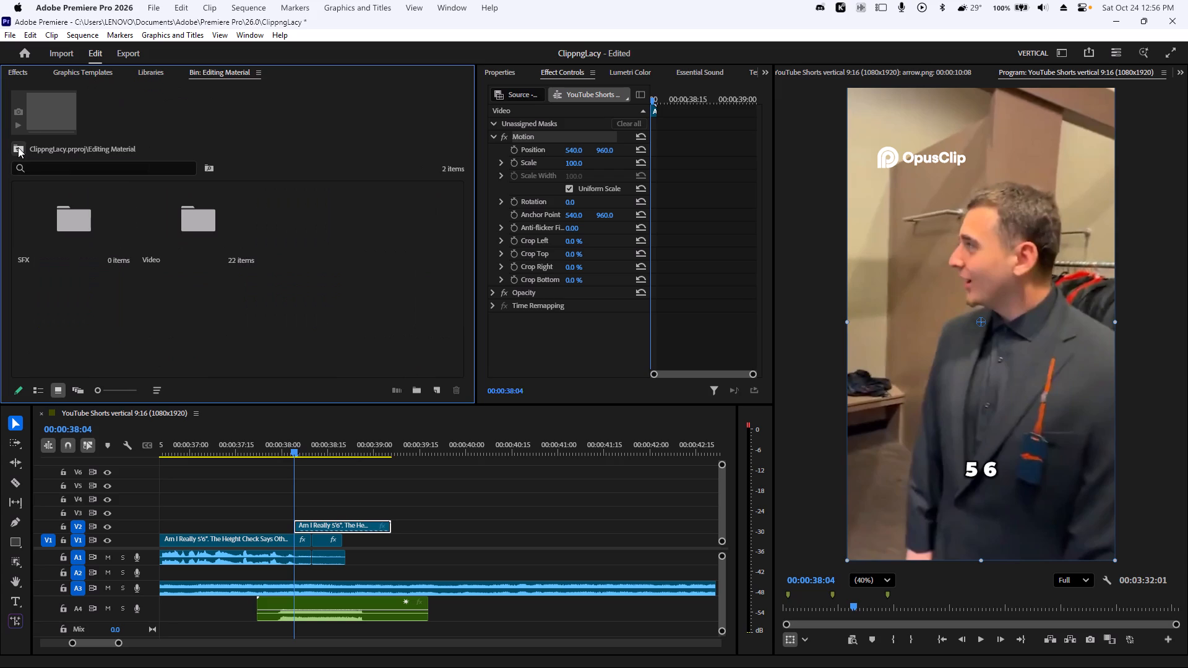
pyautogui.scroll(4, 98, 300)
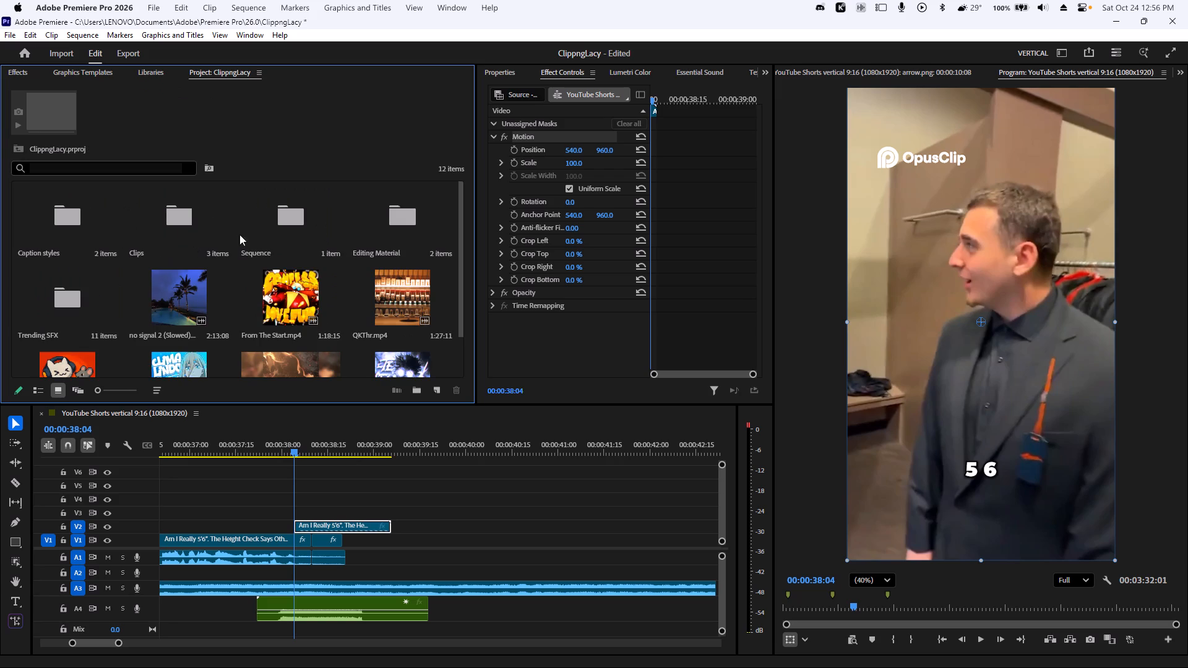
pyautogui.click(14, 152)
pyautogui.click(40, 390)
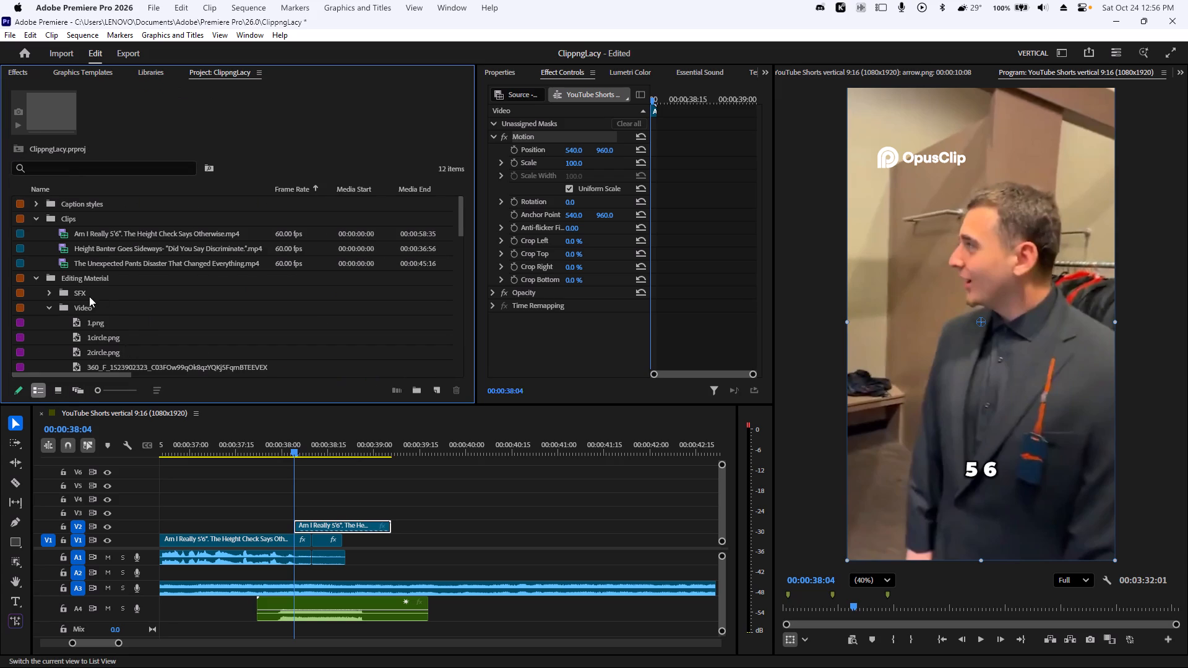
pyautogui.click(81, 276)
pyautogui.click(87, 309)
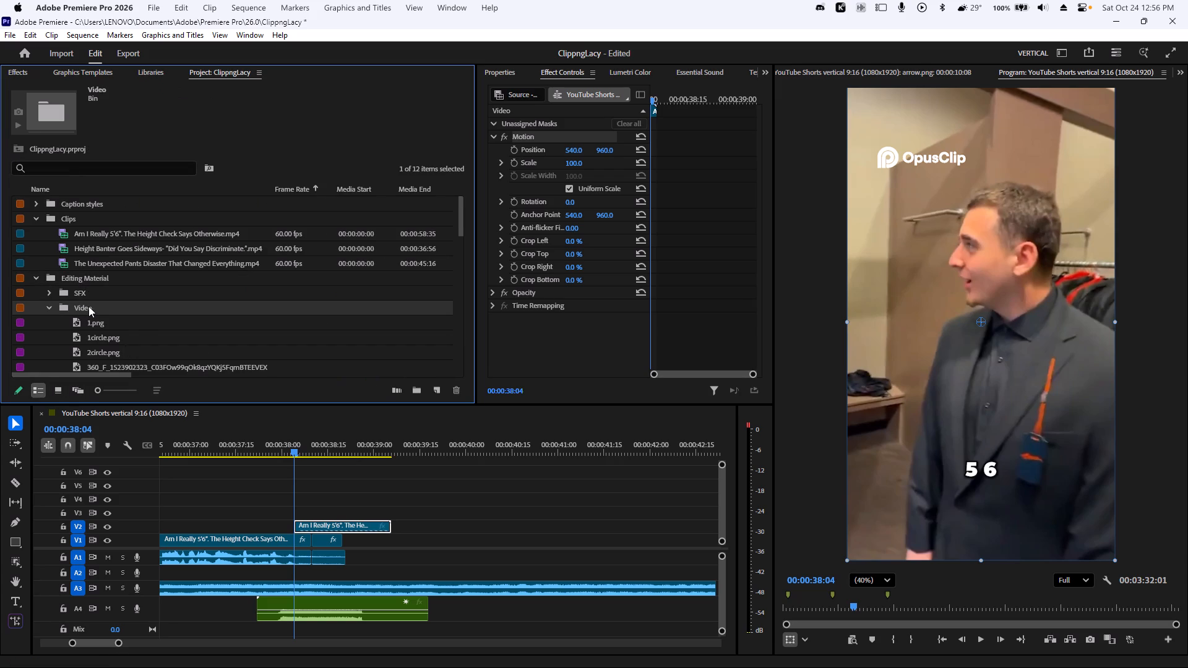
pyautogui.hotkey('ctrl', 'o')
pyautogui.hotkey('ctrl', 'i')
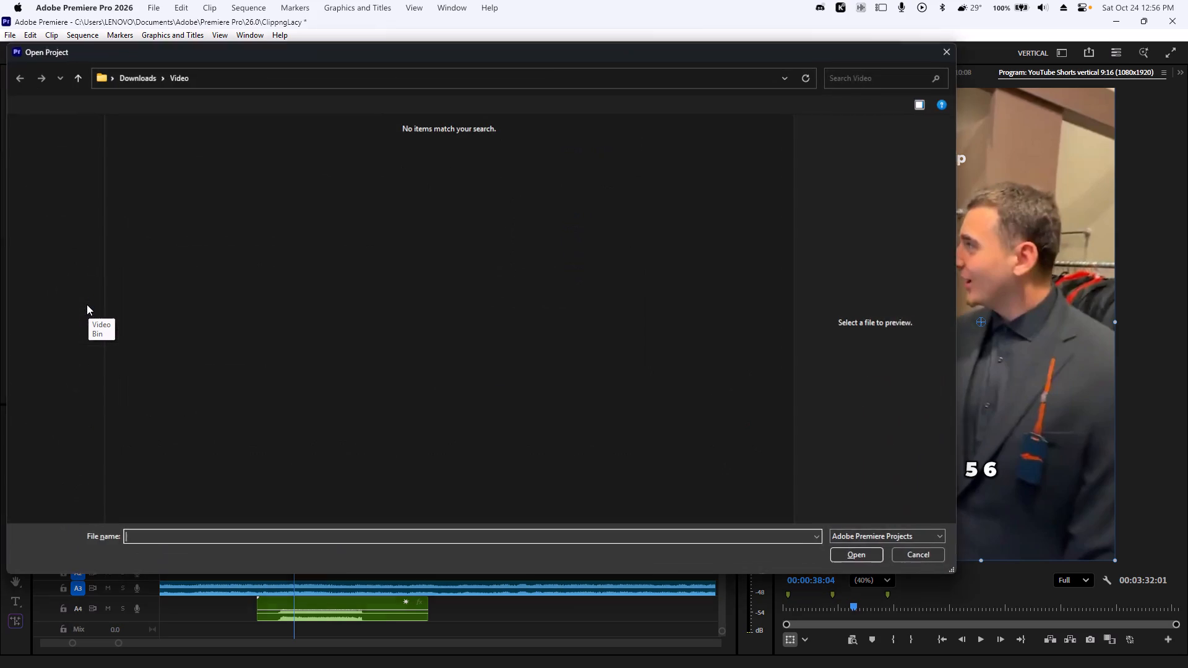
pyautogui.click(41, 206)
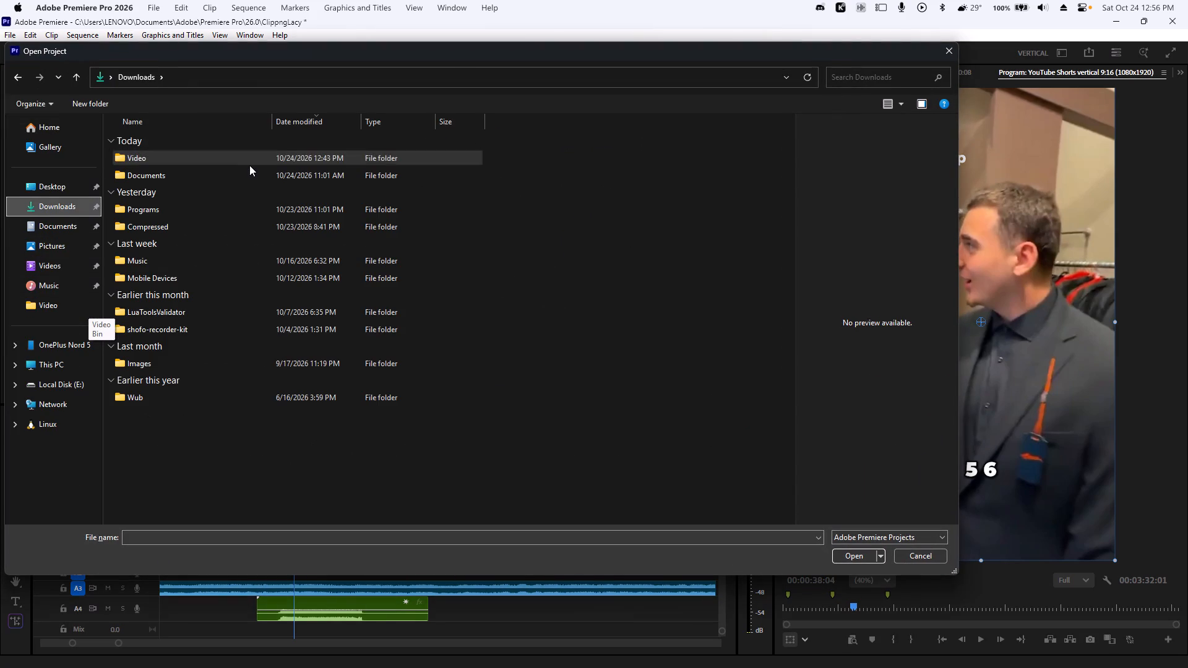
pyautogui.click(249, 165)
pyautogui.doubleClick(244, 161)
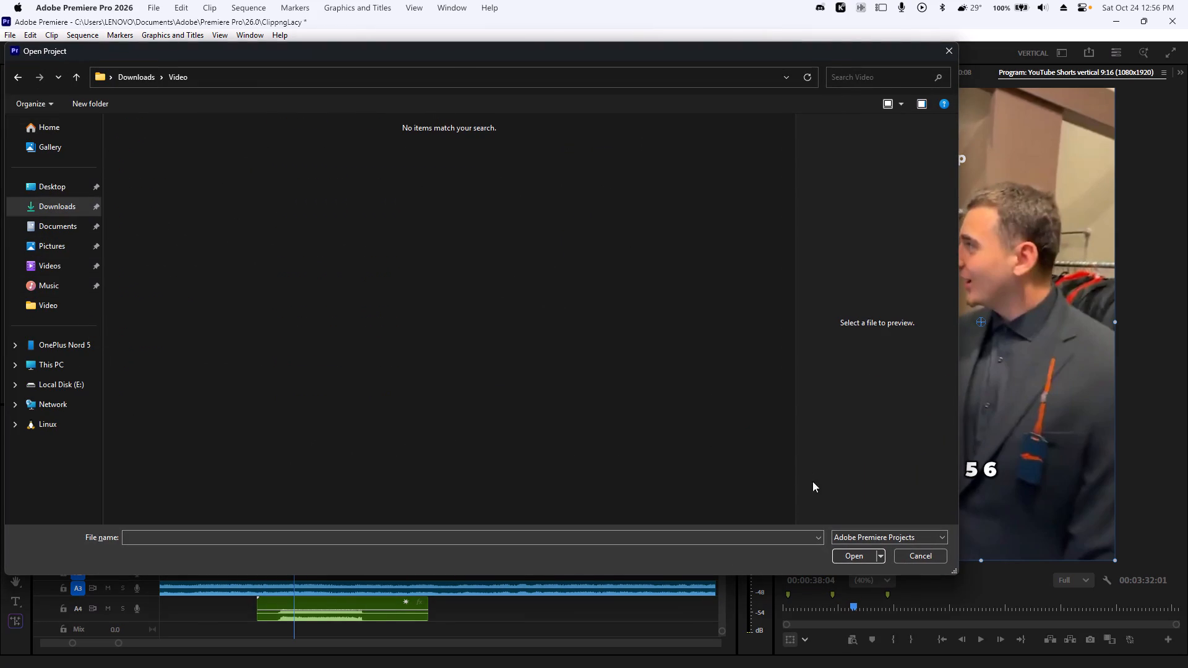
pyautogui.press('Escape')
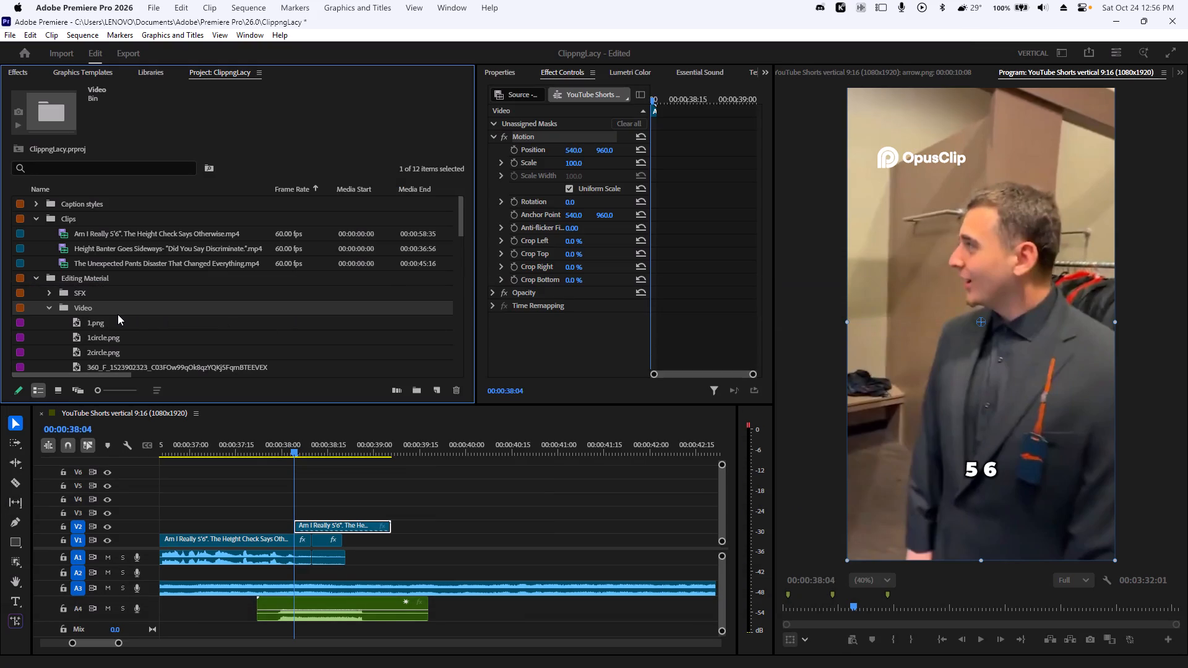
# Import the smol lacy image from Downloads > Video into the project's Video bin.
pyautogui.click(97, 322)
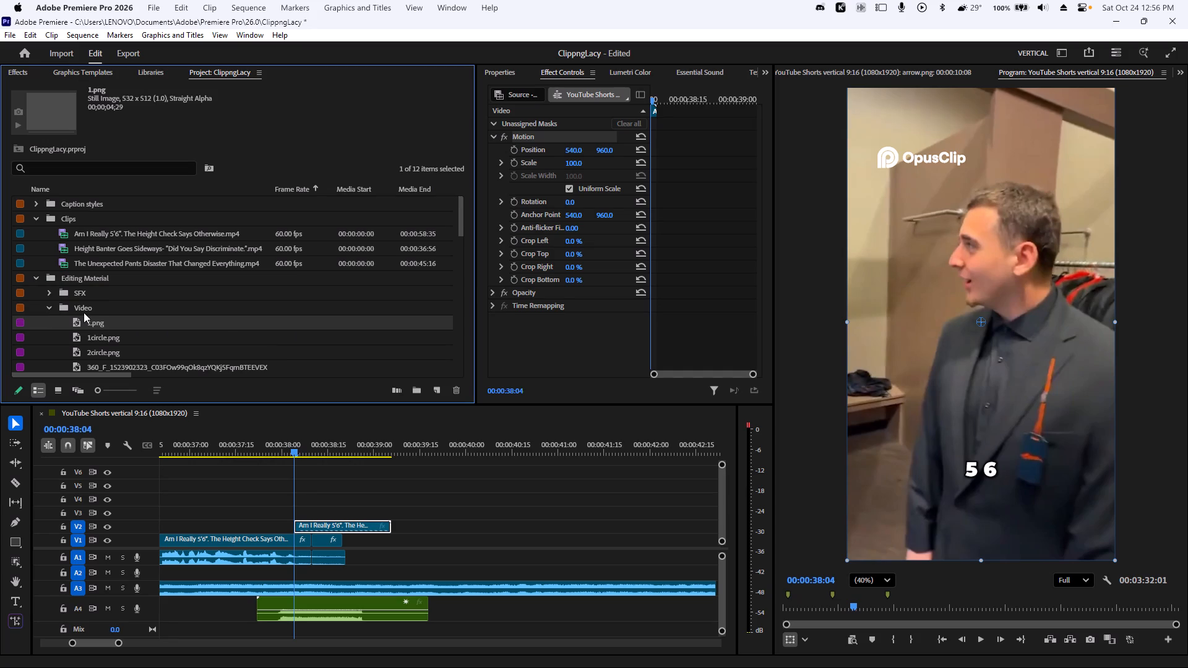
pyautogui.hotkey('ctrl', 'i')
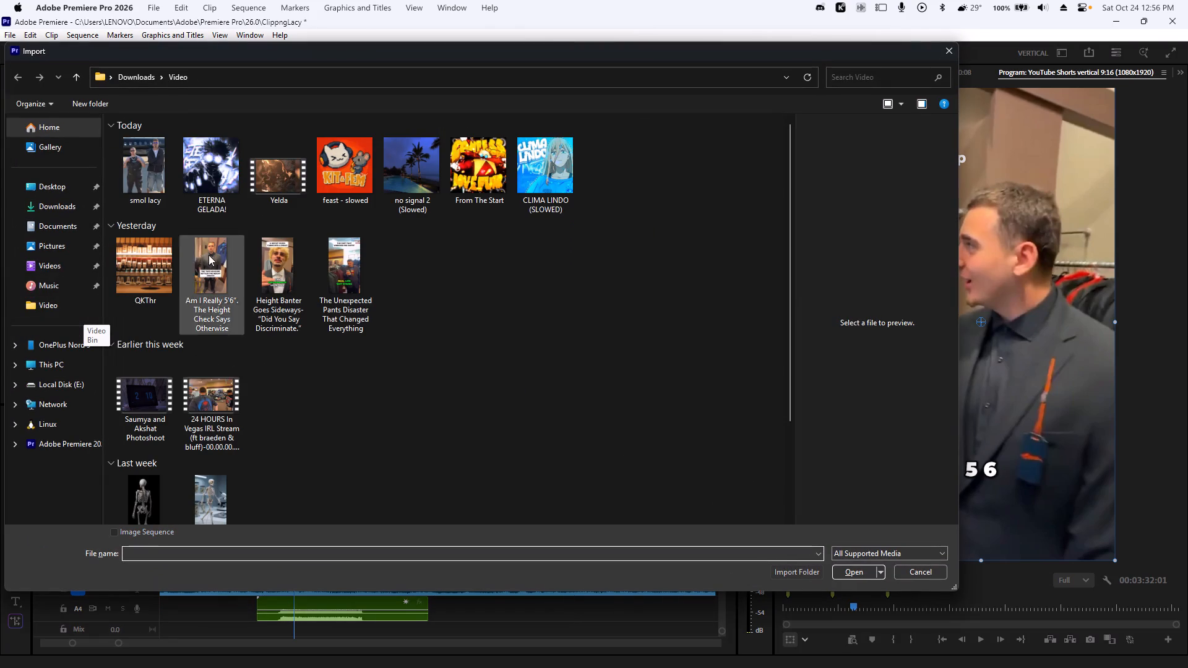
pyautogui.click(163, 189)
pyautogui.click(854, 570)
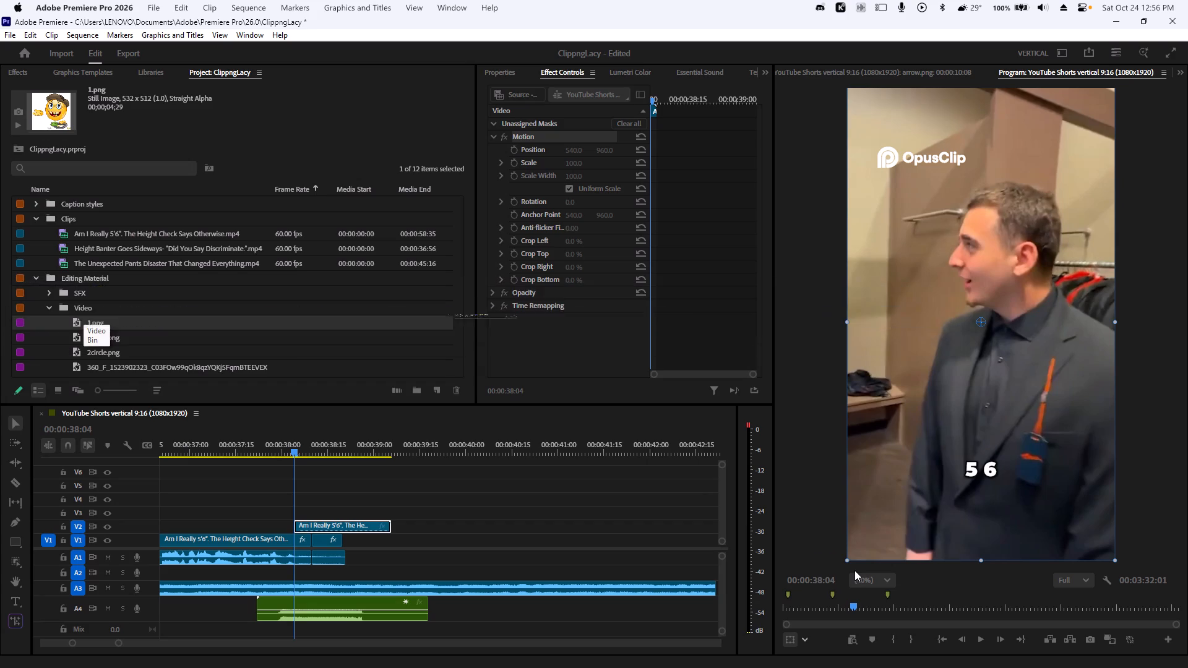
# Place smol lacy.jpeg on V3 above the freeze frame and shift it to start at 00:00:37:29.
pyautogui.moveTo(108, 354); pyautogui.dragTo(260, 417)
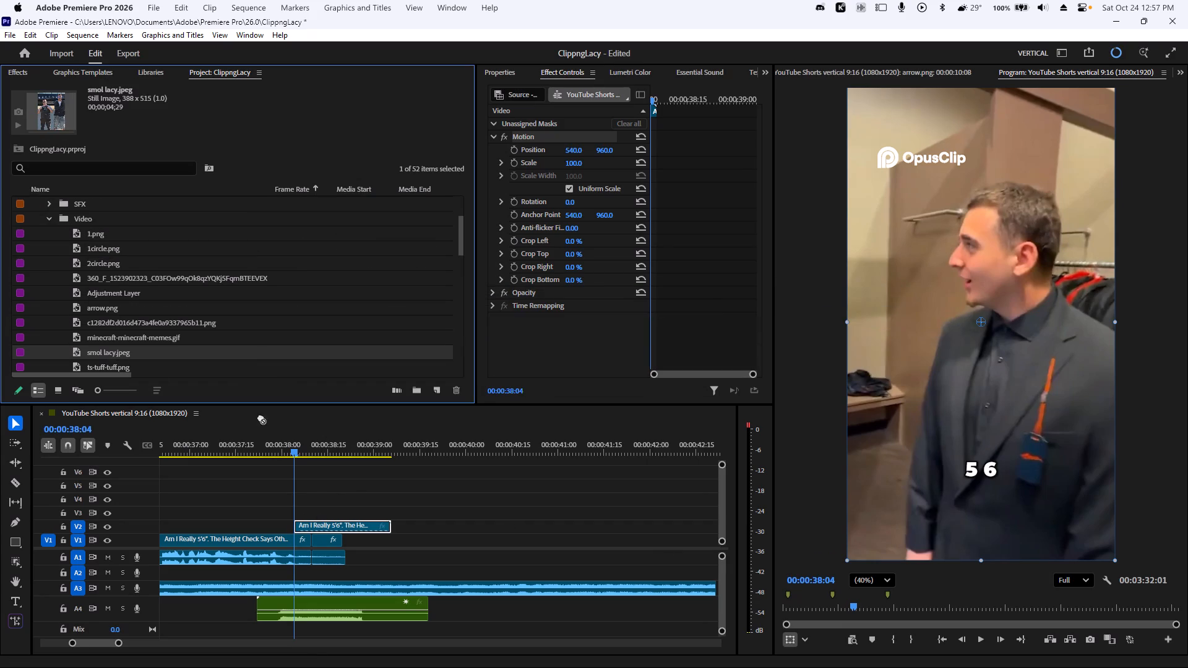
pyautogui.moveTo(260, 417); pyautogui.dragTo(299, 512)
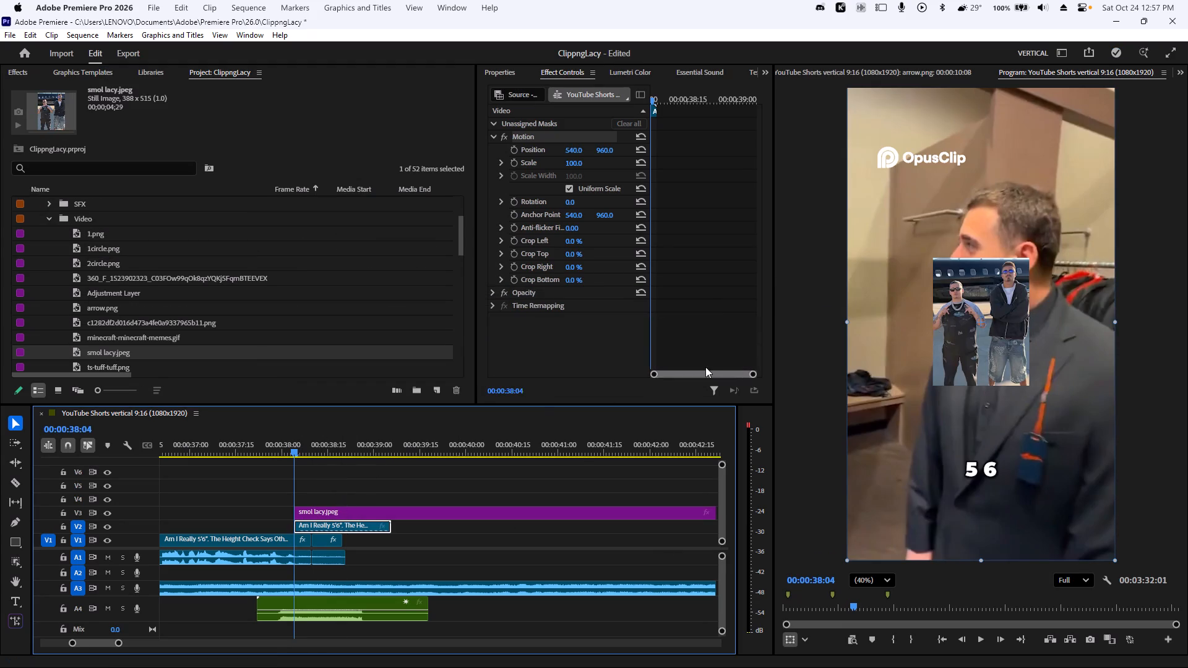
pyautogui.moveTo(292, 452); pyautogui.dragTo(277, 456)
pyautogui.moveTo(334, 512); pyautogui.dragTo(318, 513)
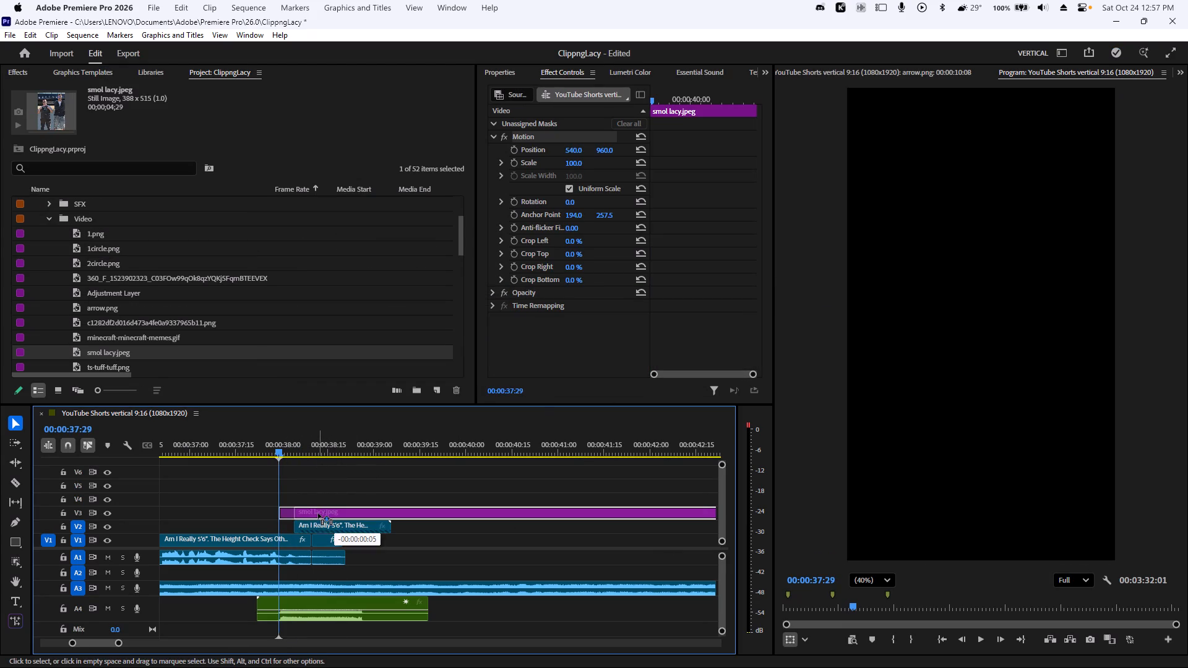
pyautogui.moveTo(318, 513); pyautogui.dragTo(315, 513)
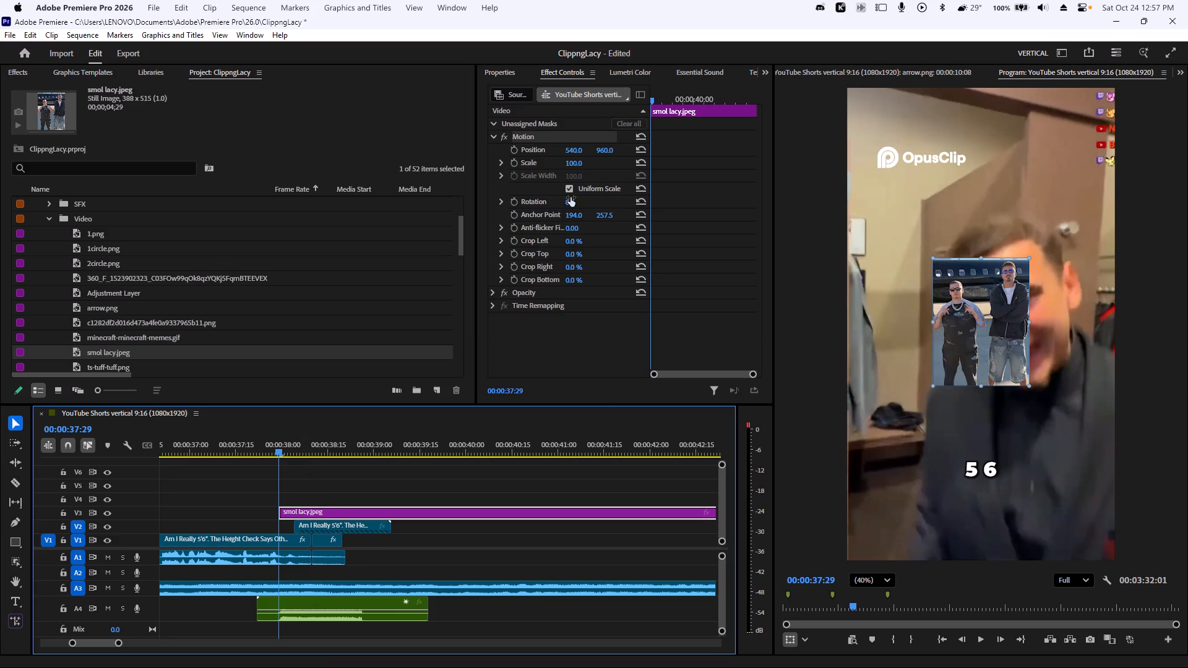
# Enlarge the smol lacy image to a scale of 331 and reposition it to 625, 996 so it nearly fills the frame.
pyautogui.moveTo(575, 165); pyautogui.dragTo(719, 191)
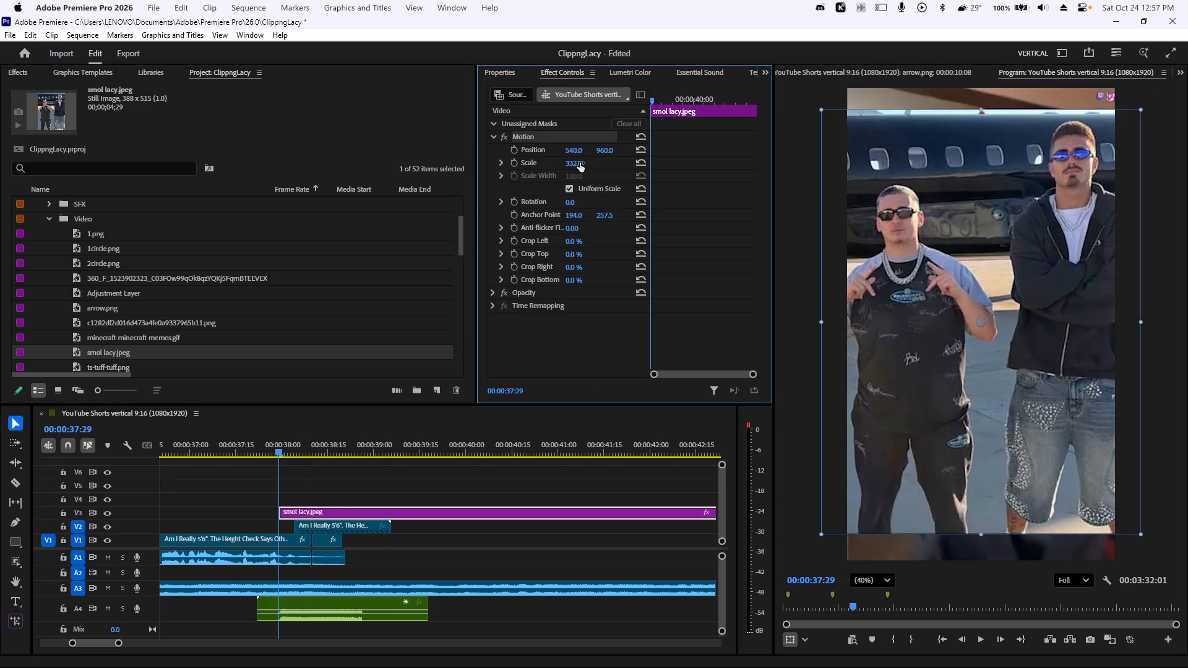
pyautogui.moveTo(609, 147); pyautogui.dragTo(631, 150)
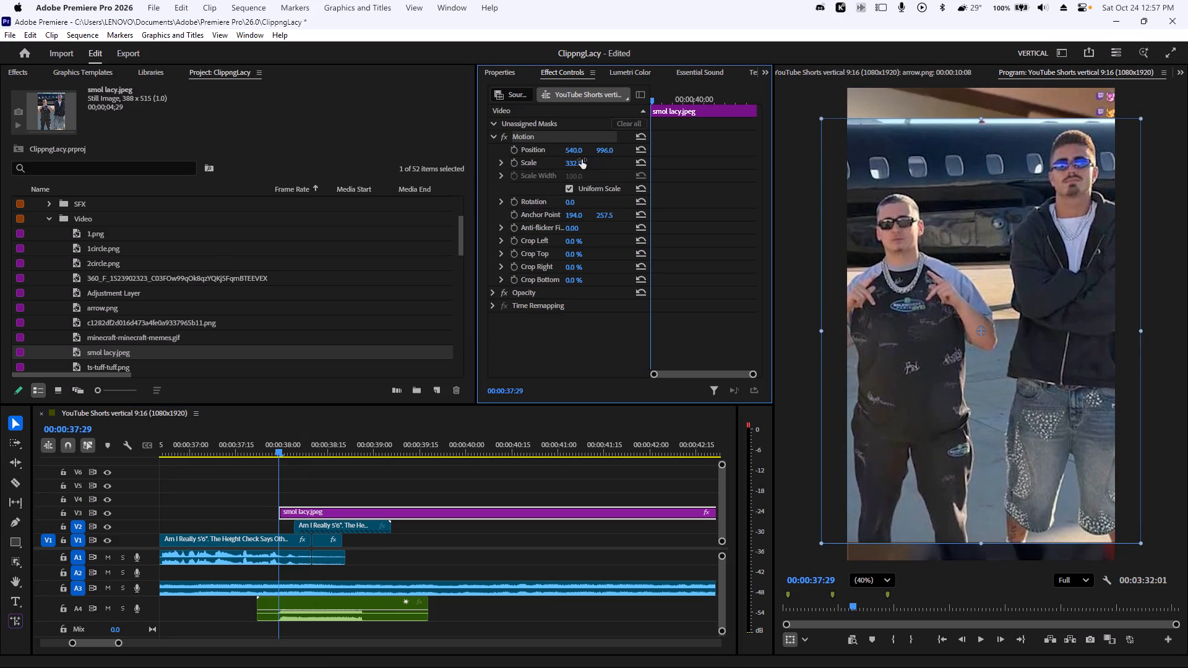
pyautogui.click(574, 159)
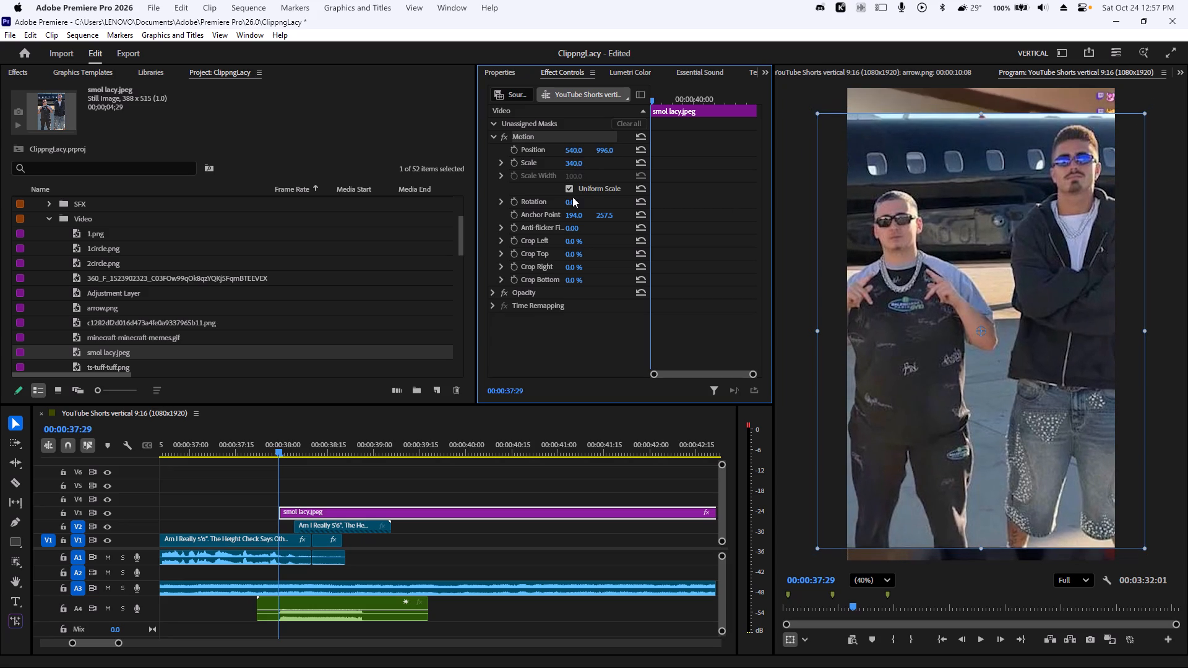
pyautogui.moveTo(573, 152); pyautogui.dragTo(589, 152)
pyautogui.moveTo(579, 148); pyautogui.dragTo(604, 149)
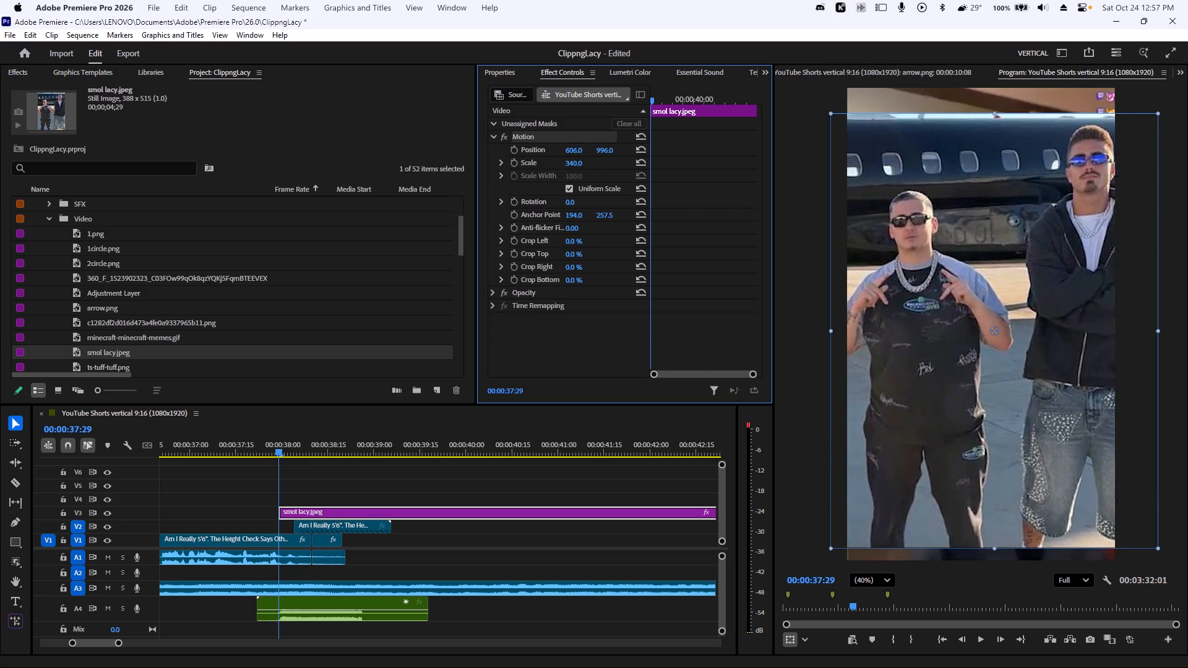
pyautogui.moveTo(604, 149); pyautogui.dragTo(624, 151)
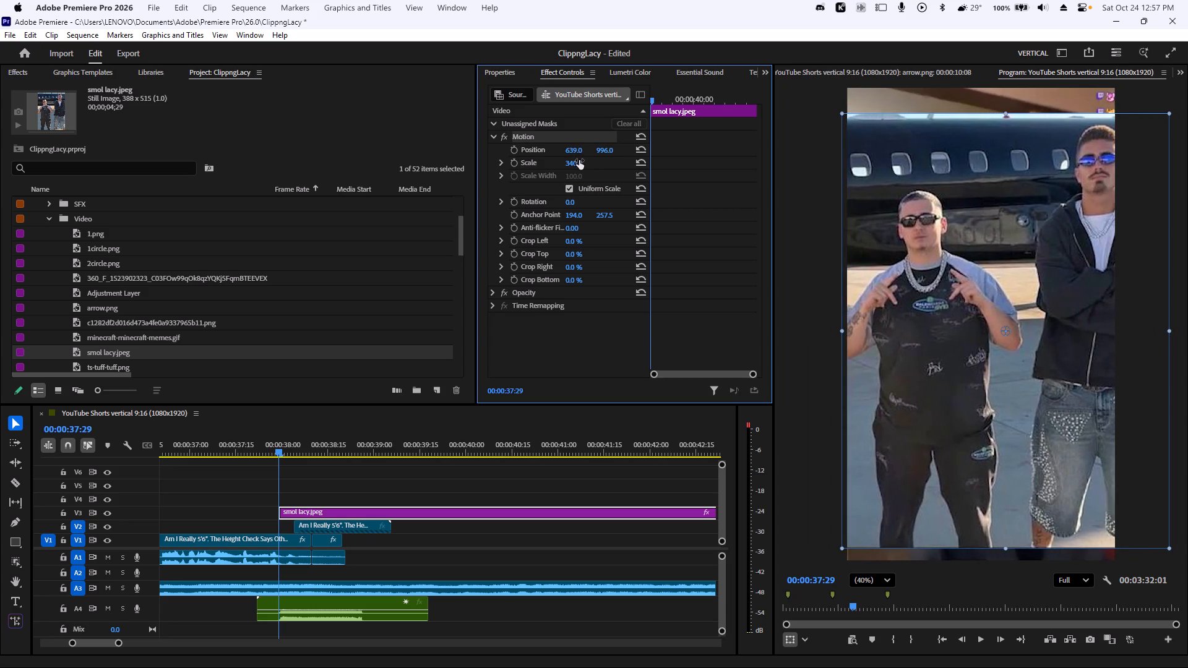
pyautogui.moveTo(579, 168); pyautogui.dragTo(629, 165)
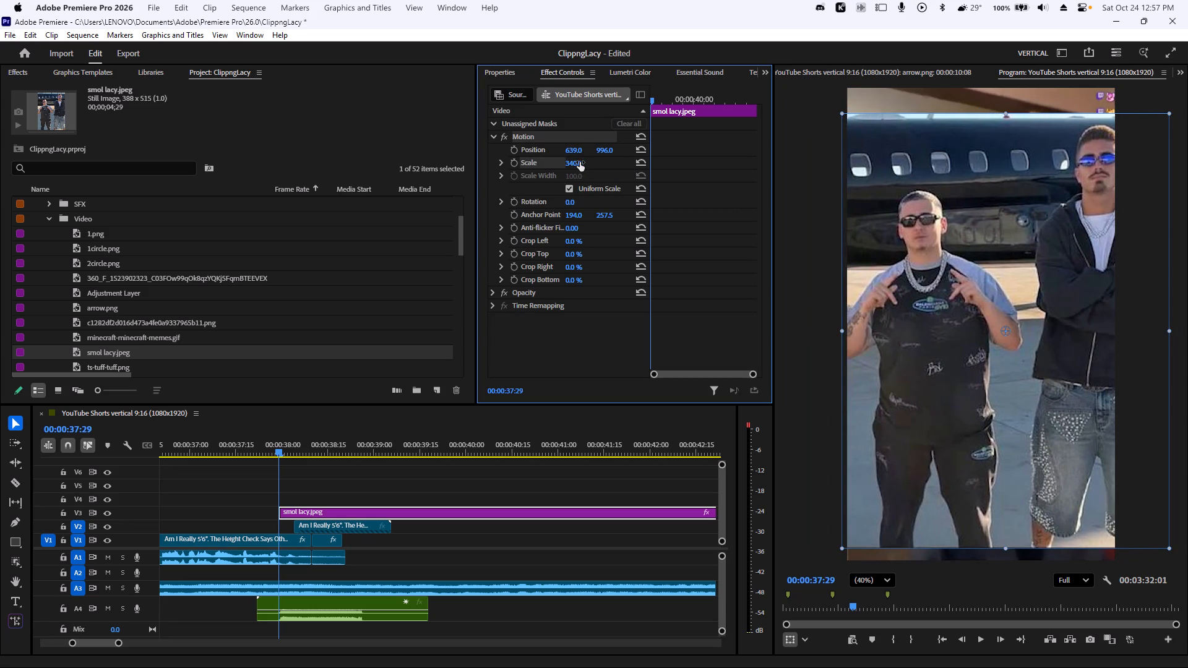
pyautogui.moveTo(580, 162); pyautogui.dragTo(574, 162)
pyautogui.moveTo(579, 155); pyautogui.dragTo(567, 153)
pyautogui.moveTo(575, 148); pyautogui.dragTo(567, 150)
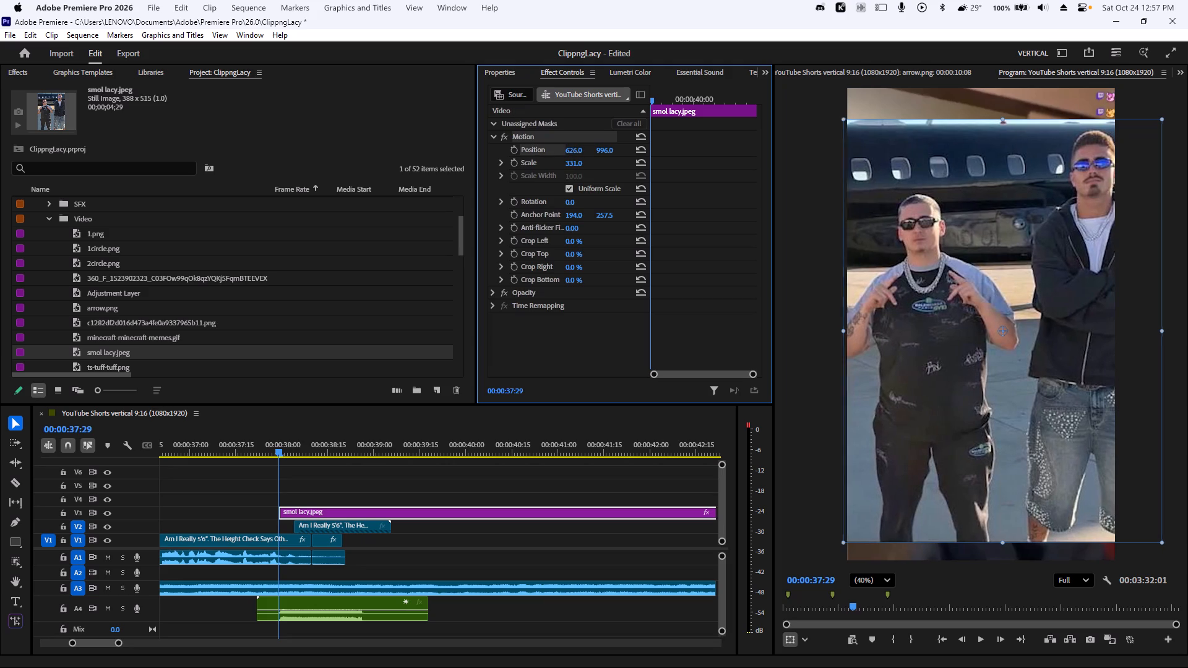
pyautogui.moveTo(567, 150); pyautogui.dragTo(566, 150)
# Split all tracks at the V2 freeze frame's end, about 00:00:39:05, and delete the image, music and sound-effect remainders after it.
pyautogui.press('c')
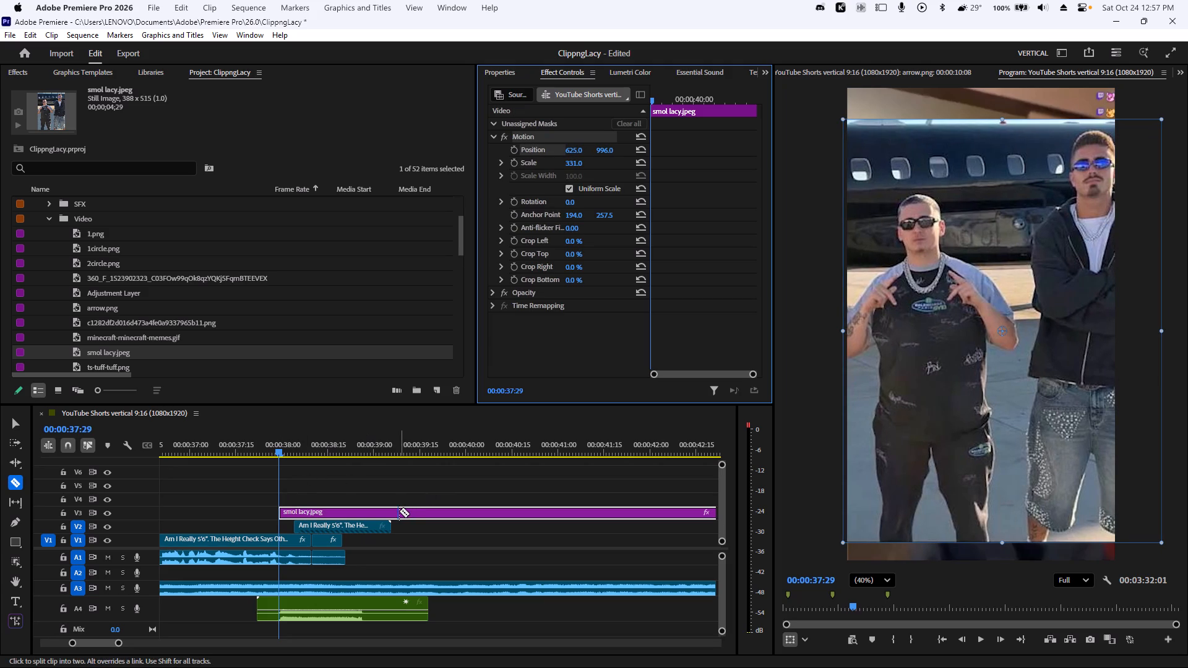
pyautogui.click(398, 511)
pyautogui.keyDown('shift'); pyautogui.click(393, 512); pyautogui.keyUp('shift')
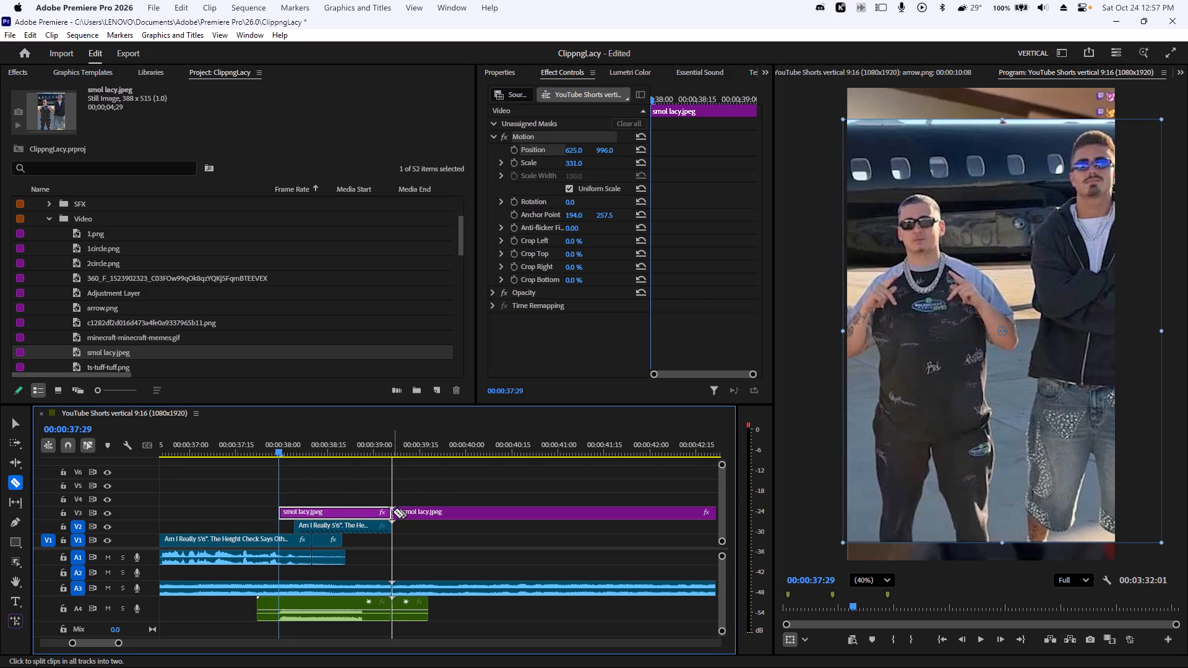
pyautogui.press('v')
pyautogui.moveTo(406, 490); pyautogui.dragTo(446, 647)
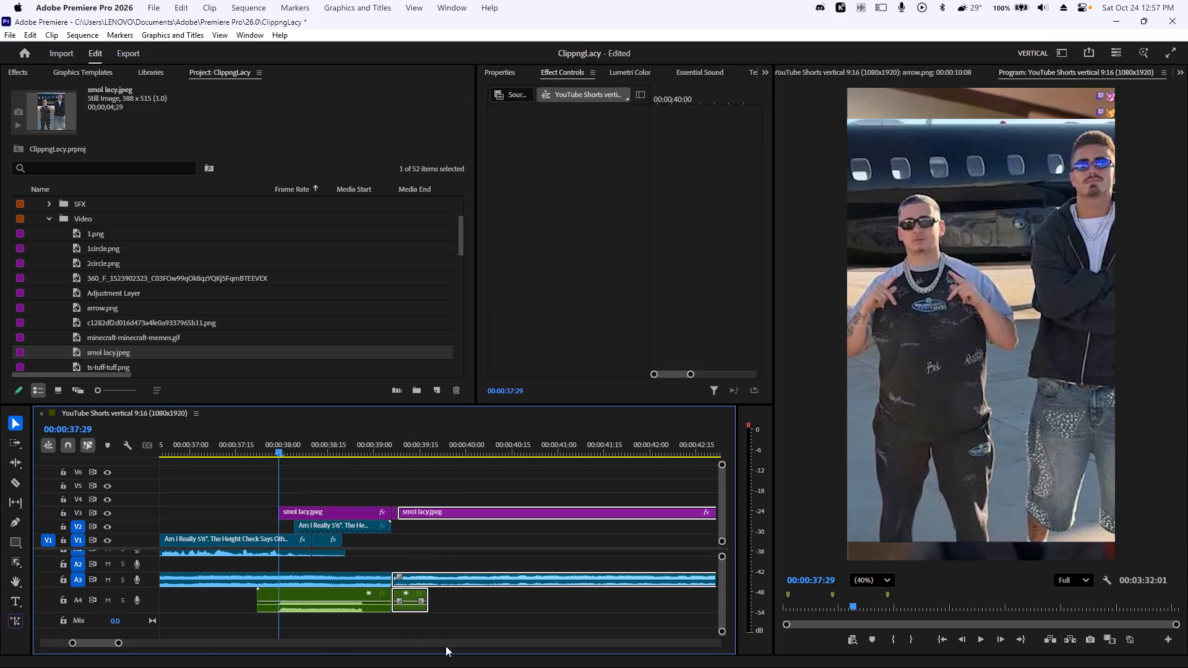
pyautogui.press('Delete')
pyautogui.moveTo(429, 533); pyautogui.dragTo(396, 509)
pyautogui.press('Delete')
# Delete all leftover clips on every track after the ending at about 00:00:39:06.
pyautogui.moveTo(330, 448); pyautogui.dragTo(104, 476)
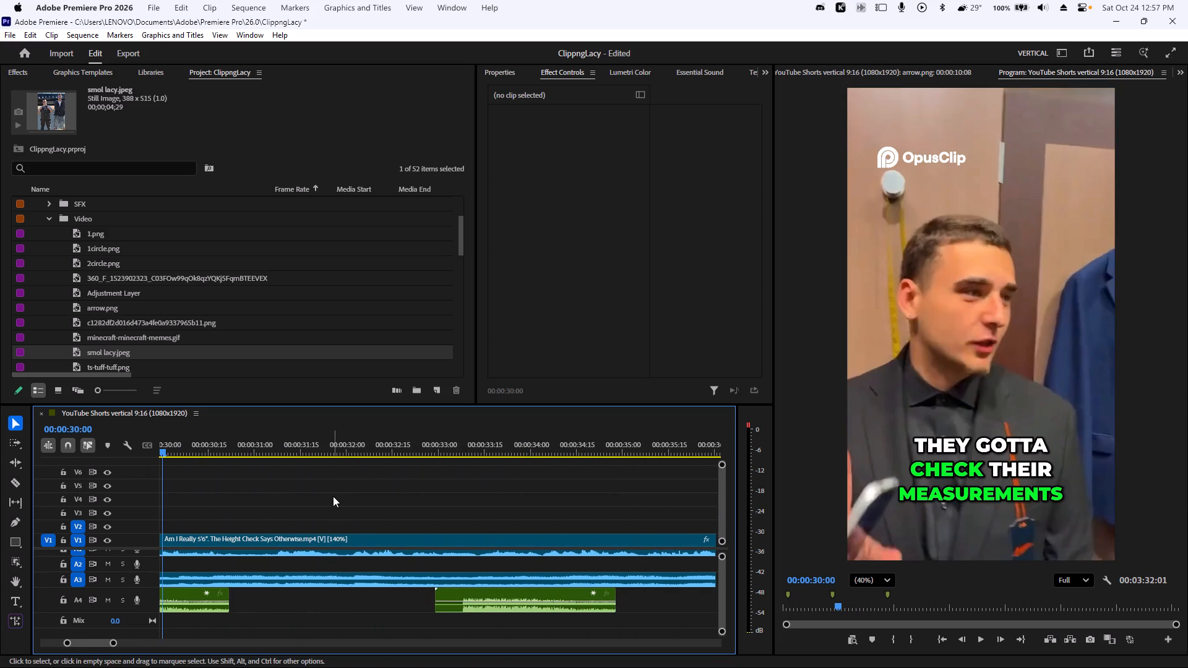
pyautogui.press('\\')
pyautogui.moveTo(463, 515); pyautogui.dragTo(775, 667)
pyautogui.press('Delete')
pyautogui.press('\\')
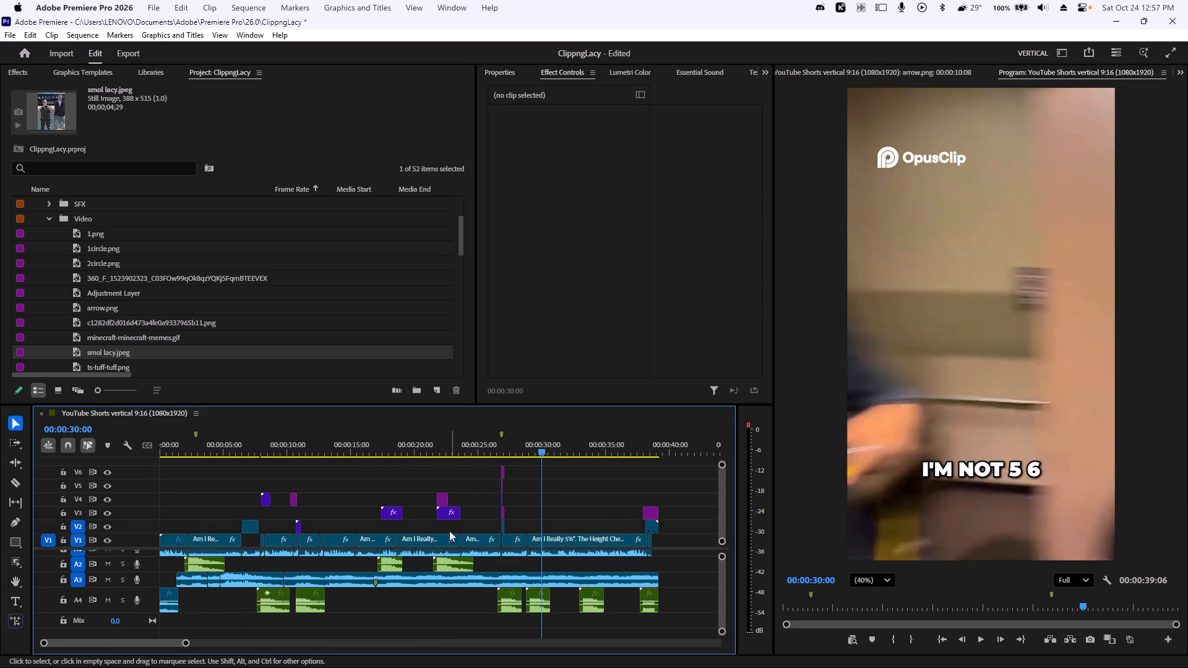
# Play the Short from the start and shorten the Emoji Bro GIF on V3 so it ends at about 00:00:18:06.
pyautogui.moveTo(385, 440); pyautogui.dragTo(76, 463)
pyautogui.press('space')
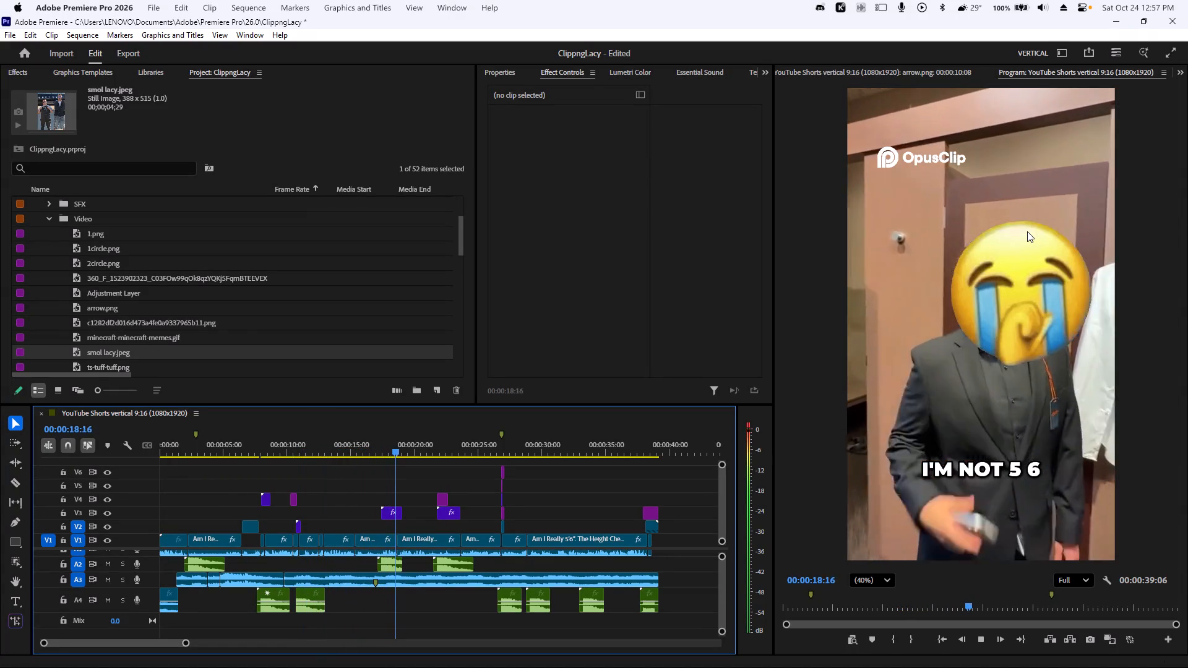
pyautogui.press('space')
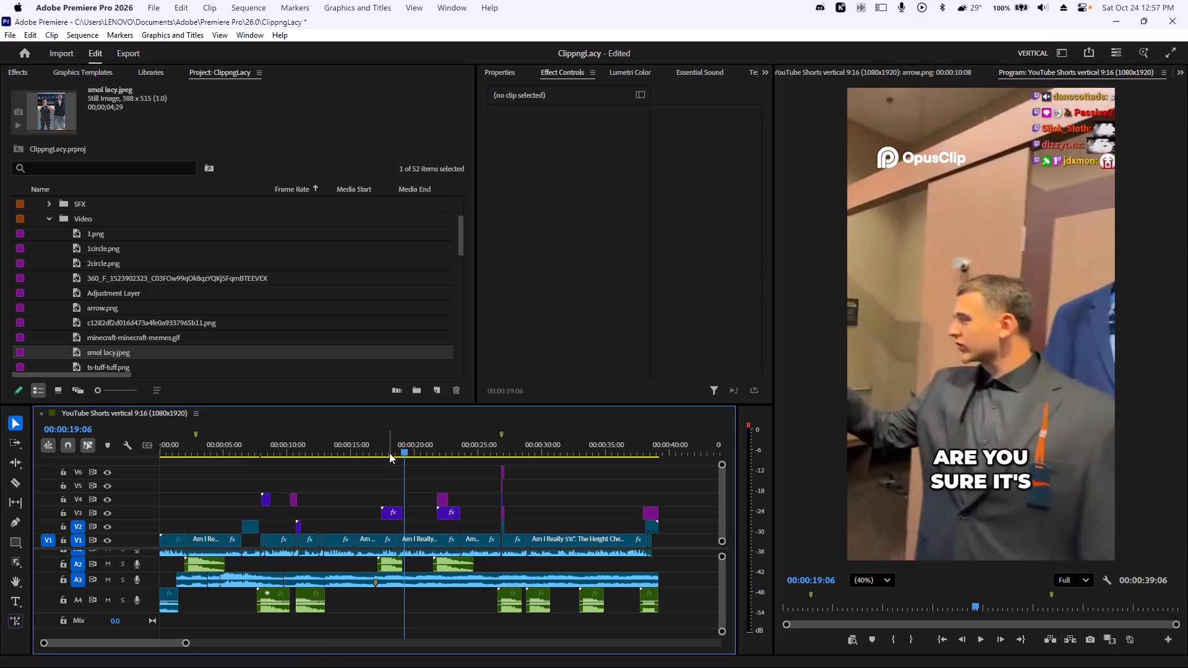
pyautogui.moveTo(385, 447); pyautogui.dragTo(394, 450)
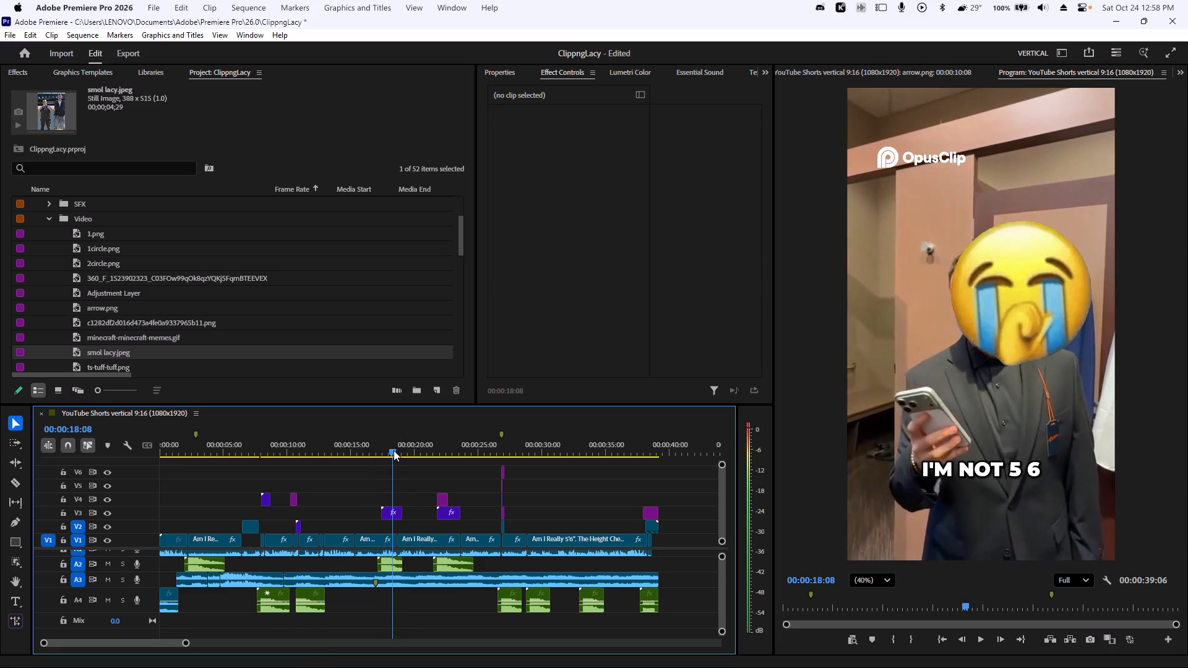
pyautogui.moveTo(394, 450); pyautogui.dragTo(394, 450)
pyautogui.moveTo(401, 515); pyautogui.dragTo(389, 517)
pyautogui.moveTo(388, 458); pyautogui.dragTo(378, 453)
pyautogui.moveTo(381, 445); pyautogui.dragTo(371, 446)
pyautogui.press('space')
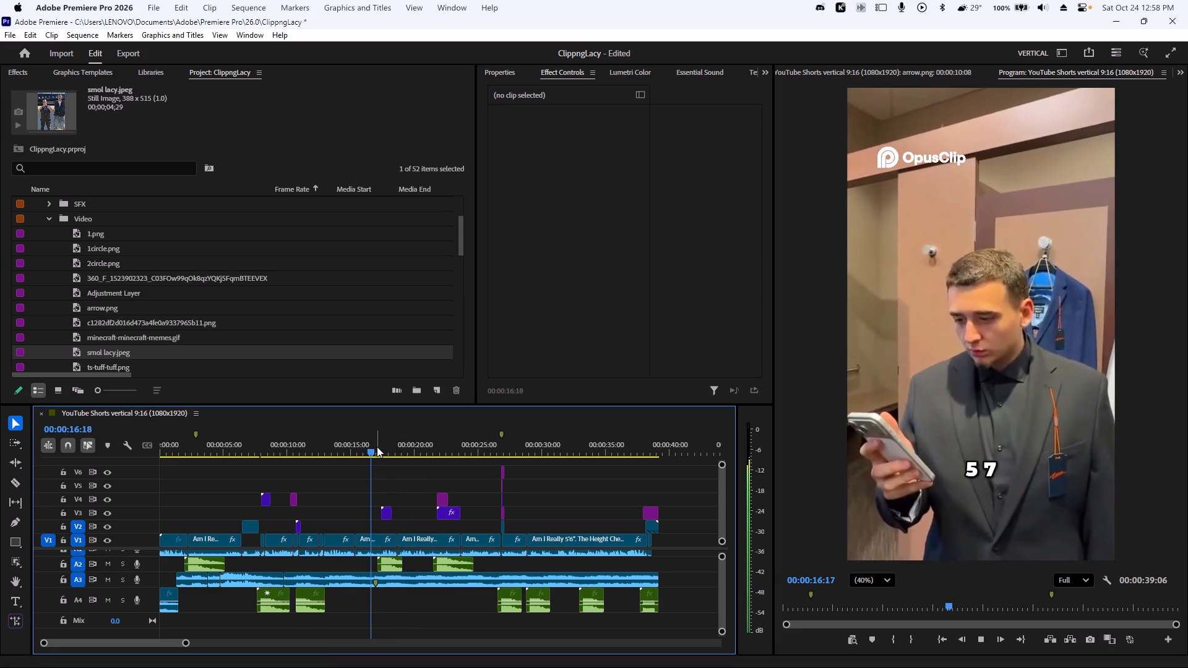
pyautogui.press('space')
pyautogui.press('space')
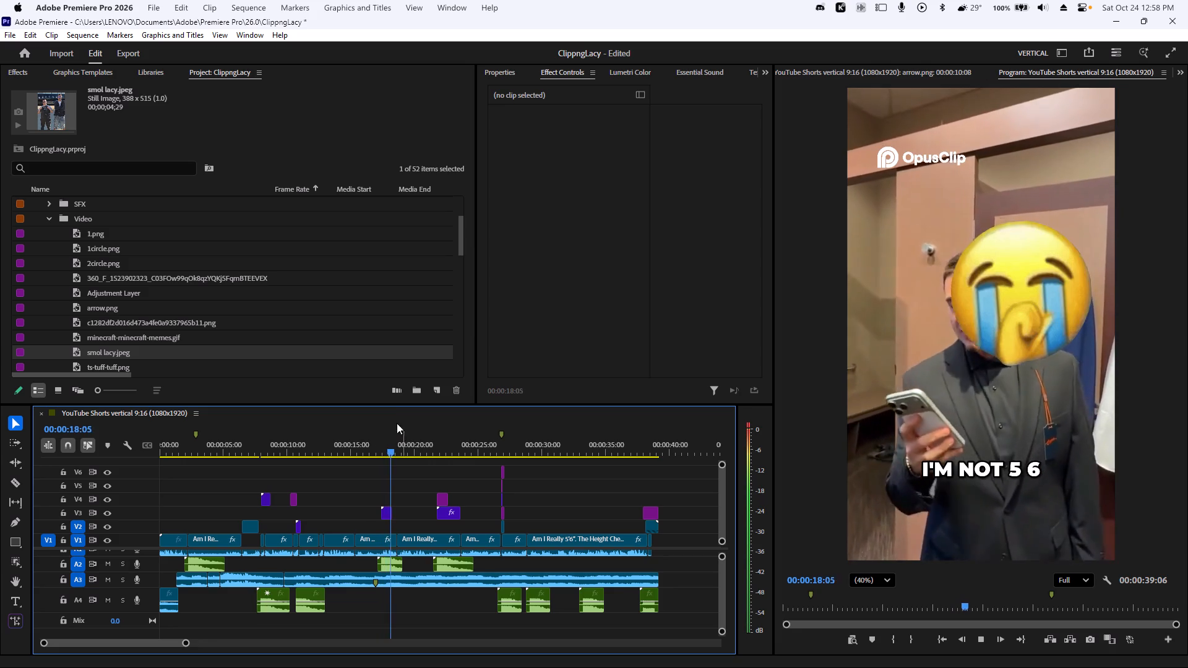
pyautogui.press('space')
# Shift the Emoji Bro GIF on V3 to start at 00:00:17:13, aligned with the loud part of its sound effect.
pyautogui.keyDown('alt'); pyautogui.scroll(17, 373, 515); pyautogui.keyUp('alt')
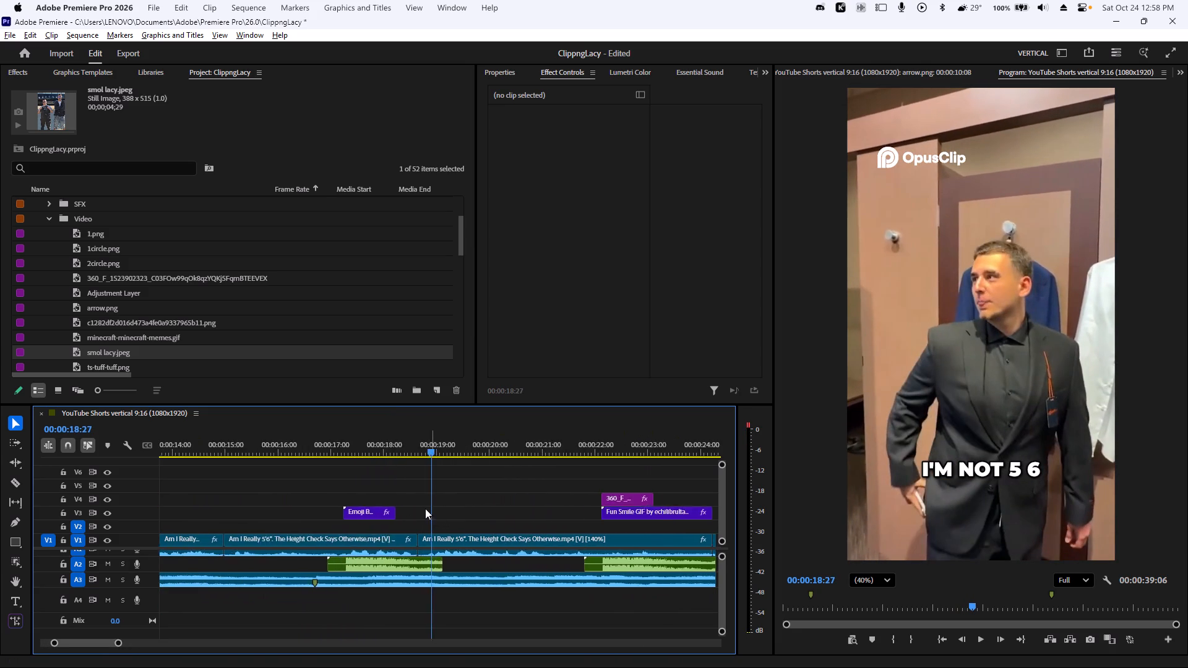
pyautogui.keyDown('alt'); pyautogui.scroll(2, 425, 508); pyautogui.keyUp('alt')
pyautogui.keyDown('alt'); pyautogui.scroll(3, 319, 507); pyautogui.keyUp('alt')
pyautogui.moveTo(291, 434); pyautogui.dragTo(276, 433)
pyautogui.moveTo(299, 508); pyautogui.dragTo(312, 513)
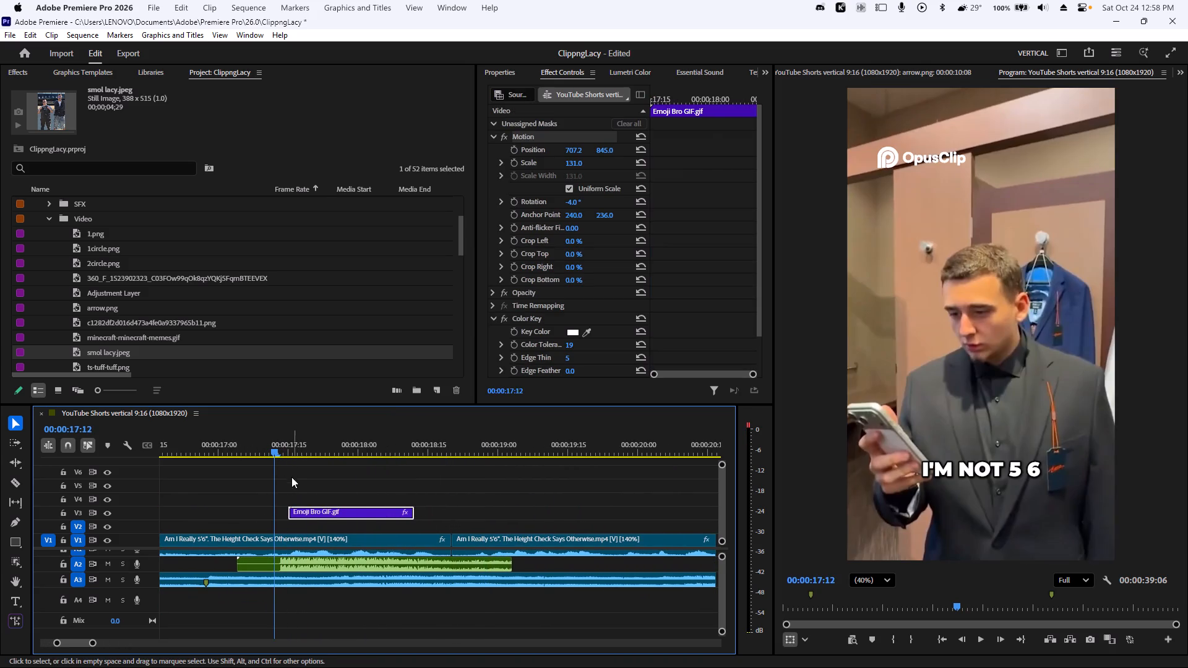
pyautogui.moveTo(274, 450); pyautogui.dragTo(281, 452)
pyautogui.moveTo(309, 510); pyautogui.dragTo(306, 510)
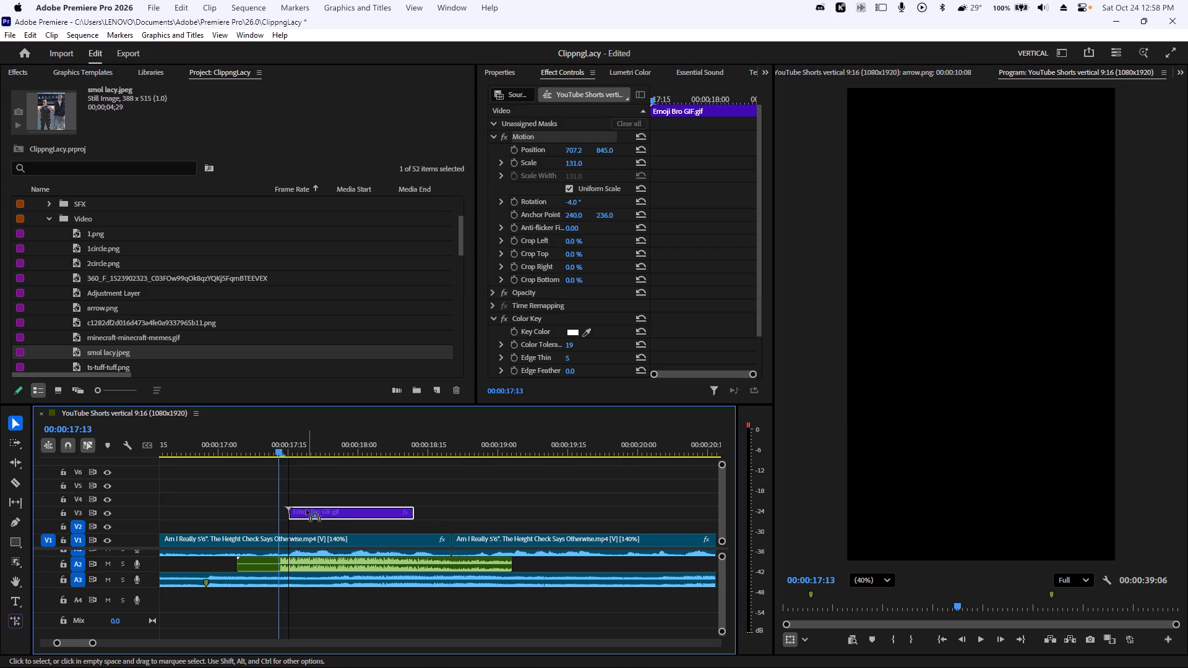
pyautogui.moveTo(306, 510); pyautogui.dragTo(300, 507)
# Split the Emoji Bro GIF at about 00:00:17:22, delete the remainder, and play the section back.
pyautogui.keyDown('alt'); pyautogui.scroll(18, 270, 546); pyautogui.keyUp('alt')
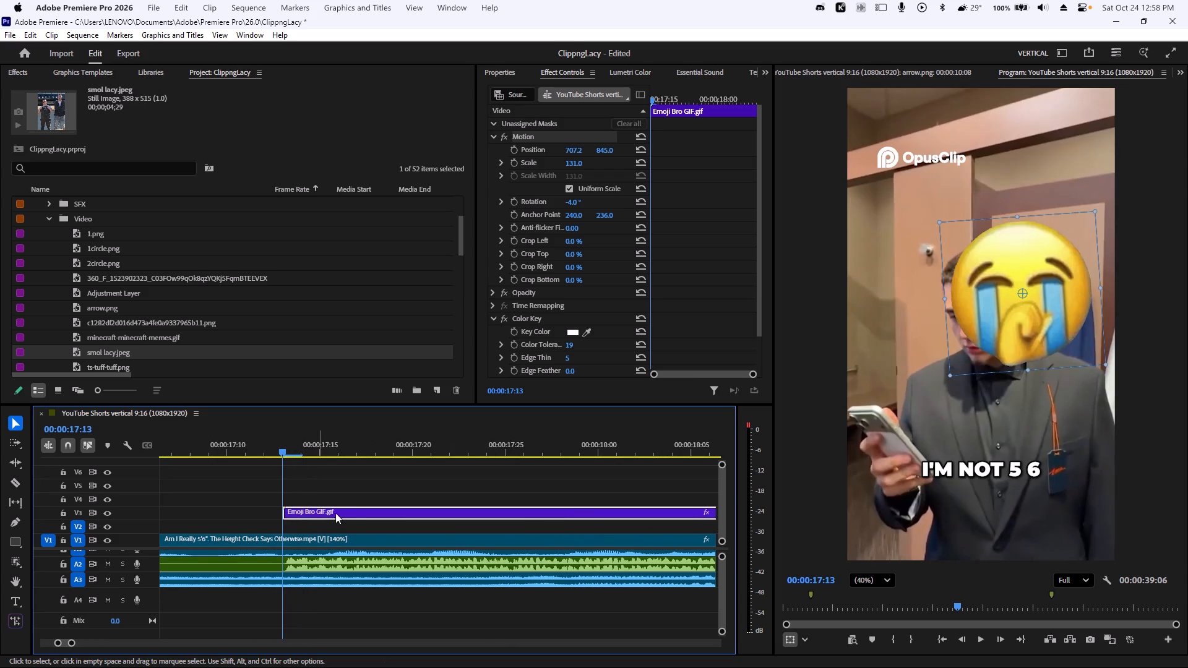
pyautogui.press('c')
pyautogui.click(441, 510)
pyautogui.press('v')
pyautogui.click(492, 511)
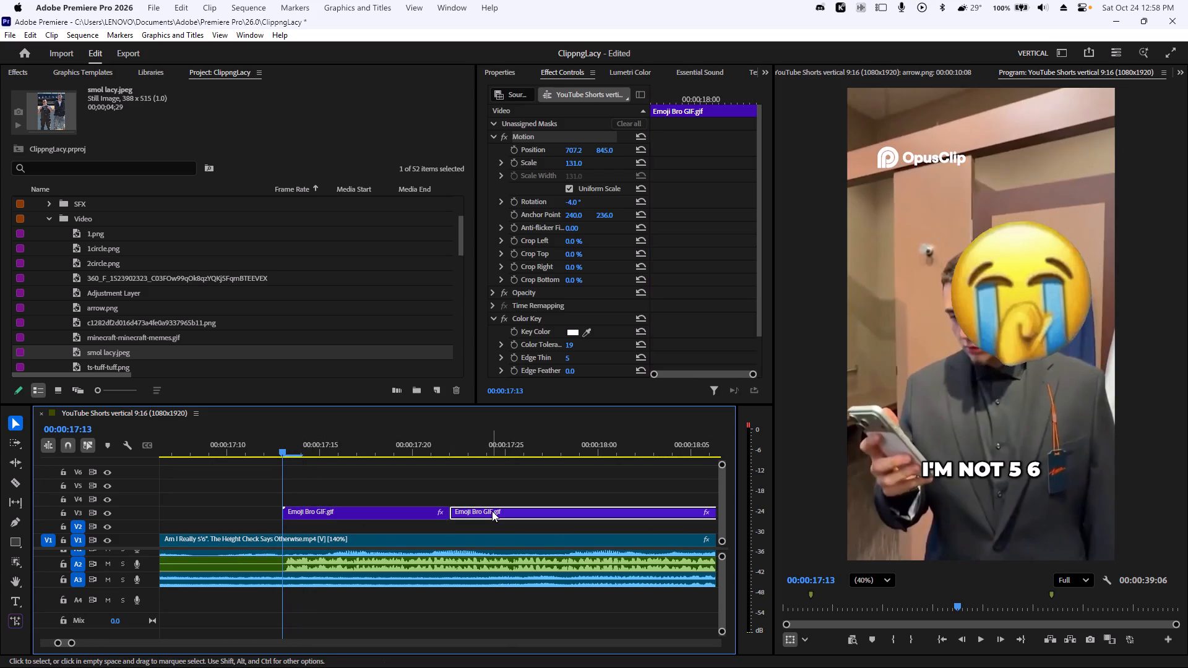
pyautogui.press('Delete')
pyautogui.keyDown('alt'); pyautogui.scroll(-20, 441, 512); pyautogui.keyUp('alt')
pyautogui.keyDown('alt'); pyautogui.scroll(1, 405, 513); pyautogui.keyUp('alt')
pyautogui.keyDown('alt'); pyautogui.scroll(-5, 405, 512); pyautogui.keyUp('alt')
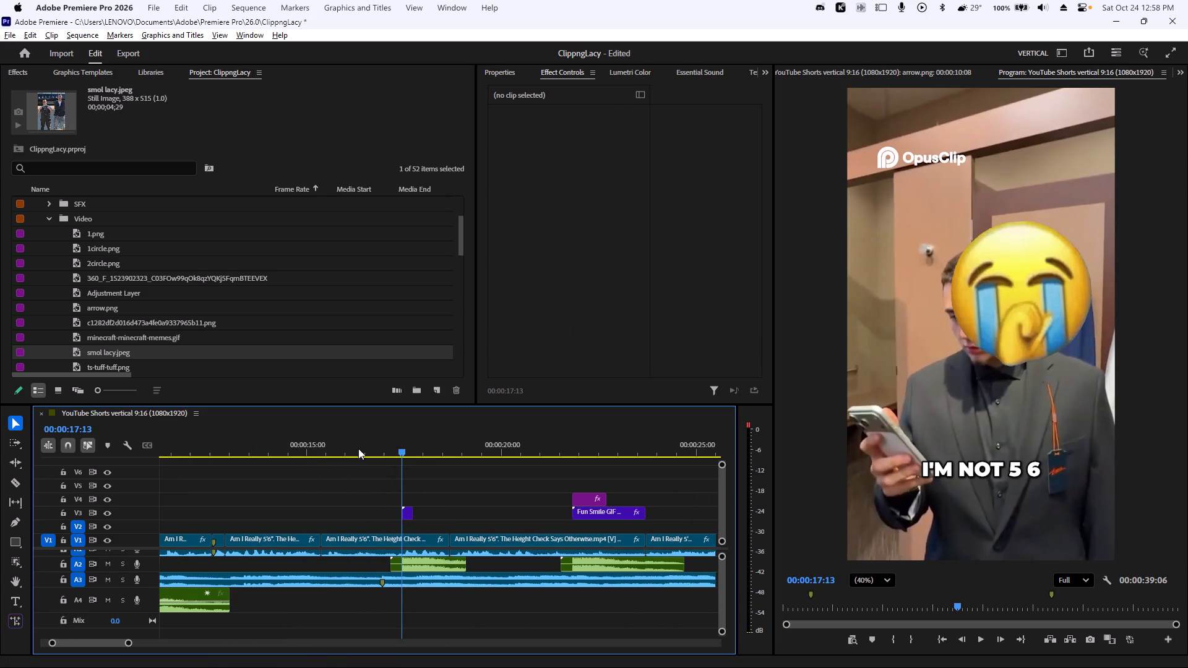
pyautogui.click(358, 448)
pyautogui.click(359, 454)
pyautogui.press('space')
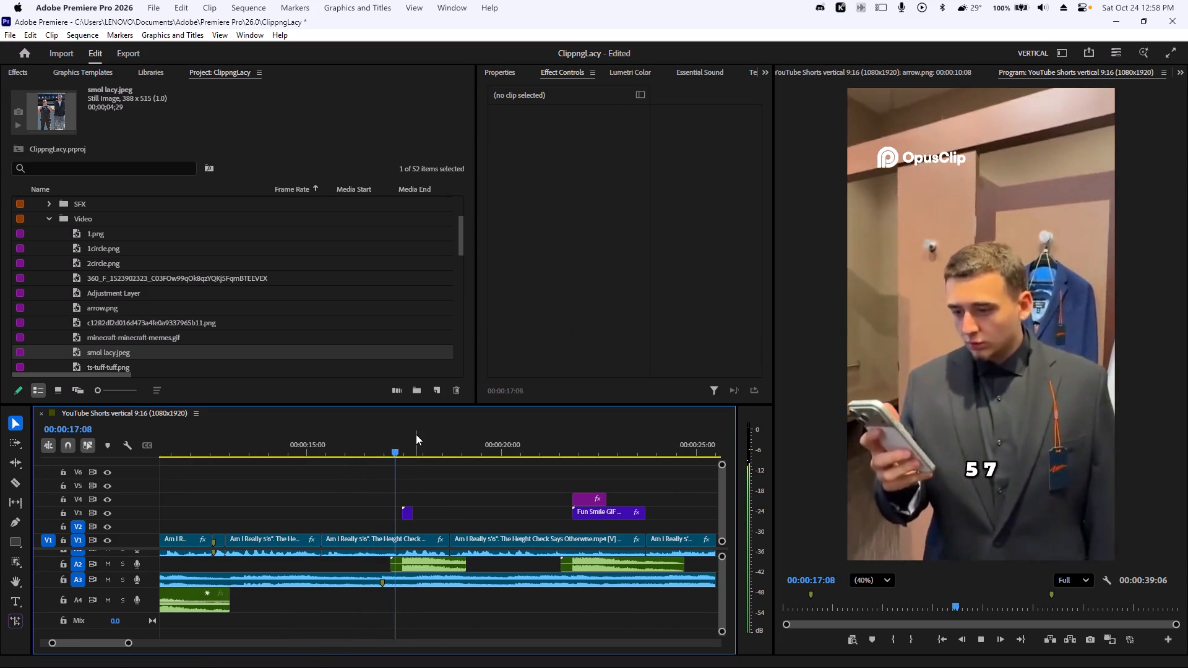
# Add a frame hold to the Fun Smile GIF on V3 at 00:00:22:08.
pyautogui.keyDown('alt'); pyautogui.scroll(-4, 467, 498); pyautogui.keyUp('alt')
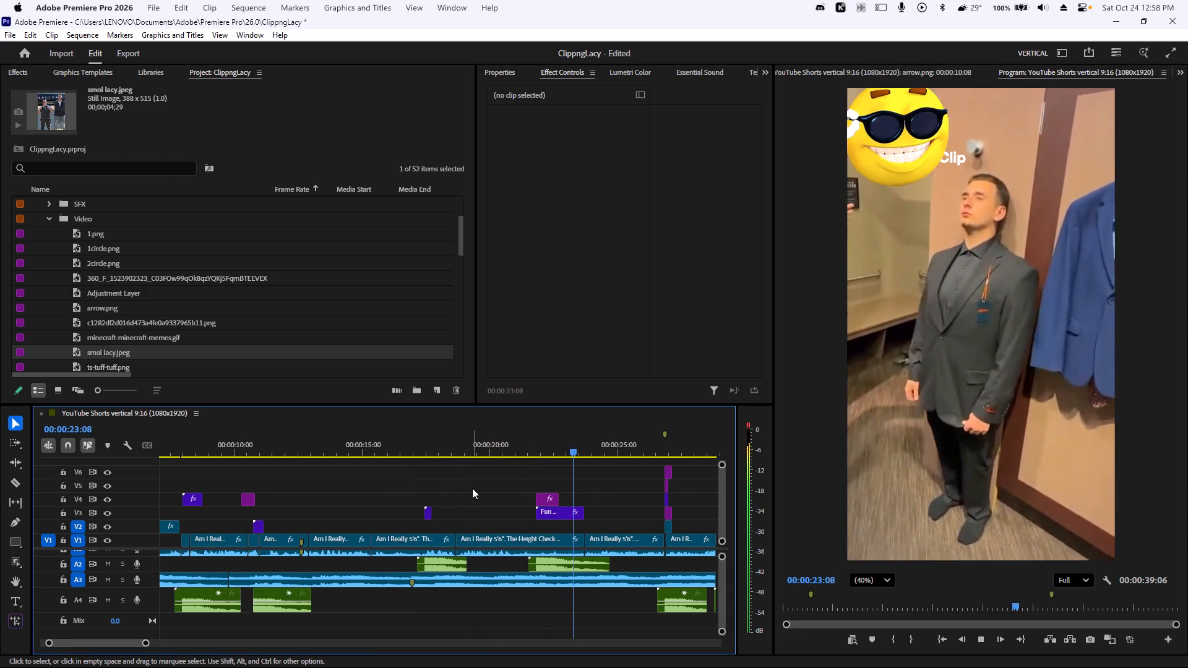
pyautogui.press('space')
pyautogui.moveTo(572, 454); pyautogui.dragTo(567, 454)
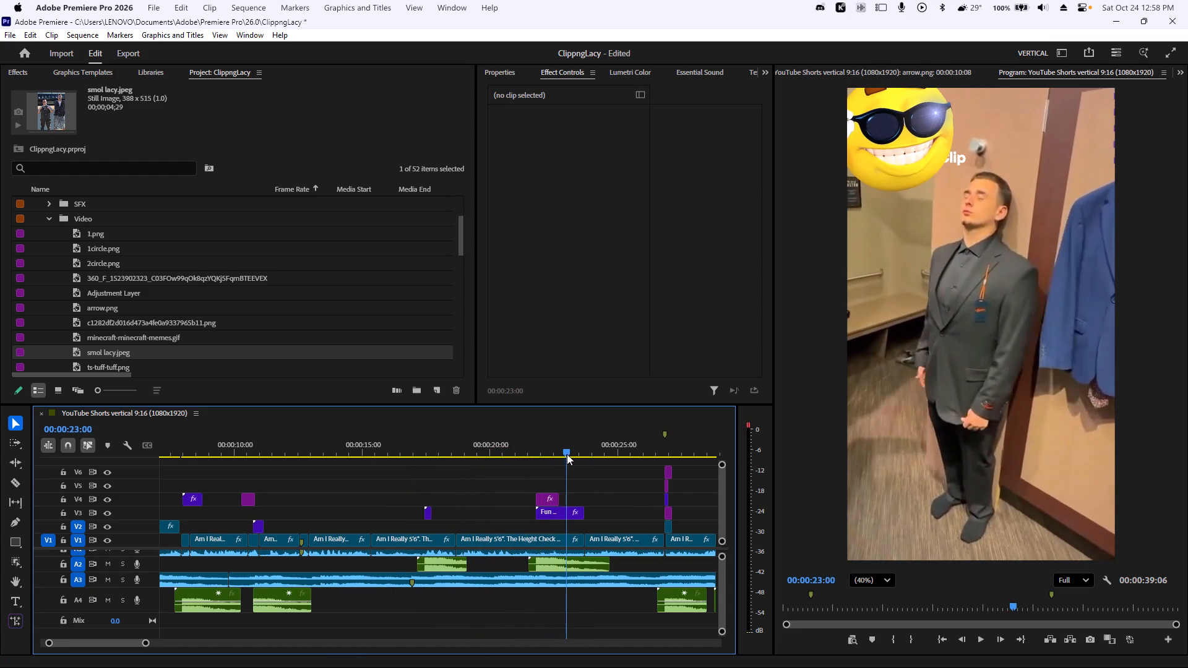
pyautogui.moveTo(567, 454); pyautogui.dragTo(549, 452)
pyautogui.click(558, 516)
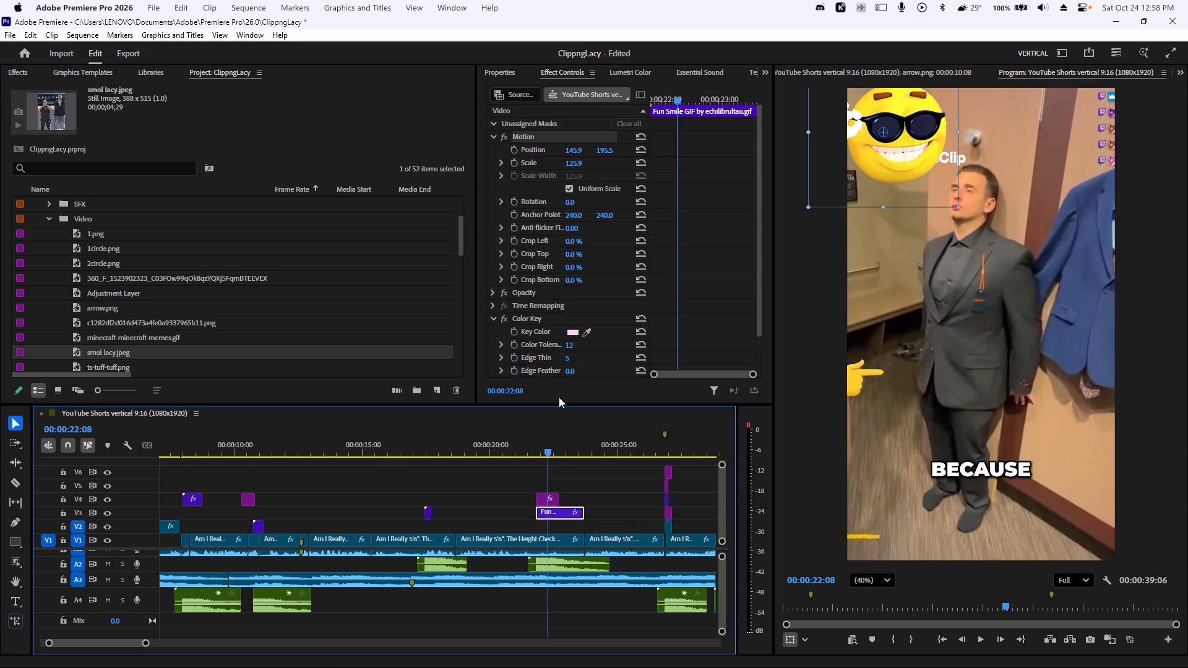
pyautogui.rightClick(557, 512)
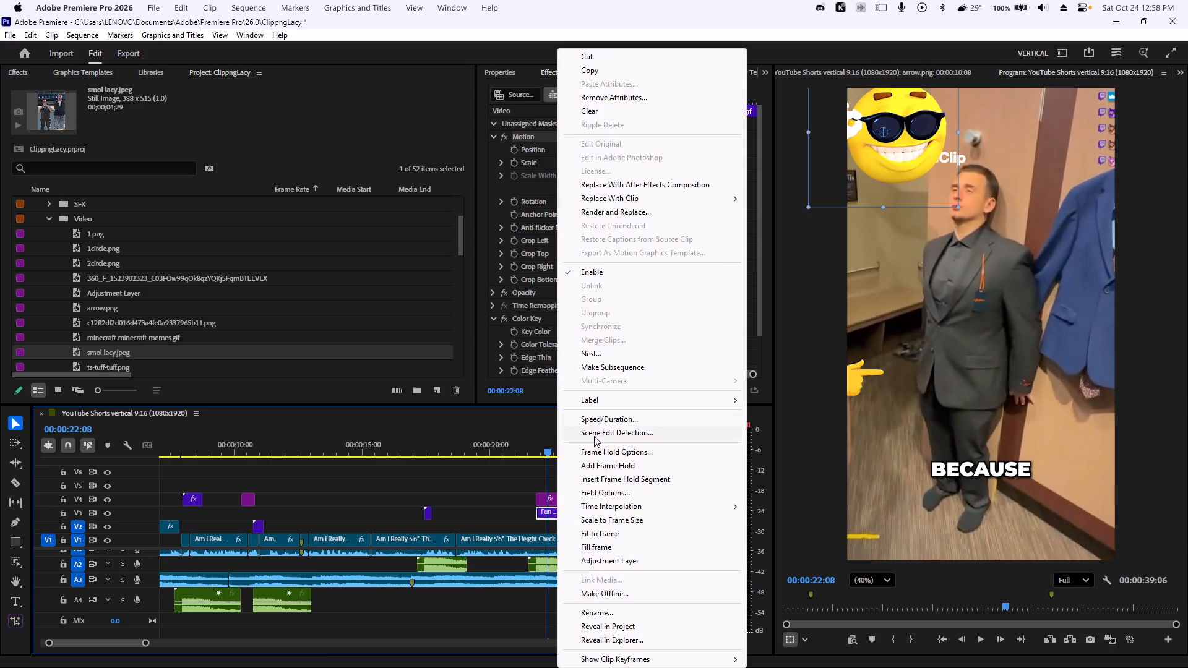
pyautogui.click(614, 463)
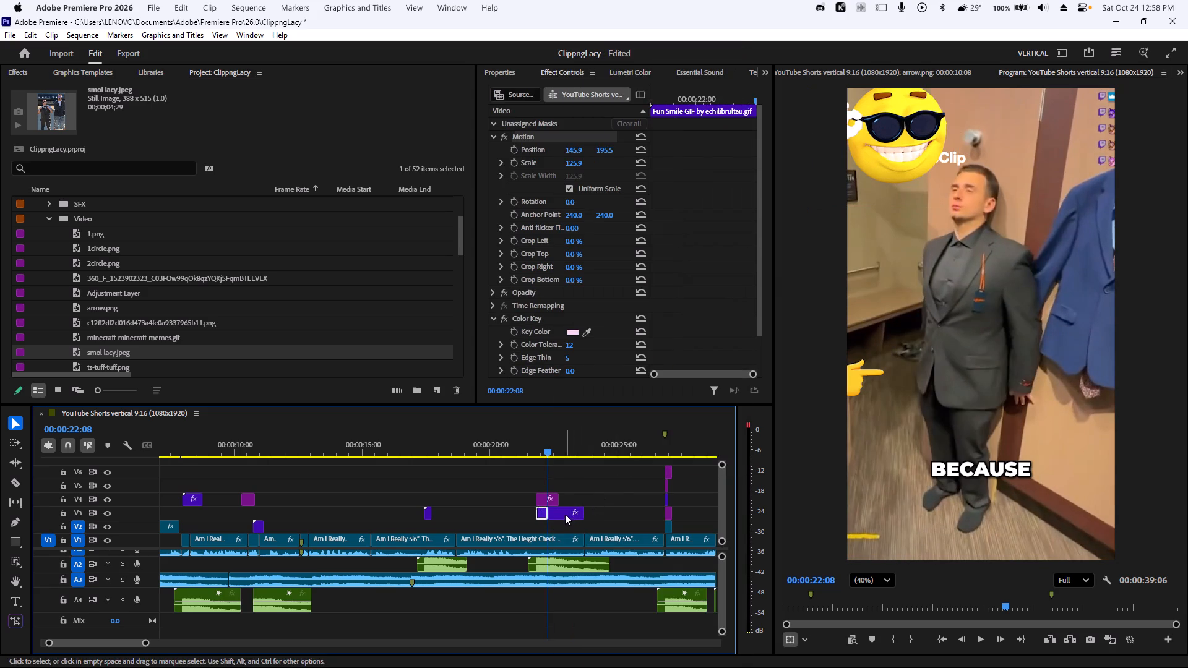
pyautogui.click(565, 514)
pyautogui.press('space')
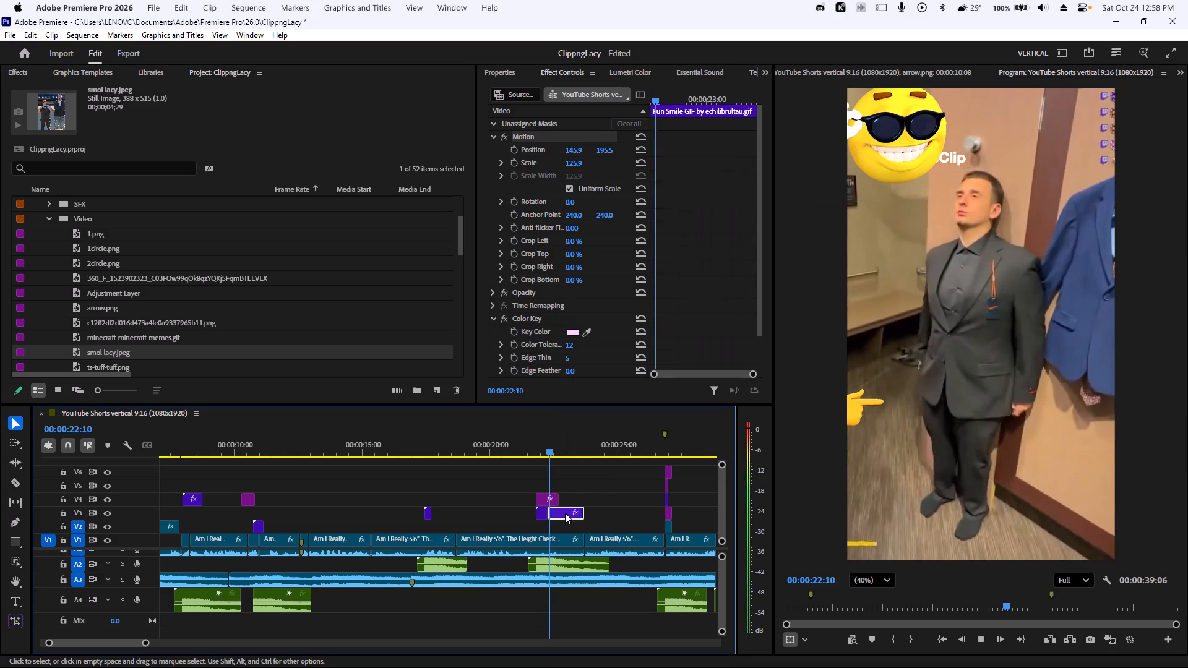
pyautogui.press('space')
# Delete the moving part of the Fun Smile GIF and shift the frozen part back to the pointing-hand image's start.
pyautogui.click(542, 511)
pyautogui.press('Delete')
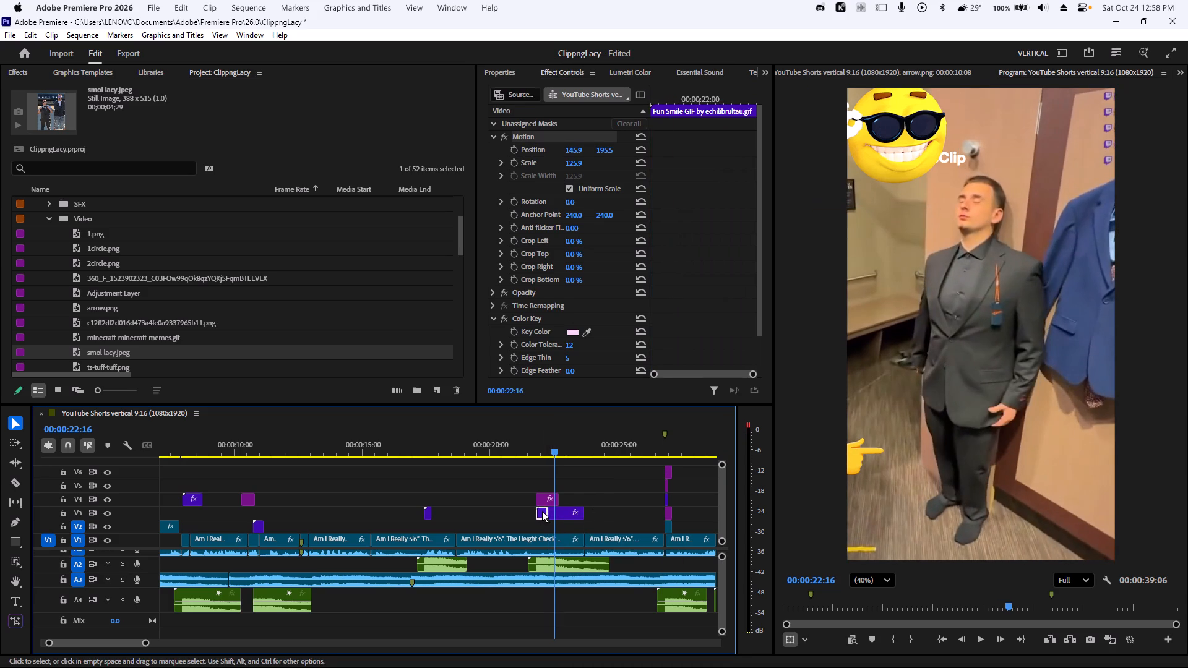
pyautogui.moveTo(570, 510); pyautogui.dragTo(559, 512)
pyautogui.moveTo(544, 451); pyautogui.dragTo(523, 447)
pyautogui.press('space')
pyautogui.press('space')
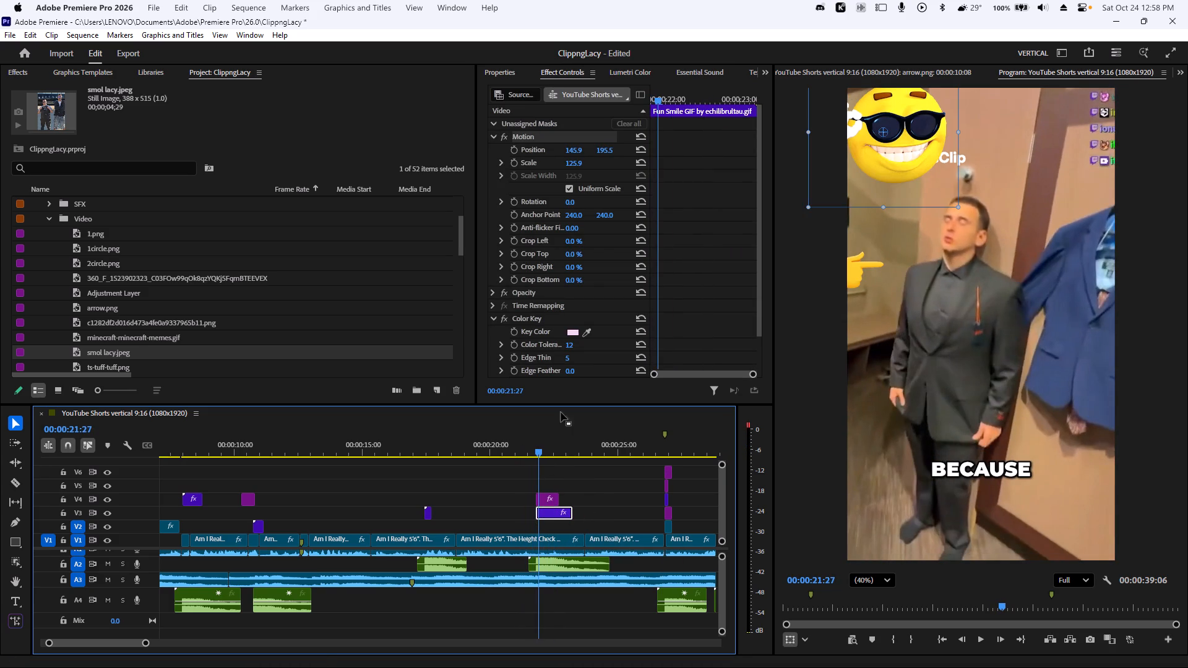
# Reposition the frozen Fun Smile GIF to 126.9, 472.5, just above the pointing hand.
pyautogui.moveTo(576, 153); pyautogui.dragTo(598, 166)
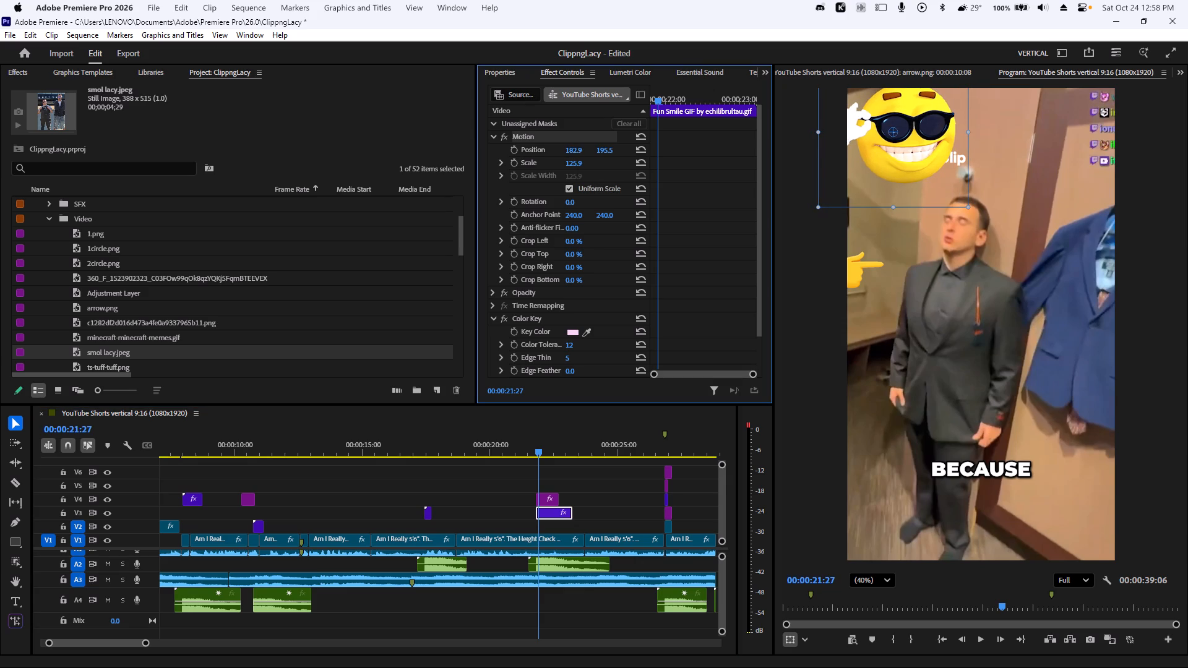
pyautogui.moveTo(598, 166); pyautogui.dragTo(598, 166)
pyautogui.moveTo(595, 148); pyautogui.dragTo(691, 210)
pyautogui.moveTo(604, 153); pyautogui.dragTo(621, 154)
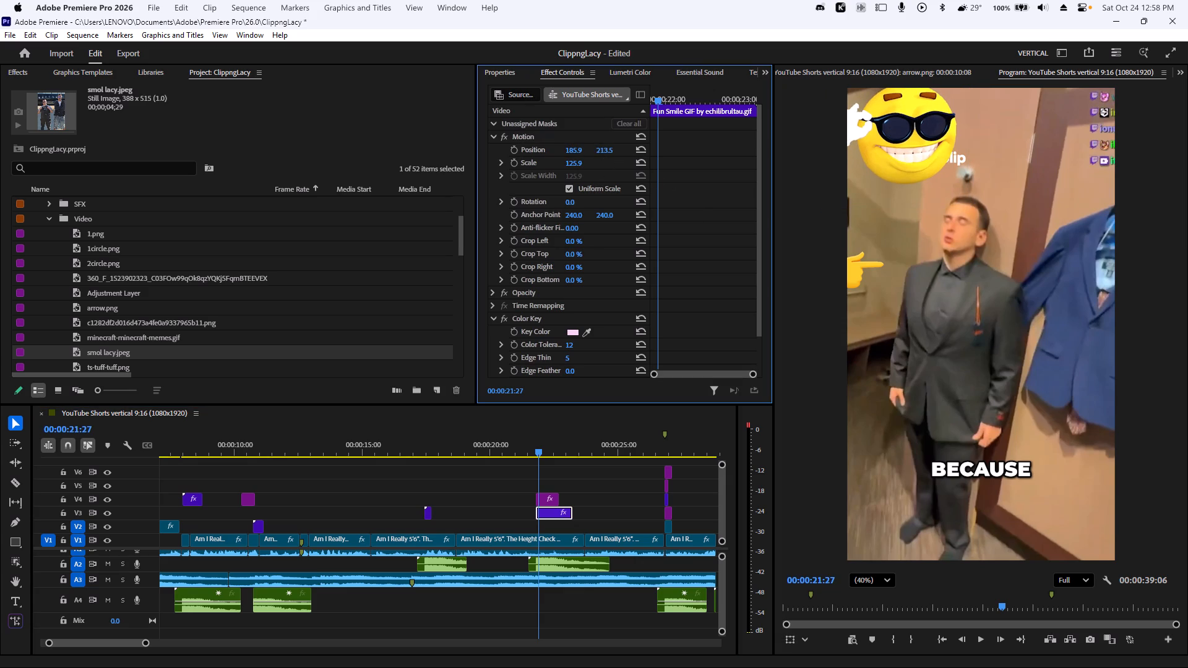
pyautogui.moveTo(621, 154); pyautogui.dragTo(761, 171)
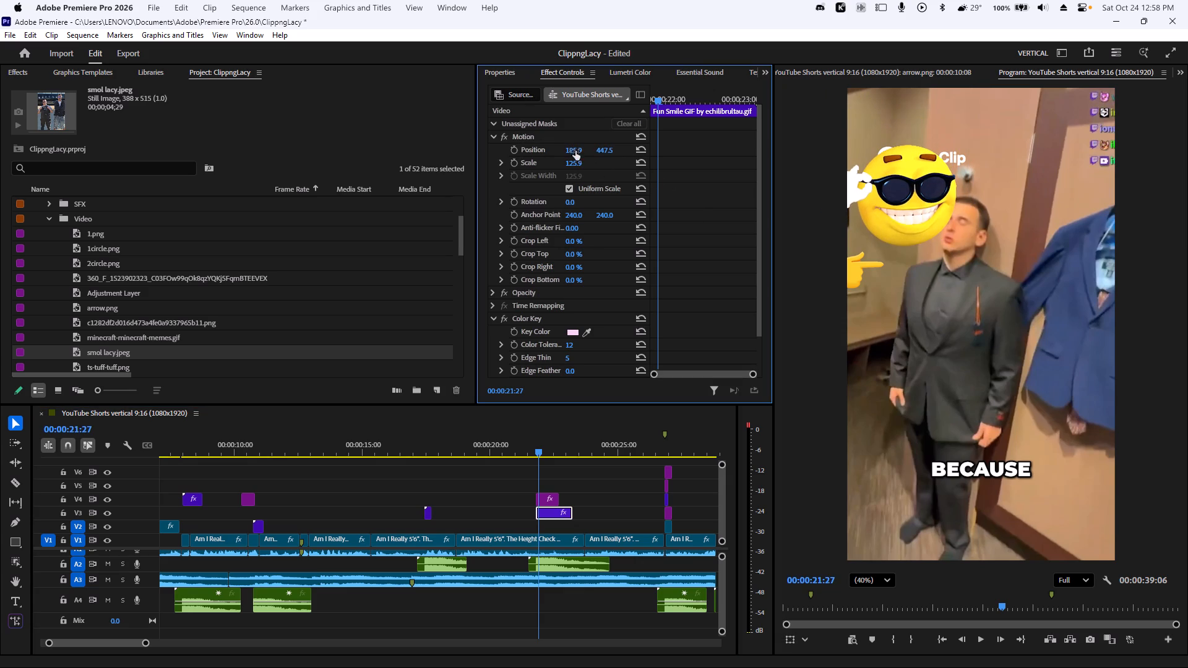
pyautogui.moveTo(570, 150); pyautogui.dragTo(535, 154)
pyautogui.moveTo(605, 148); pyautogui.dragTo(608, 161)
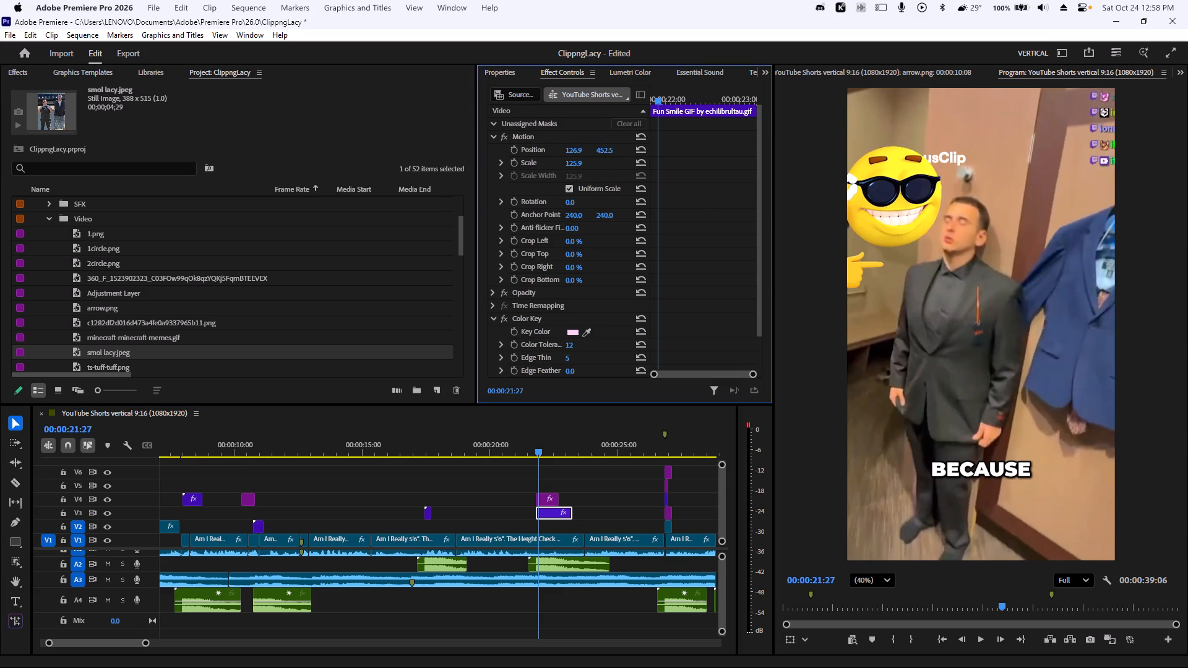
pyautogui.moveTo(608, 161); pyautogui.dragTo(621, 170)
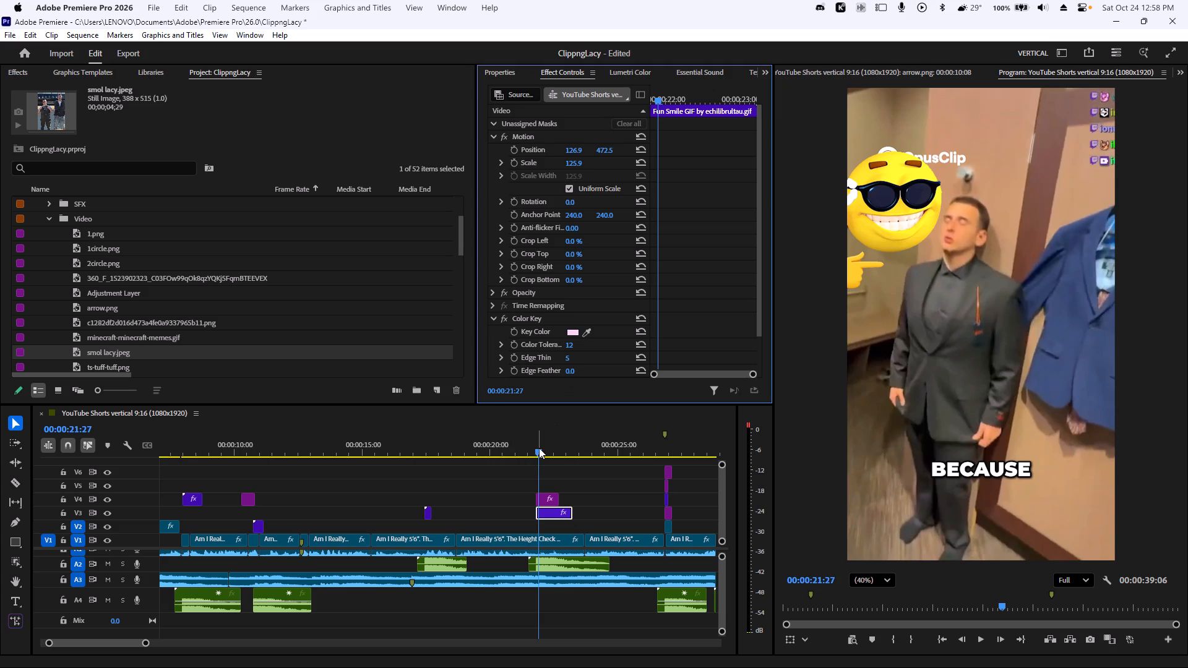
# Extend the pointing-hand image on V4 to end with the Fun Smile GIF and play the section back.
pyautogui.click(543, 494)
pyautogui.moveTo(556, 497); pyautogui.dragTo(574, 497)
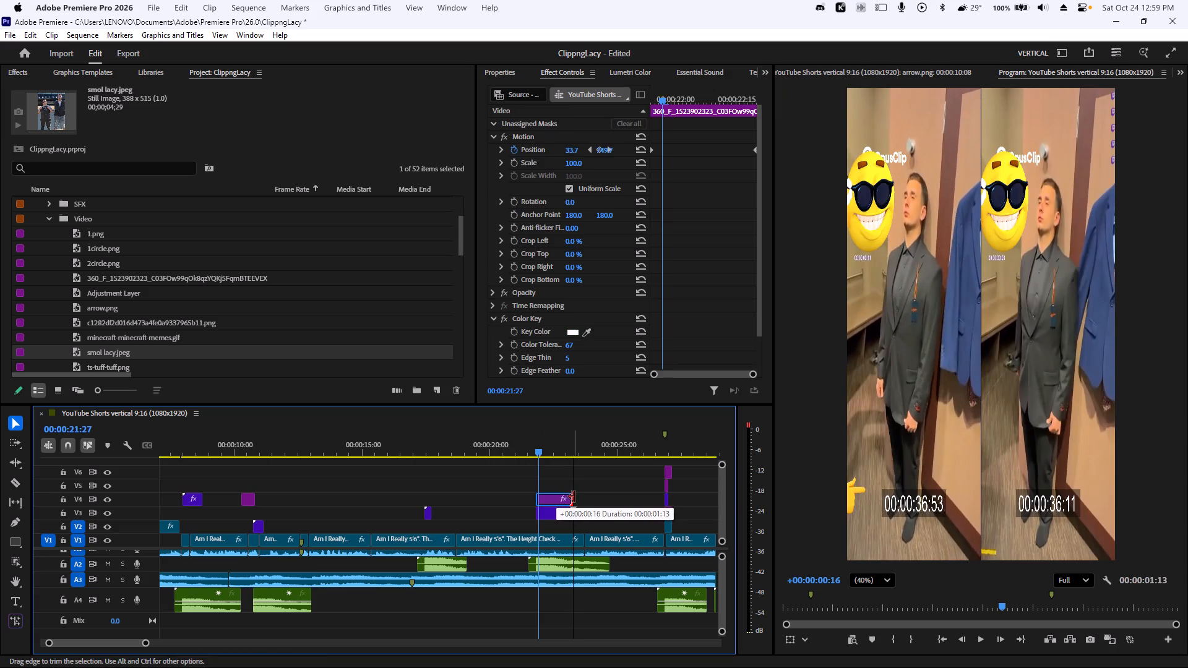
pyautogui.moveTo(574, 497); pyautogui.dragTo(577, 497)
pyautogui.click(582, 497)
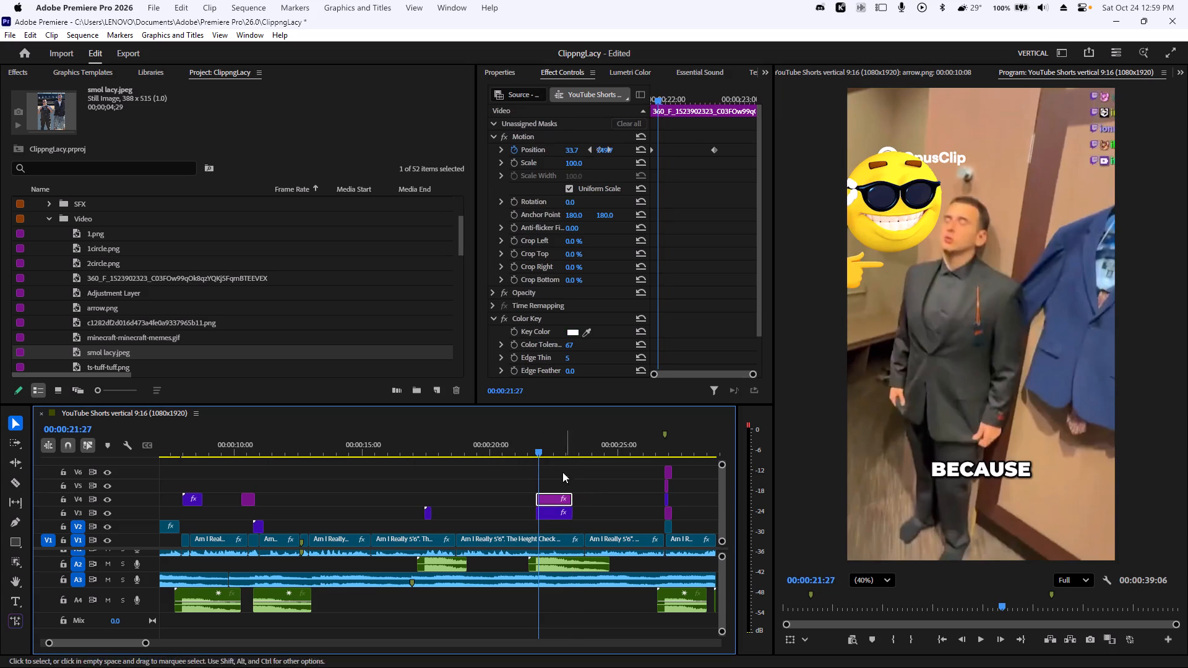
pyautogui.click(540, 436)
pyautogui.moveTo(539, 448); pyautogui.dragTo(518, 452)
pyautogui.press('space')
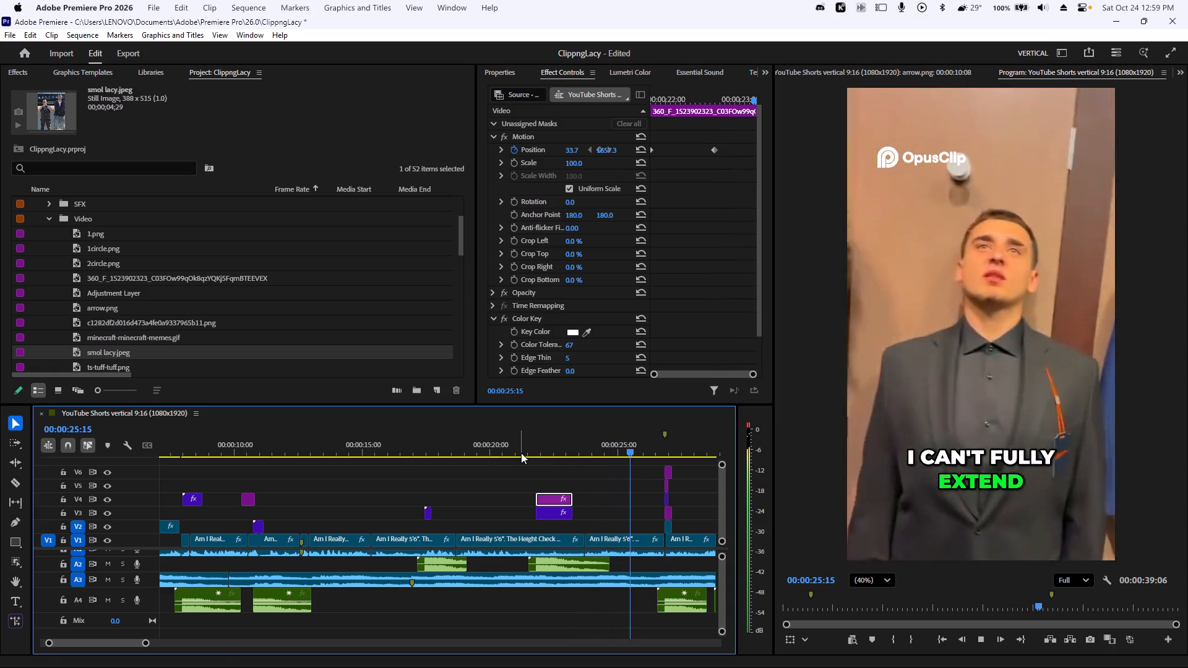
# Extend the freeze frame and stacked overlays on V2 to V6 near 00:00:26:25 by 5 frames, and play them back.
pyautogui.keyDown('alt'); pyautogui.scroll(-5, 535, 513); pyautogui.keyUp('alt')
pyautogui.scroll(-6, 535, 512)
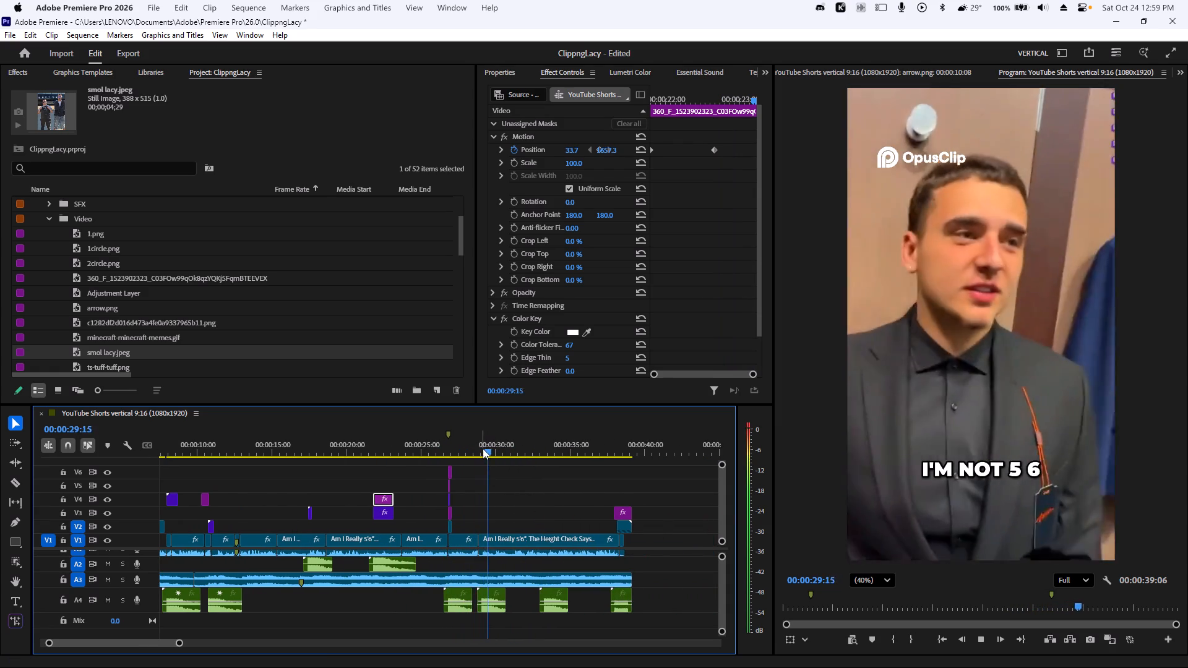
pyautogui.press('space')
pyautogui.keyDown('alt'); pyautogui.scroll(18, 429, 484); pyautogui.keyUp('alt')
pyautogui.keyDown('alt'); pyautogui.scroll(3, 530, 486); pyautogui.keyUp('alt')
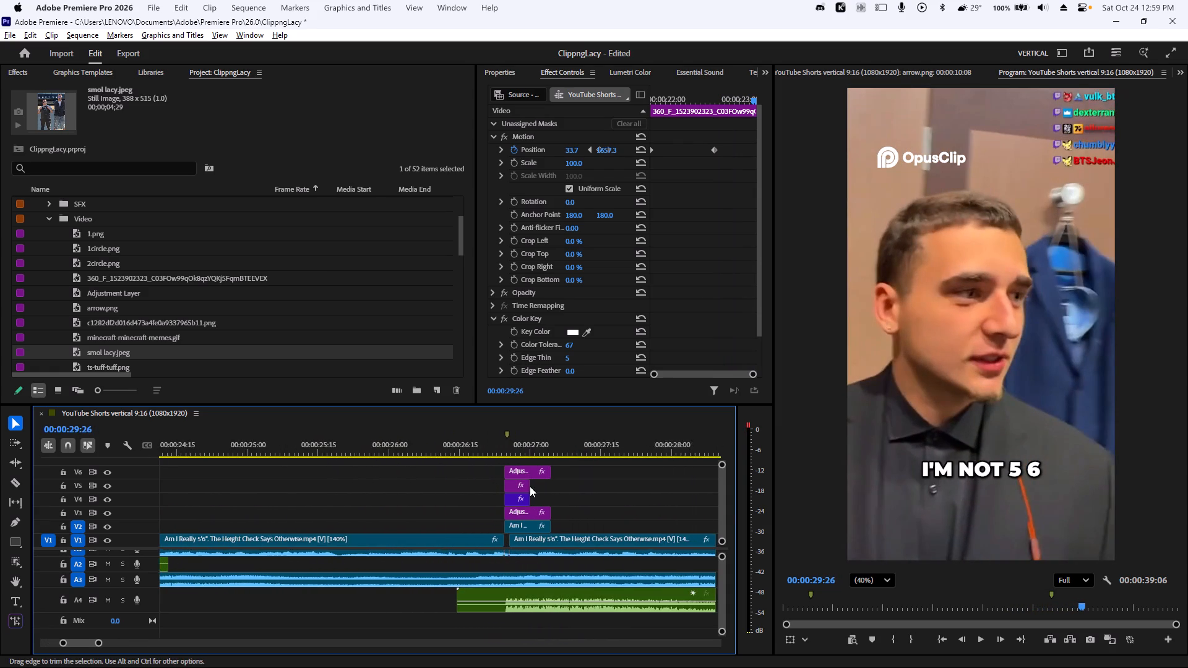
pyautogui.keyDown('alt'); pyautogui.scroll(2, 530, 486); pyautogui.keyUp('alt')
pyautogui.moveTo(592, 523); pyautogui.dragTo(496, 456)
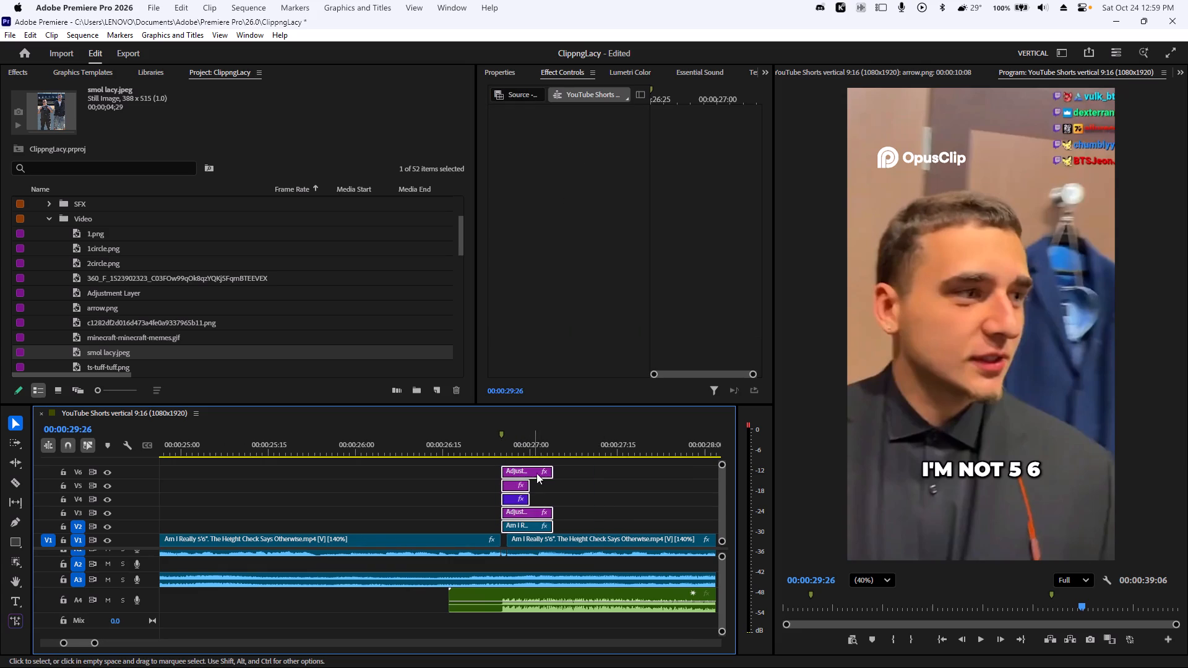
pyautogui.moveTo(553, 468); pyautogui.dragTo(583, 471)
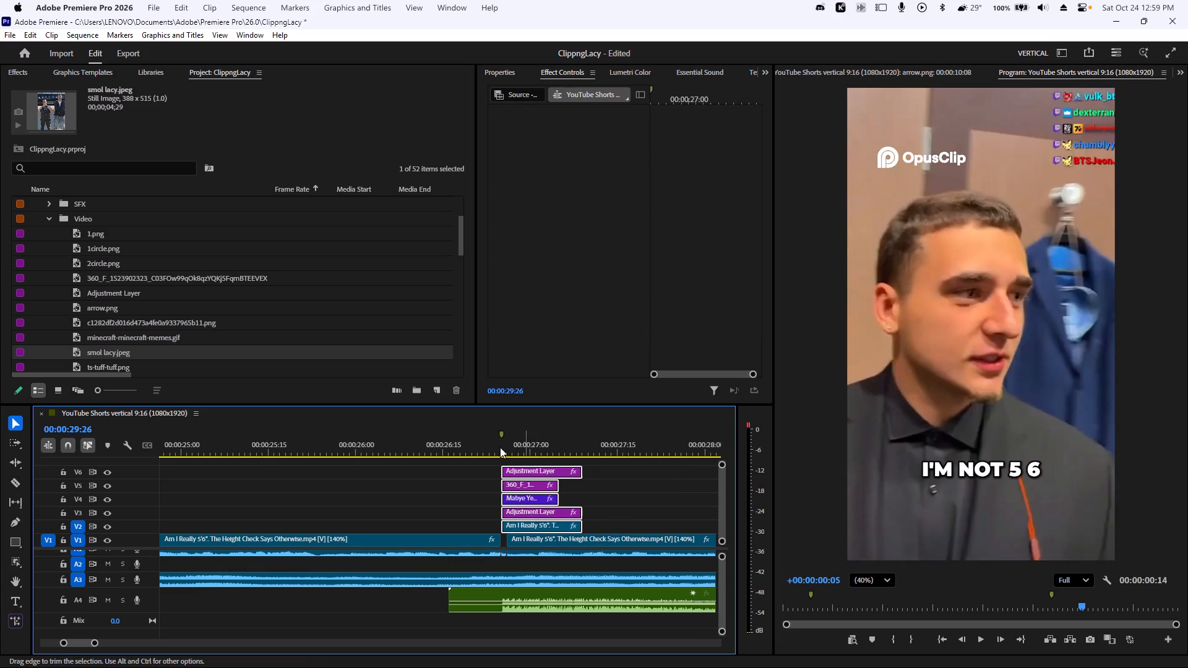
pyautogui.moveTo(497, 437); pyautogui.dragTo(491, 438)
pyautogui.press('space')
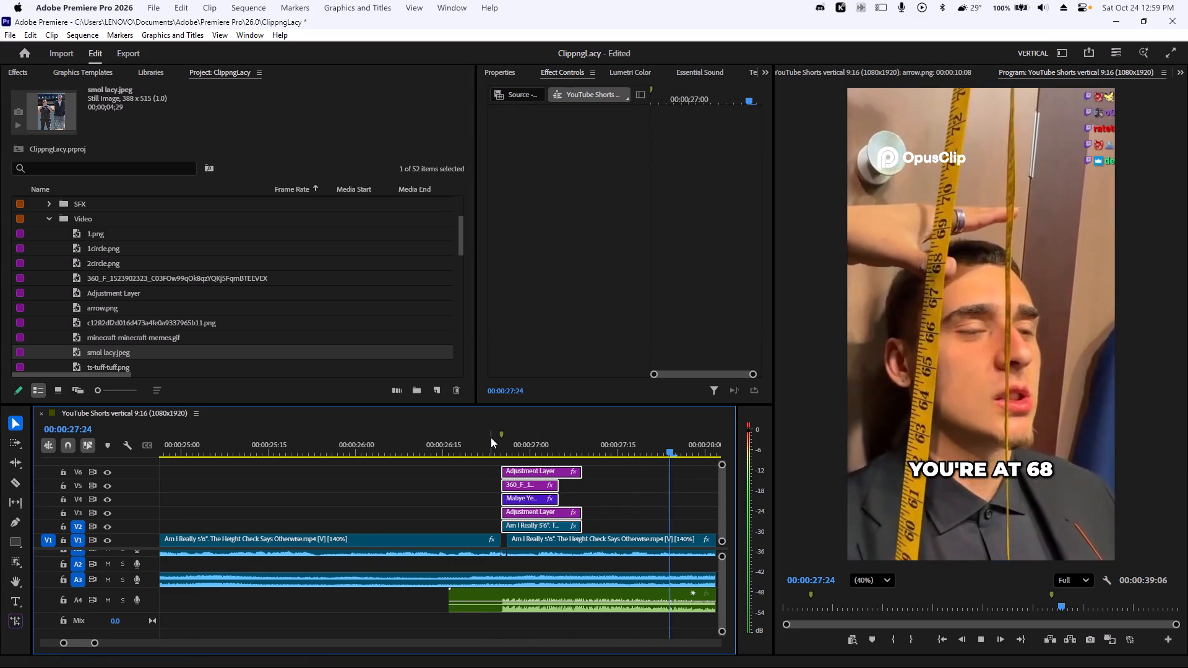
# Extend the freeze frame and stacked overlays on V2 to V6 near 00:00:27:00 by about 10 frames, and play them back.
pyautogui.press('space')
pyautogui.scroll(7, 241, 517)
pyautogui.keyDown('alt'); pyautogui.scroll(-6, 274, 511); pyautogui.keyUp('alt')
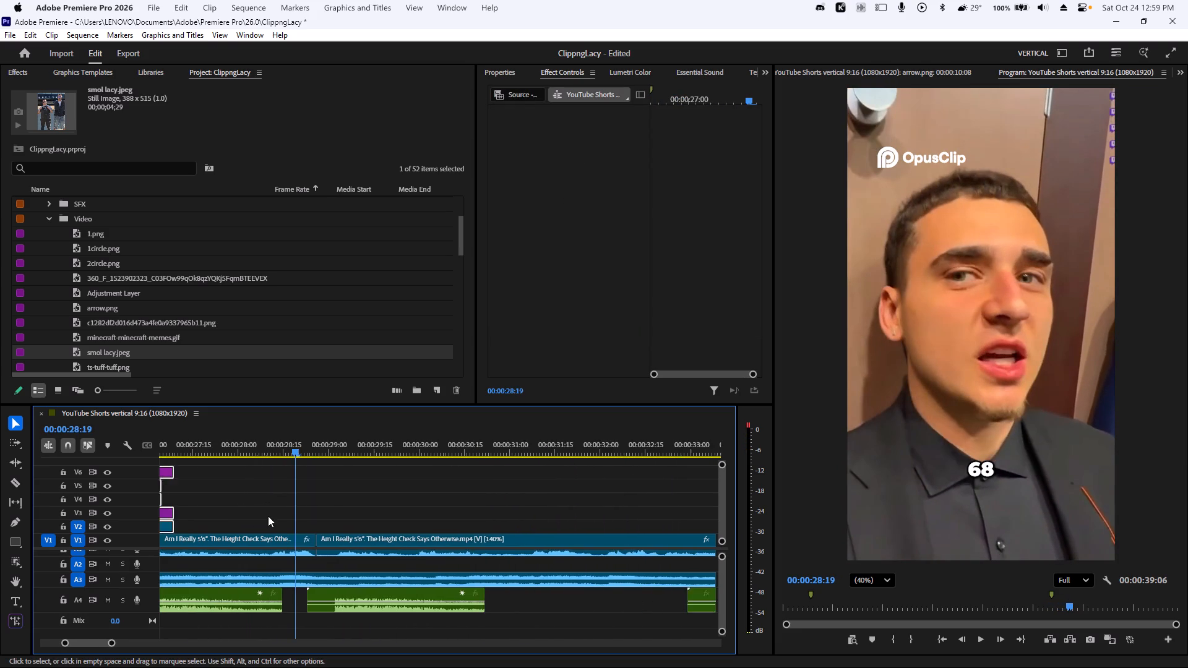
pyautogui.scroll(14, 241, 514)
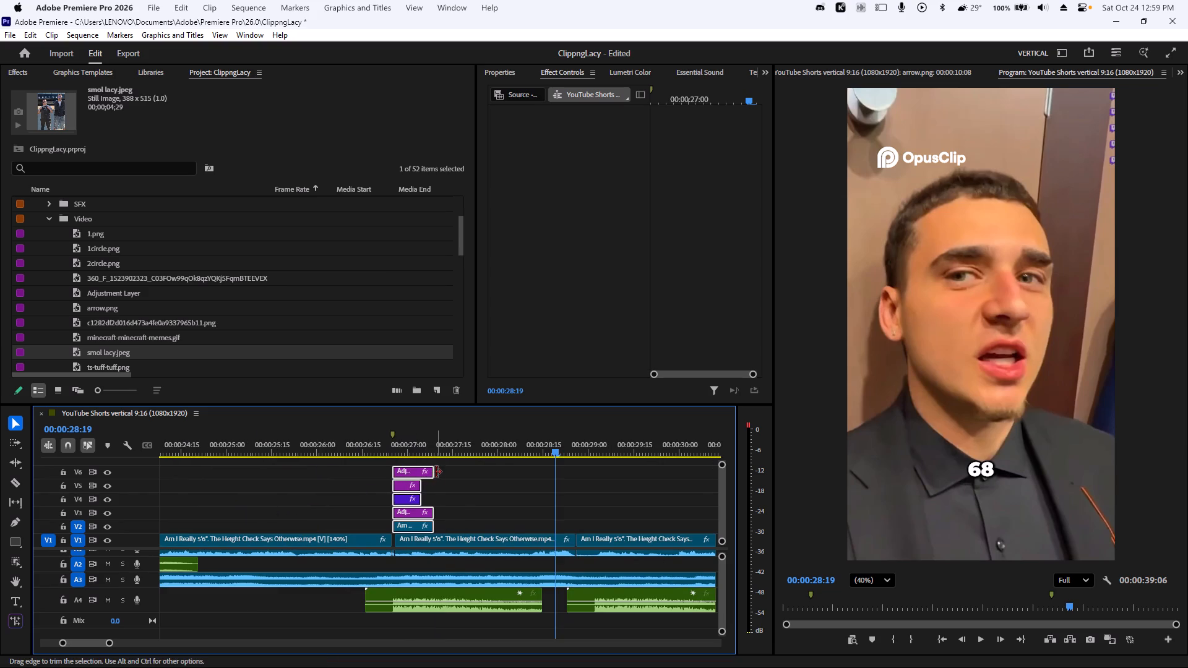
pyautogui.moveTo(433, 471); pyautogui.dragTo(460, 473)
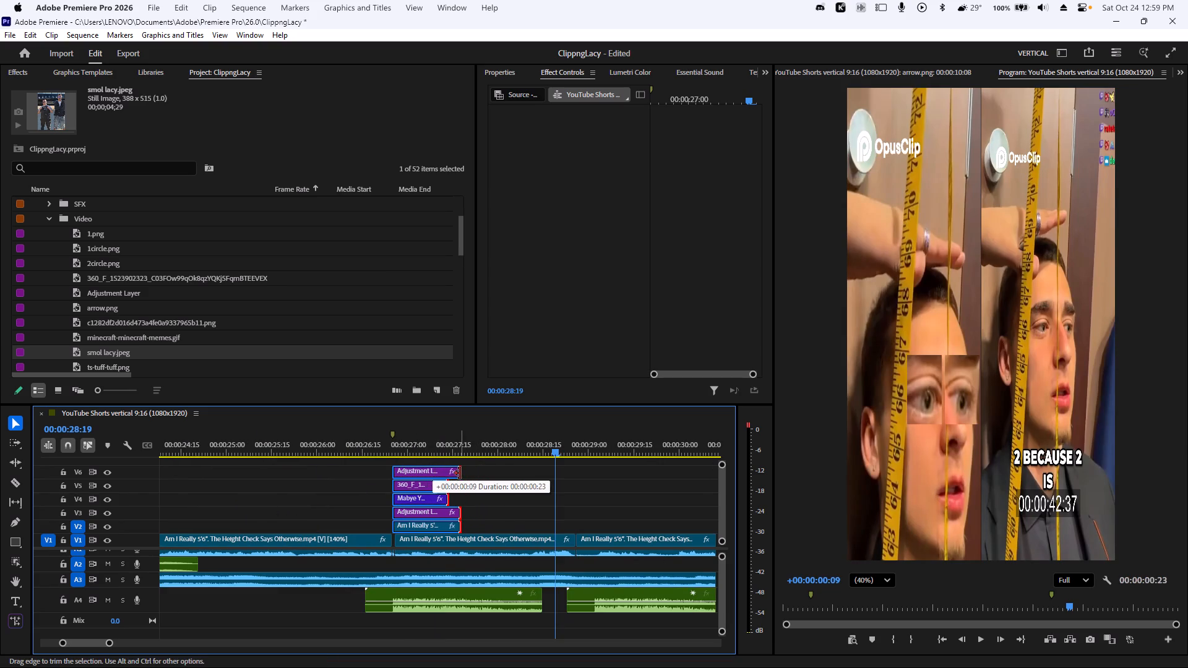
pyautogui.moveTo(460, 473); pyautogui.dragTo(462, 473)
pyautogui.moveTo(385, 442); pyautogui.dragTo(326, 441)
pyautogui.press('space')
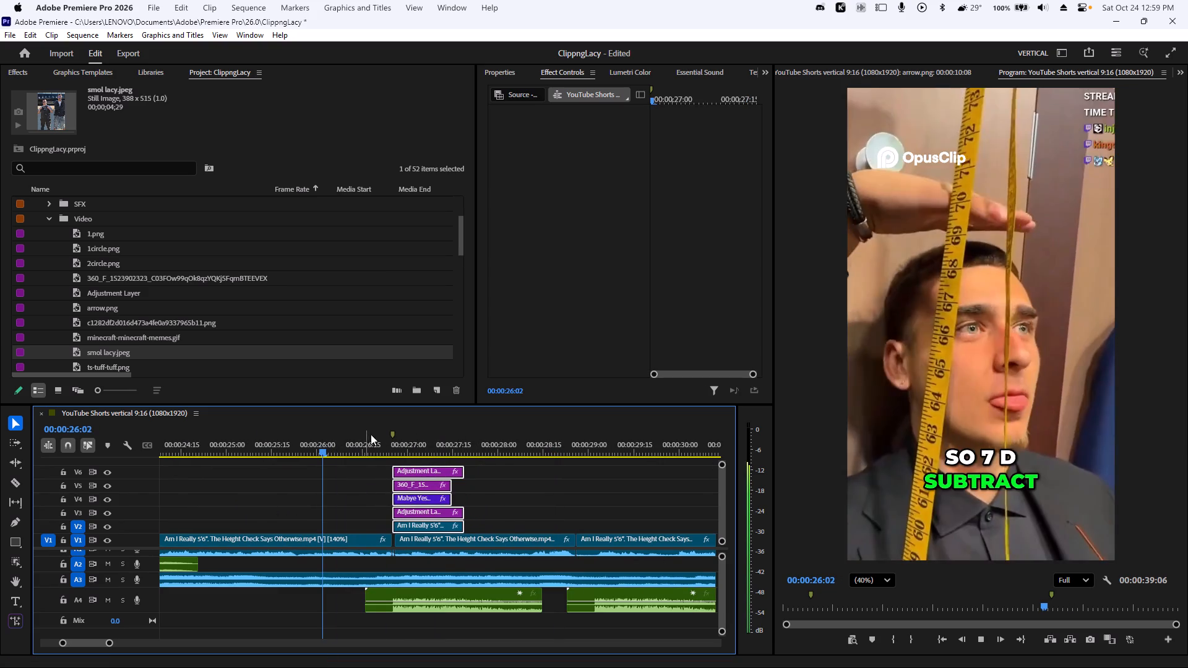
pyautogui.press('space')
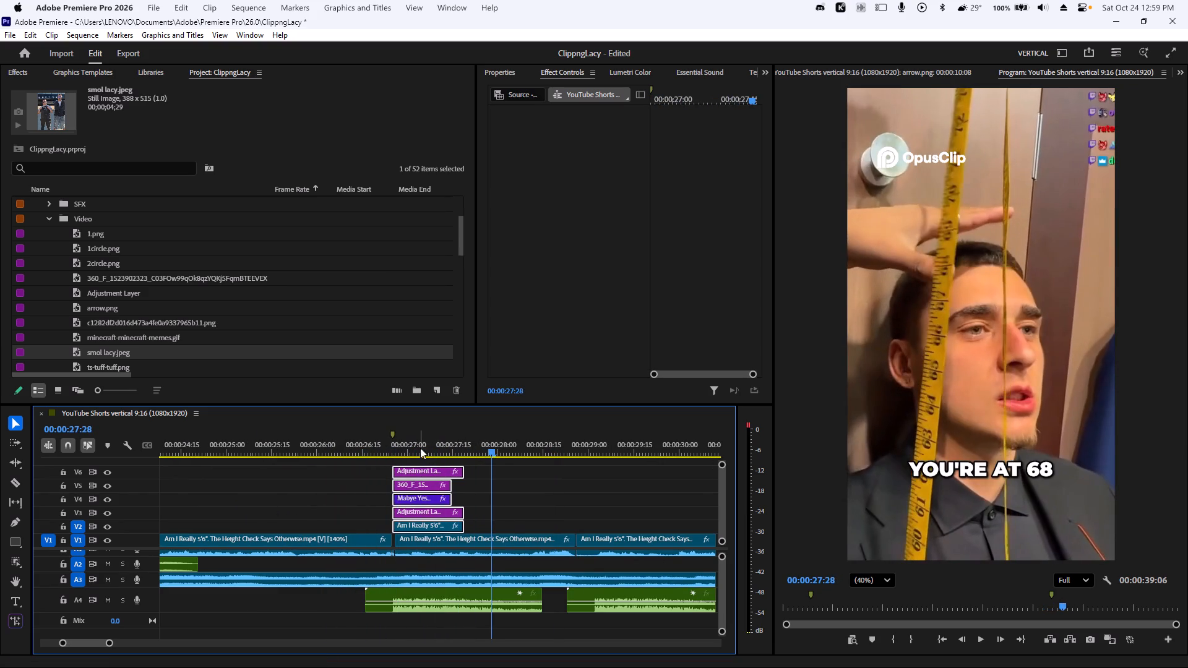
# Review the freeze section, trim the ends of the V2 to V6 stack by about 4 frames, and replay it.
pyautogui.moveTo(469, 445); pyautogui.dragTo(444, 448)
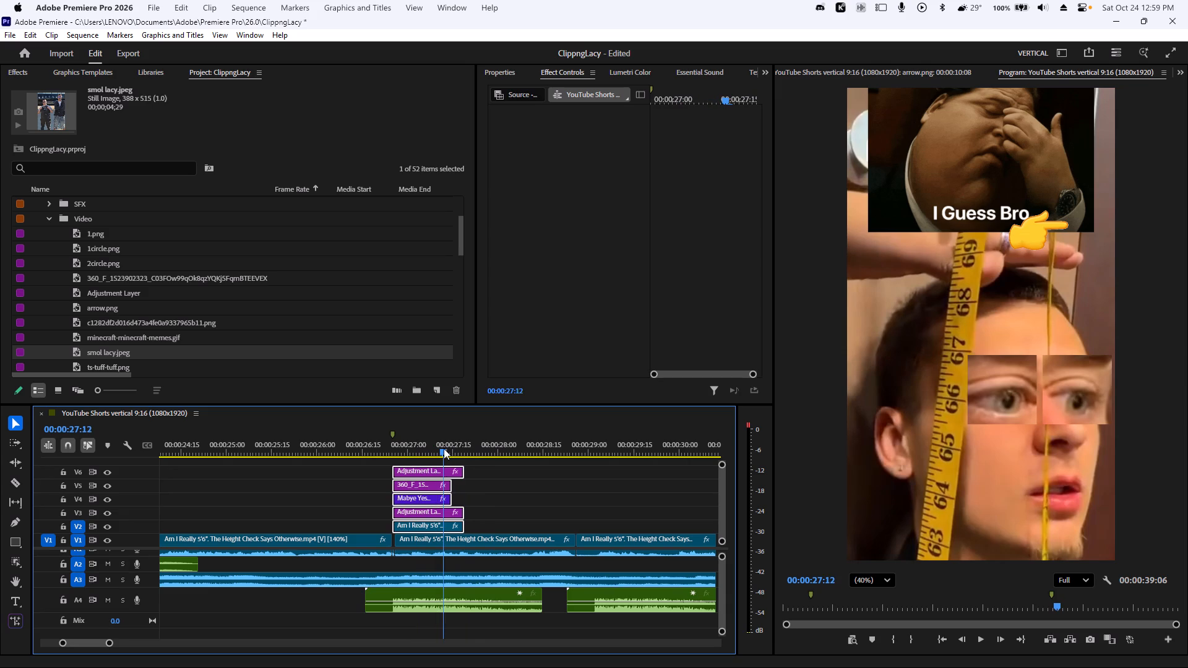
pyautogui.moveTo(444, 448); pyautogui.dragTo(391, 454)
pyautogui.press('space')
pyautogui.press('space')
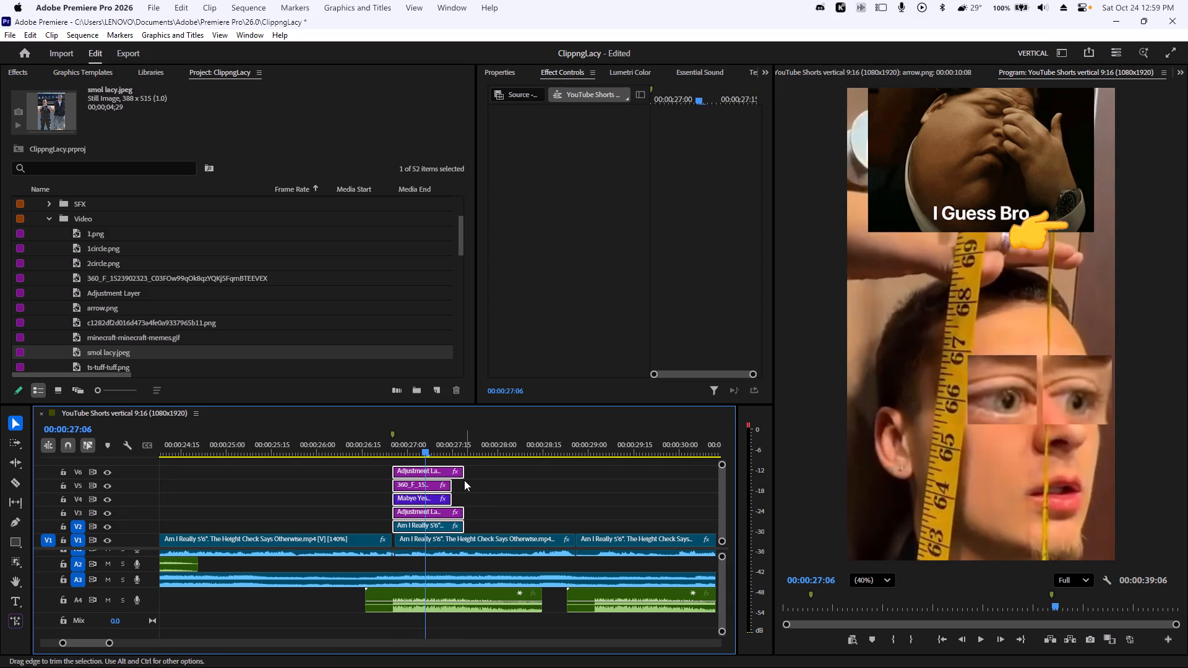
pyautogui.moveTo(425, 453); pyautogui.dragTo(441, 454)
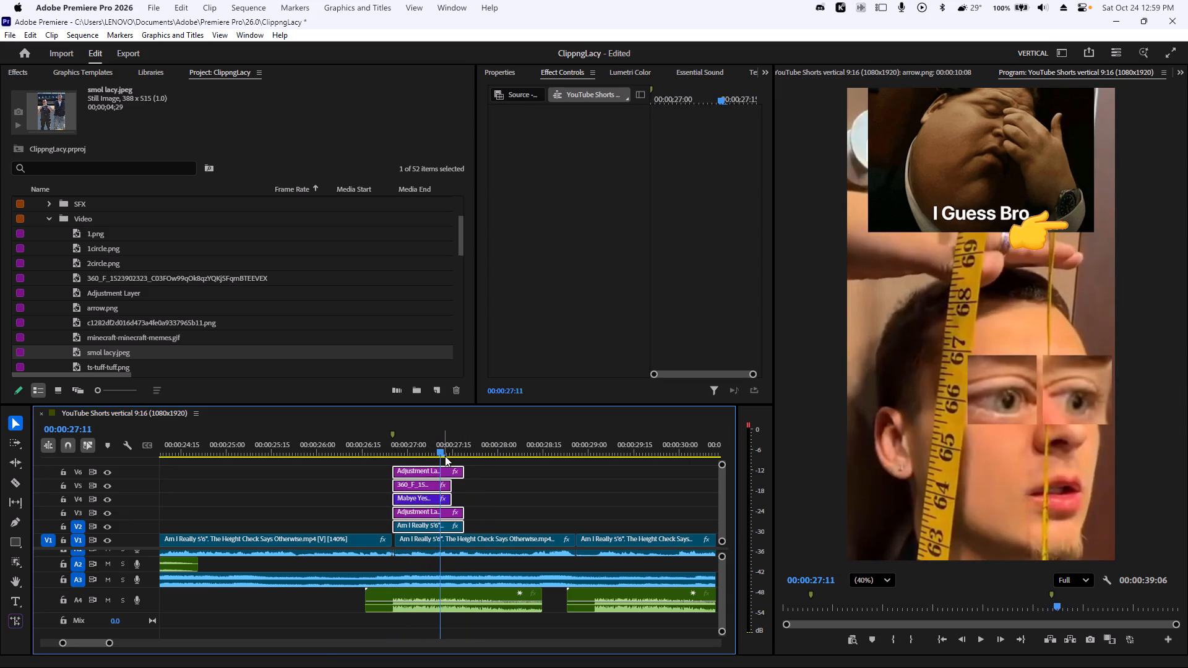
pyautogui.moveTo(463, 472); pyautogui.dragTo(448, 473)
pyautogui.moveTo(437, 447); pyautogui.dragTo(411, 448)
pyautogui.press('space')
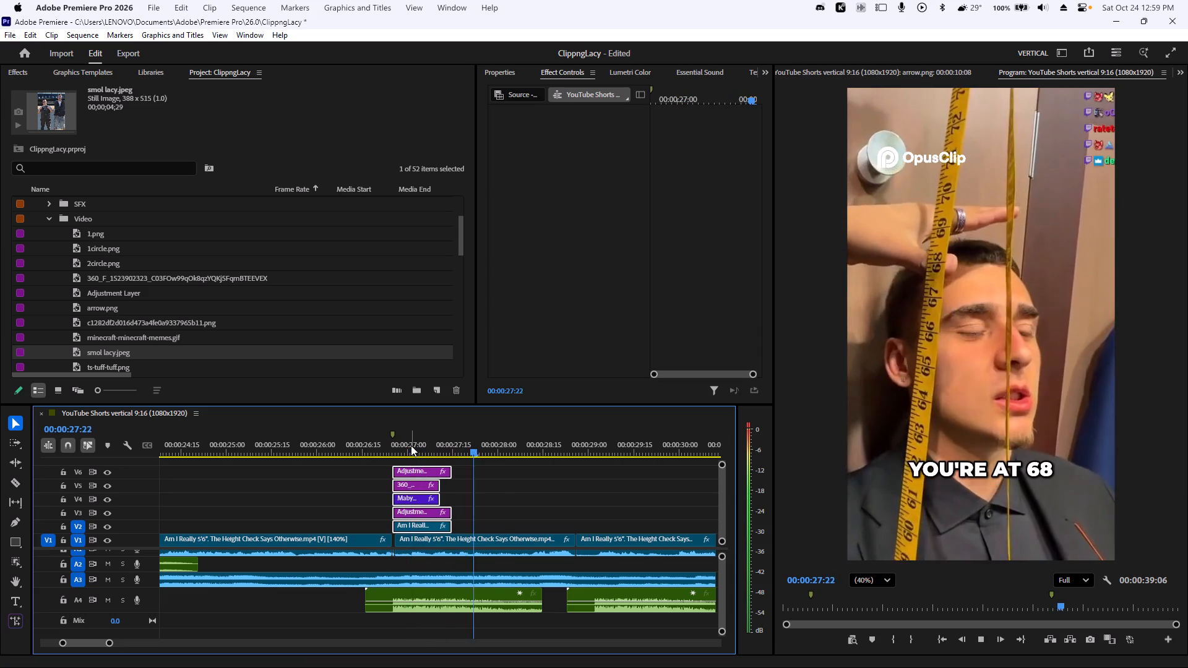
pyautogui.press('space')
pyautogui.moveTo(407, 447); pyautogui.dragTo(340, 448)
pyautogui.press('space')
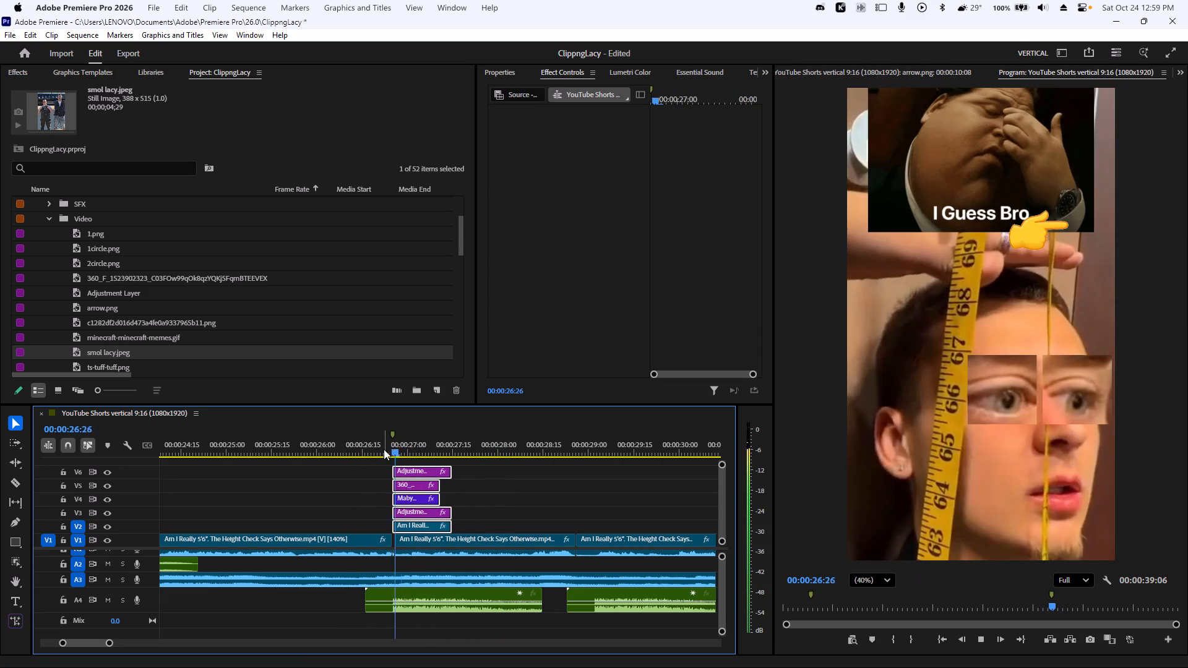
pyautogui.press('space')
# Trim 2 more frames off the end of the V2 to V6 stack and play on through the closing jet photo.
pyautogui.click(451, 473)
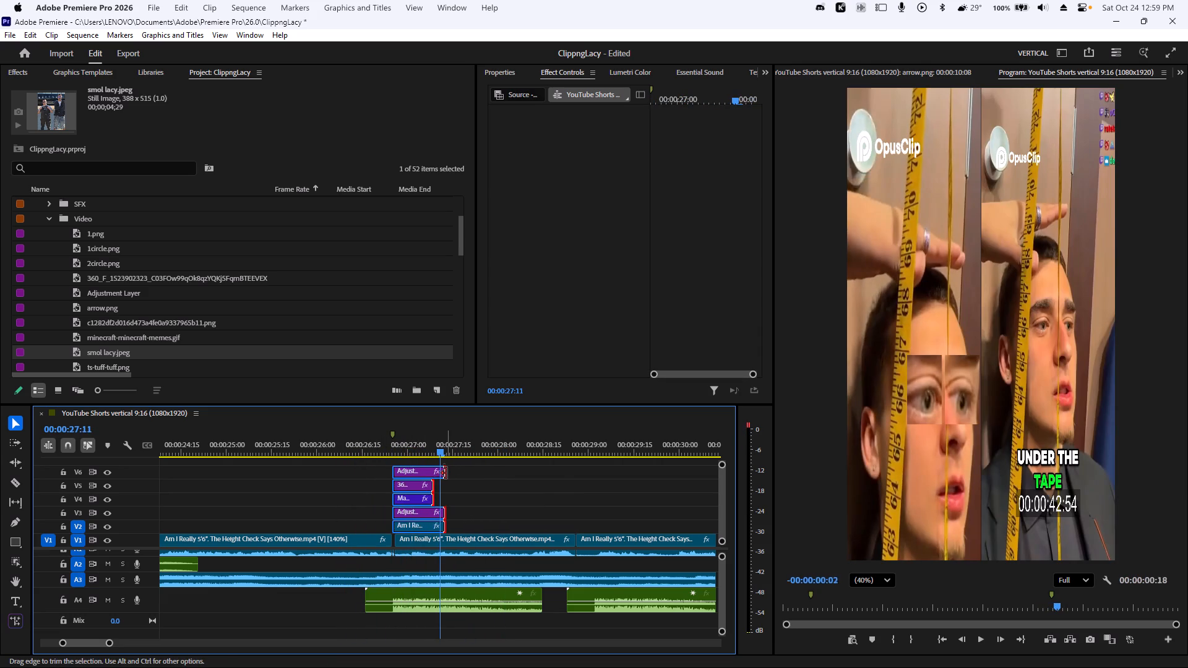
pyautogui.moveTo(437, 453); pyautogui.dragTo(413, 450)
pyautogui.press('space')
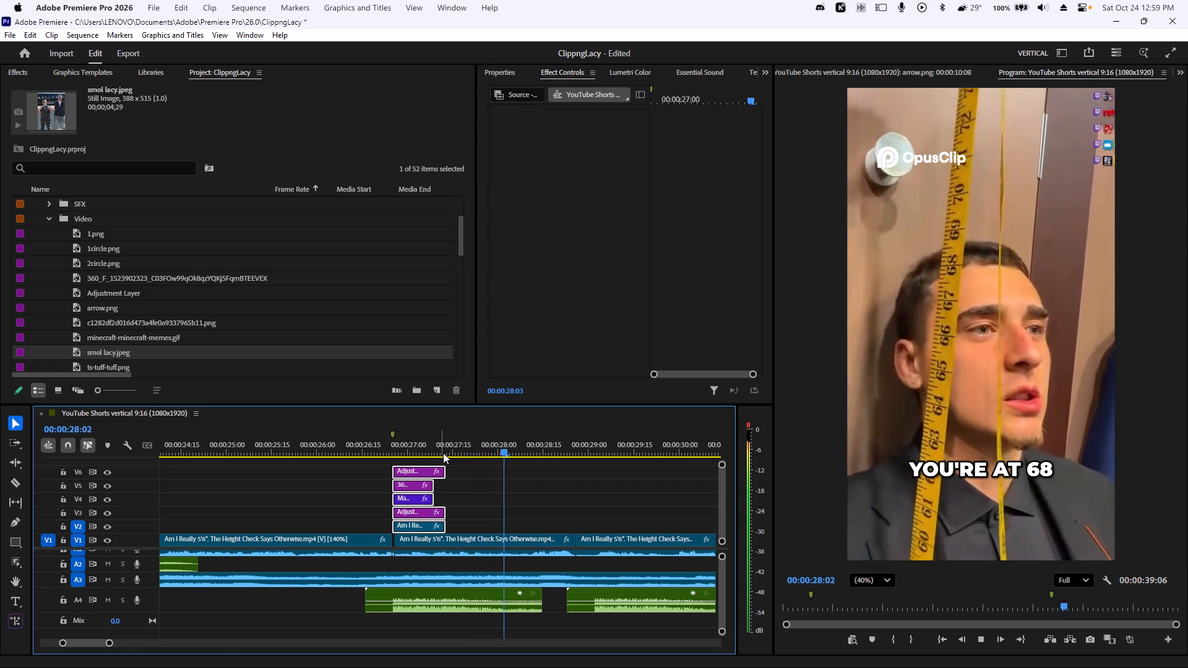
pyautogui.keyDown('alt'); pyautogui.scroll(-11, 510, 515); pyautogui.keyUp('alt')
pyautogui.scroll(-14, 510, 528)
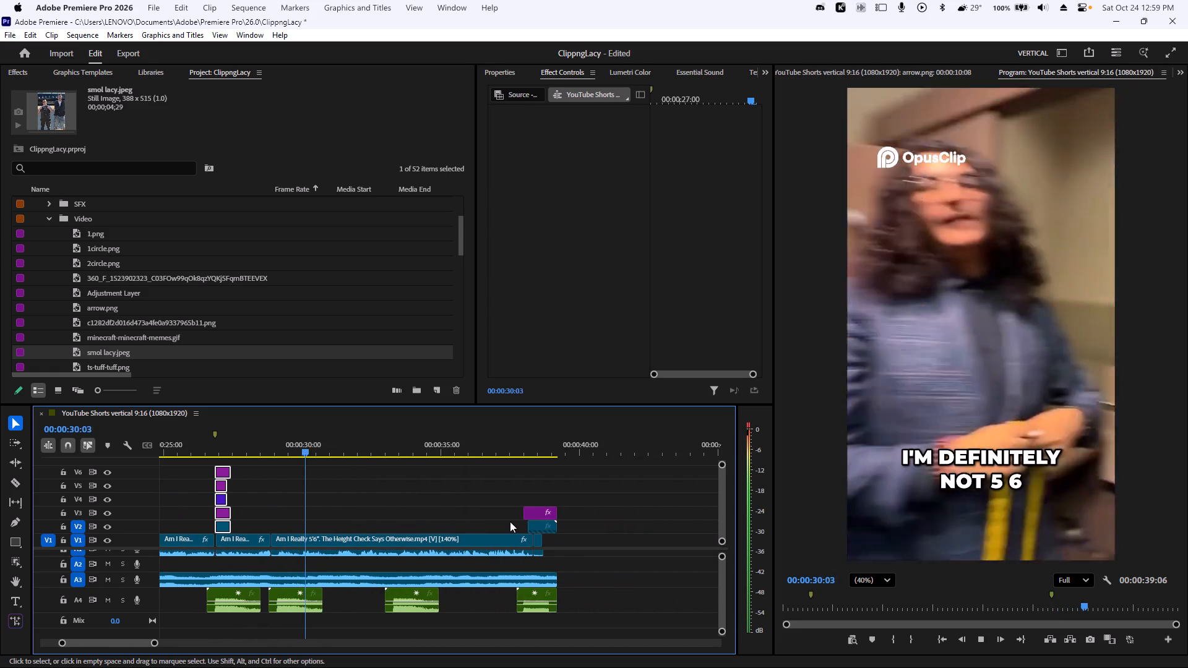
pyautogui.scroll(-12, 510, 521)
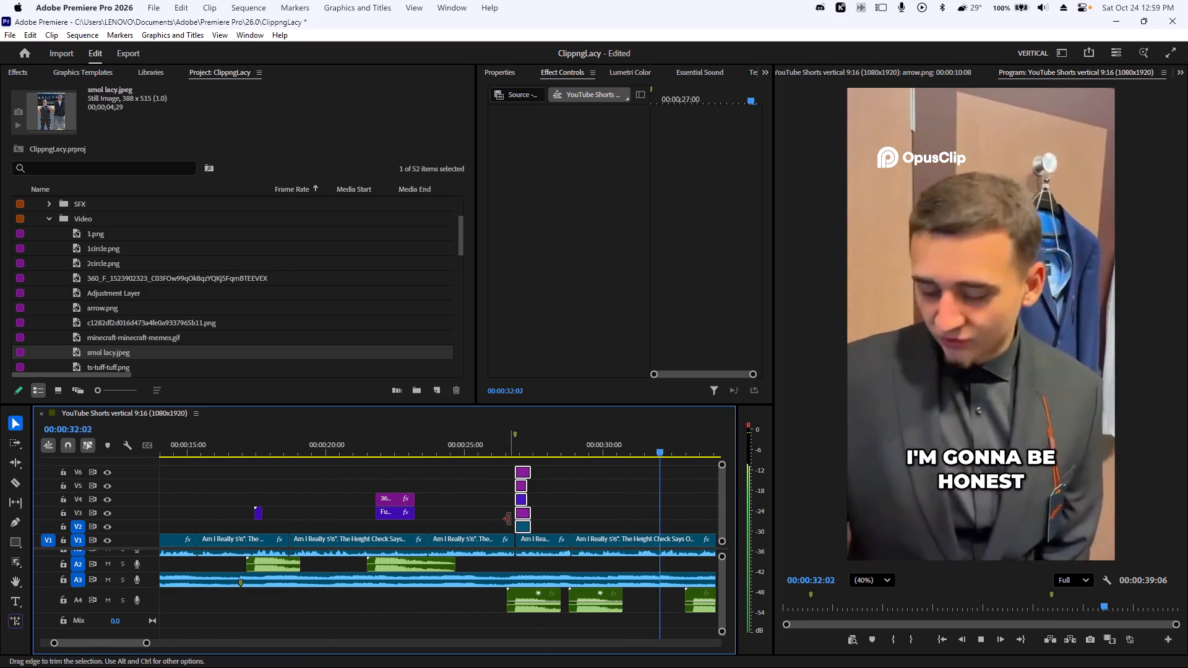
pyautogui.keyDown('alt'); pyautogui.scroll(-8, 508, 519); pyautogui.keyUp('alt')
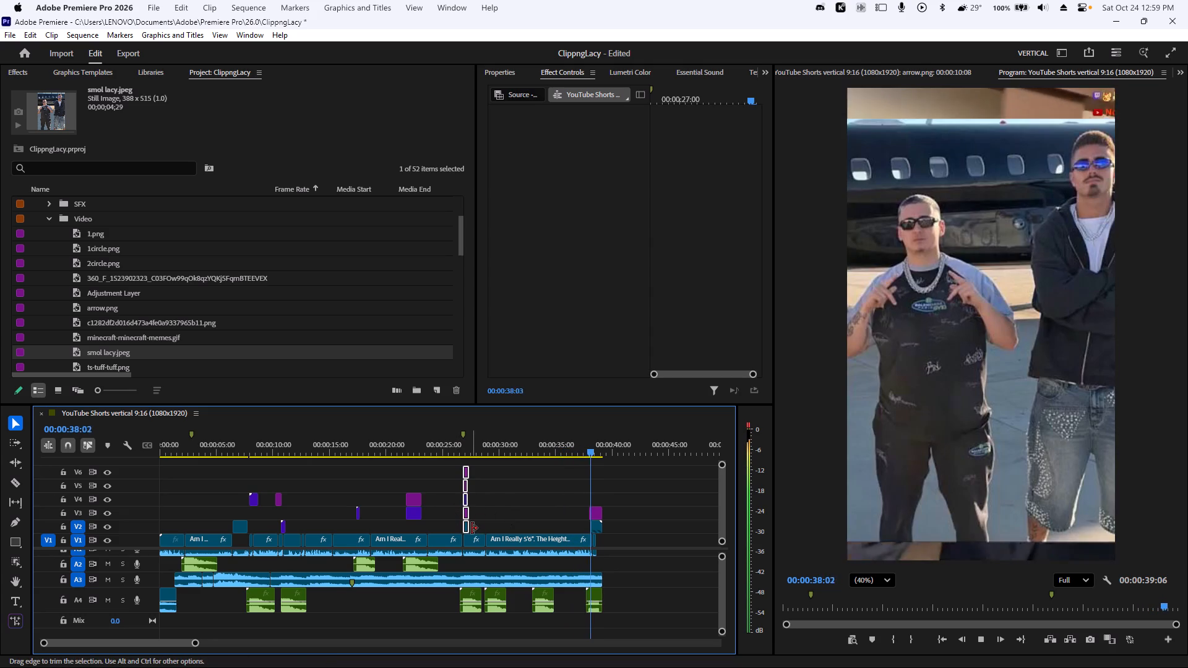
pyautogui.press('space')
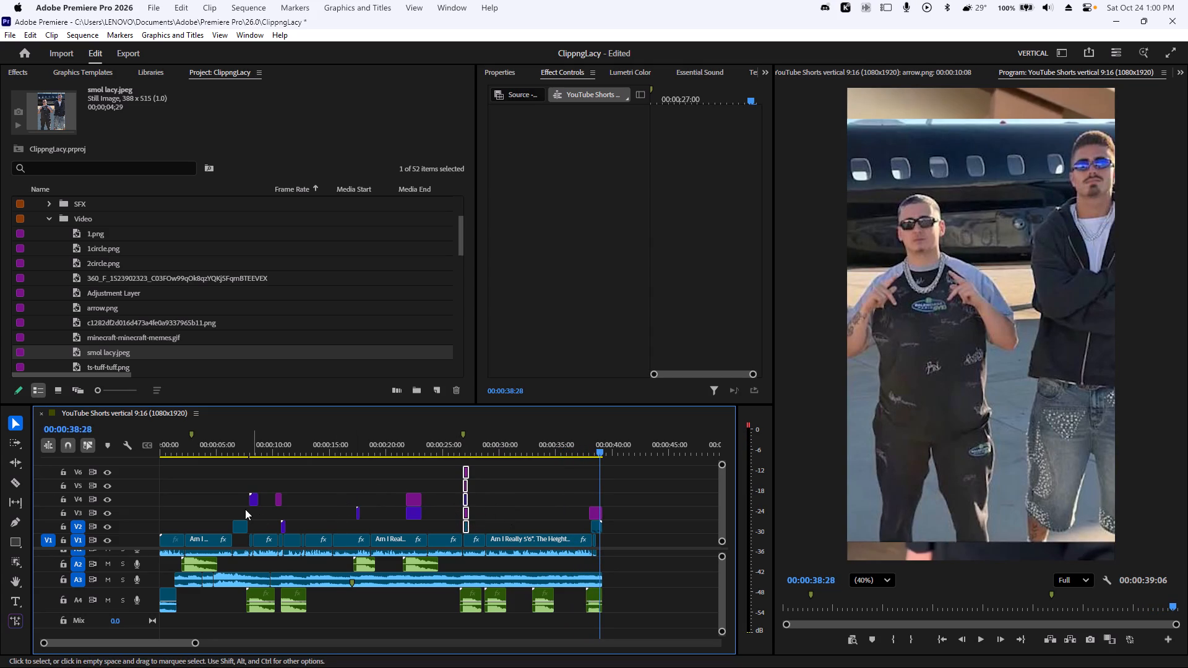
# Play the short from its beginning and scrub back and forth through the first six seconds.
pyautogui.scroll(6, 194, 525)
pyautogui.keyDown('alt'); pyautogui.scroll(6, 193, 521); pyautogui.keyUp('alt')
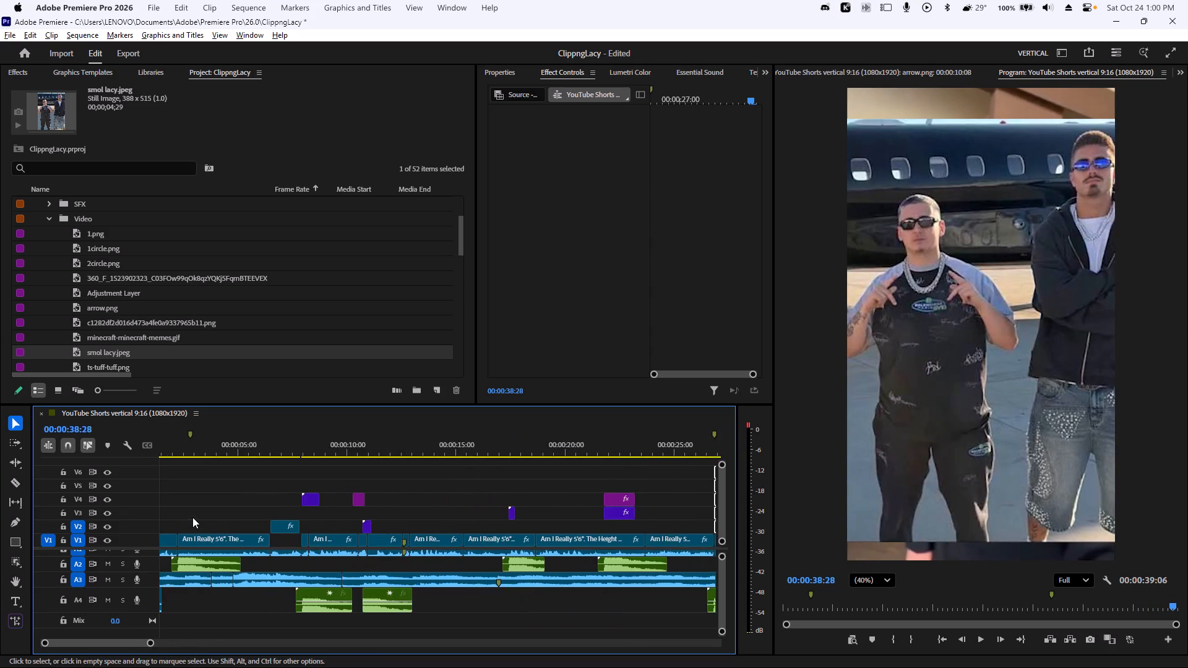
pyautogui.keyDown('alt'); pyautogui.scroll(-6, 192, 517); pyautogui.keyUp('alt')
pyautogui.moveTo(169, 448); pyautogui.dragTo(118, 445)
pyautogui.moveTo(177, 452); pyautogui.dragTo(104, 451)
pyautogui.press('space')
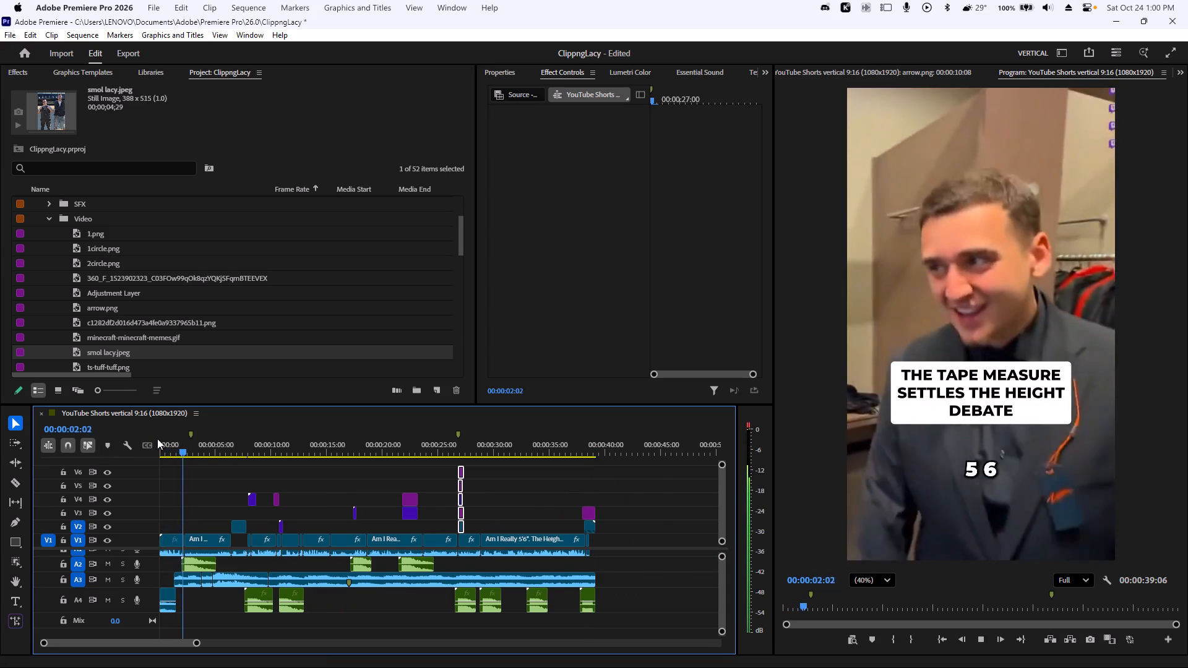
pyautogui.press('space')
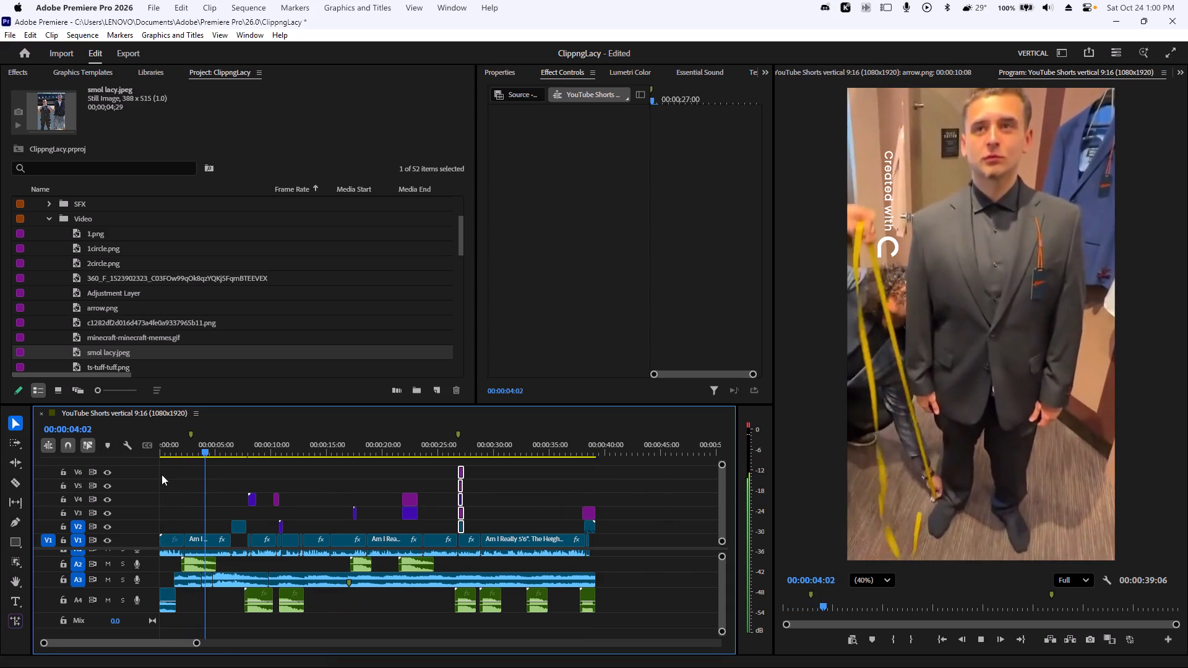
pyautogui.press('`')
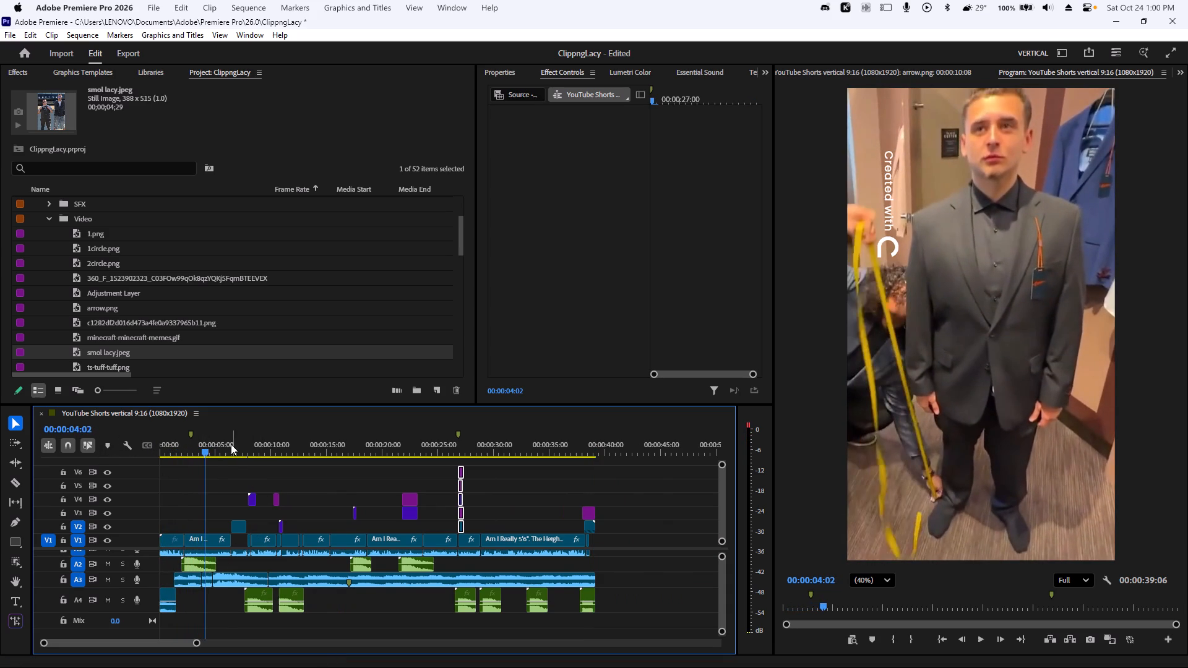
pyautogui.click(230, 442)
pyautogui.moveTo(229, 442); pyautogui.dragTo(142, 452)
pyautogui.moveTo(217, 452); pyautogui.dragTo(186, 453)
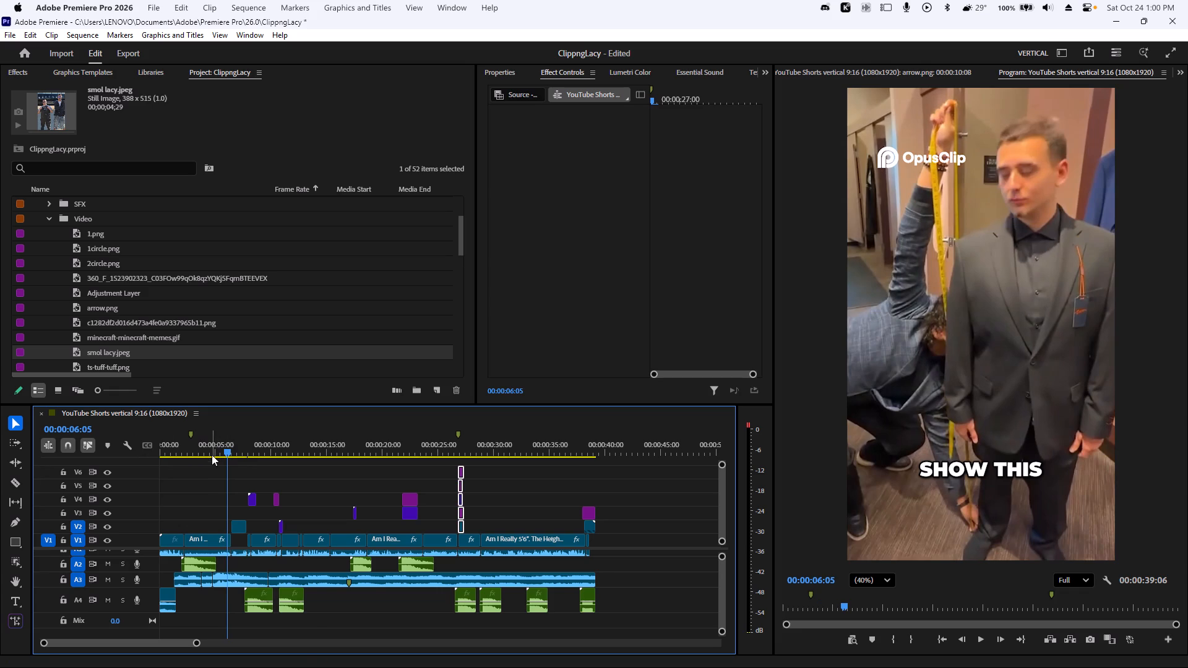
pyautogui.moveTo(200, 450); pyautogui.dragTo(175, 448)
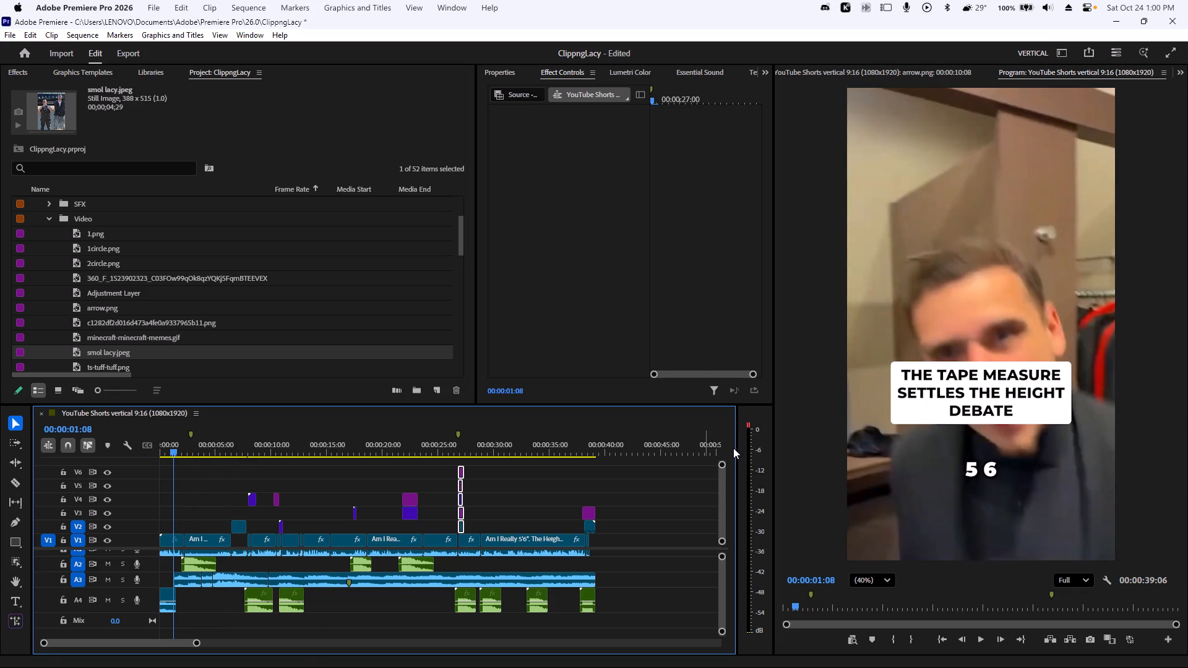
# Examine the layout of all video and audio tracks across the whole sequence in an enlarged timeline.
pyautogui.keyDown('alt'); pyautogui.scroll(7, 147, 580); pyautogui.keyUp('alt')
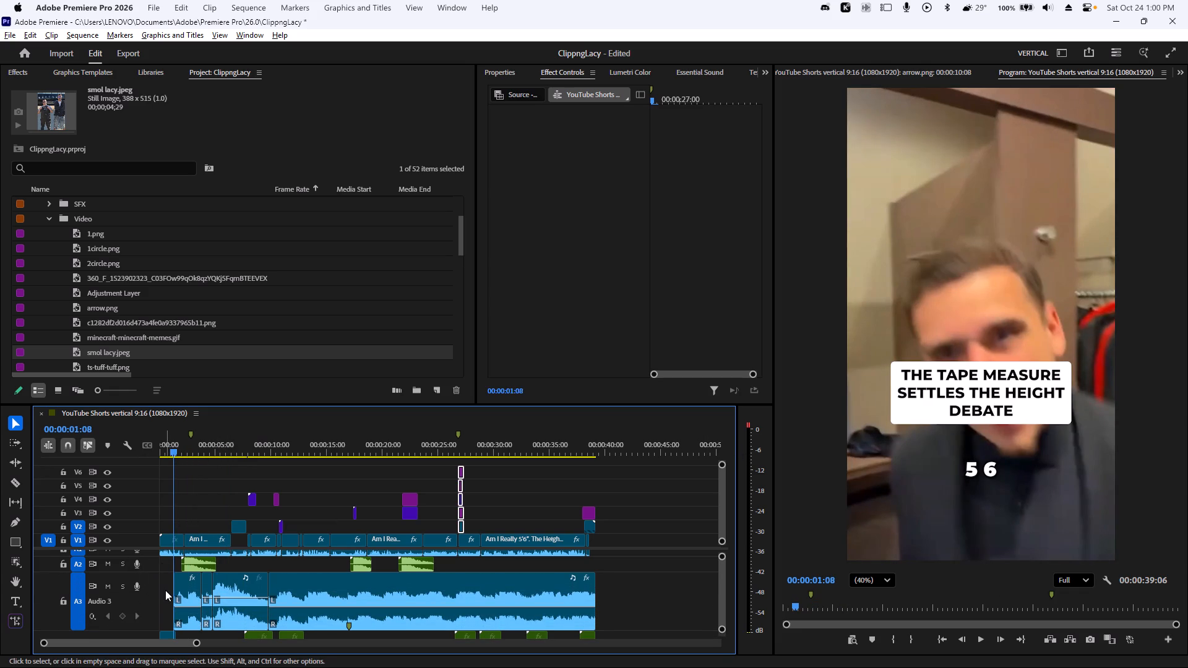
pyautogui.scroll(-5, 165, 590)
pyautogui.keyDown('alt'); pyautogui.scroll(-5, 172, 580); pyautogui.keyUp('alt')
pyautogui.press('`')
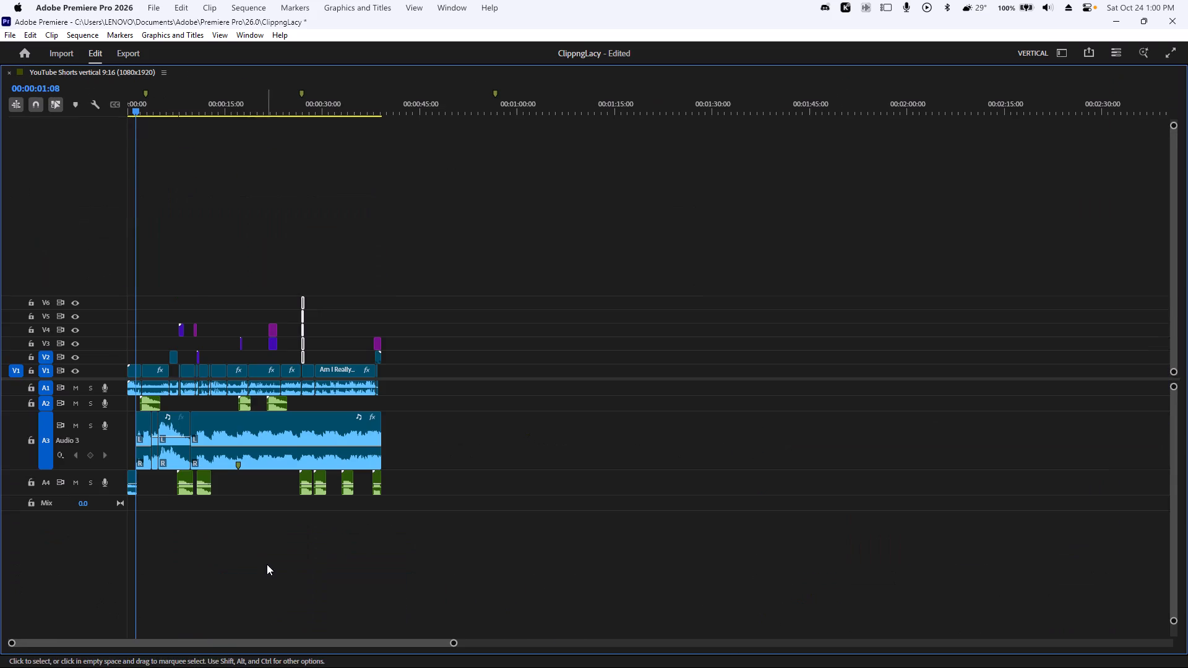
pyautogui.moveTo(133, 109); pyautogui.dragTo(86, 112)
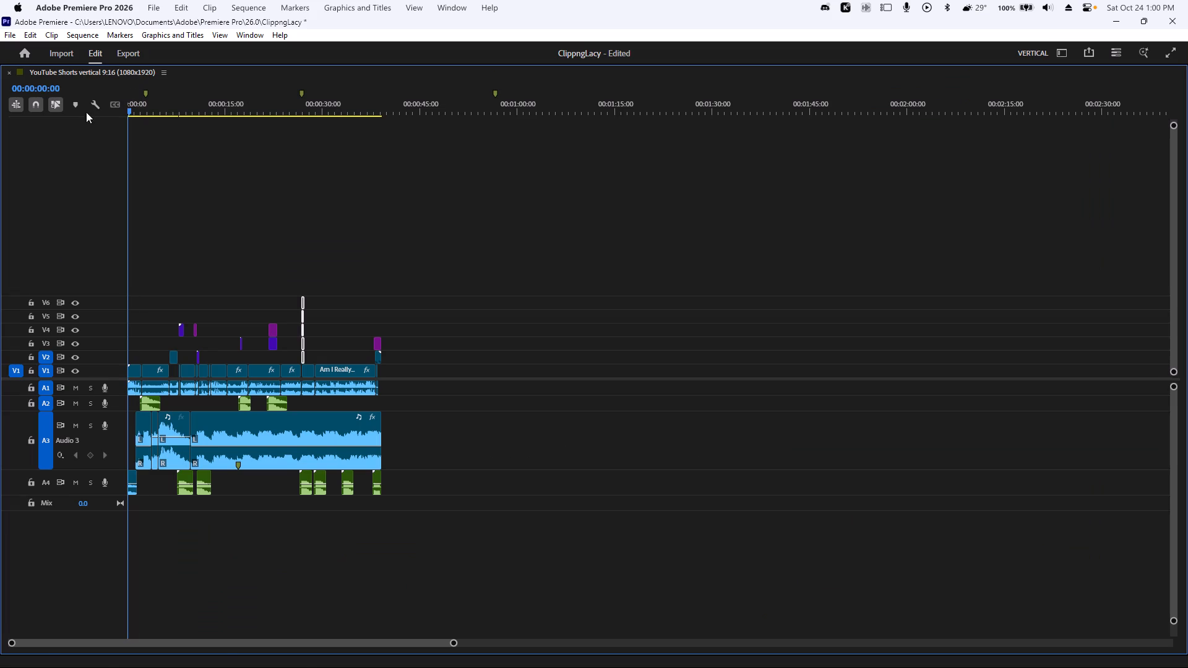
pyautogui.moveTo(86, 112); pyautogui.dragTo(76, 111)
pyautogui.keyDown('alt'); pyautogui.scroll(-3, 210, 429); pyautogui.keyUp('alt')
pyautogui.keyDown('alt'); pyautogui.scroll(2, 118, 434); pyautogui.keyUp('alt')
pyautogui.keyDown('alt'); pyautogui.scroll(-5, 113, 441); pyautogui.keyUp('alt')
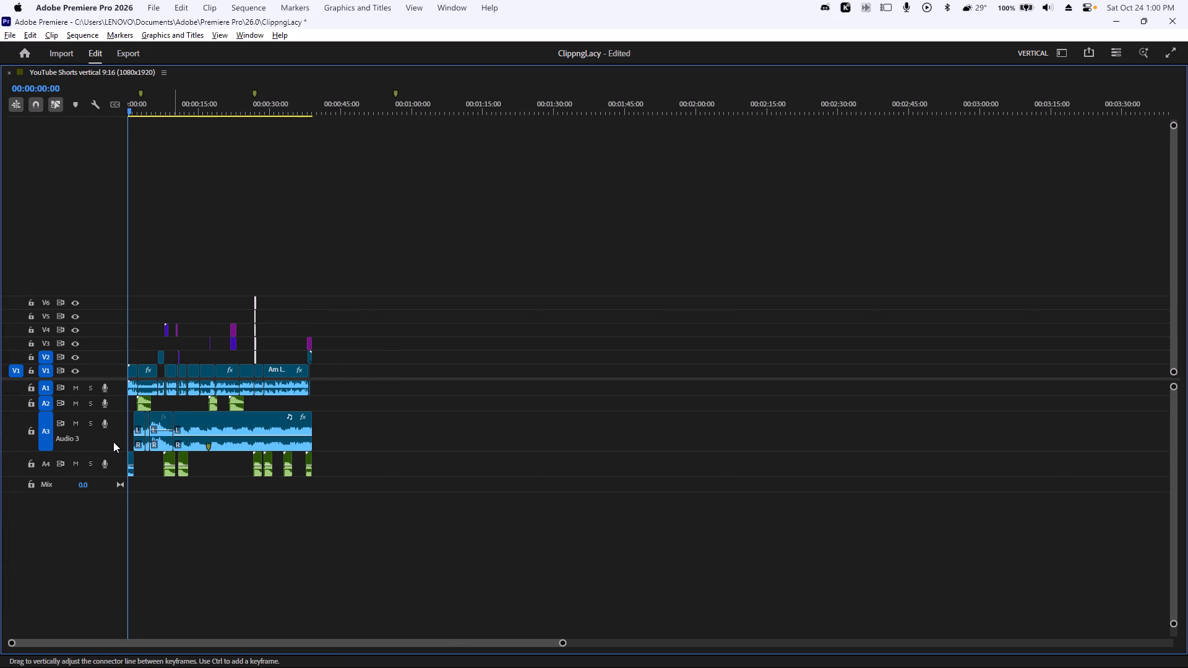
pyautogui.keyDown('alt'); pyautogui.scroll(-4, 113, 440); pyautogui.keyUp('alt')
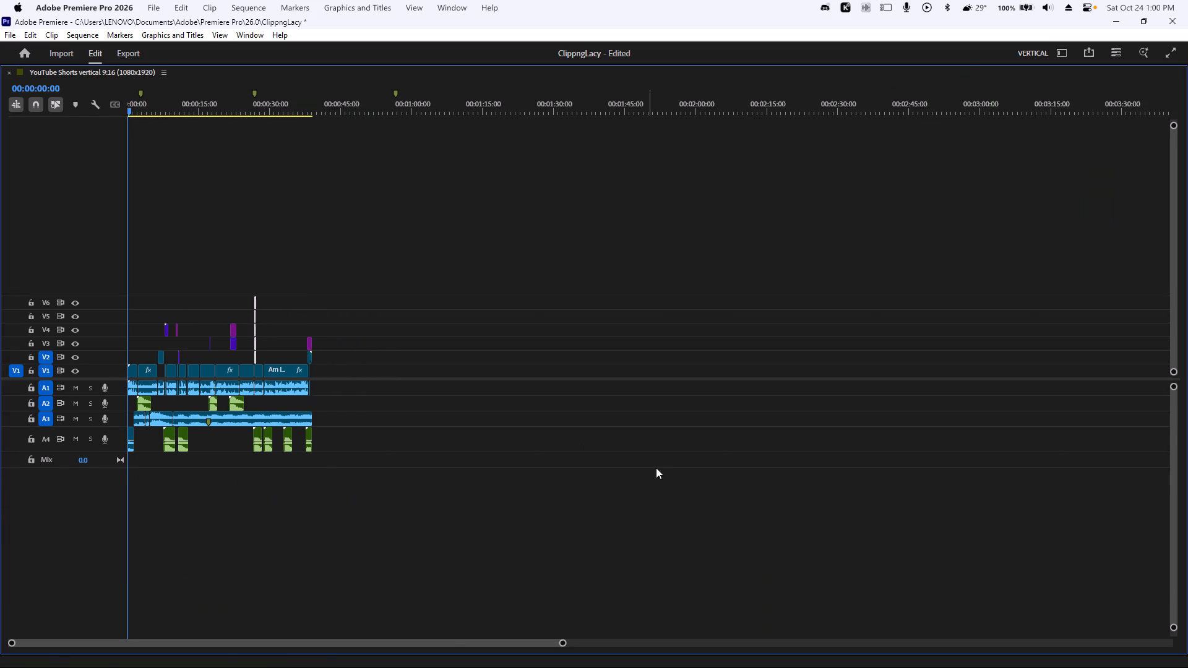
pyautogui.moveTo(565, 641); pyautogui.dragTo(401, 664)
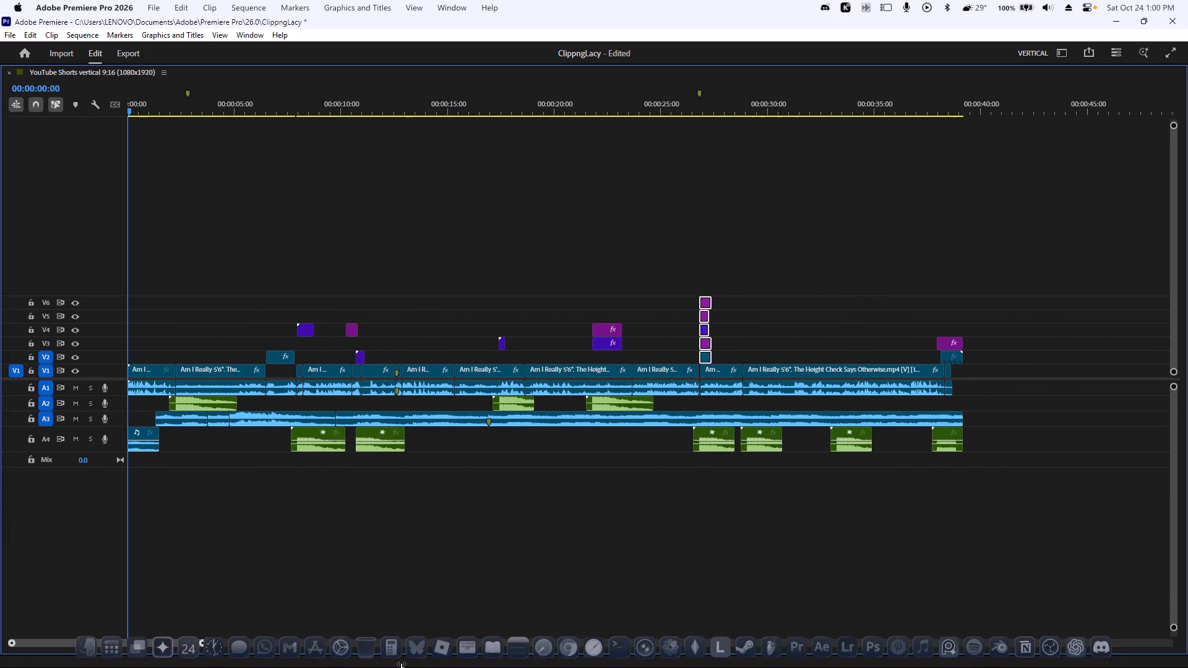
pyautogui.moveTo(401, 664); pyautogui.dragTo(400, 663)
# Go to 00:00:00:27 and check the volume levels of the opening audio clips on tracks A1 to A4.
pyautogui.moveTo(129, 110); pyautogui.dragTo(140, 109)
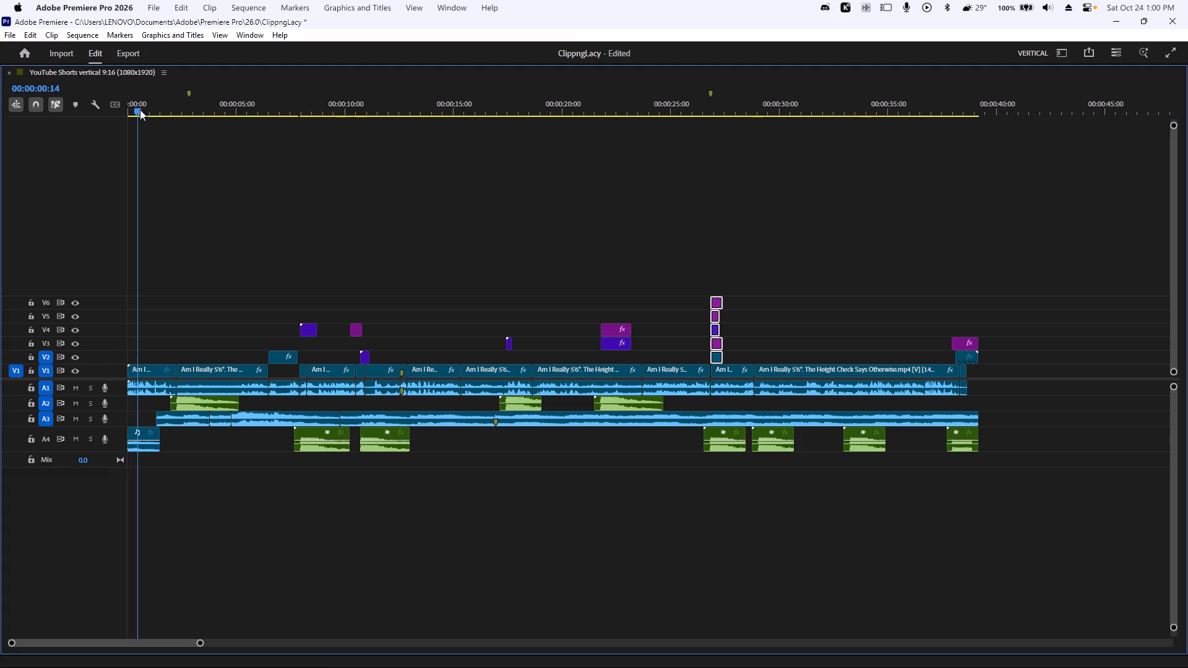
pyautogui.moveTo(140, 109); pyautogui.dragTo(149, 110)
pyautogui.click(147, 385)
pyautogui.press('`')
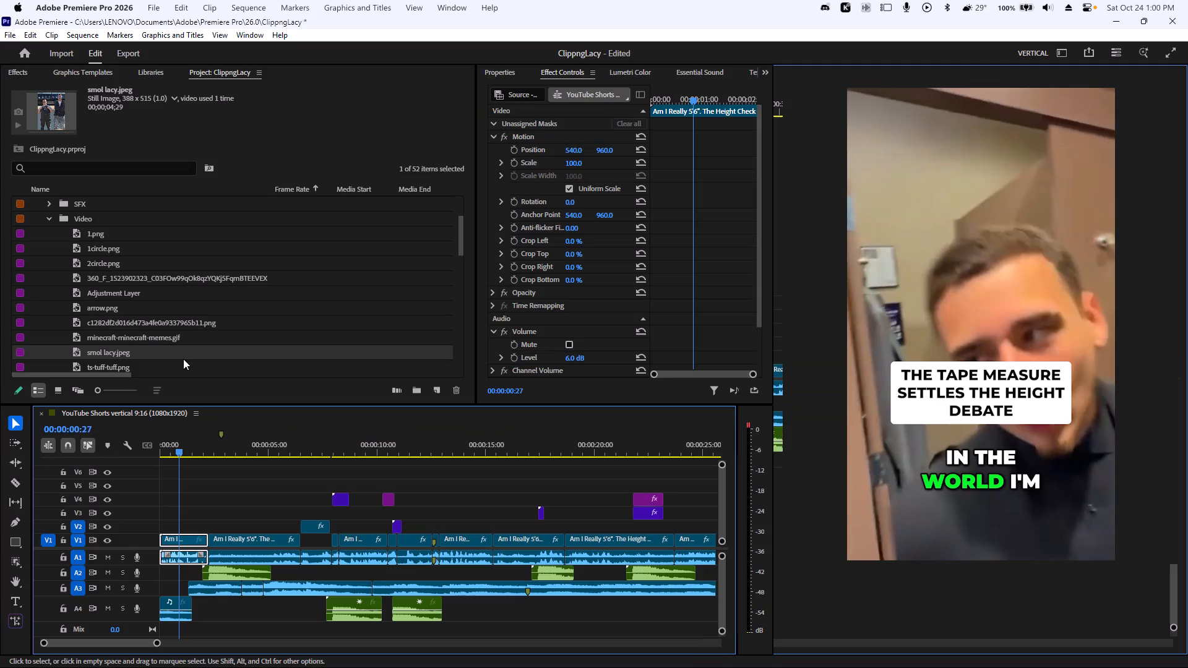
pyautogui.scroll(-5, 564, 341)
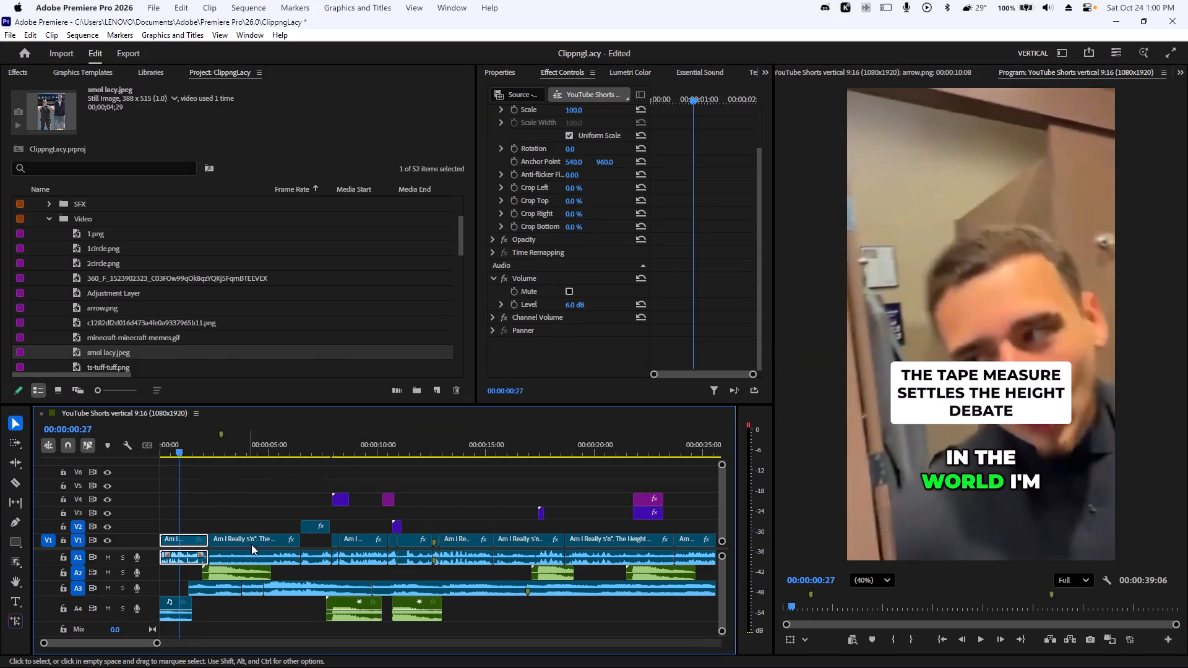
pyautogui.click(230, 560)
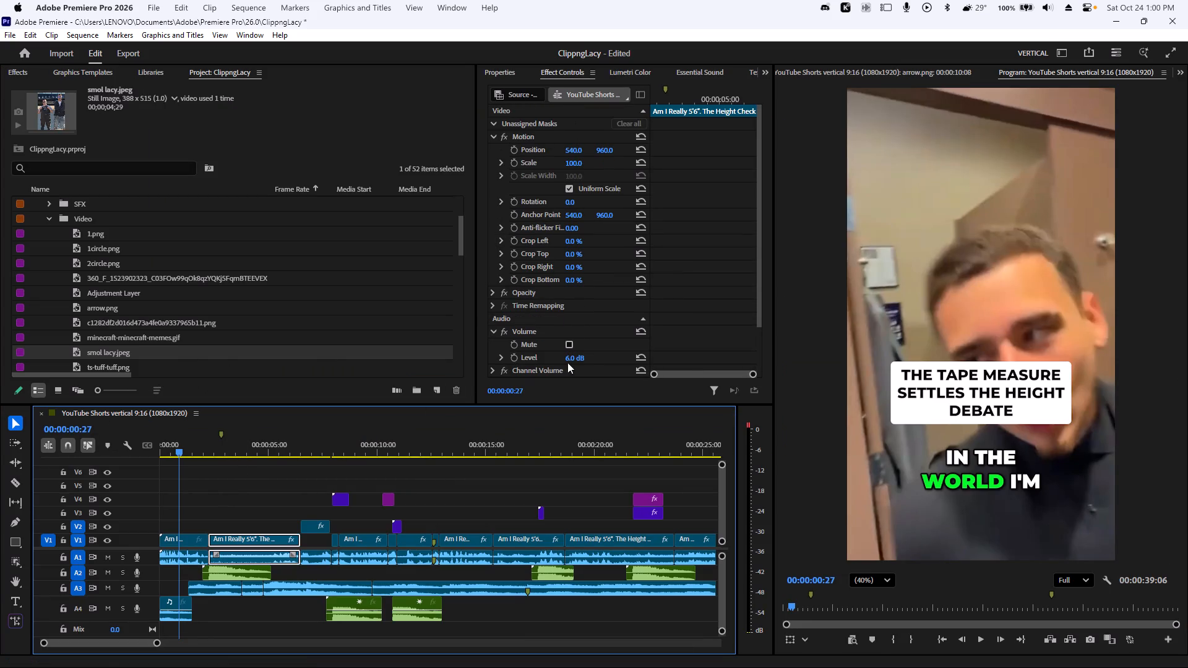
pyautogui.click(218, 570)
pyautogui.click(210, 591)
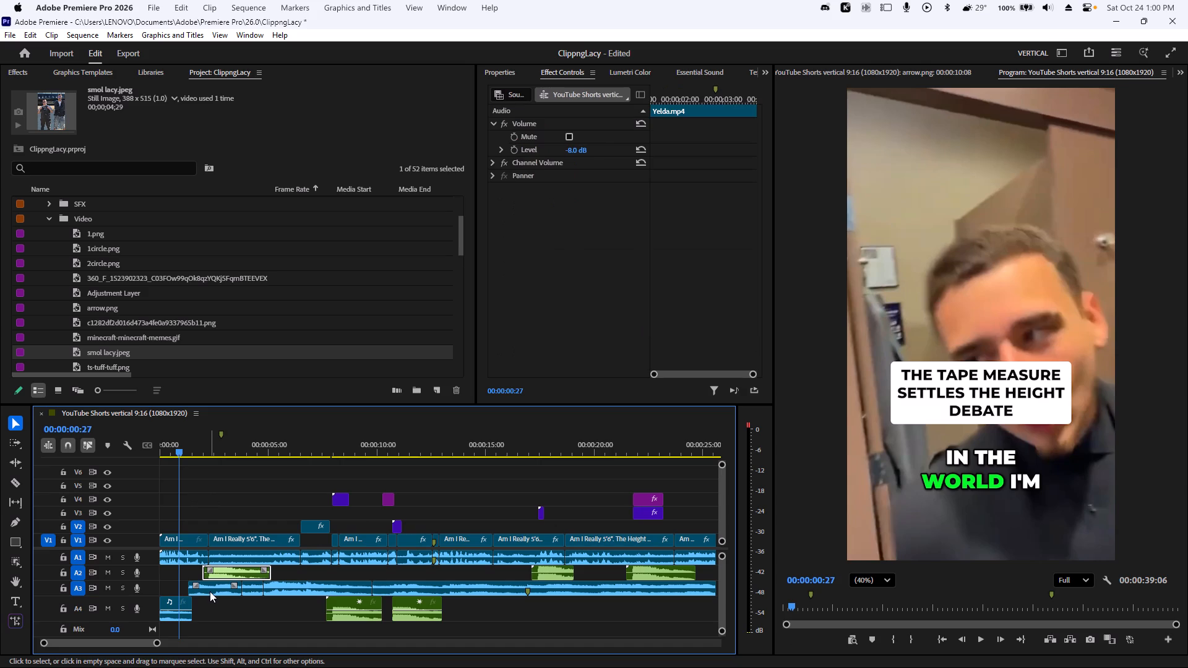
pyautogui.click(178, 612)
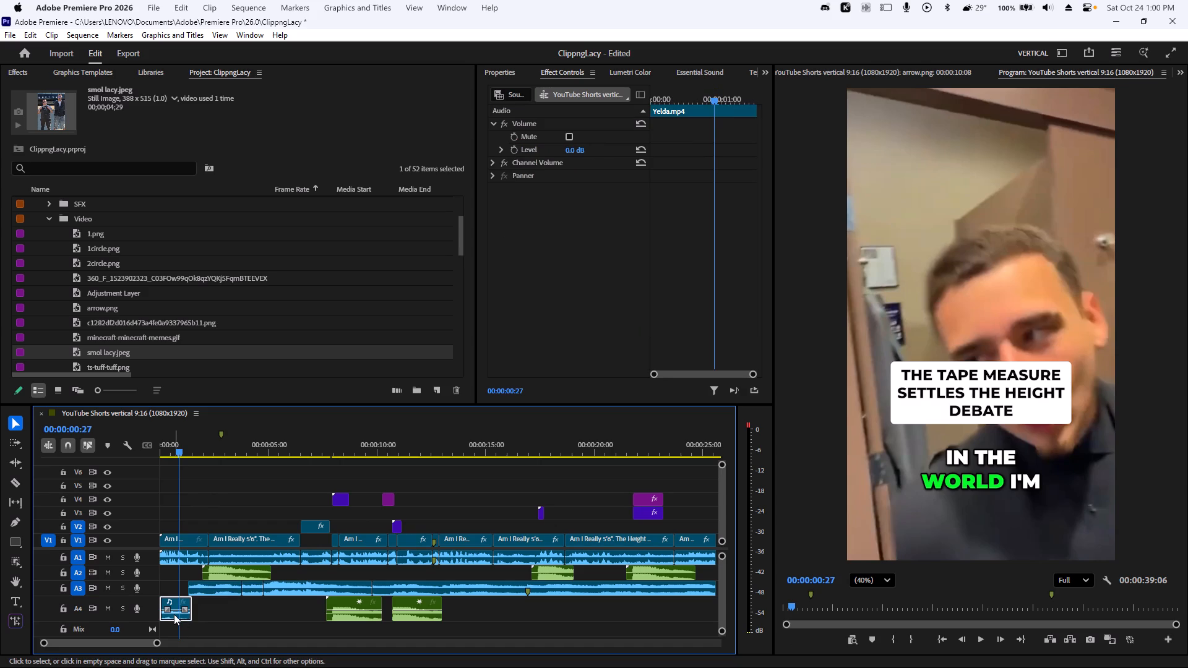
pyautogui.click(223, 593)
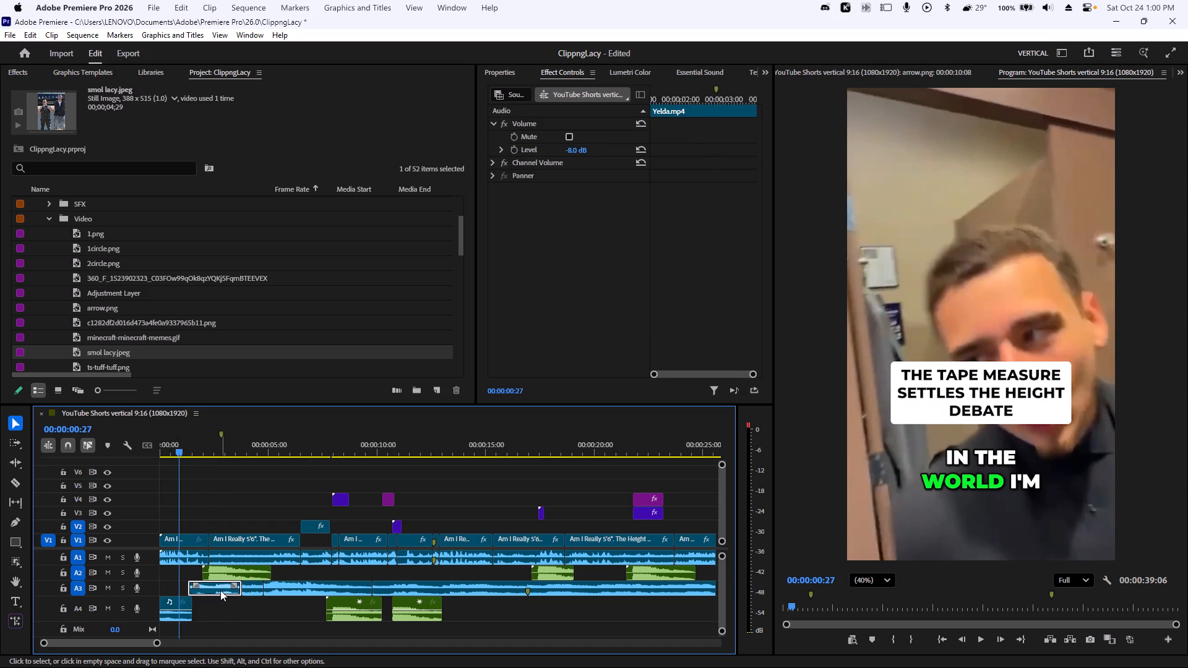
# Set the short Yelda.mp4 audio clip around 00:00:04:10 on track A3 to -8 dB and play across it.
pyautogui.press('space')
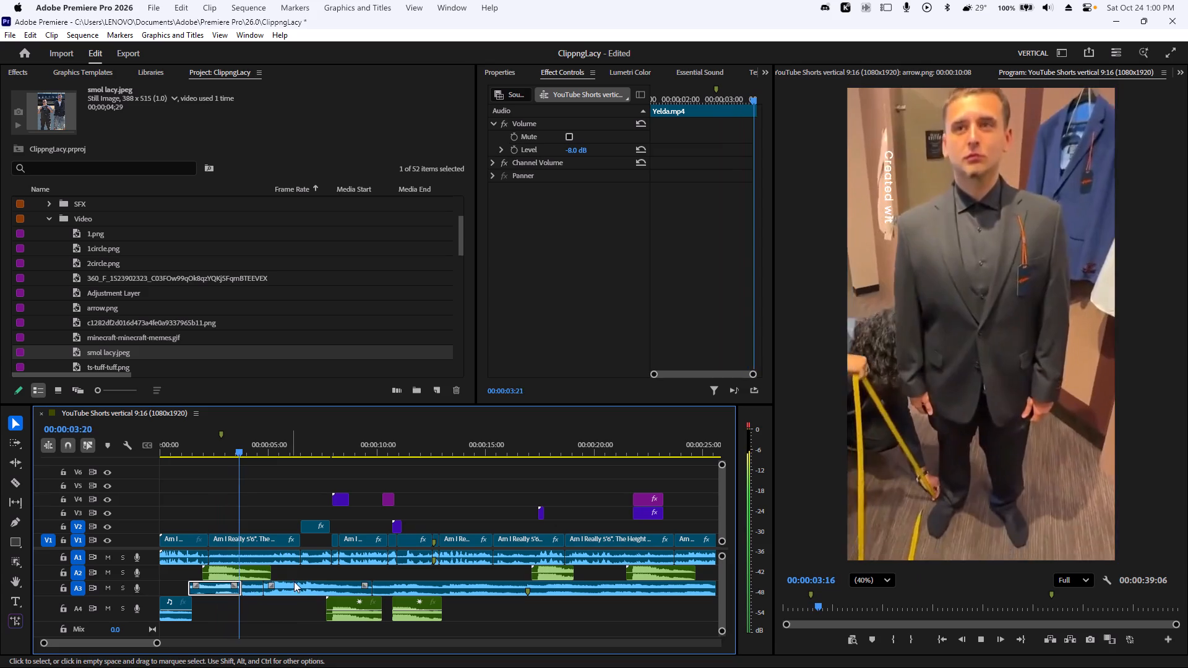
pyautogui.press('space')
pyautogui.click(254, 591)
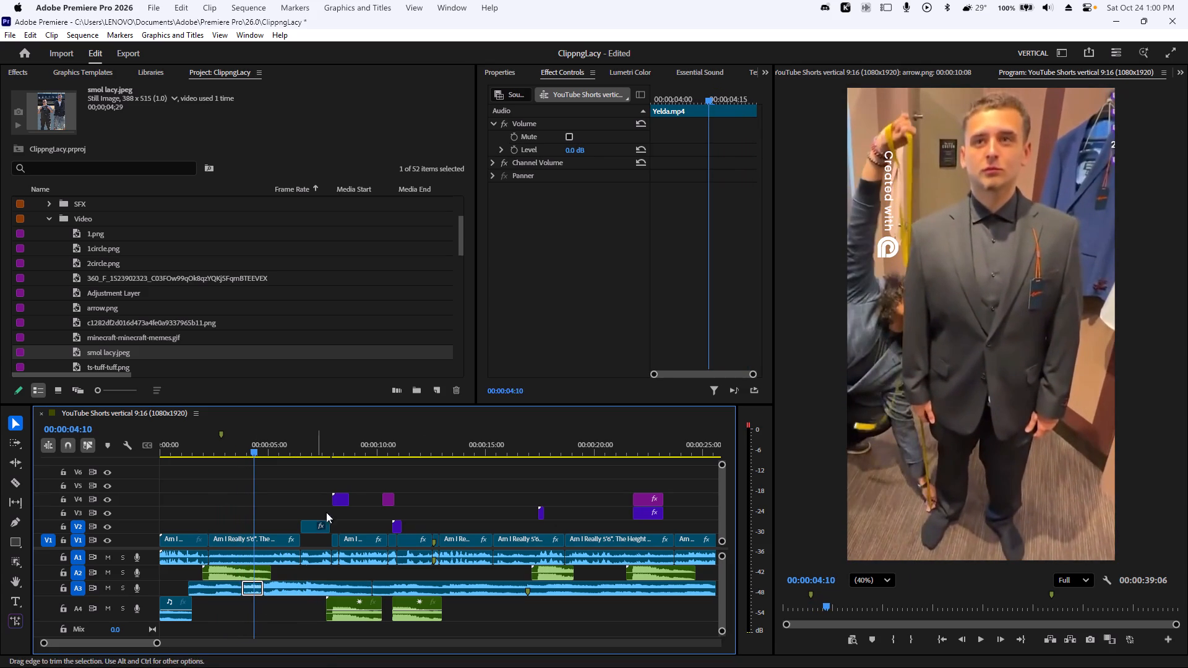
pyautogui.click(577, 147)
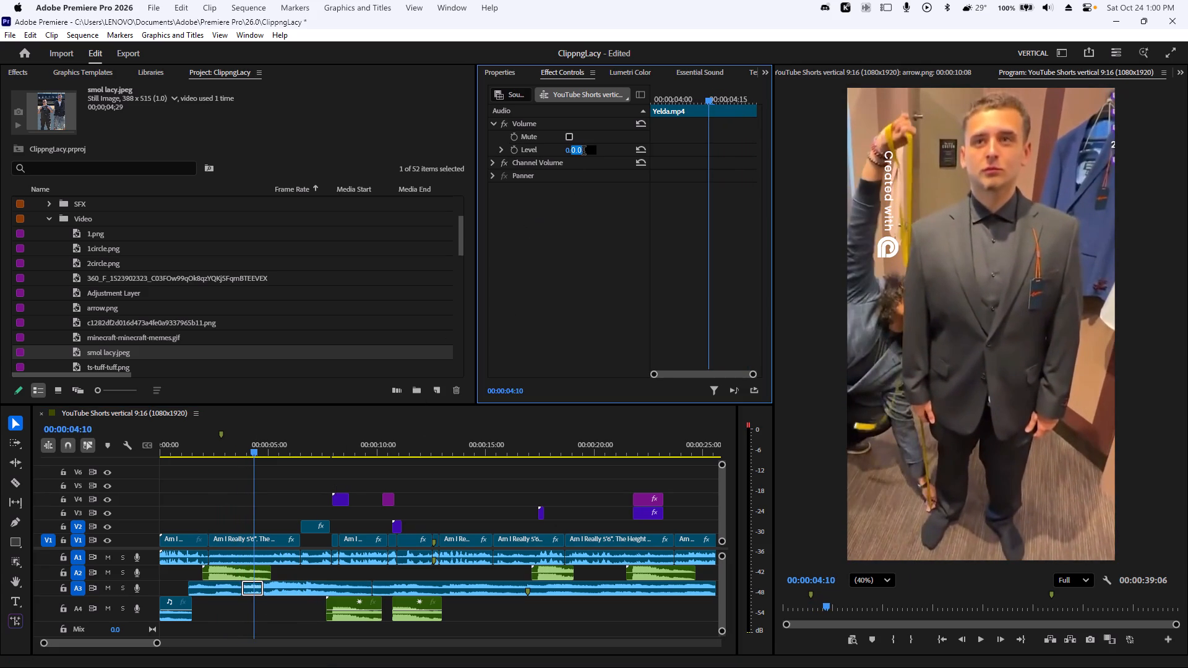
pyautogui.write('-8')
pyautogui.press('Return')
pyautogui.press('space')
pyautogui.press('space')
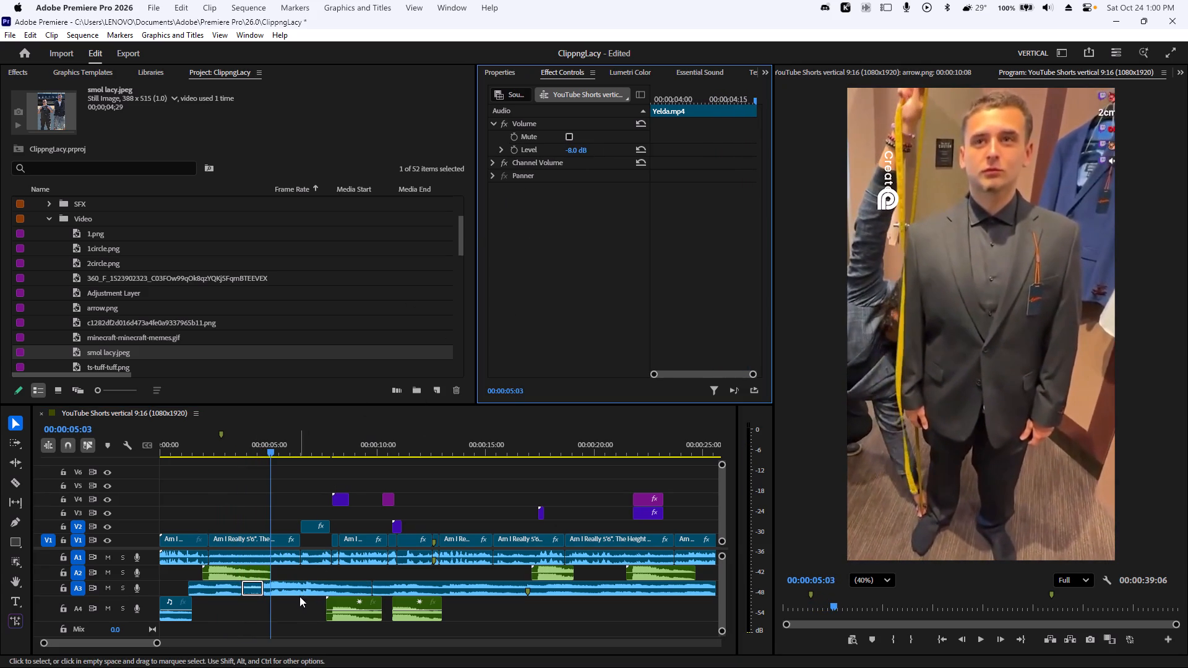
# Try the following Yelda.mp4 clip on A3 at -6 dB, play it, and settle its level on -8 dB.
pyautogui.click(299, 588)
pyautogui.doubleClick(575, 155)
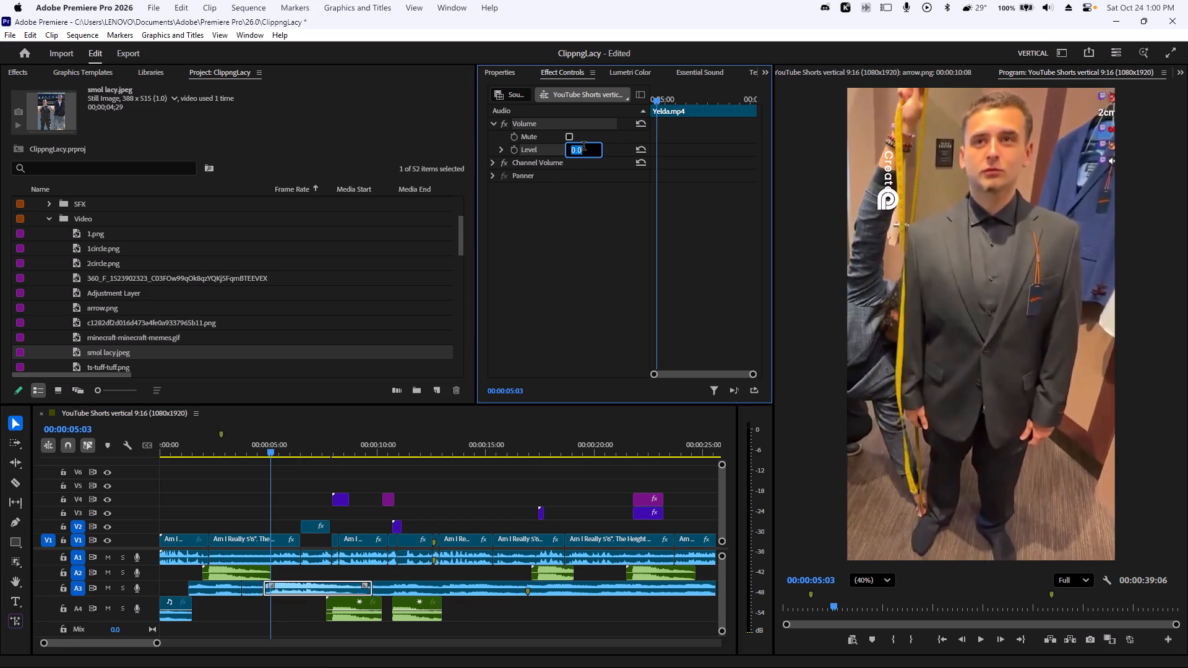
pyautogui.write('-6')
pyautogui.press('Return')
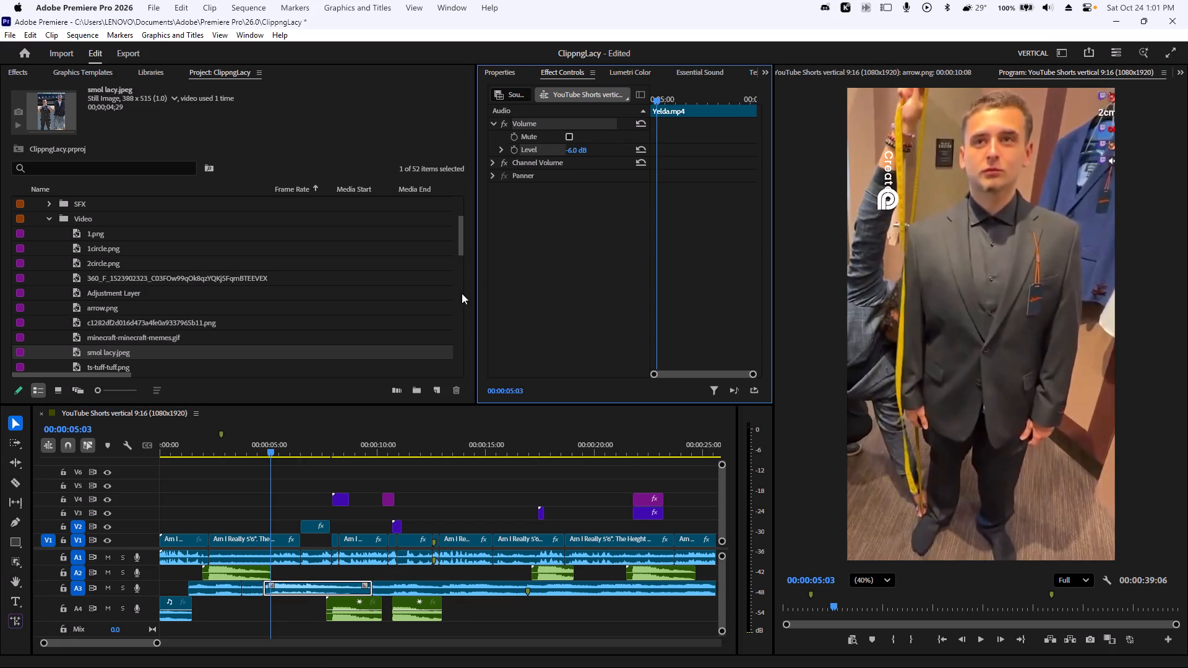
pyautogui.press('space')
pyautogui.press('space')
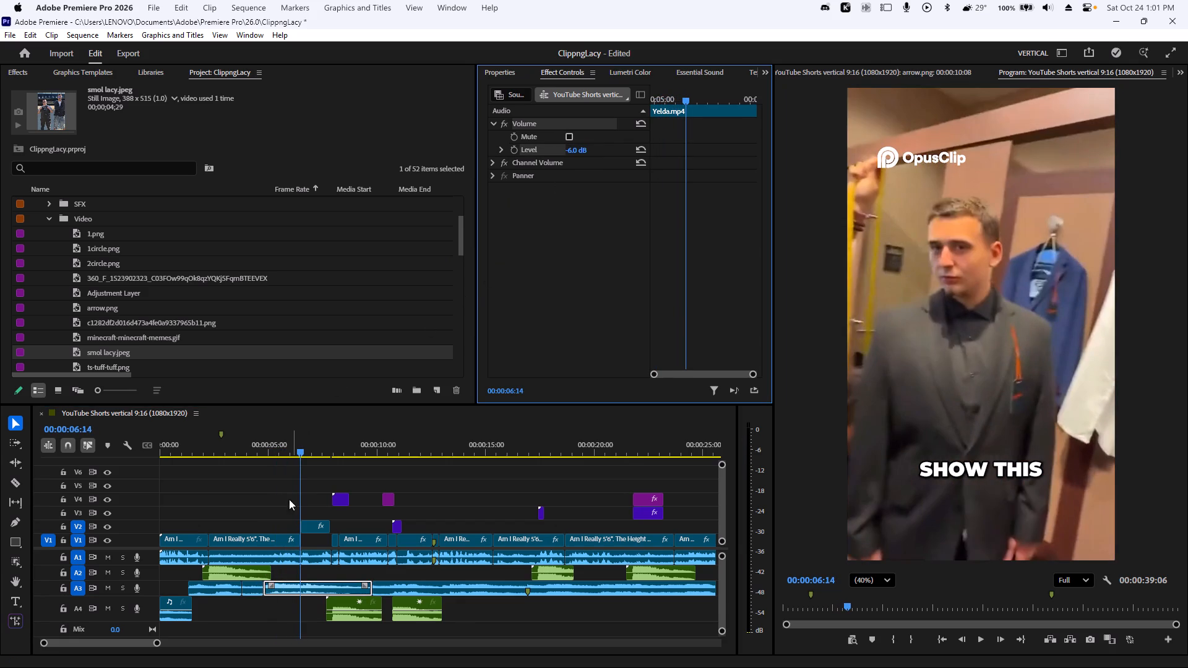
pyautogui.click(580, 150)
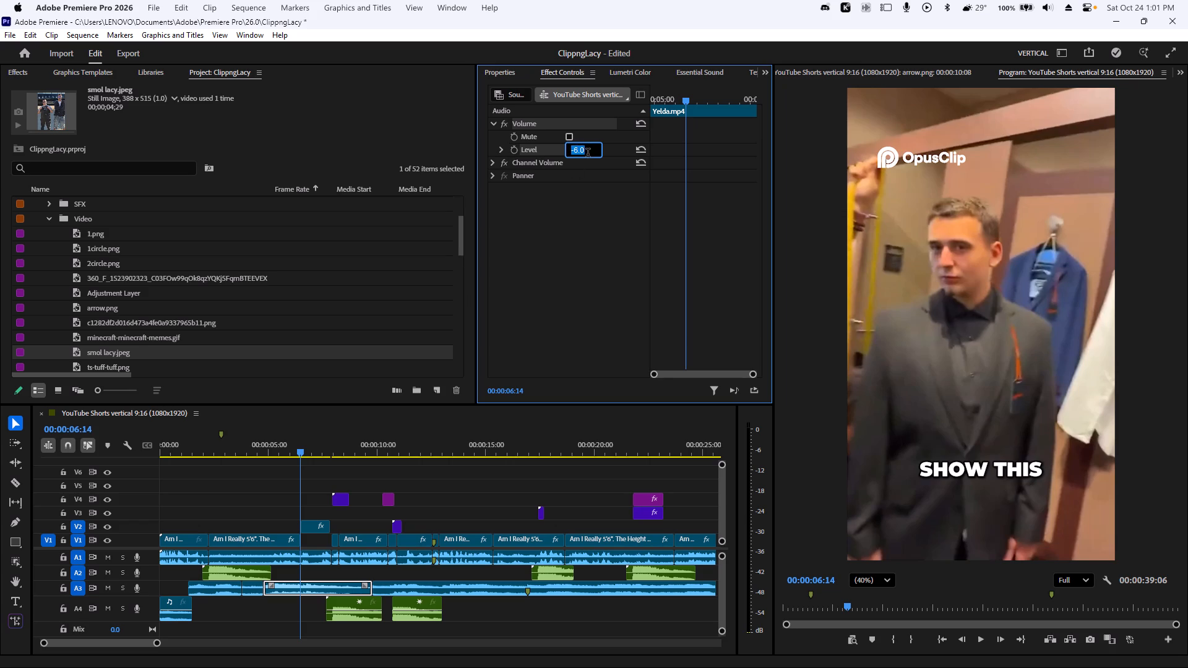
pyautogui.write('-8')
pyautogui.press('Return')
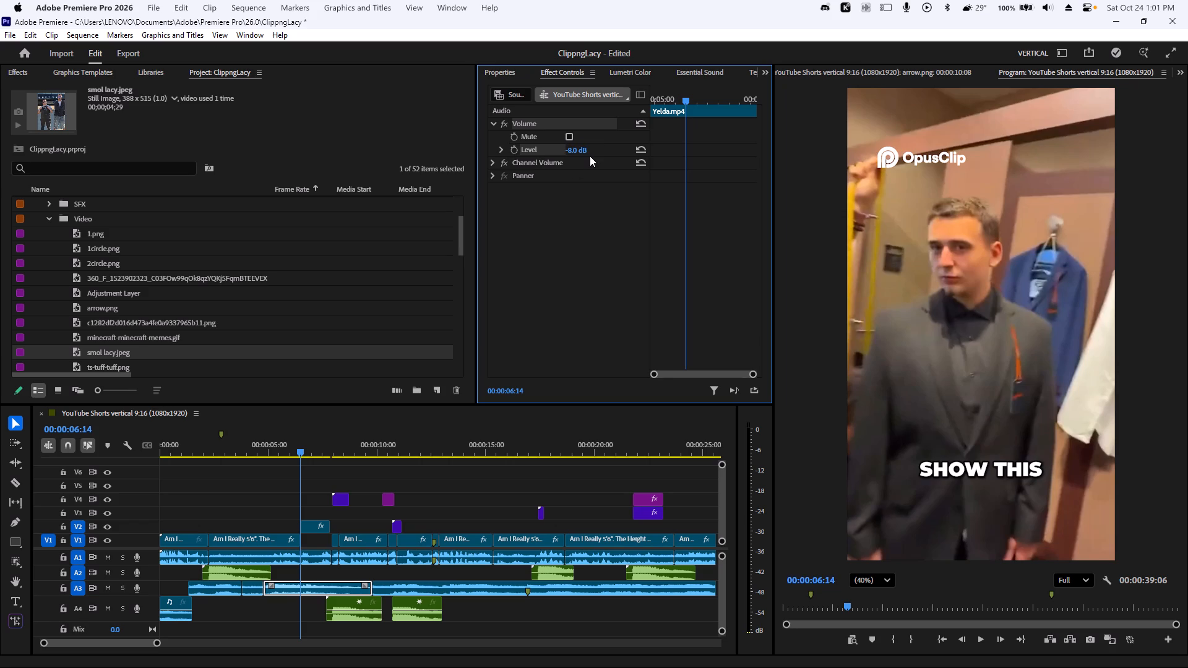
# Play on from 00:00:06:14 to about 20 seconds, checking the levels of the last A3 clip and the A1 clip around 17 seconds.
pyautogui.press('space')
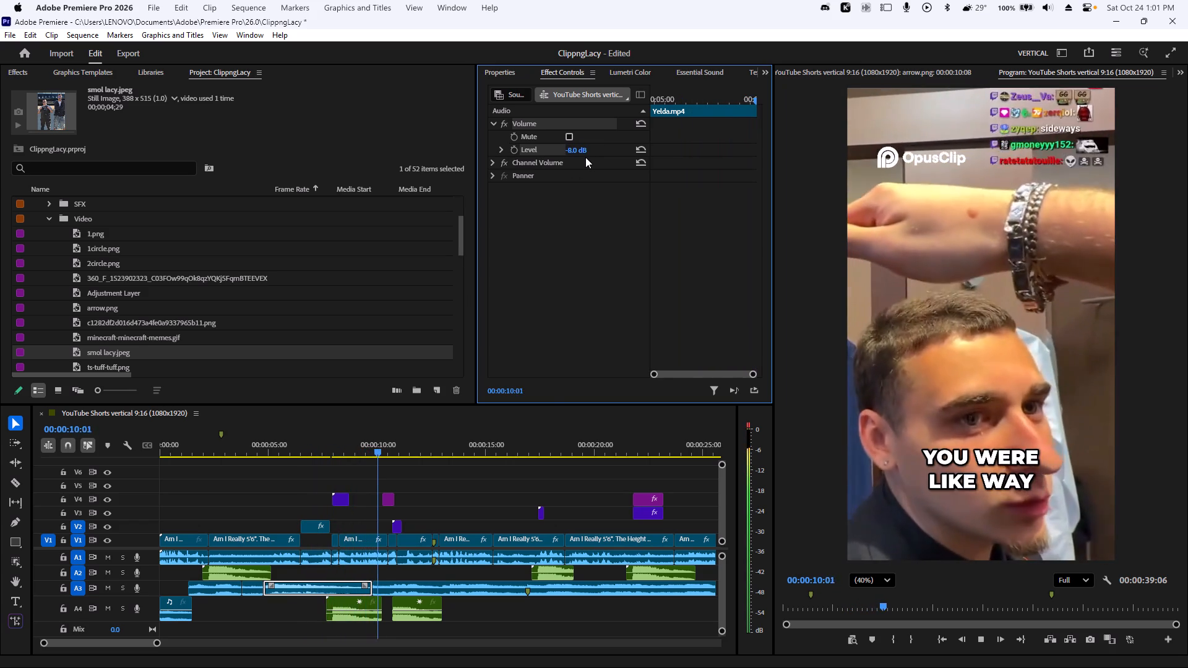
pyautogui.press('space')
pyautogui.click(434, 588)
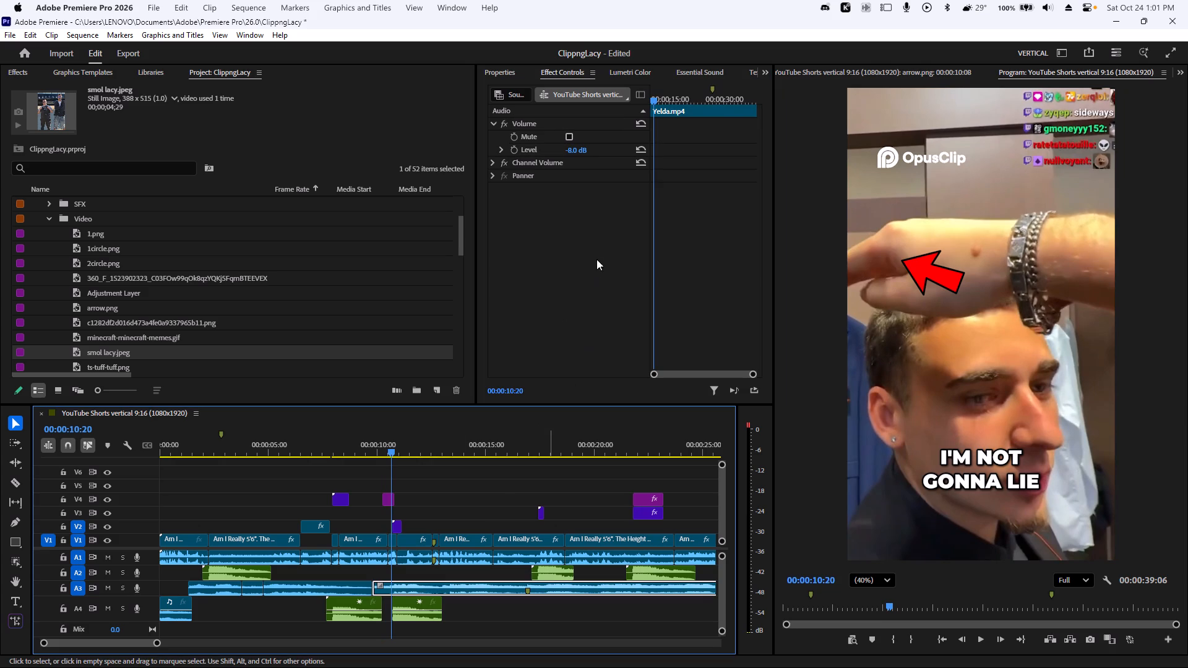
pyautogui.press('space')
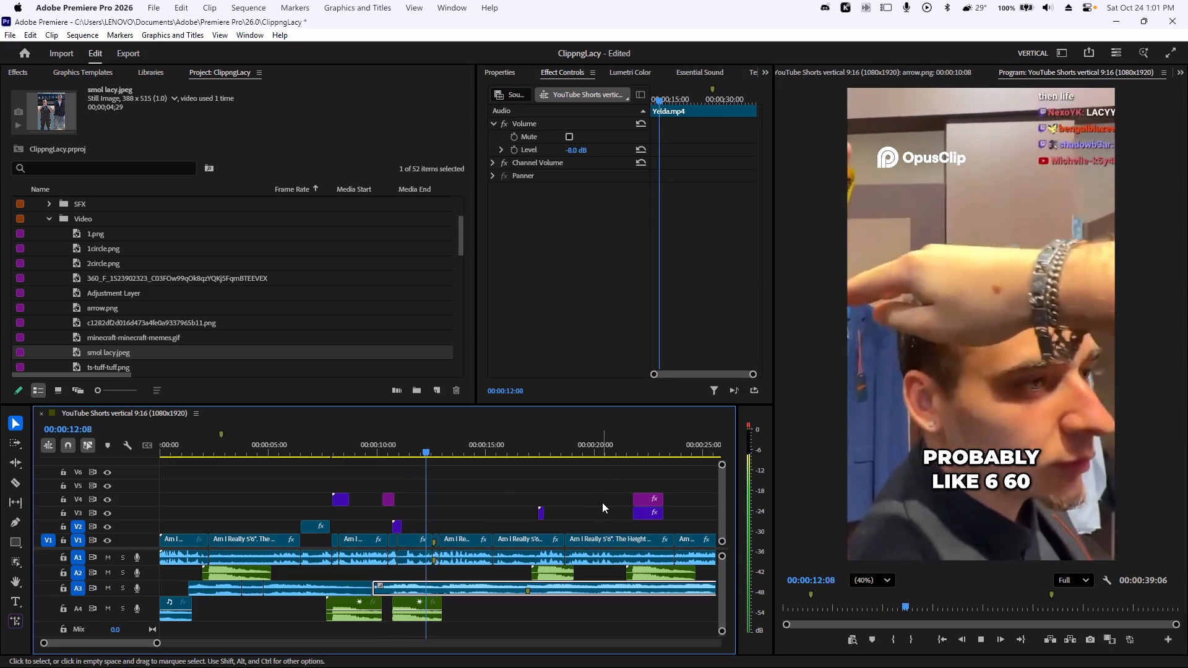
pyautogui.keyDown('alt'); pyautogui.scroll(-4, 602, 502); pyautogui.keyUp('alt')
pyautogui.scroll(-5, 600, 508)
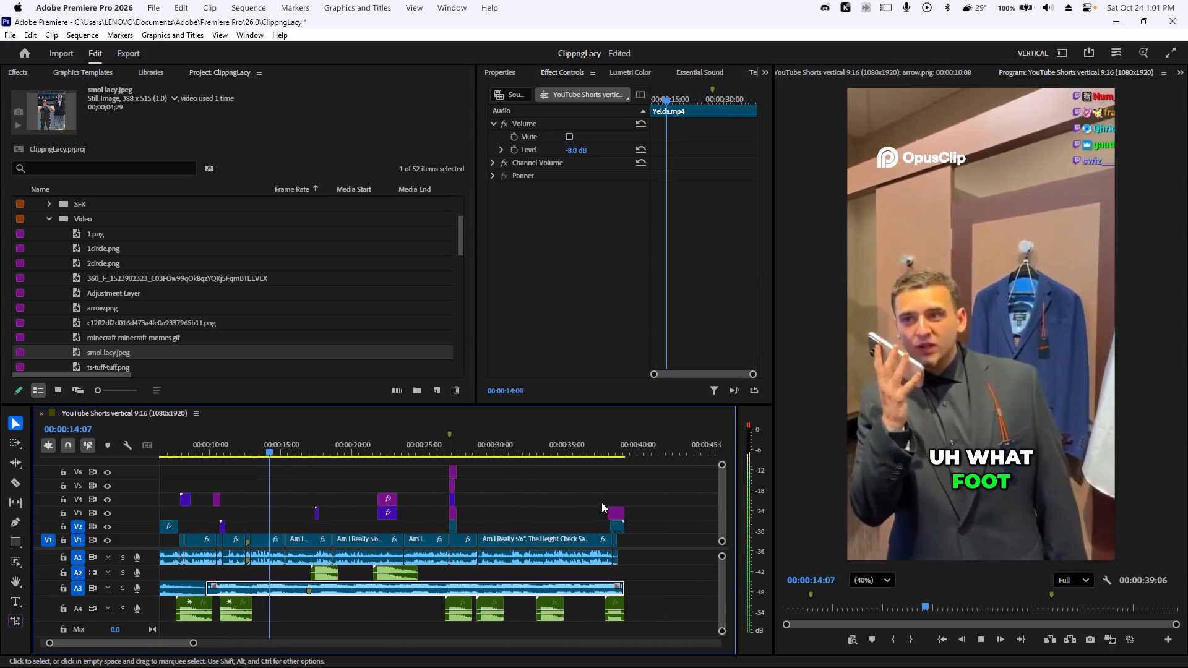
pyautogui.keyDown('alt'); pyautogui.scroll(-4, 601, 502); pyautogui.keyUp('alt')
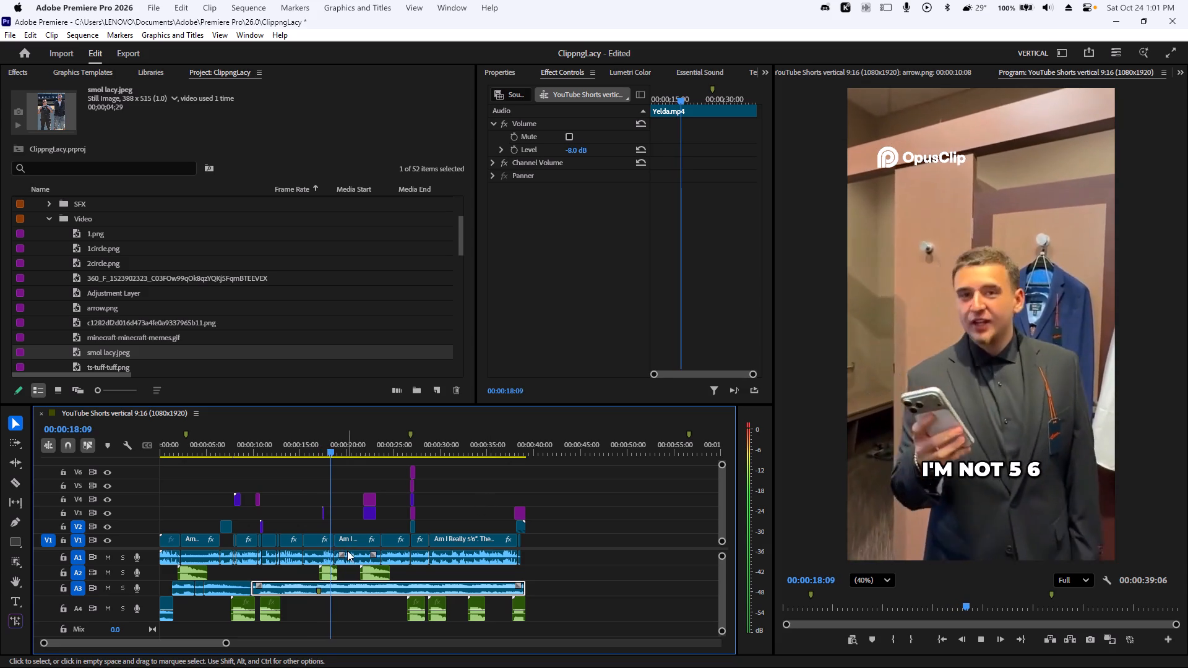
pyautogui.press('space')
pyautogui.click(316, 555)
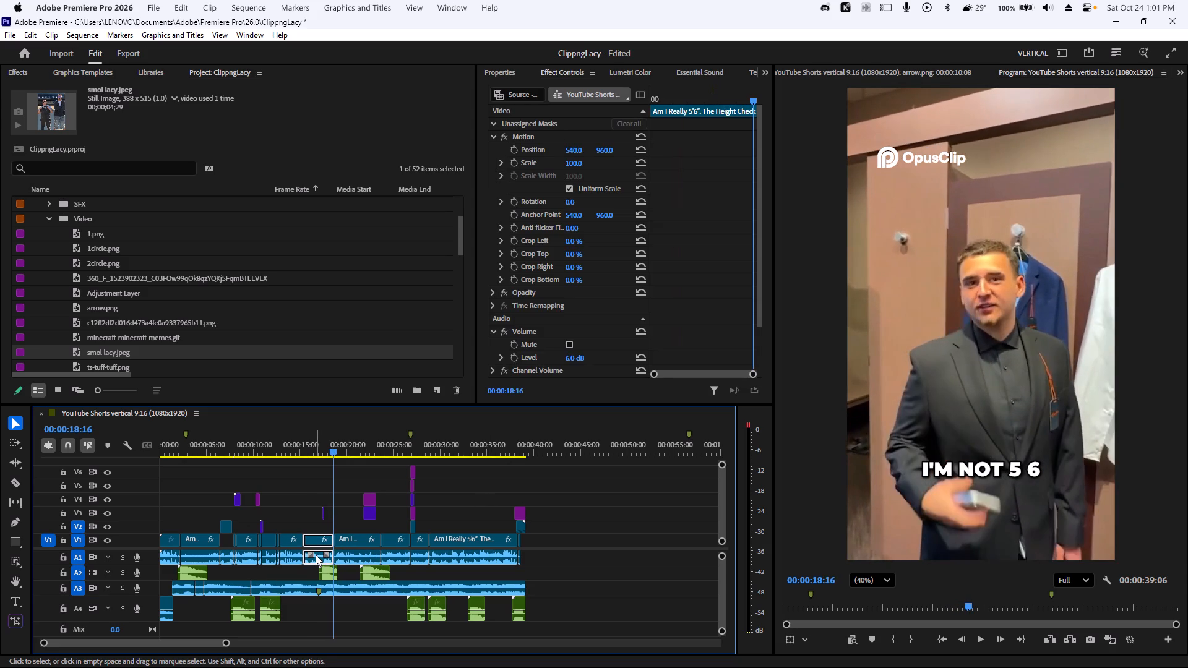
pyautogui.press('space')
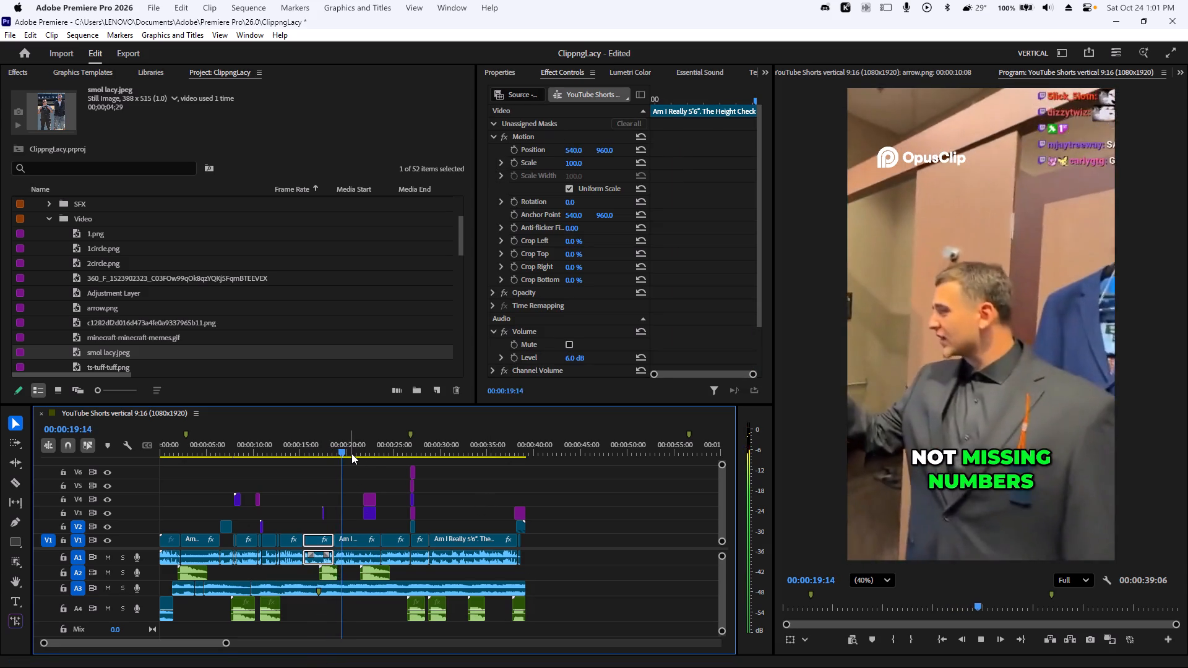
pyautogui.press('space')
# Look through the Editing Material bin and preview the still images in its Video folder.
pyautogui.scroll(5, 118, 263)
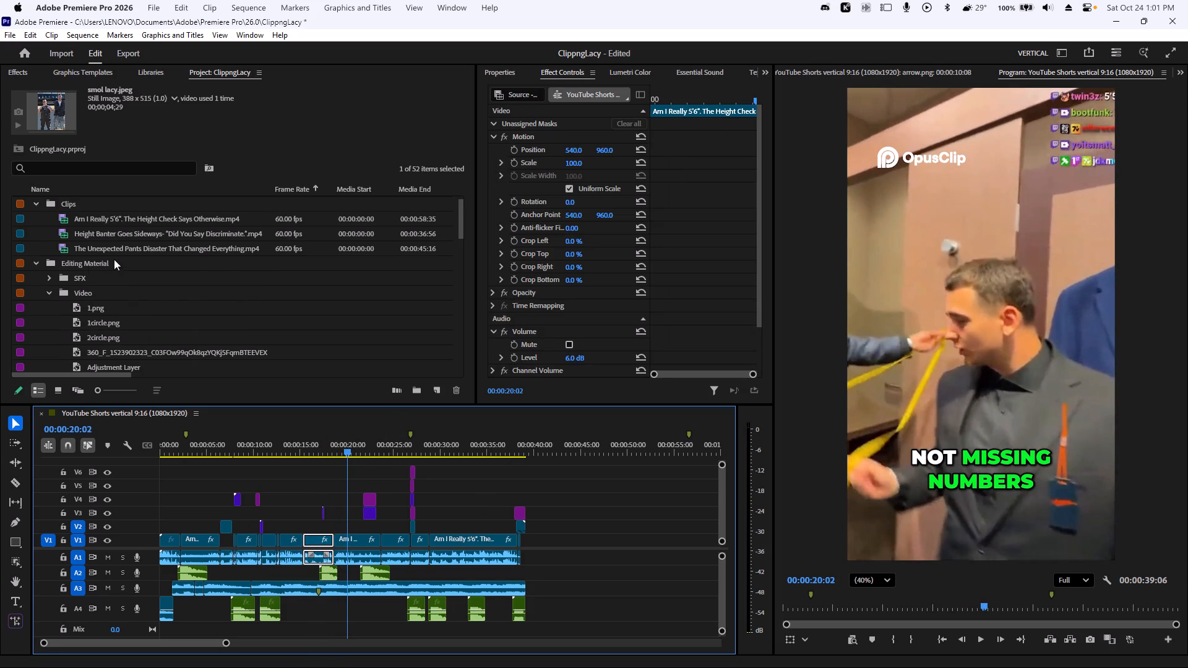
pyautogui.click(53, 281)
pyautogui.click(50, 276)
pyautogui.click(35, 203)
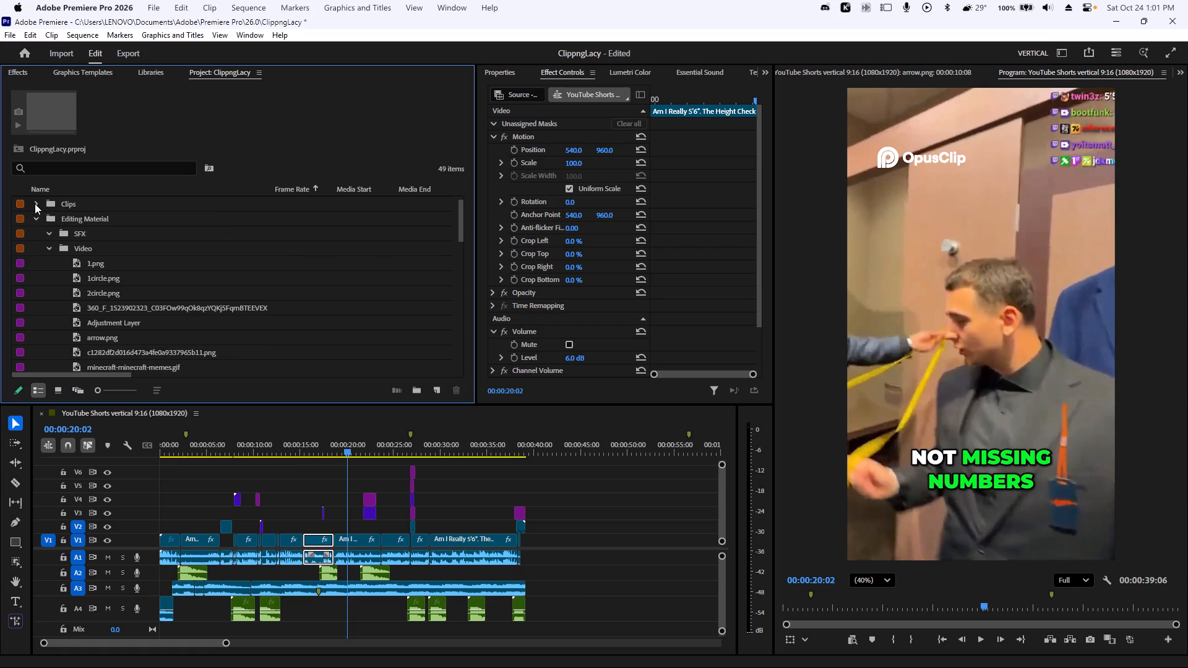
pyautogui.click(40, 231)
pyautogui.click(48, 233)
pyautogui.click(48, 233)
pyautogui.click(37, 221)
pyautogui.scroll(5, 38, 224)
pyautogui.click(87, 279)
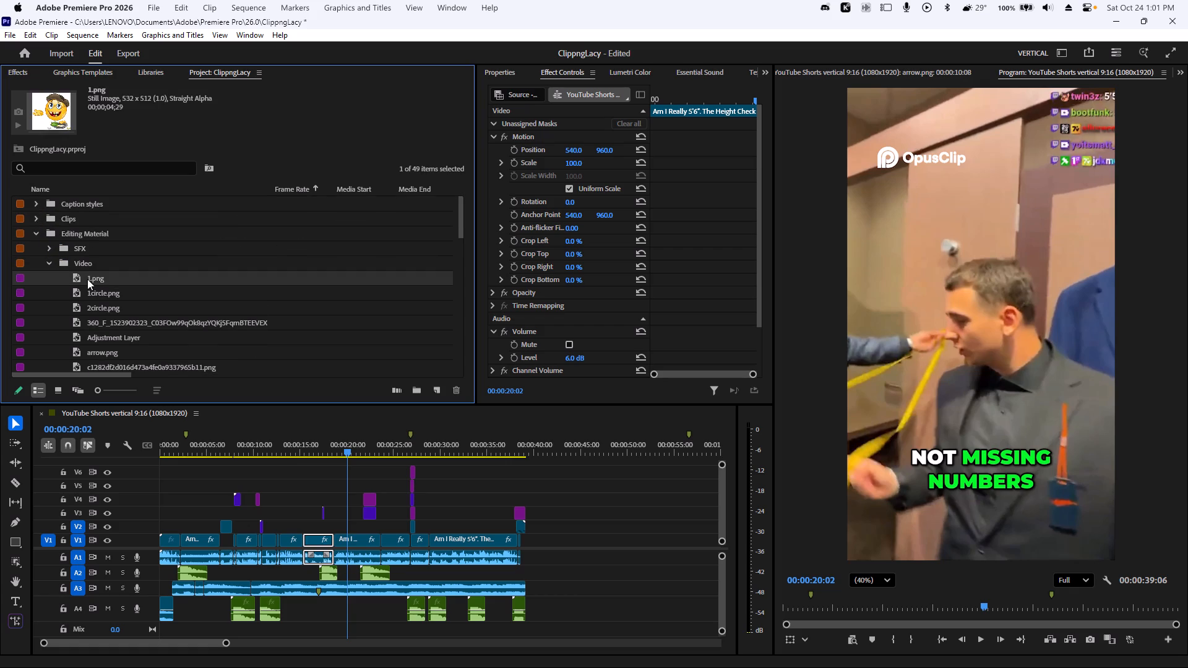
pyautogui.click(98, 296)
pyautogui.click(99, 308)
pyautogui.press('Down')
pyautogui.press('Down')
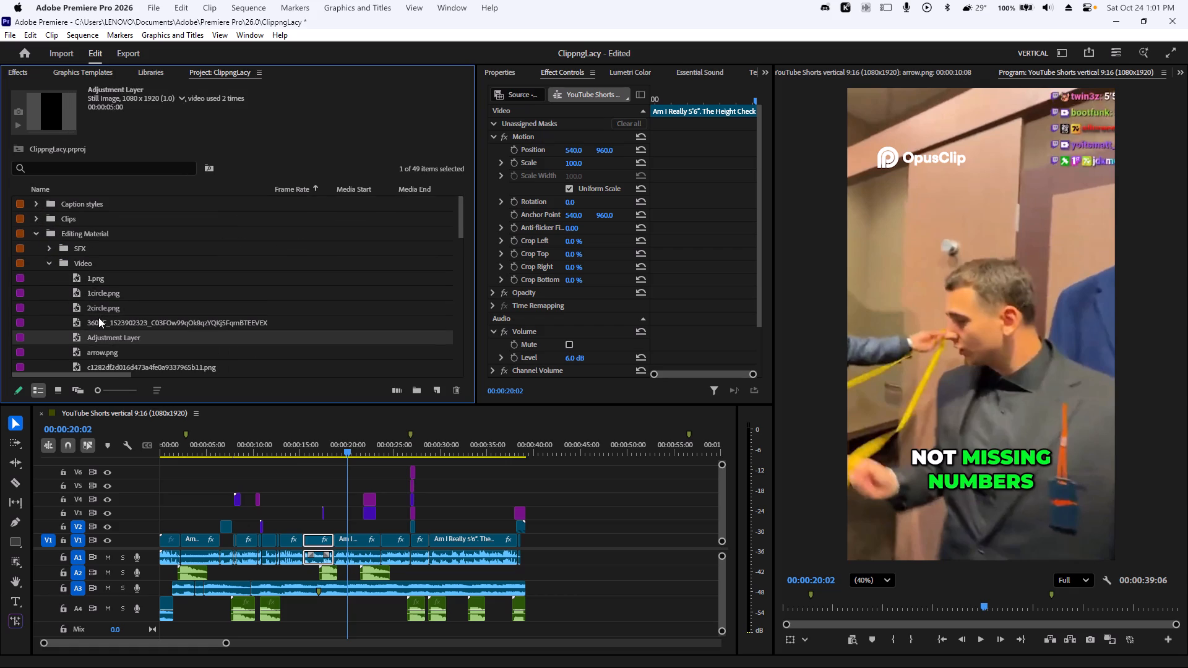
pyautogui.press('Down')
pyautogui.press('Down')
pyautogui.press('Down')
pyautogui.press('Down')
pyautogui.press('Up')
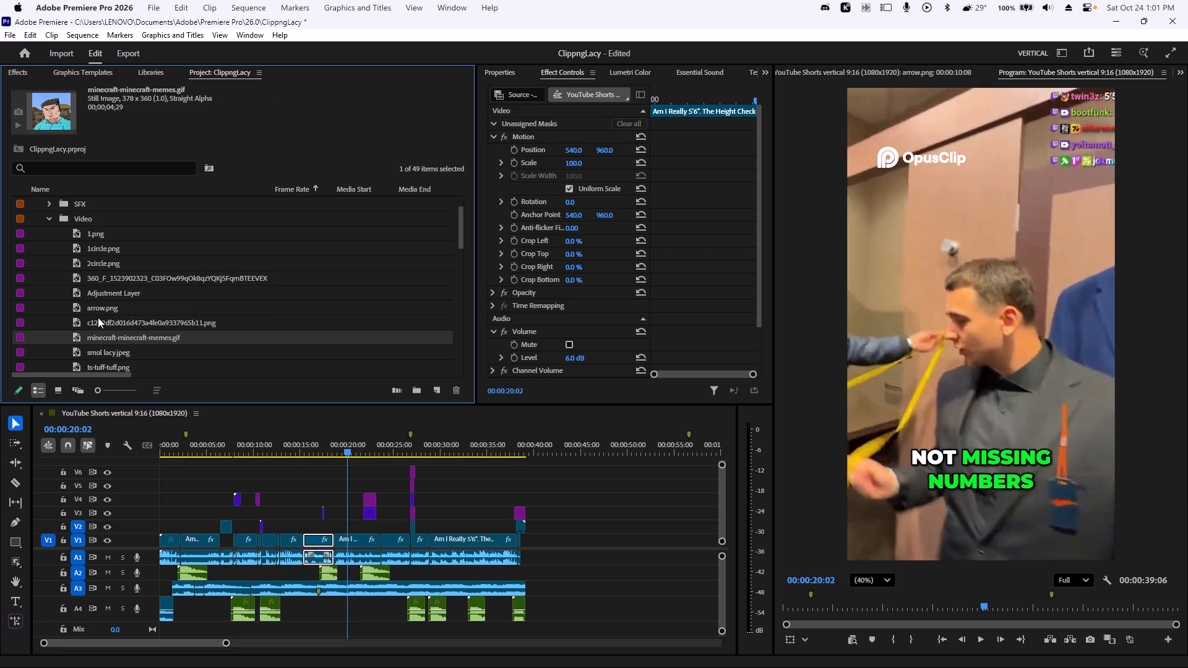
# Add minecraft-minecraft-memes.gif at the sequence start on a new video track above V6 and extend it to the sequence end.
pyautogui.moveTo(113, 335); pyautogui.dragTo(173, 466)
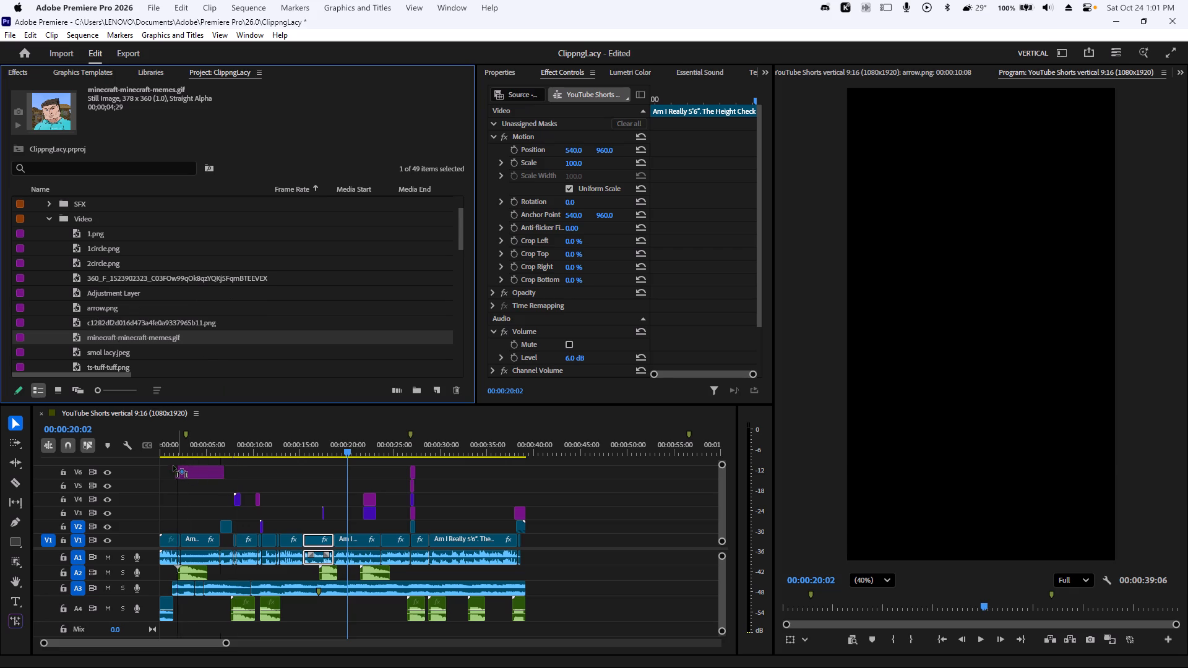
pyautogui.moveTo(173, 466); pyautogui.dragTo(155, 461)
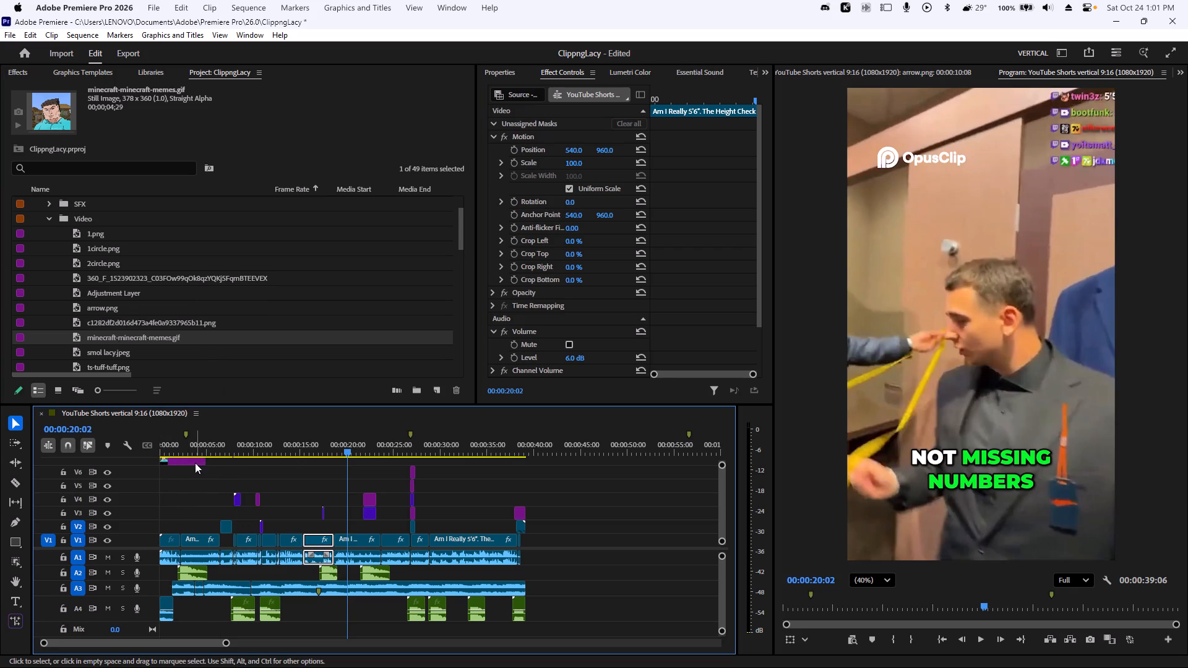
pyautogui.click(191, 461)
pyautogui.moveTo(204, 461); pyautogui.dragTo(532, 477)
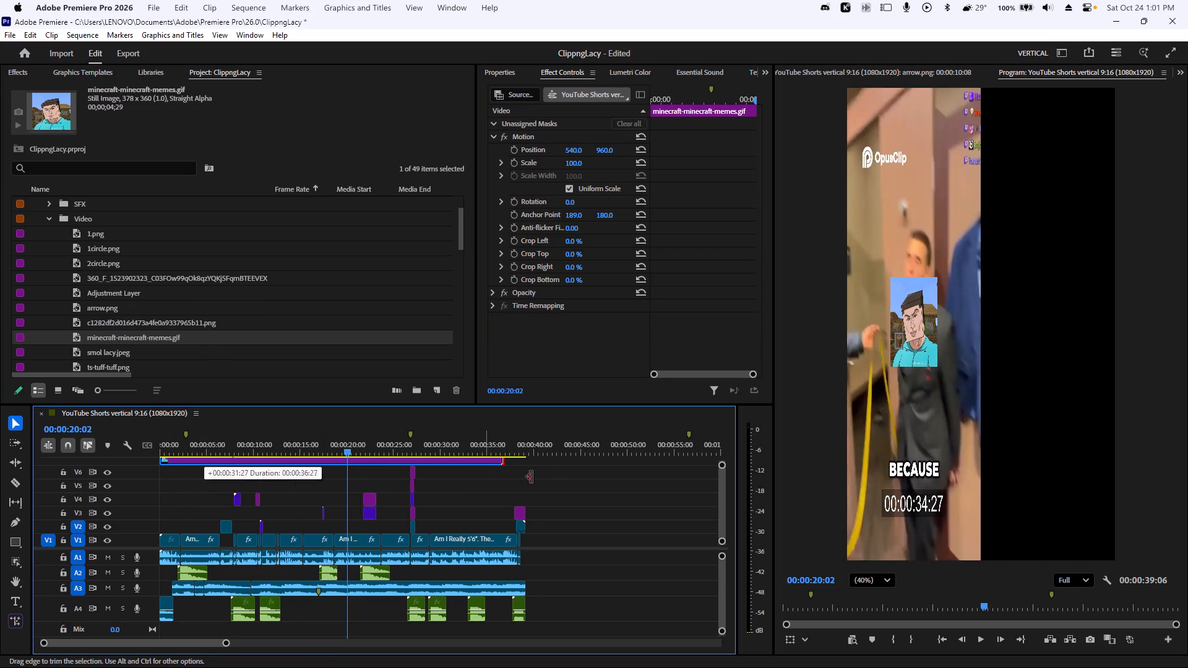
pyautogui.moveTo(532, 477); pyautogui.dragTo(528, 479)
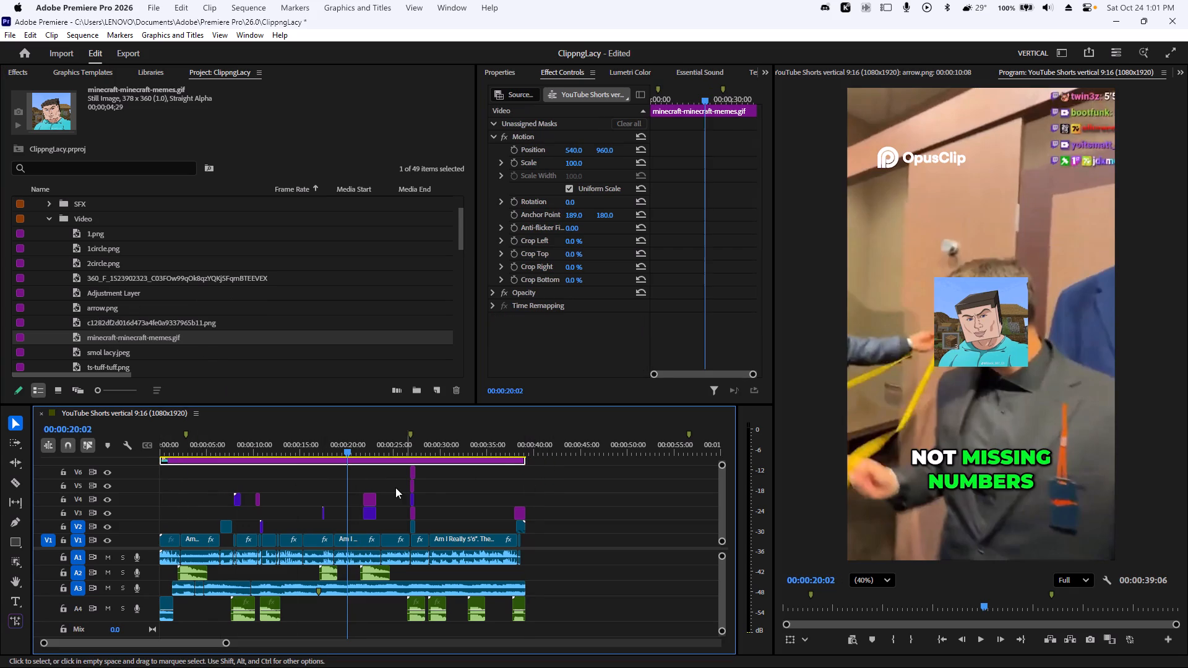
# Scale the Minecraft image down to about 44.7 and place it in the lower-right corner of the video frame.
pyautogui.tripleClick(984, 322)
pyautogui.moveTo(988, 315); pyautogui.dragTo(1098, 490)
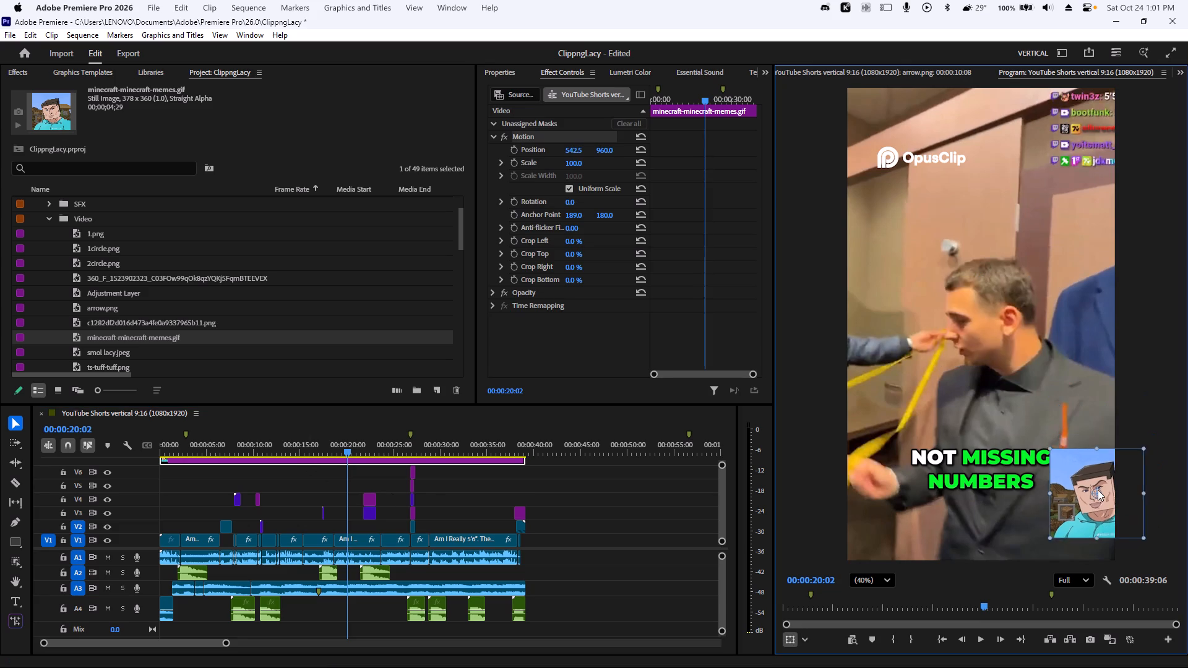
pyautogui.moveTo(1098, 490); pyautogui.dragTo(1069, 499)
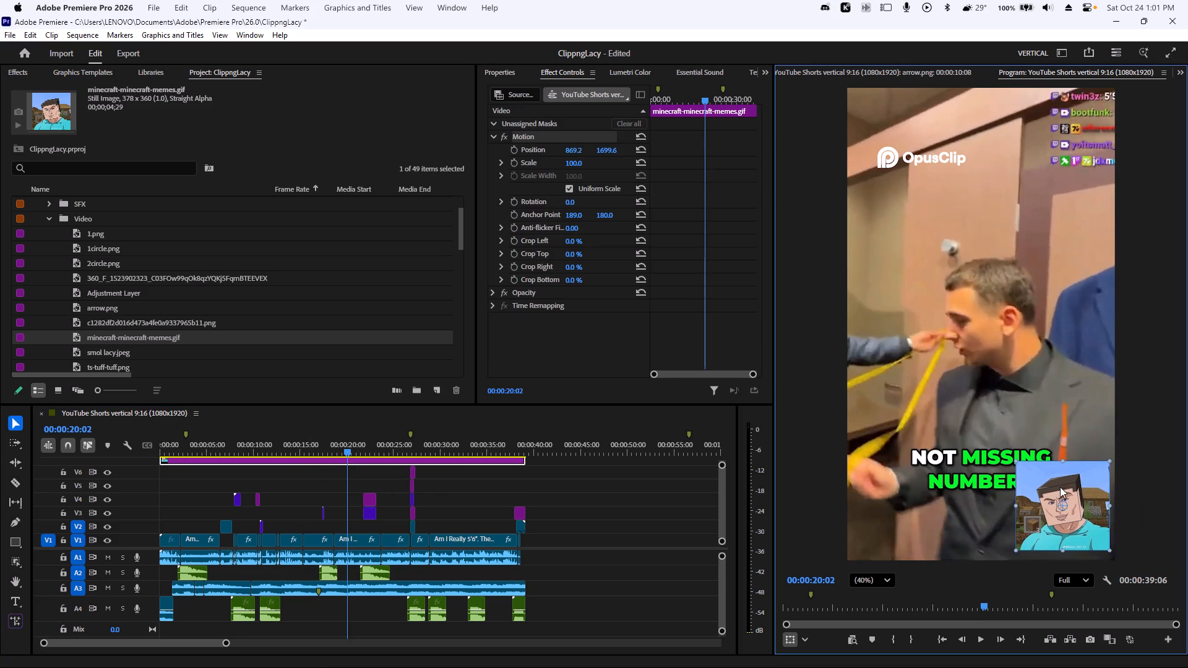
pyautogui.moveTo(1014, 461); pyautogui.dragTo(1051, 486)
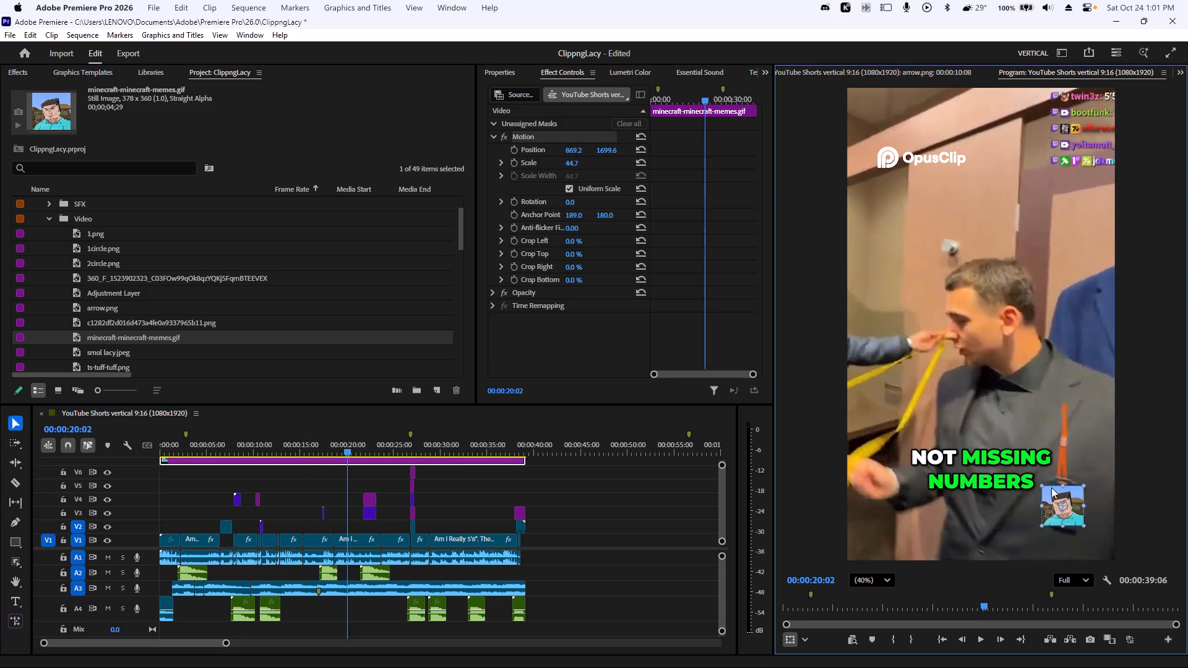
pyautogui.moveTo(1059, 494); pyautogui.dragTo(1082, 511)
pyautogui.click(1015, 518)
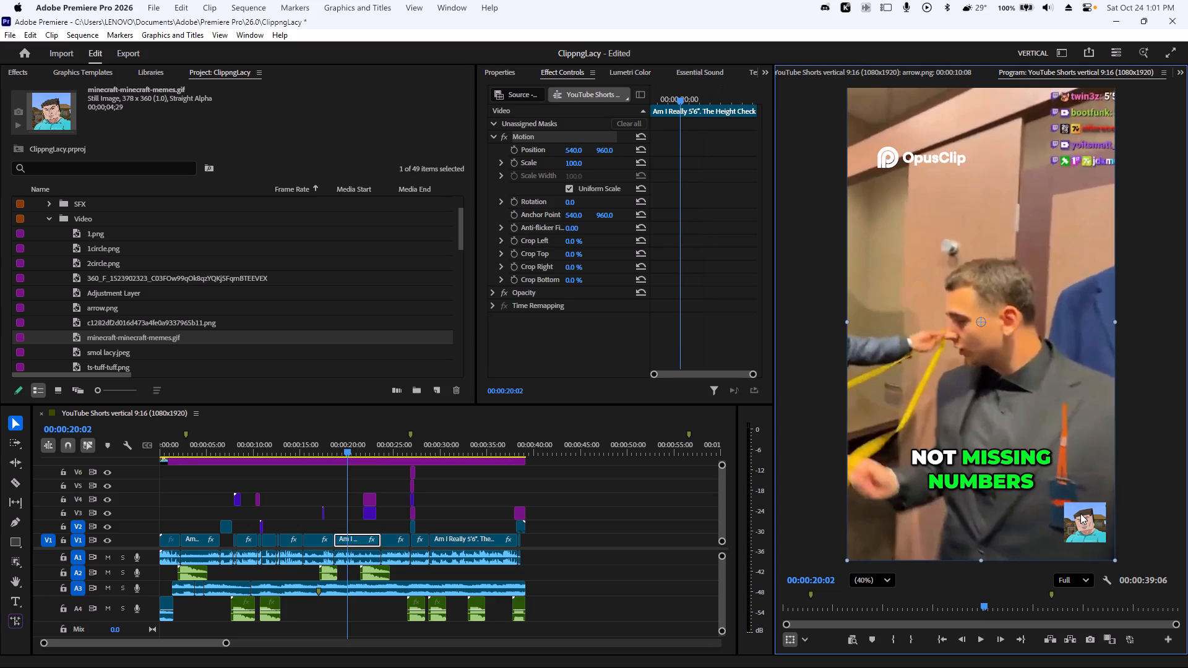
# Preview the short's first frames from the beginning, and lower the selected V1 clip's opacity to 60%.
pyautogui.moveTo(293, 453); pyautogui.dragTo(51, 457)
pyautogui.press('space')
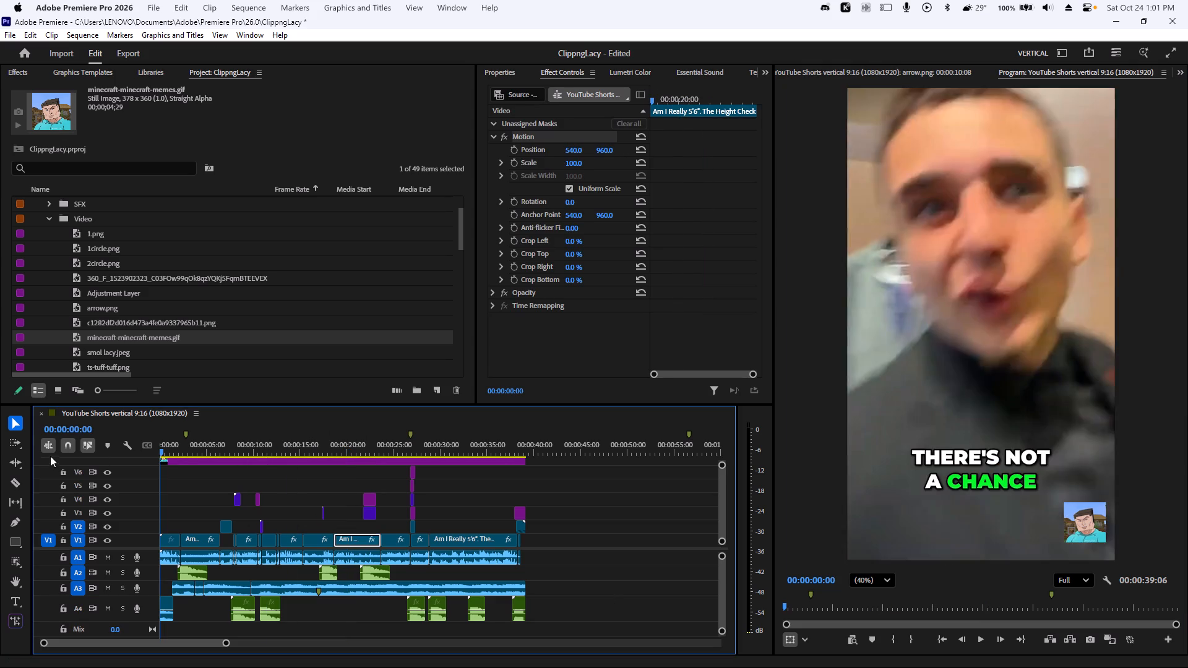
pyautogui.press('space')
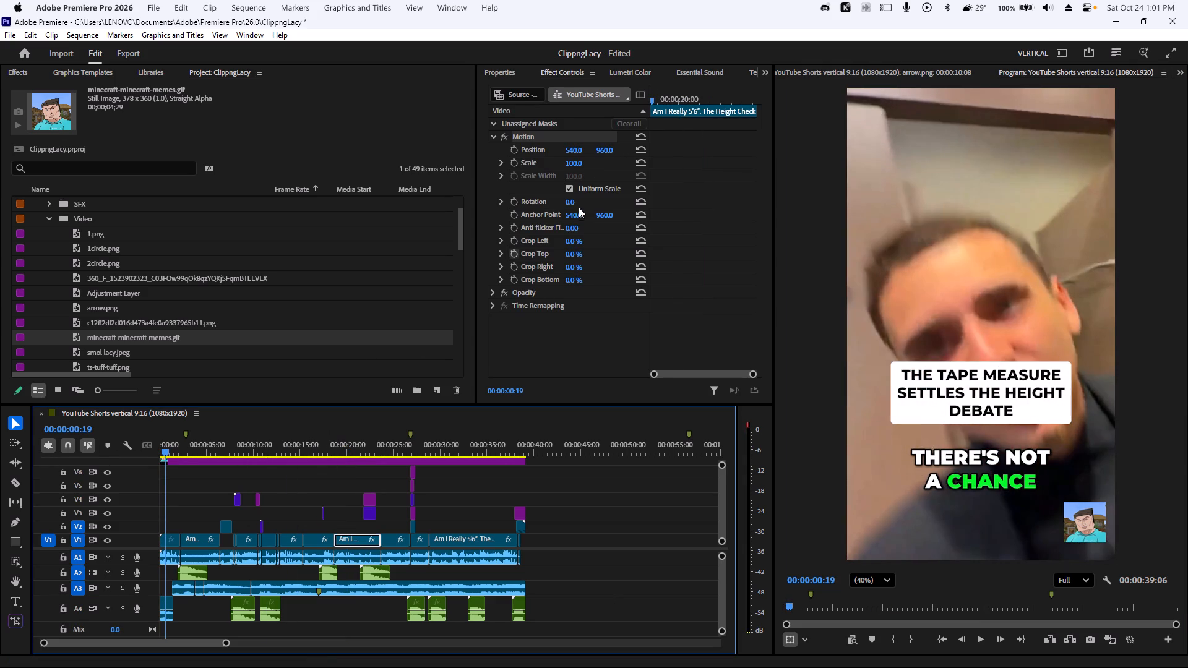
pyautogui.click(493, 291)
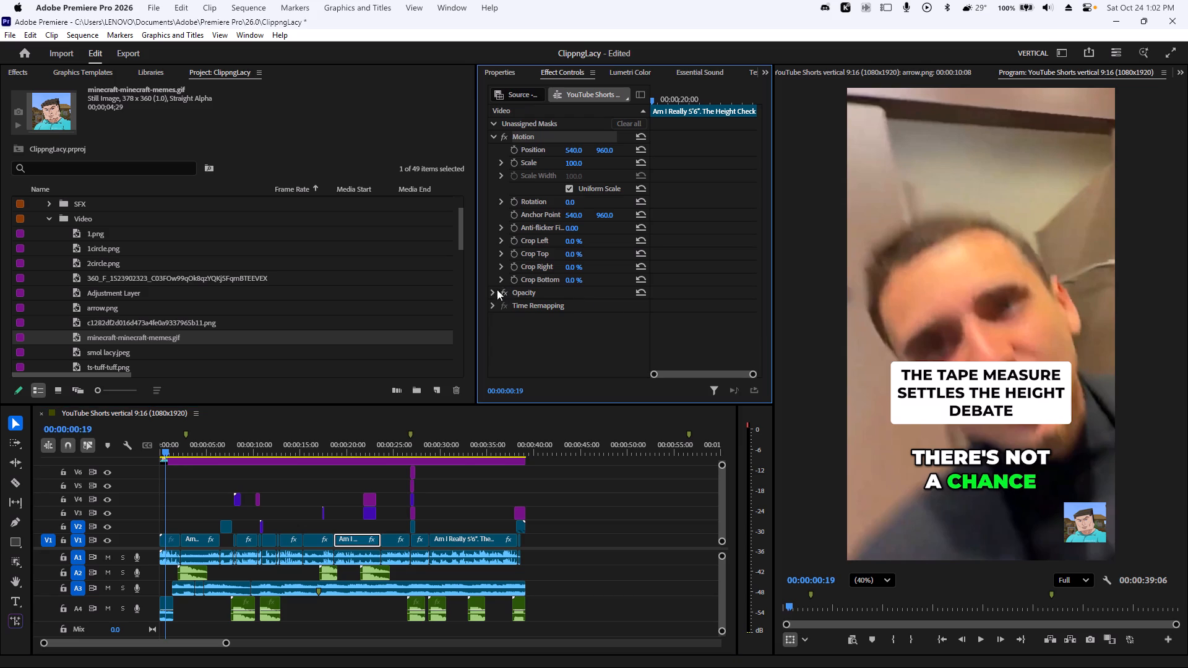
pyautogui.moveTo(579, 309); pyautogui.dragTo(554, 306)
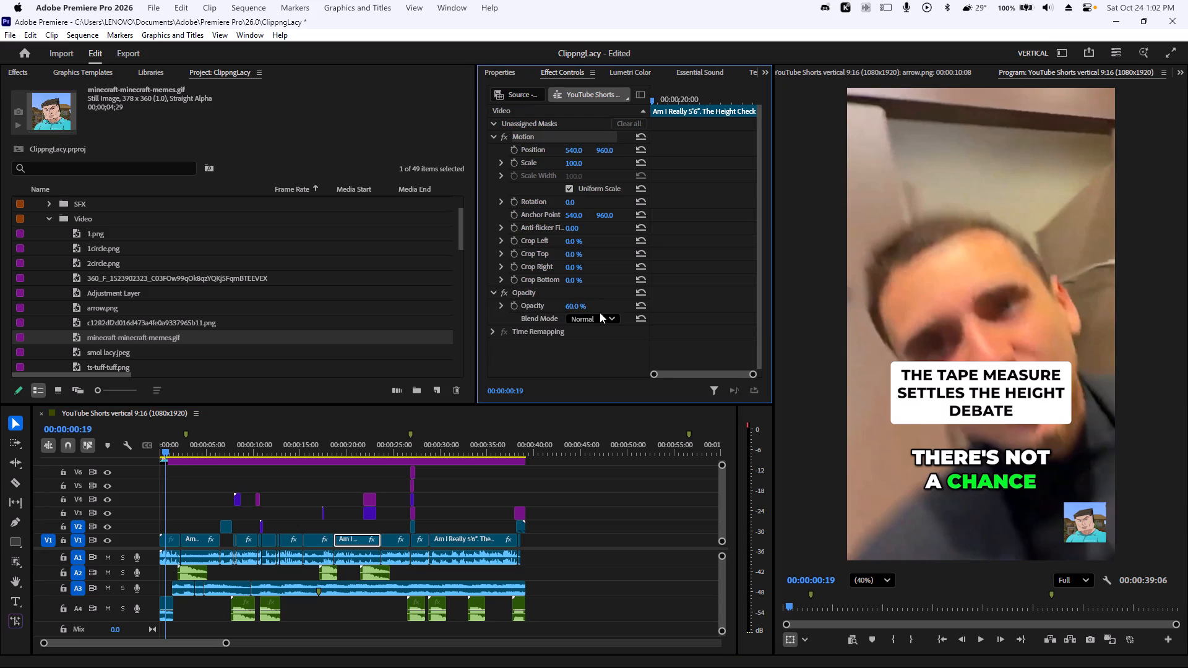
# Raise the selected V1 clip's opacity back up to 99%.
pyautogui.moveTo(575, 306); pyautogui.dragTo(466, 312)
pyautogui.moveTo(466, 312); pyautogui.dragTo(1161, 306)
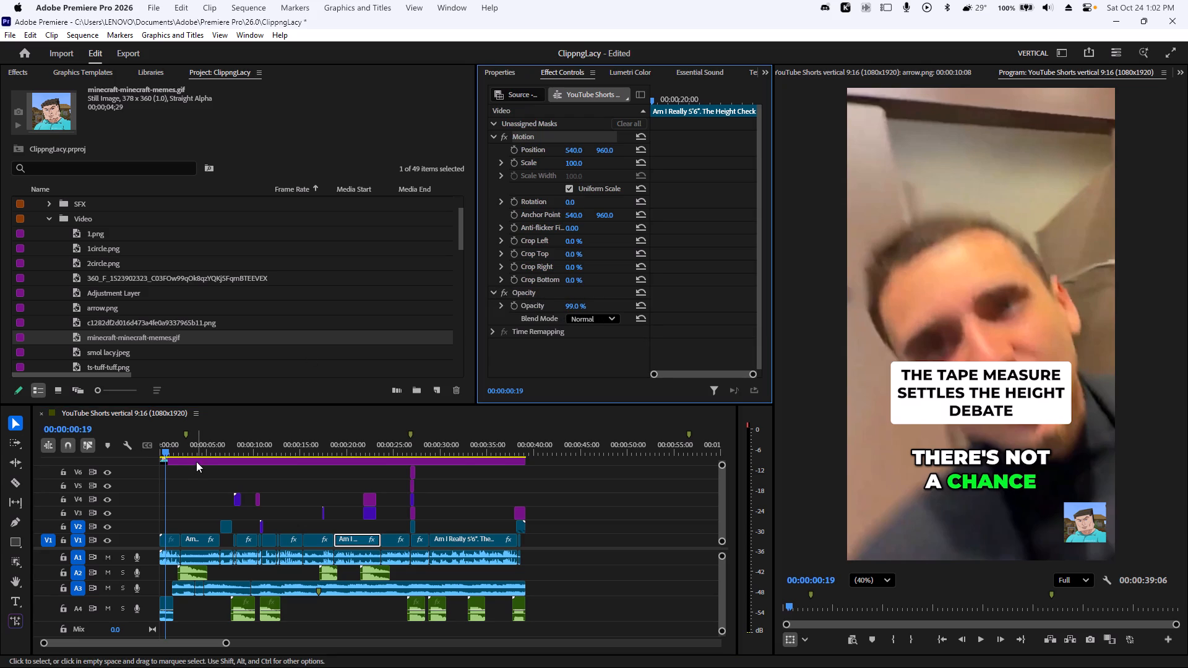
# Lower the opacity of the Minecraft image on the top video track to 32%.
pyautogui.click(196, 461)
pyautogui.moveTo(572, 307); pyautogui.dragTo(568, 307)
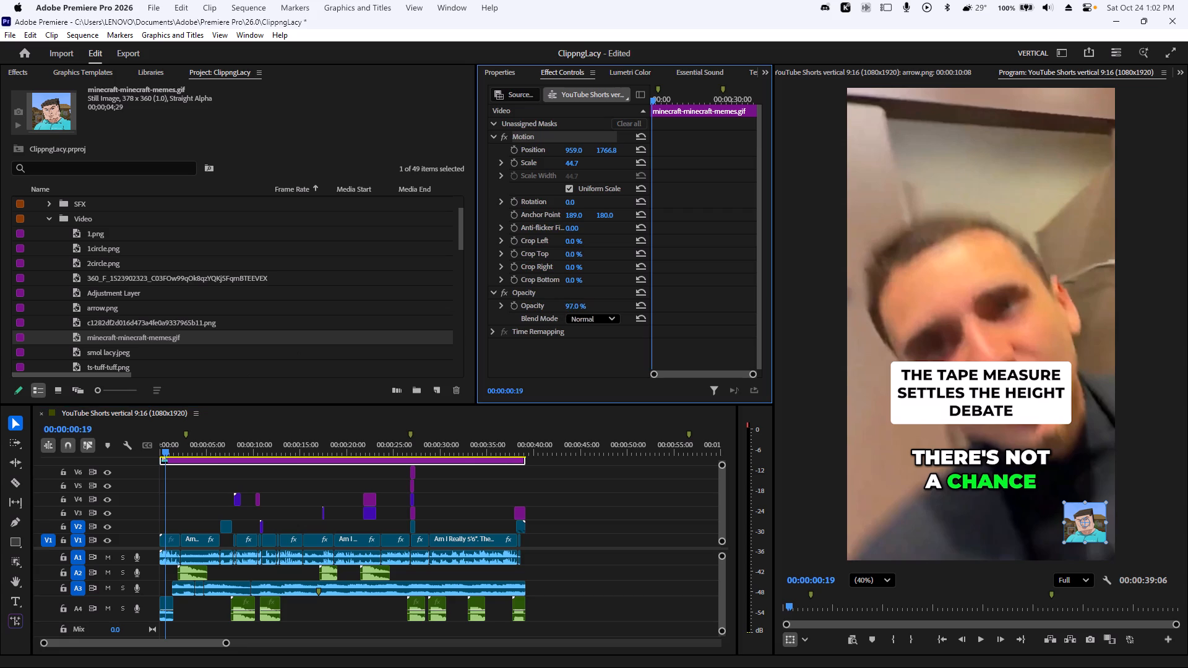
pyautogui.moveTo(568, 307); pyautogui.dragTo(528, 310)
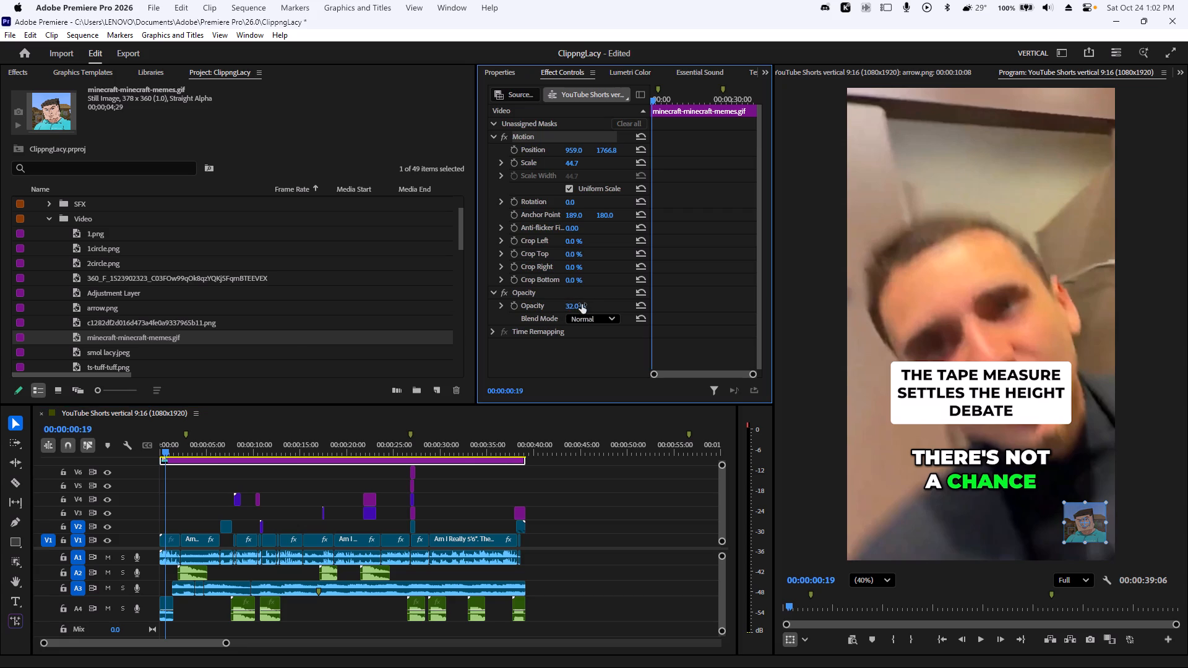
# Play the short through to near its end and replay its opening seconds to review the watermark and pacing.
pyautogui.press('space')
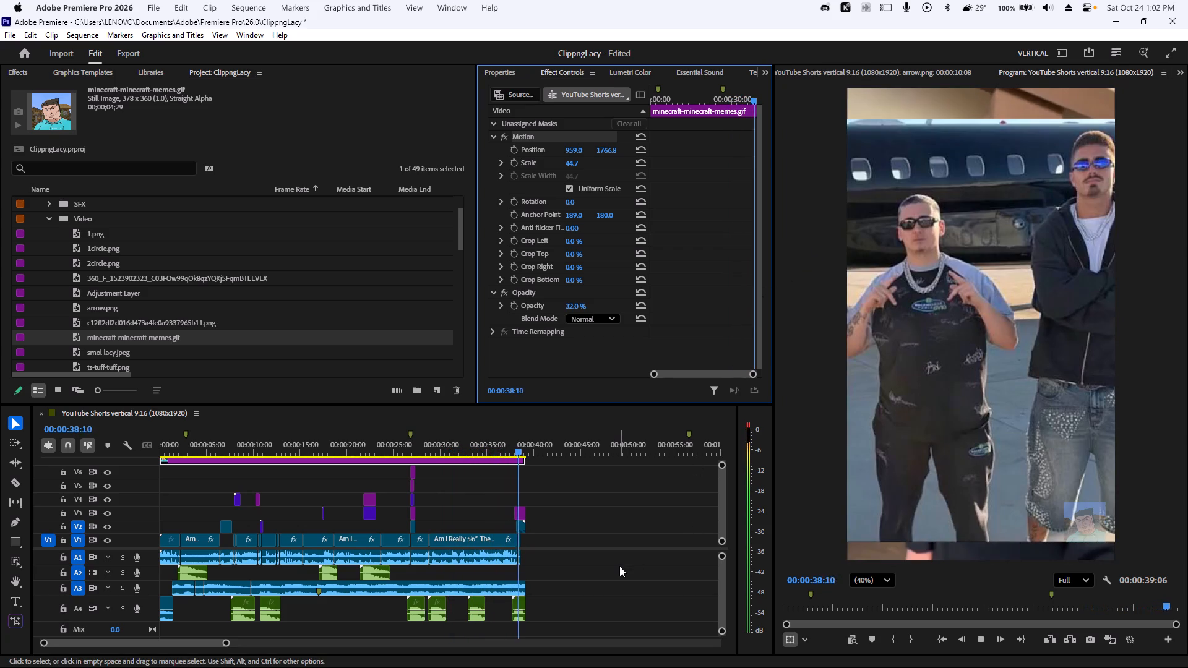
pyautogui.press('space')
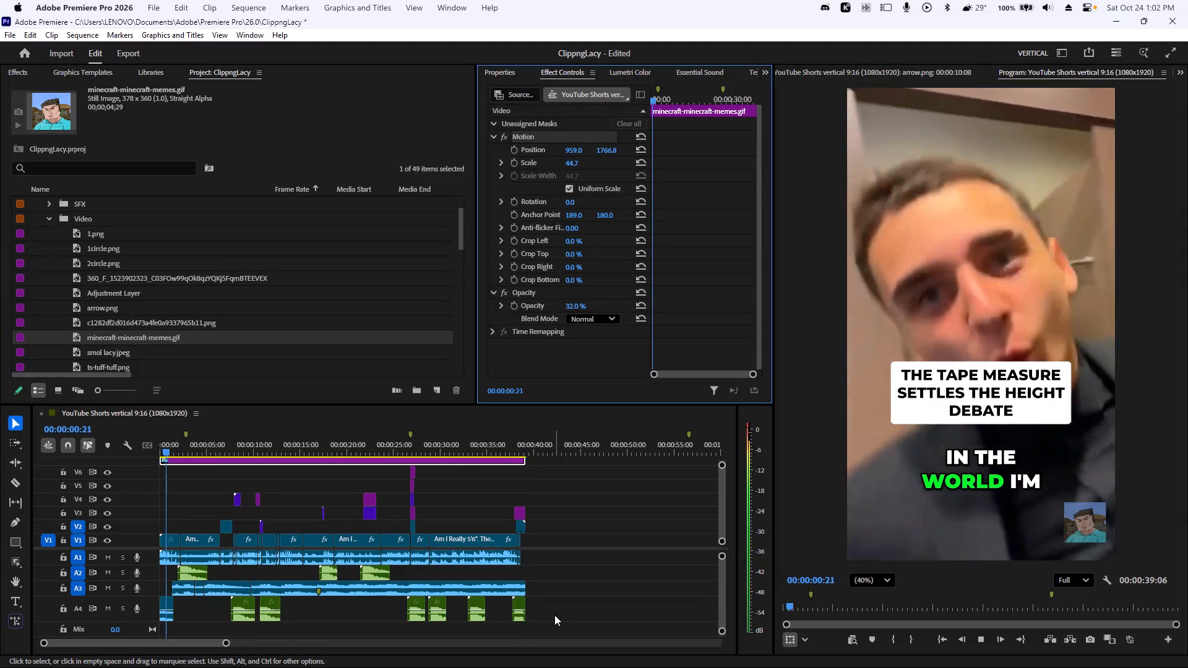
pyautogui.press('space')
pyautogui.press('space')
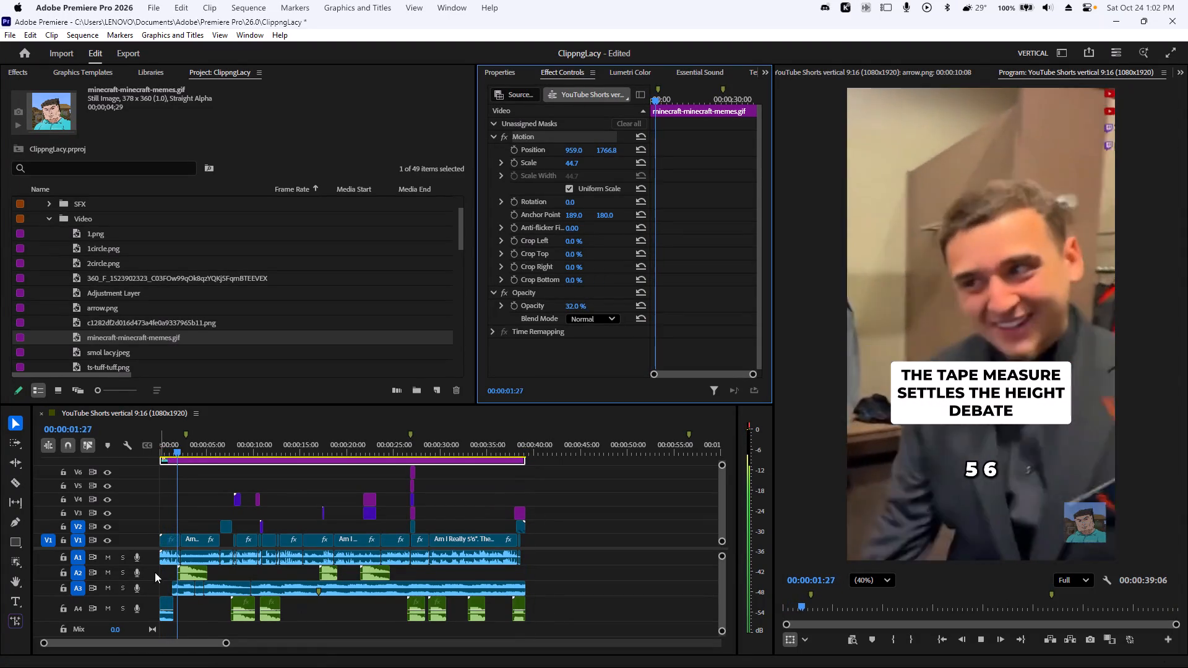
pyautogui.press('space')
# Set the speed of the first clip on V1 to 120%.
pyautogui.click(167, 540)
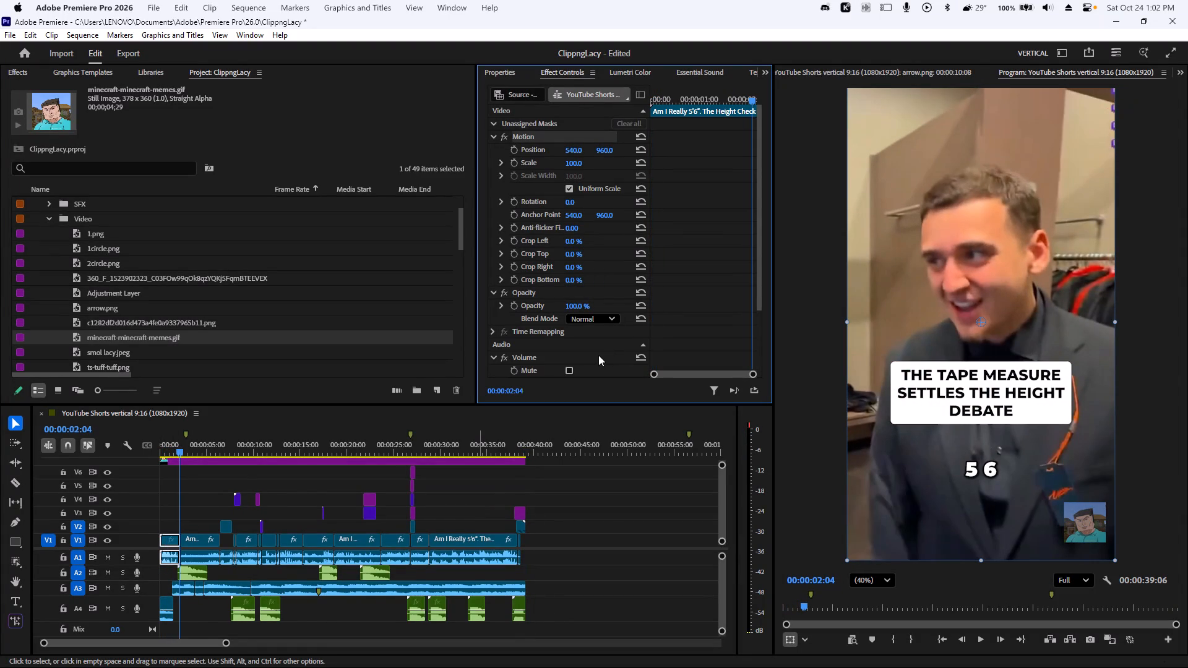
pyautogui.rightClick(170, 540)
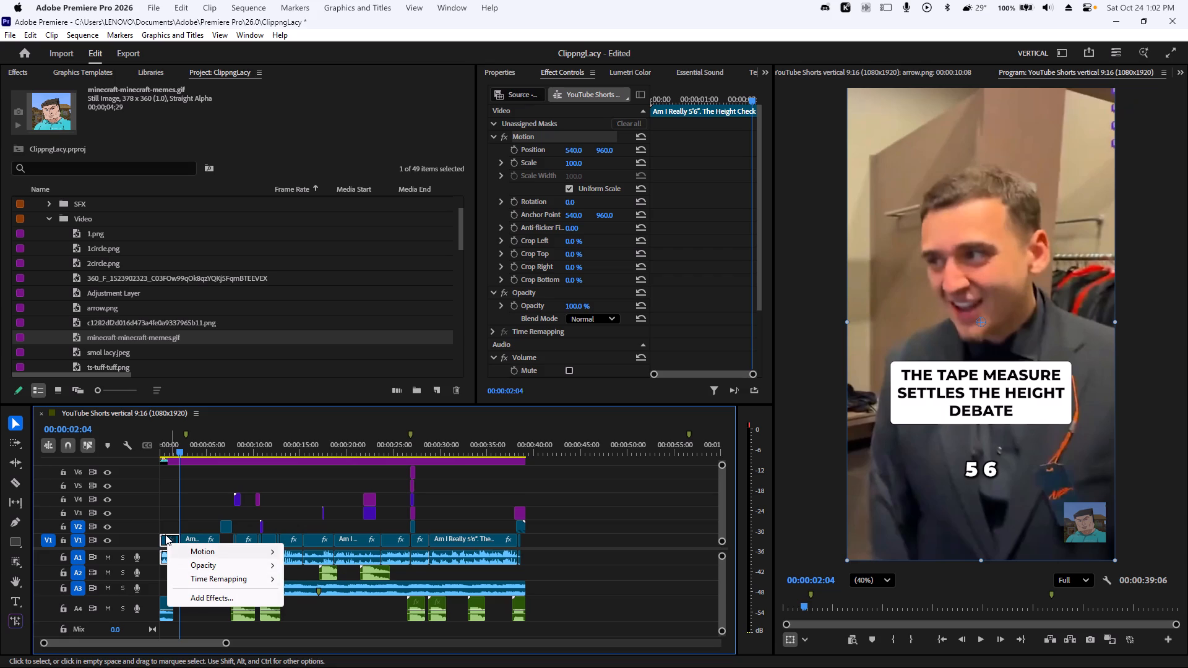
pyautogui.click(171, 498)
pyautogui.keyDown('alt'); pyautogui.scroll(20, 161, 534); pyautogui.keyUp('alt')
pyautogui.keyDown('alt'); pyautogui.scroll(3, 161, 534); pyautogui.keyUp('alt')
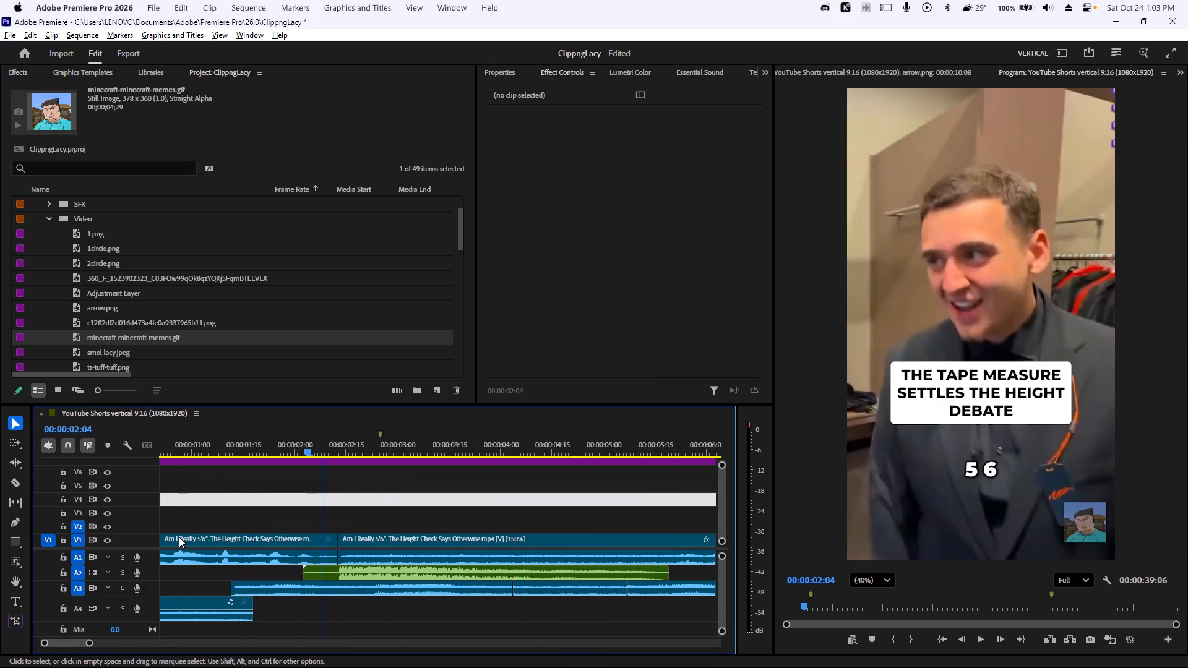
pyautogui.click(212, 545)
pyautogui.moveTo(223, 438); pyautogui.dragTo(29, 455)
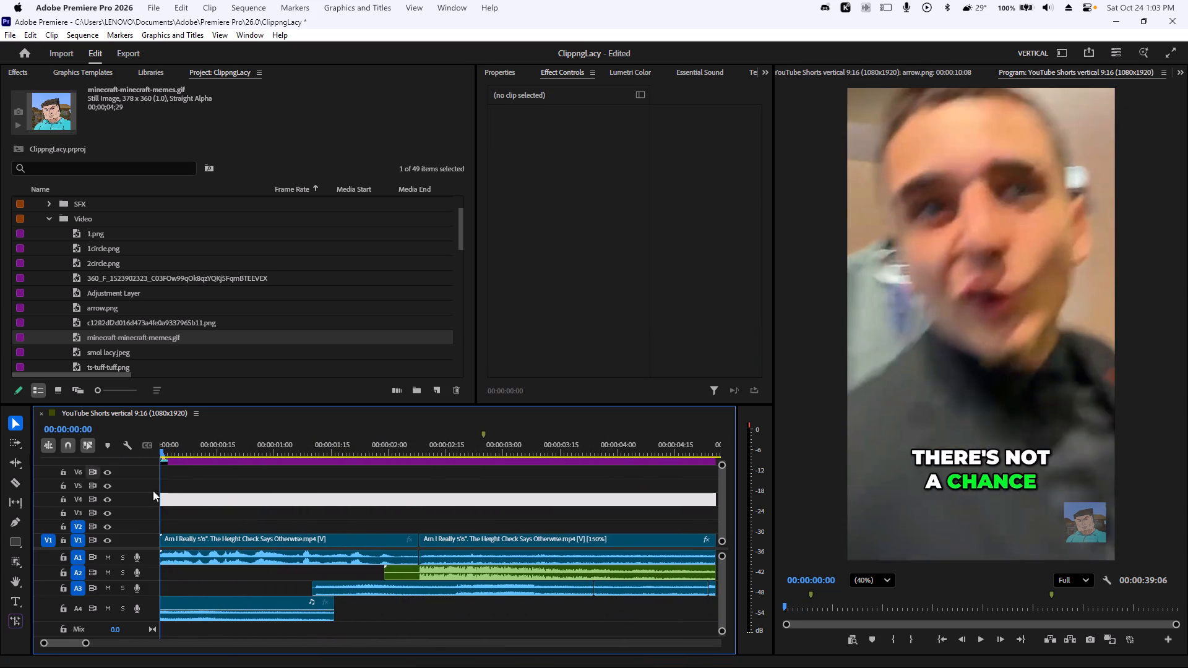
pyautogui.click(209, 550)
pyautogui.rightClick(209, 558)
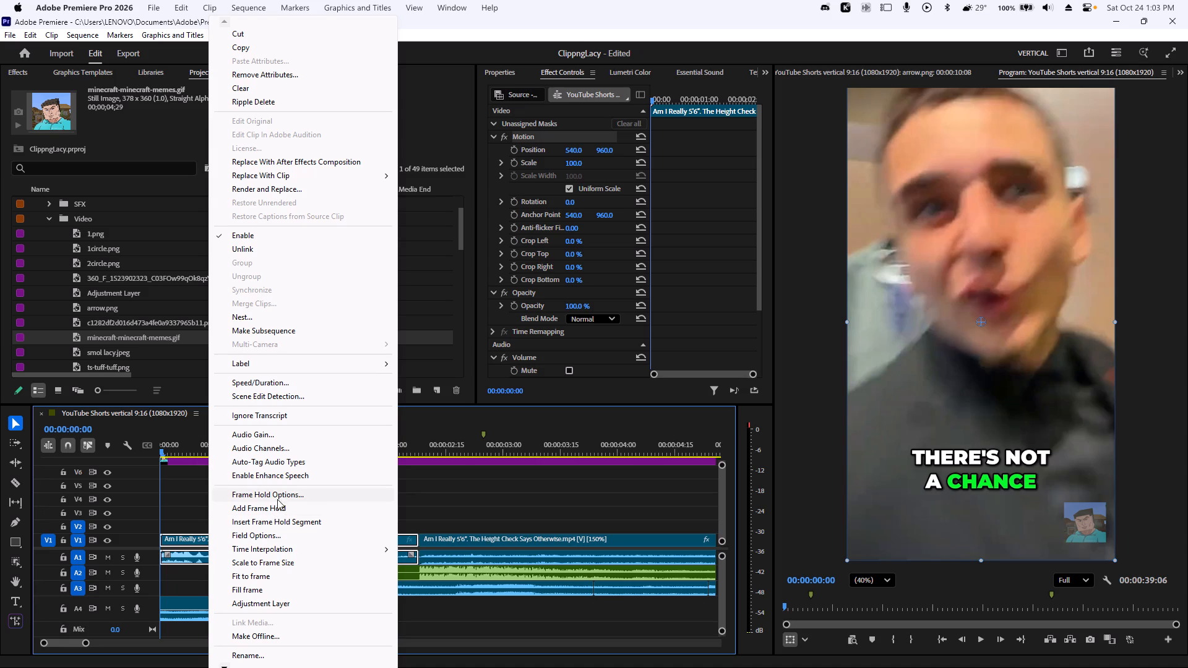
pyautogui.click(290, 387)
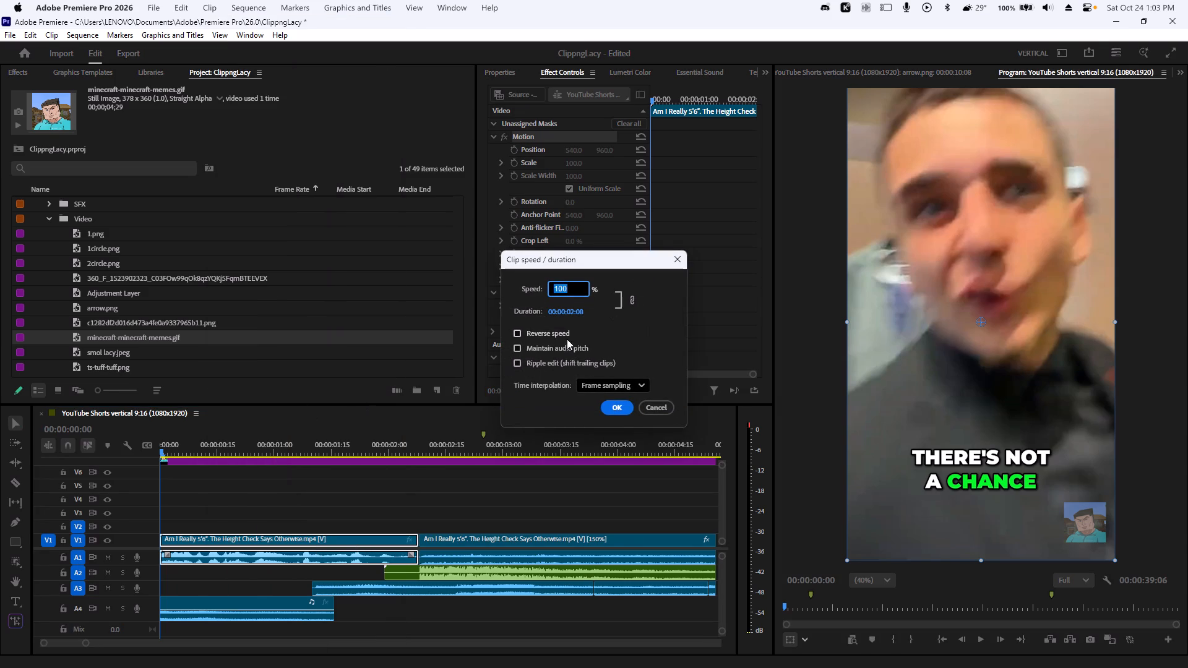
pyautogui.moveTo(580, 286); pyautogui.dragTo(526, 295)
pyautogui.write('120')
pyautogui.press('Return')
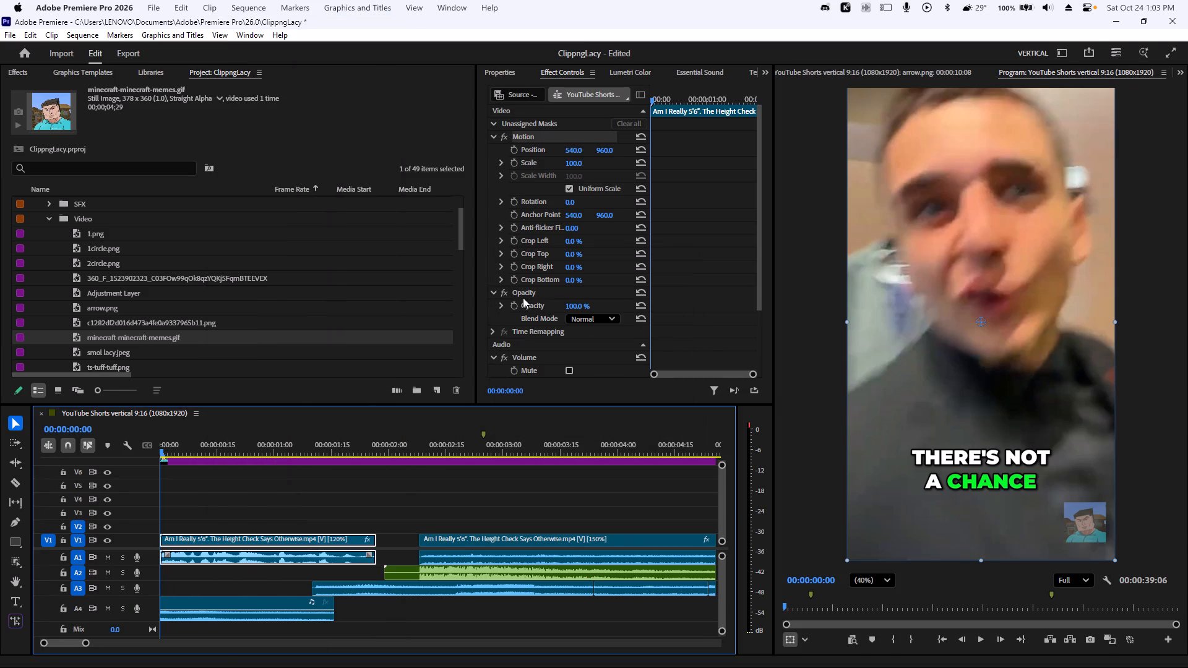
# Move the sped-up opening clip later on V1 so that it ends where the following 150% clip starts.
pyautogui.moveTo(285, 542); pyautogui.dragTo(316, 543)
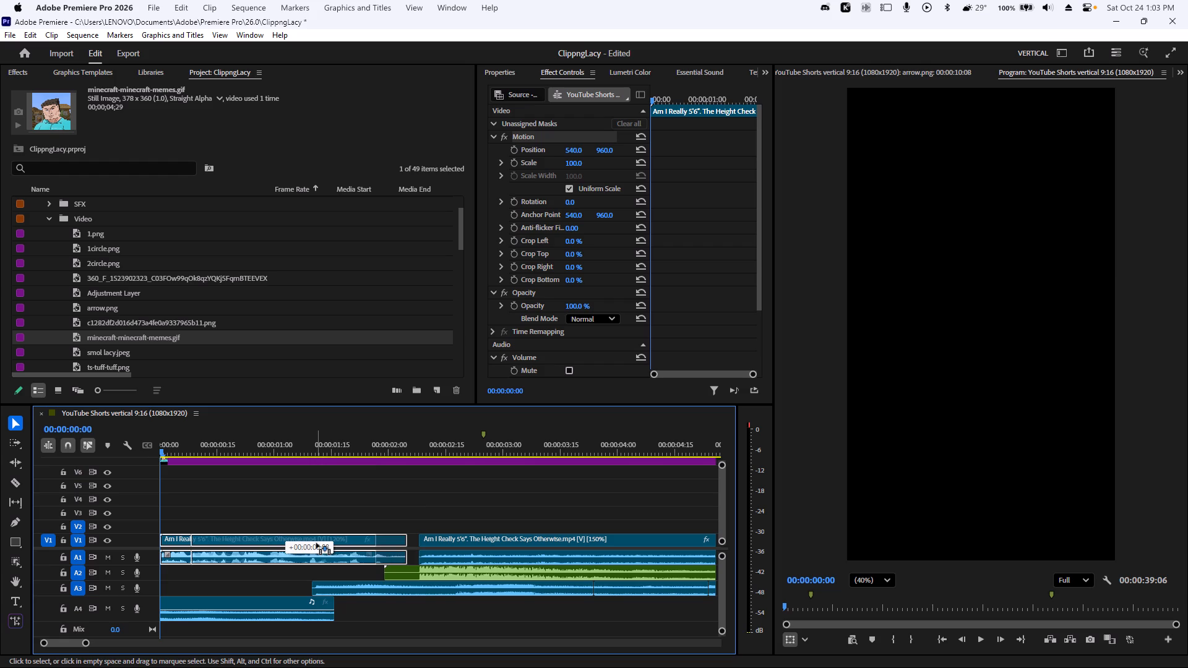
pyautogui.moveTo(316, 543); pyautogui.dragTo(325, 544)
# Split the tracks at 00:00:00:11, delete the pieces before that point, and close the gap at the sequence start.
pyautogui.moveTo(186, 444); pyautogui.dragTo(199, 445)
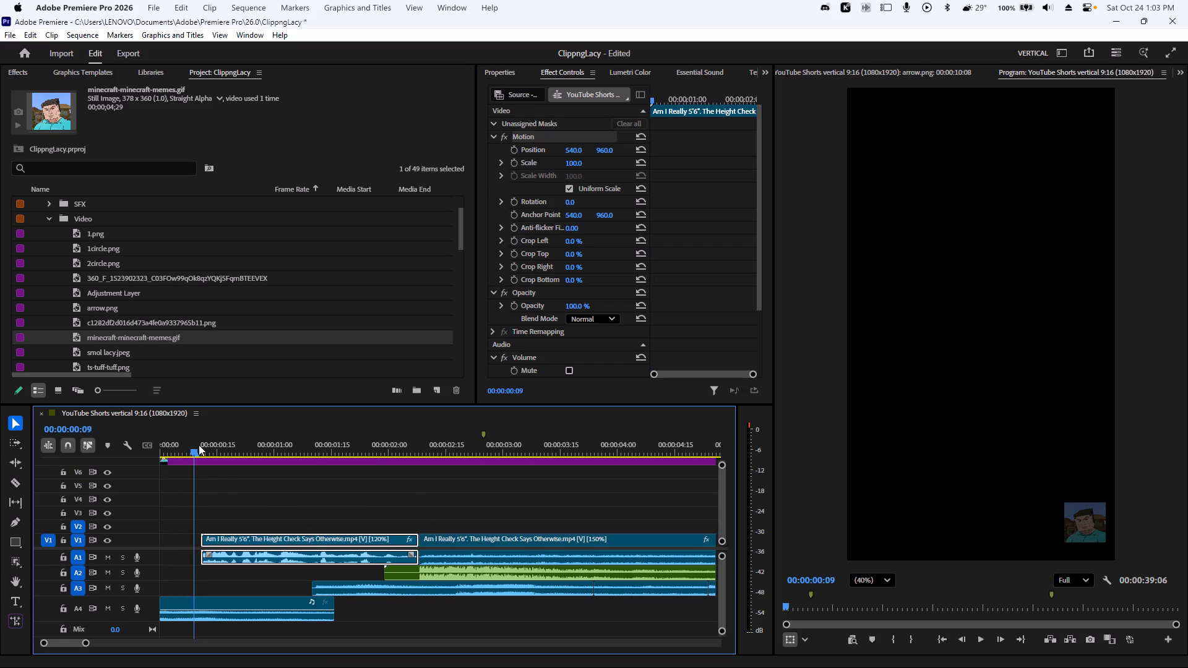
pyautogui.moveTo(199, 445); pyautogui.dragTo(204, 445)
pyautogui.press('c')
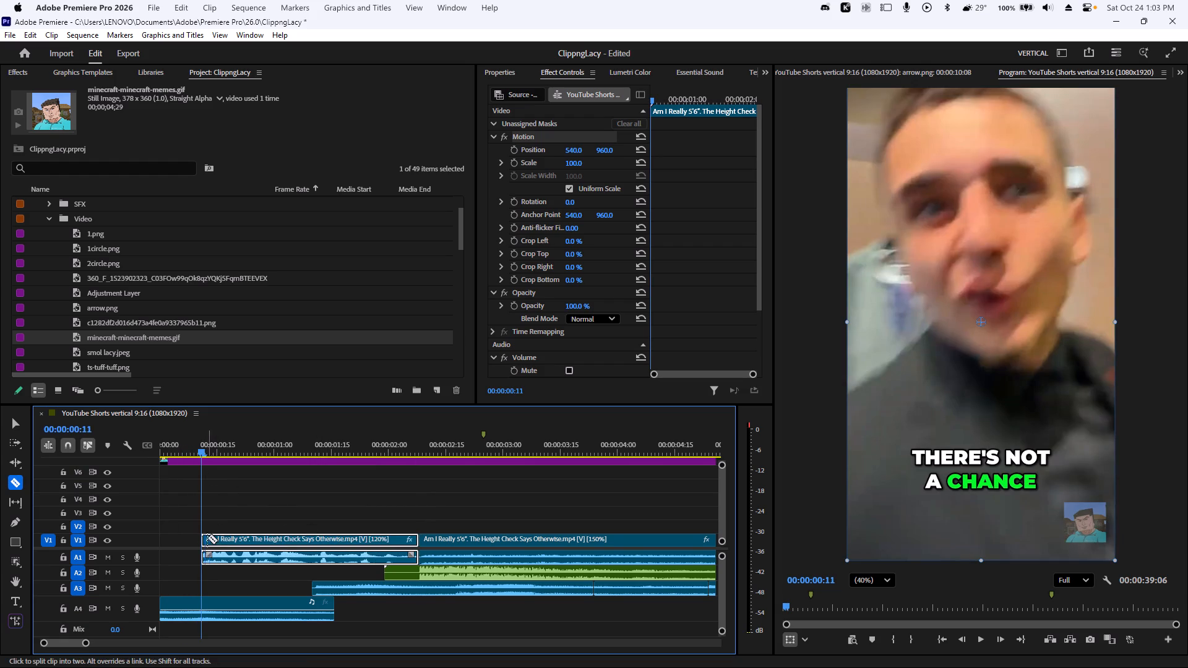
pyautogui.keyDown('shift'); pyautogui.click(204, 466); pyautogui.keyUp('shift')
pyautogui.press('c')
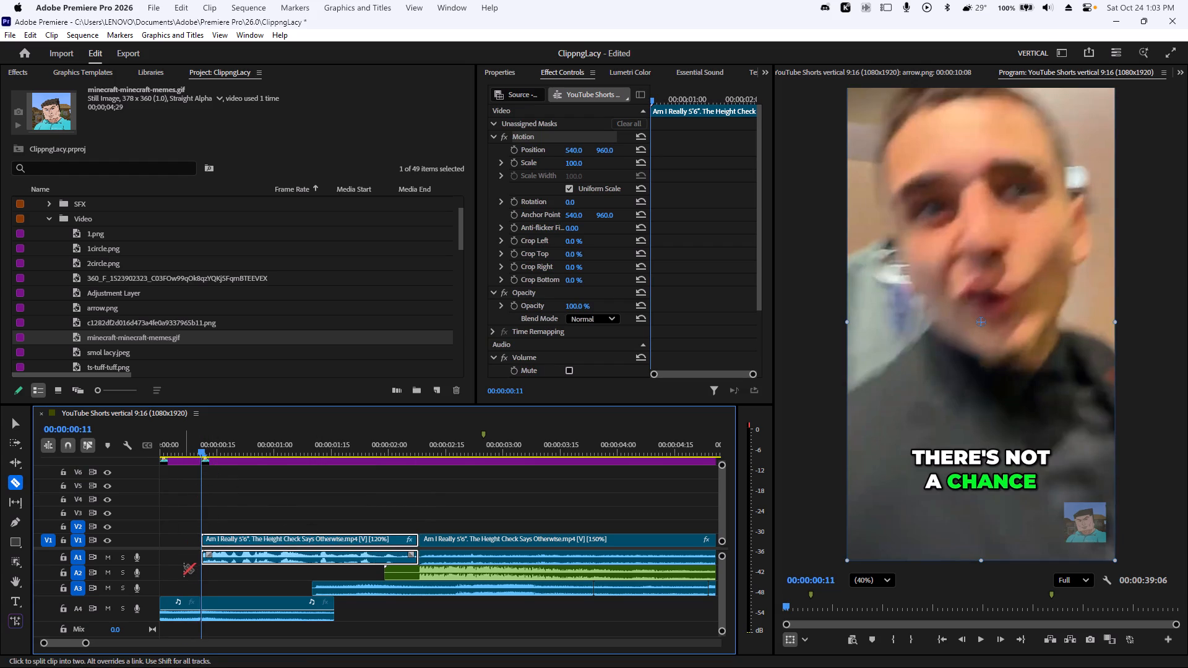
pyautogui.press('v')
pyautogui.moveTo(182, 627); pyautogui.dragTo(187, 457)
pyautogui.press('Delete')
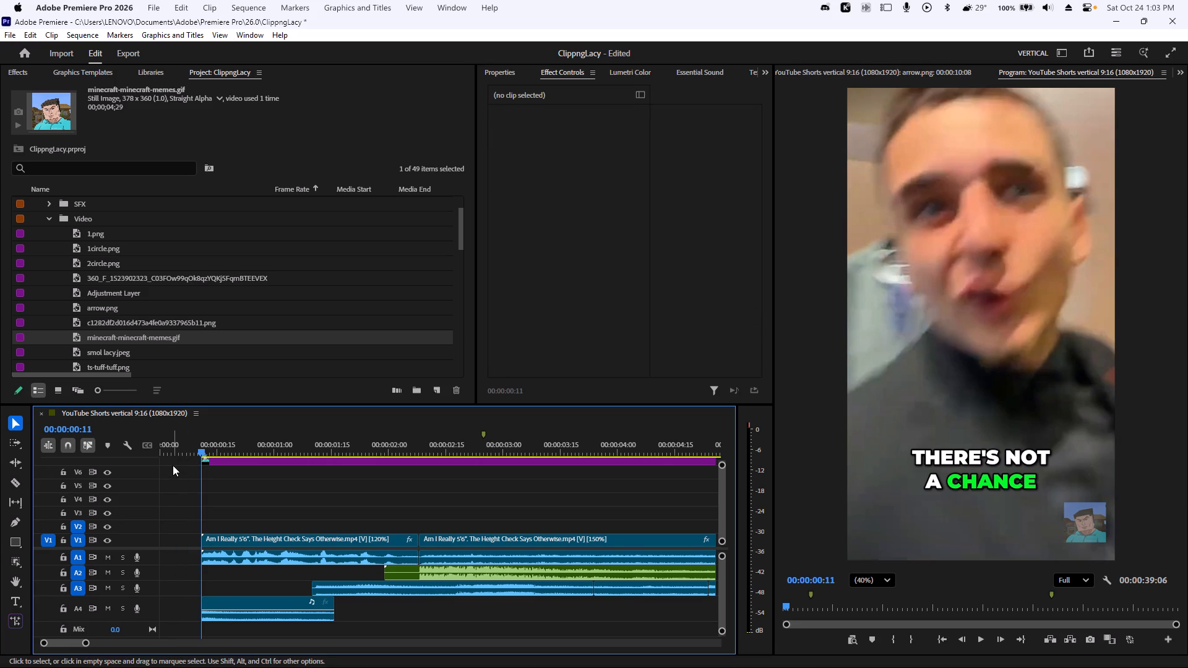
pyautogui.click(173, 465)
pyautogui.press('Delete')
# Play the retimed opening from the sequence start for about the first five seconds.
pyautogui.moveTo(186, 446); pyautogui.dragTo(178, 447)
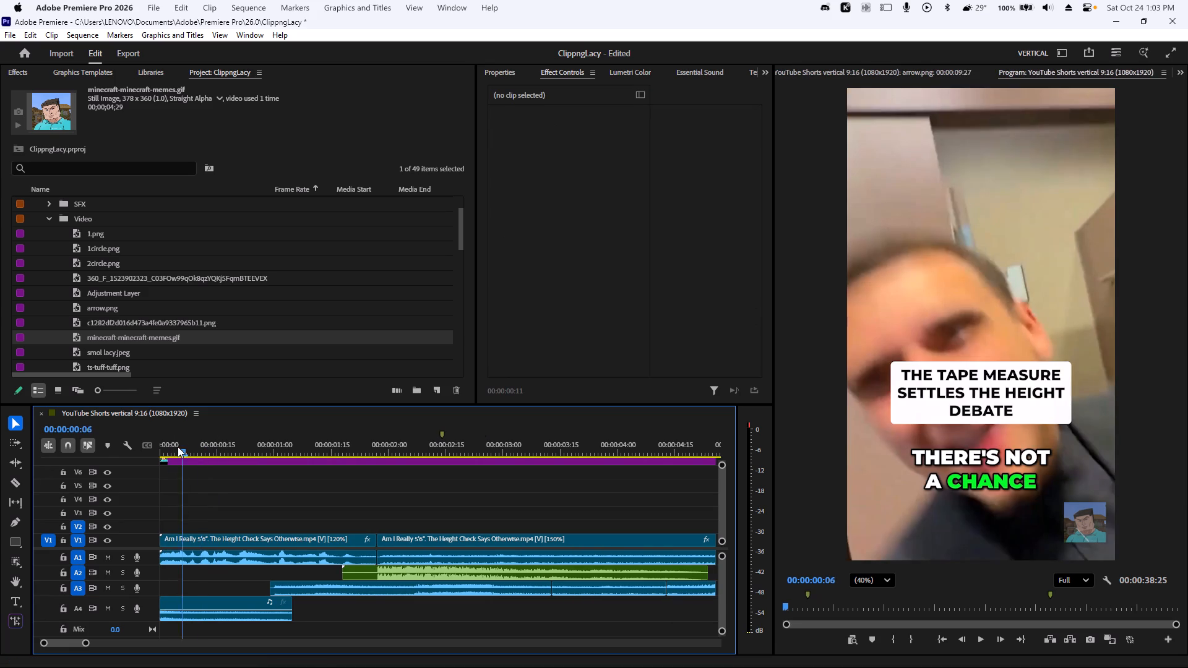
pyautogui.moveTo(178, 447); pyautogui.dragTo(101, 457)
pyautogui.press('space')
pyautogui.keyDown('alt'); pyautogui.scroll(-6, 273, 555); pyautogui.keyUp('alt')
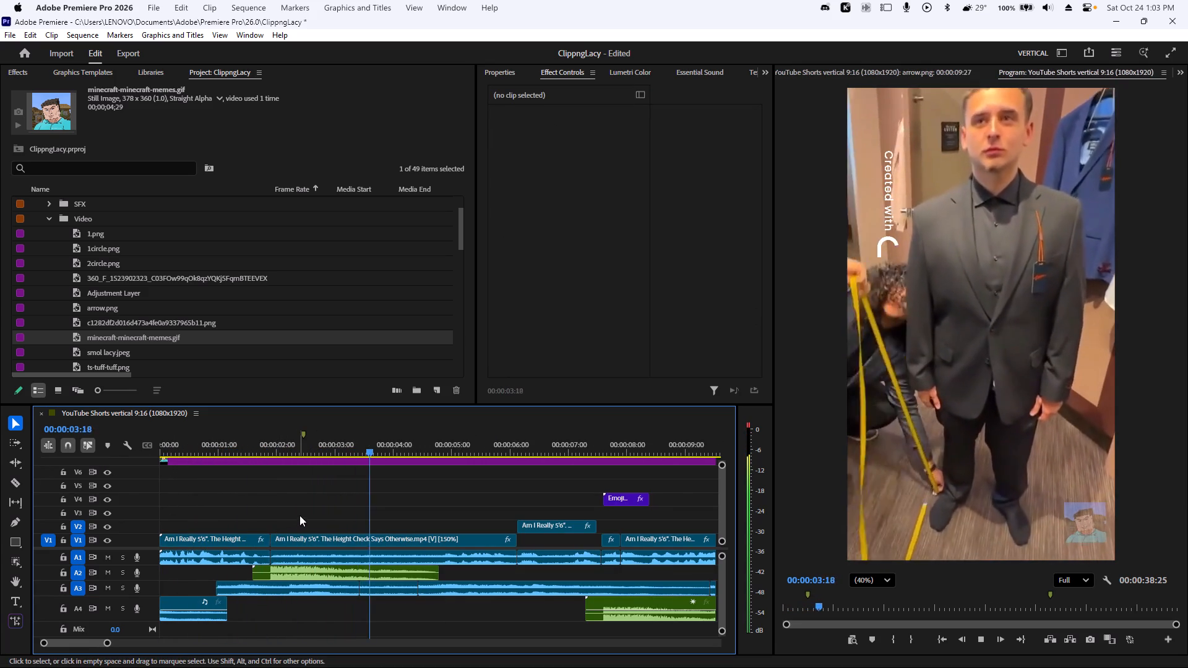
pyautogui.keyDown('alt'); pyautogui.scroll(-15, 340, 497); pyautogui.keyUp('alt')
pyautogui.press('space')
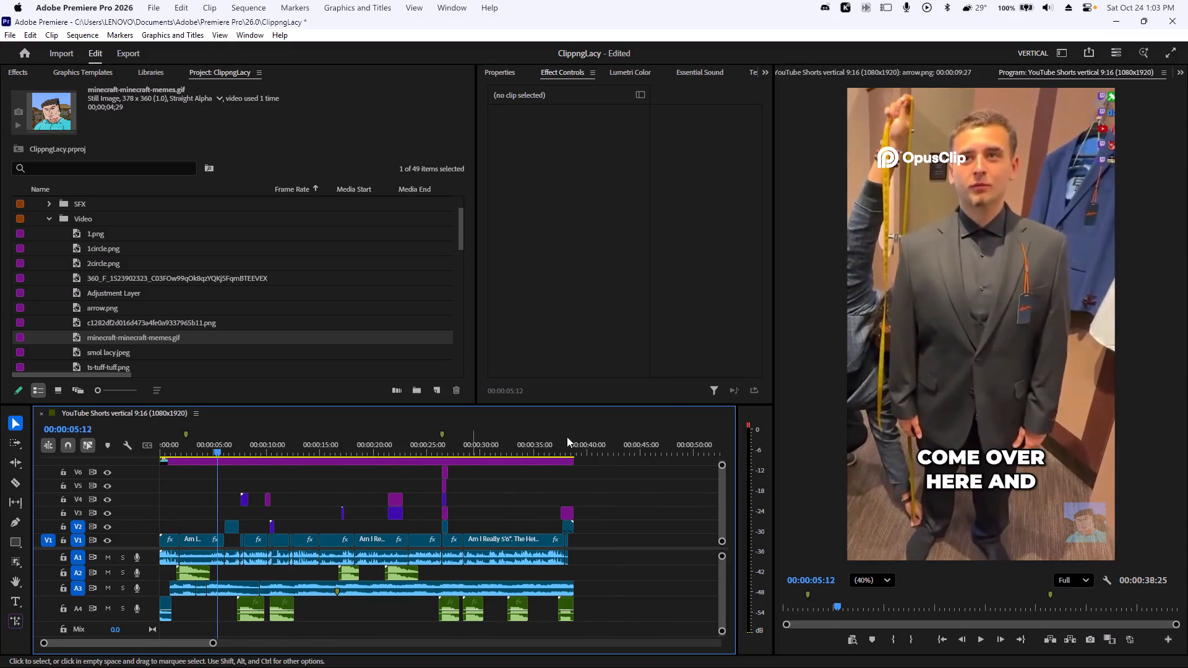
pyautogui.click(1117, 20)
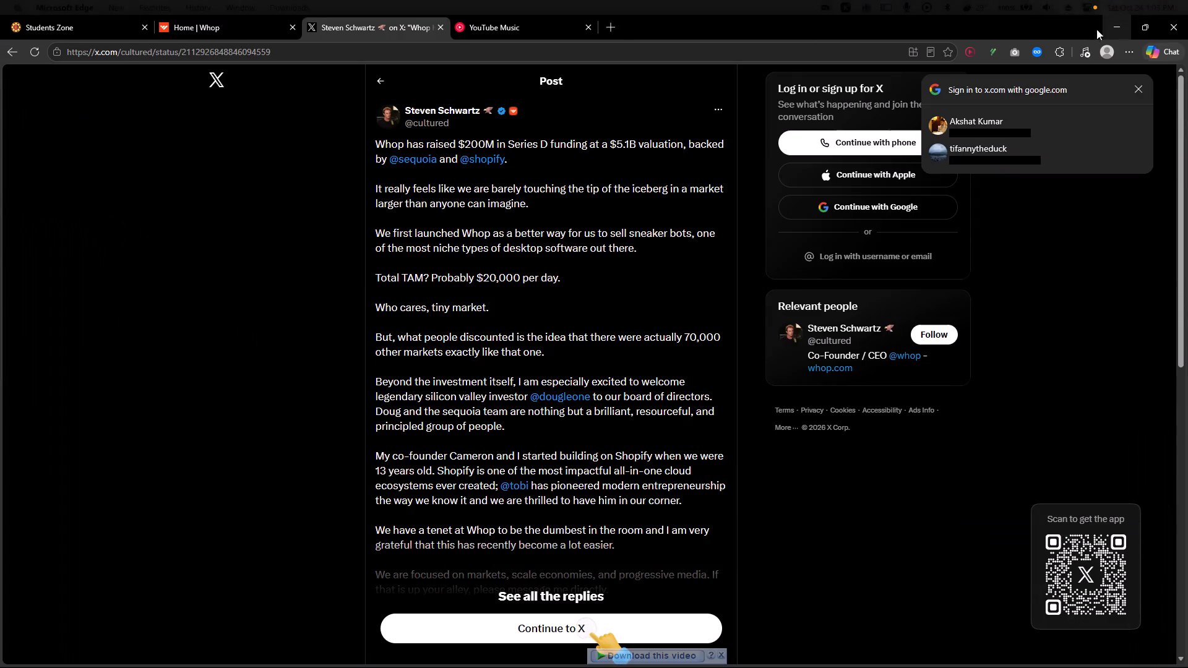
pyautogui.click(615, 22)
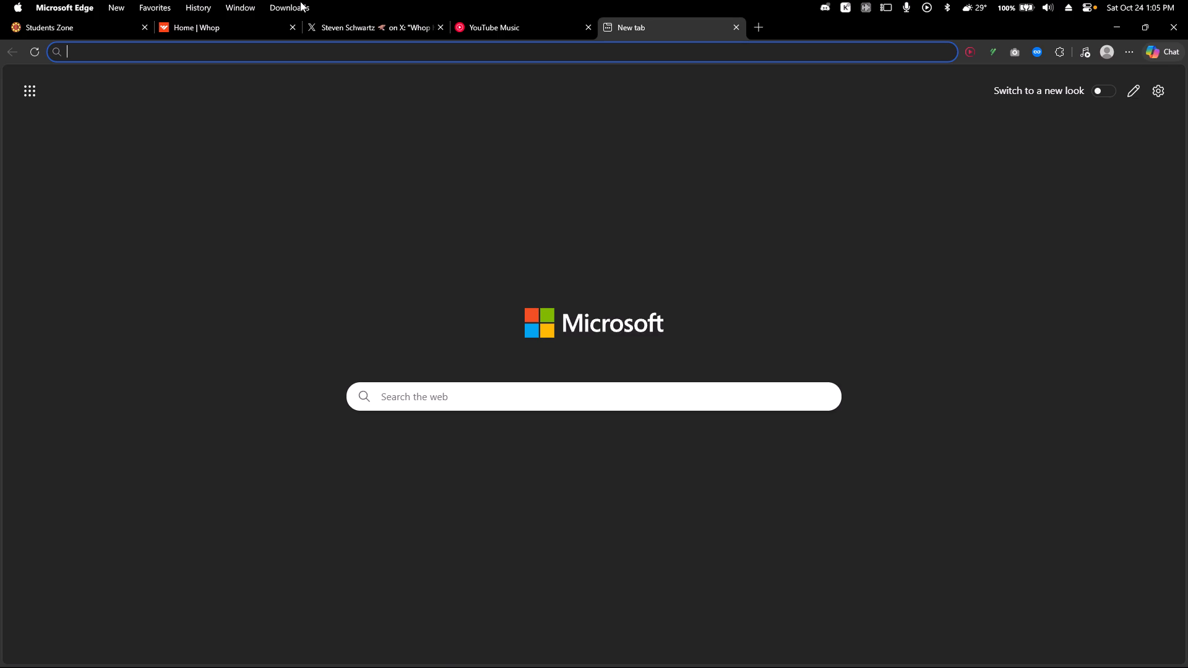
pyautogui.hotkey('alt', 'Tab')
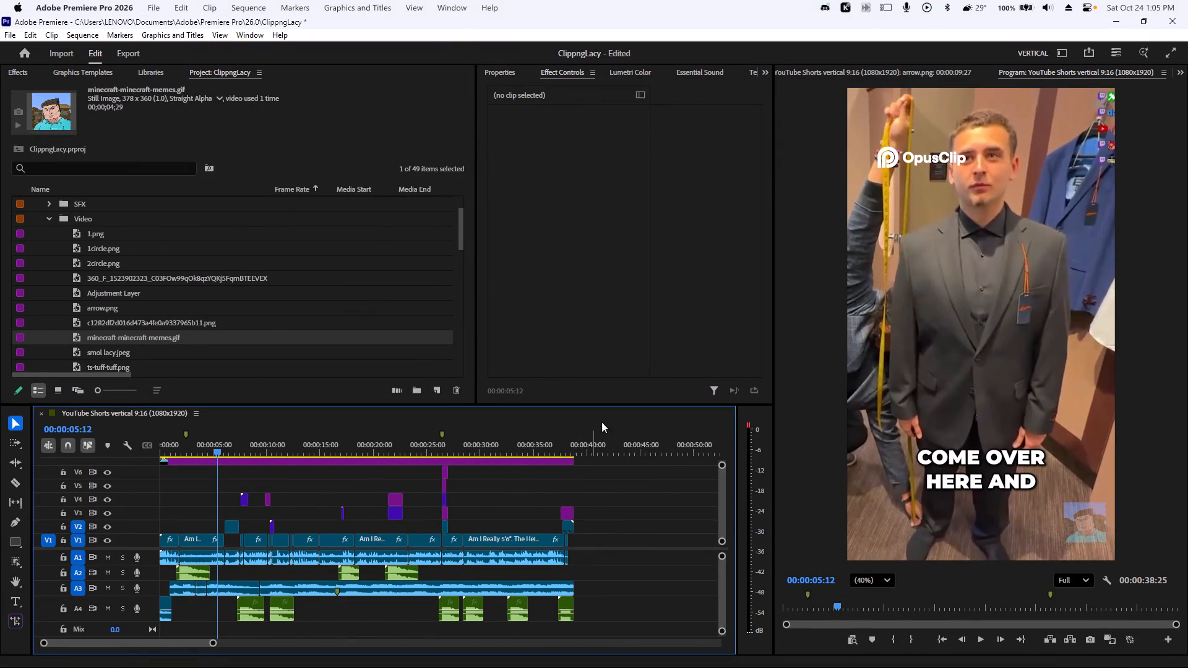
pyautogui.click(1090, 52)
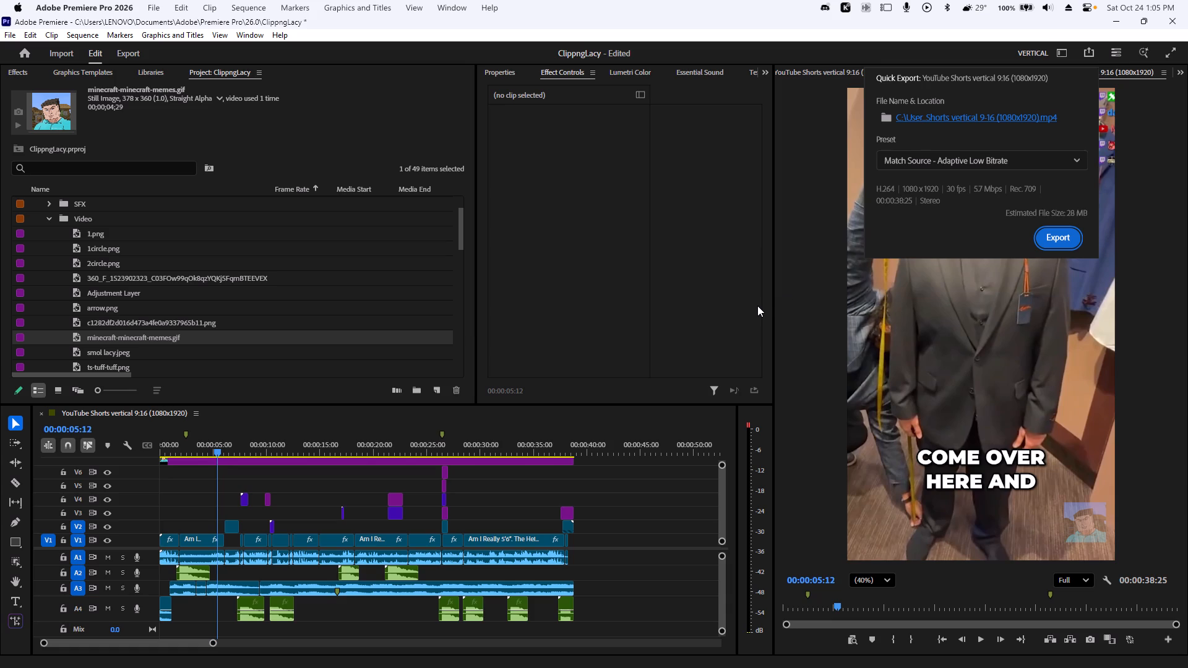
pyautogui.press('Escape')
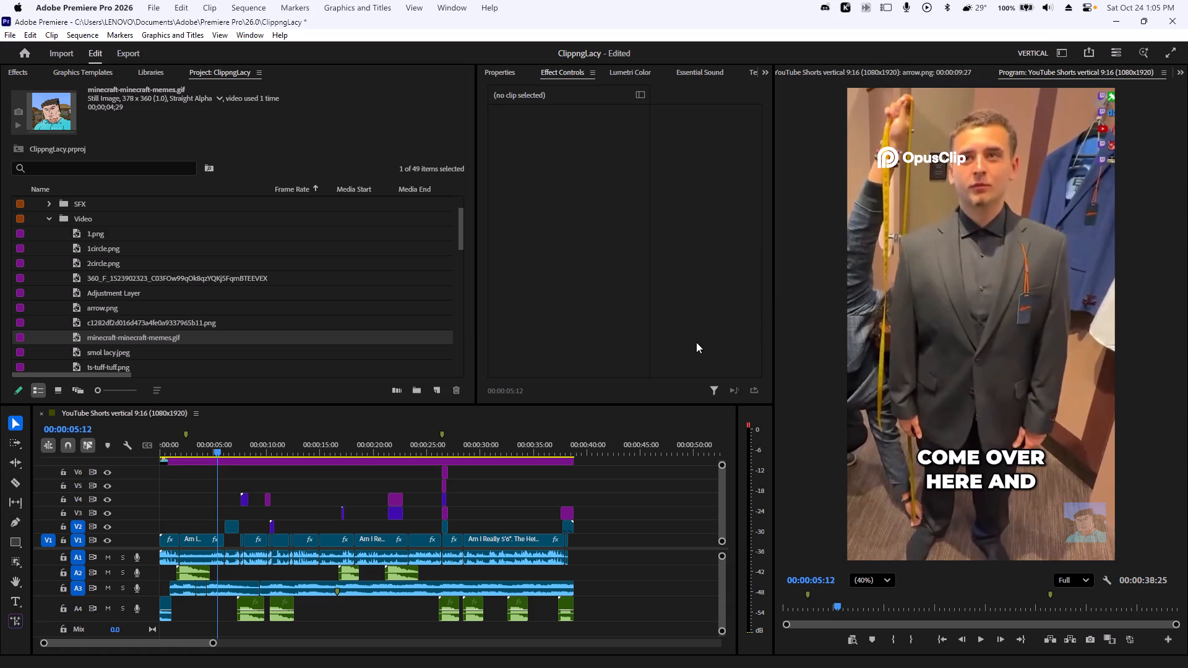
# Select all clips in the sequence and nest them under the default name Nested Sequence 01.
pyautogui.moveTo(219, 447); pyautogui.dragTo(98, 453)
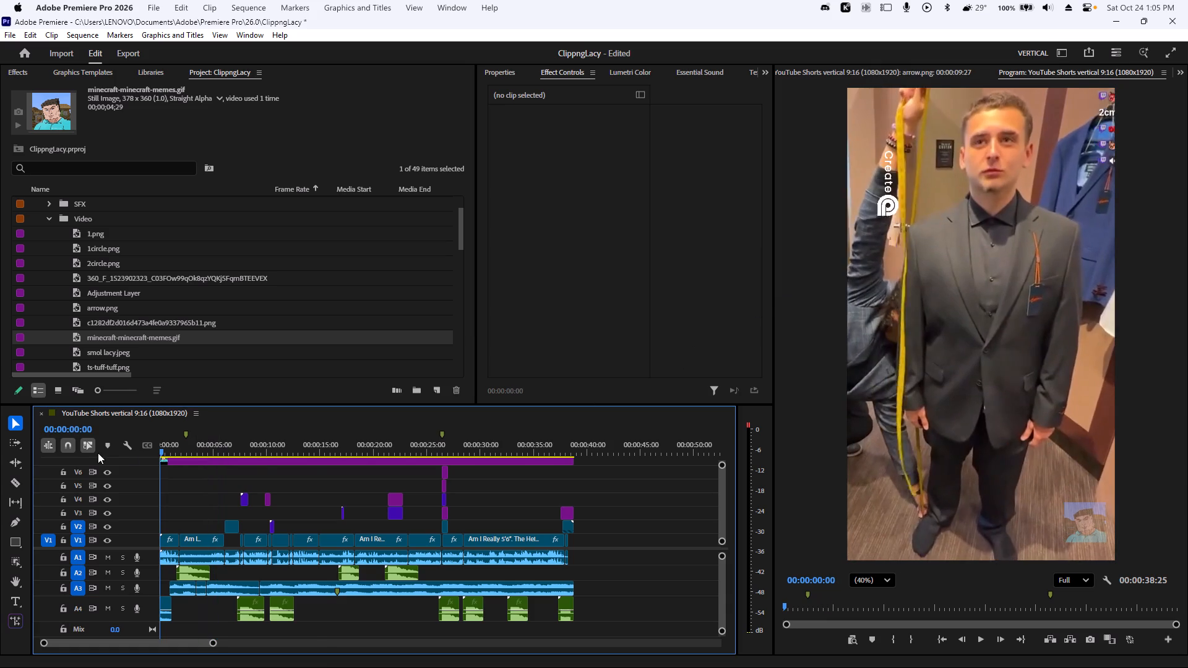
pyautogui.moveTo(98, 453); pyautogui.dragTo(85, 453)
pyautogui.moveTo(653, 619); pyautogui.dragTo(123, 413)
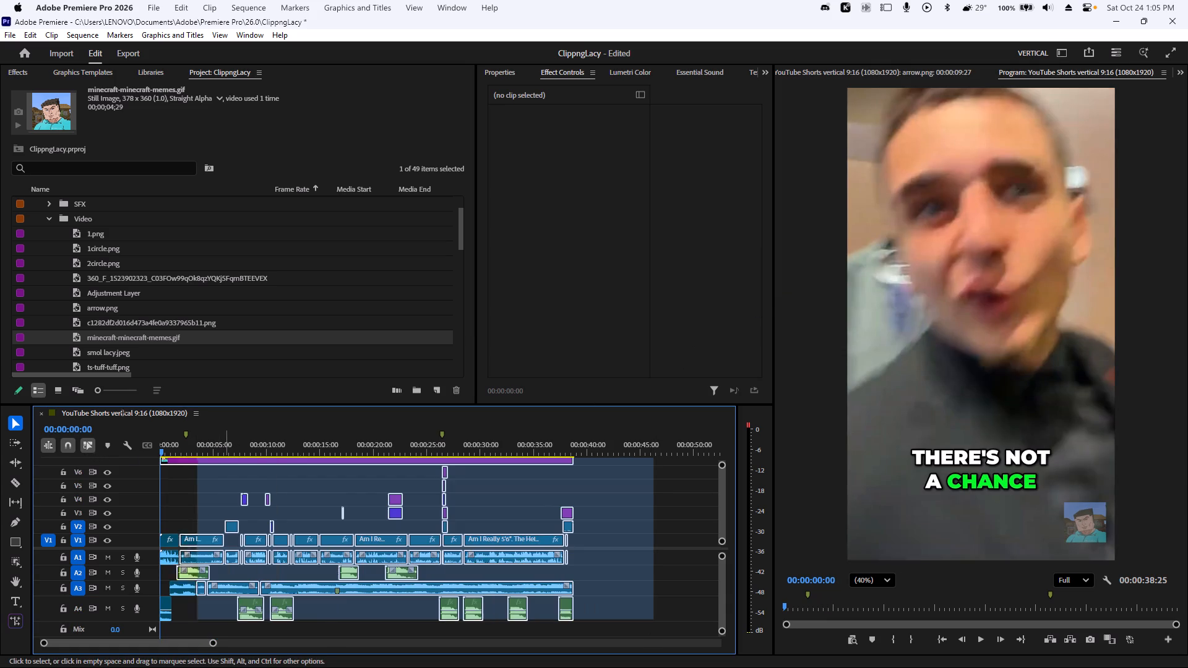
pyautogui.moveTo(123, 413); pyautogui.dragTo(0, 384)
pyautogui.rightClick(259, 460)
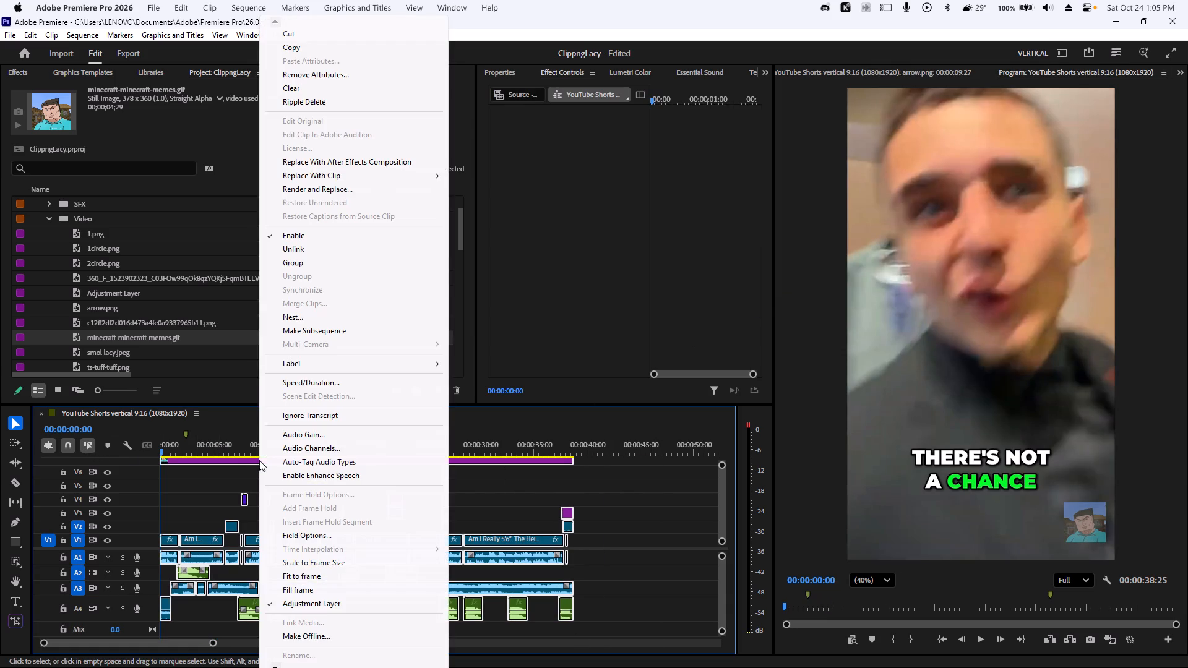
pyautogui.click(323, 317)
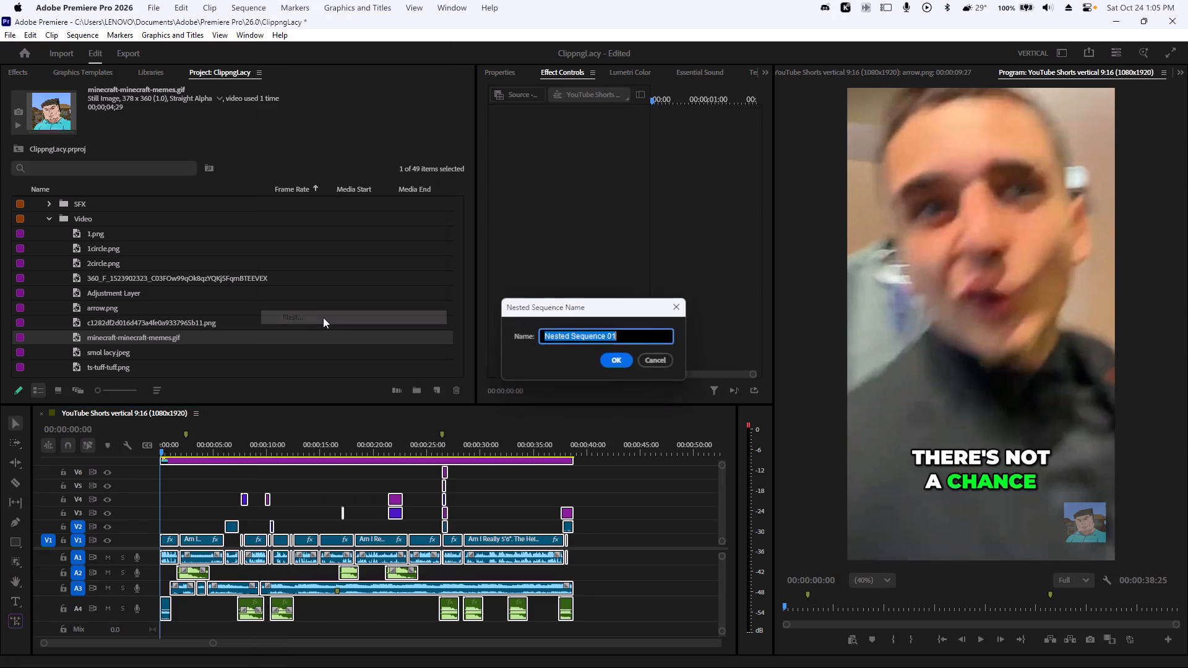
pyautogui.click(622, 359)
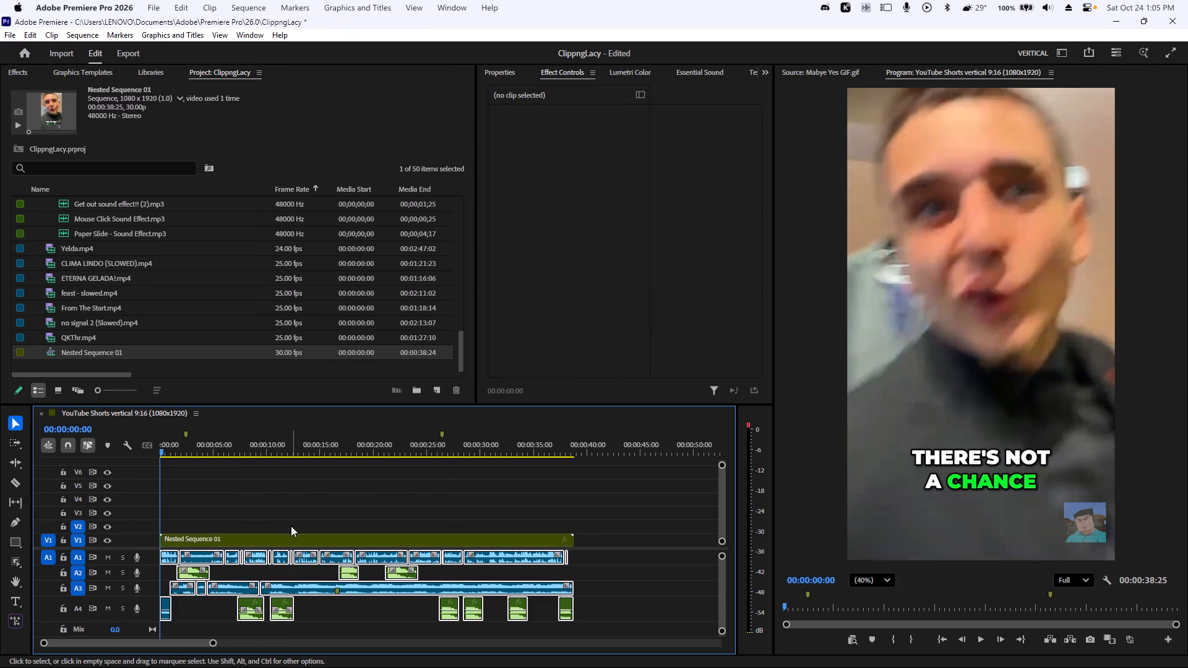
# Find the Sharpen video effect and apply it to the Nested Sequence 01 clip on V1.
pyautogui.click(286, 535)
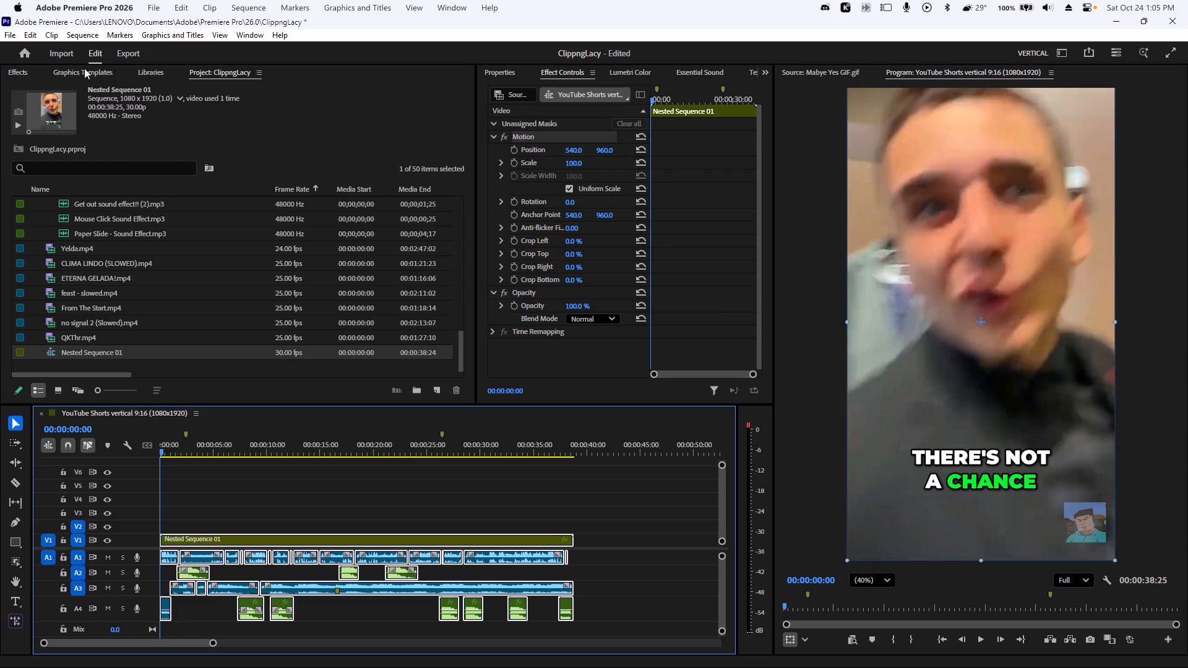
pyautogui.click(17, 77)
pyautogui.moveTo(74, 92); pyautogui.dragTo(0, 109)
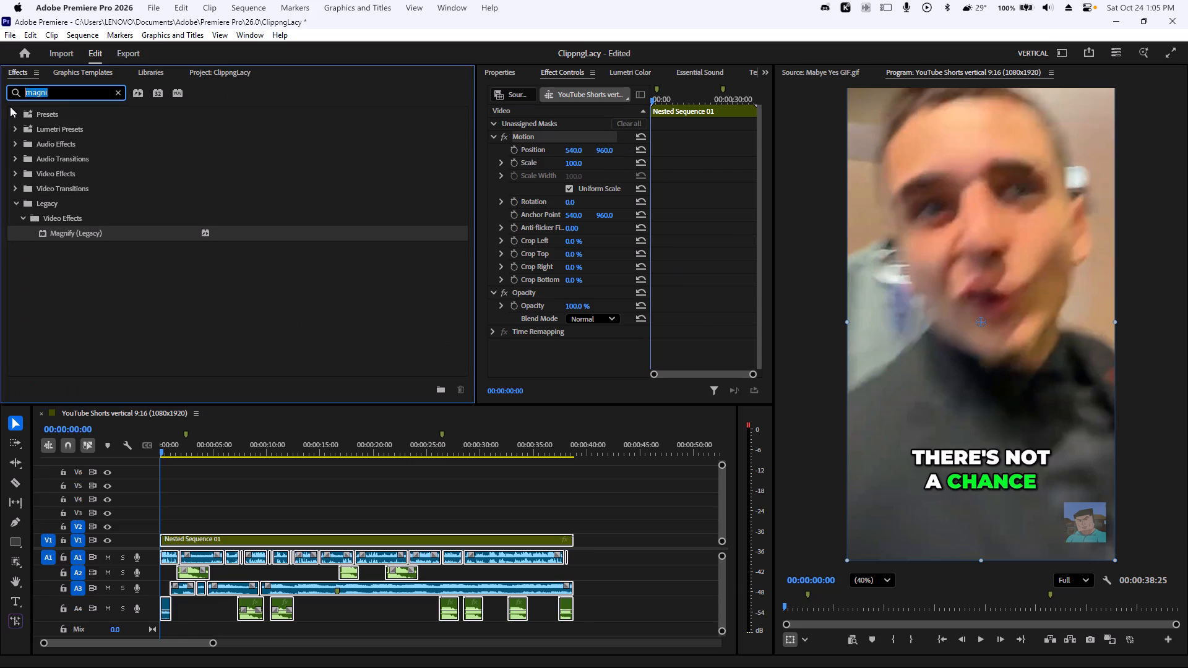
pyautogui.press('BackSpace')
pyautogui.write('sharpen')
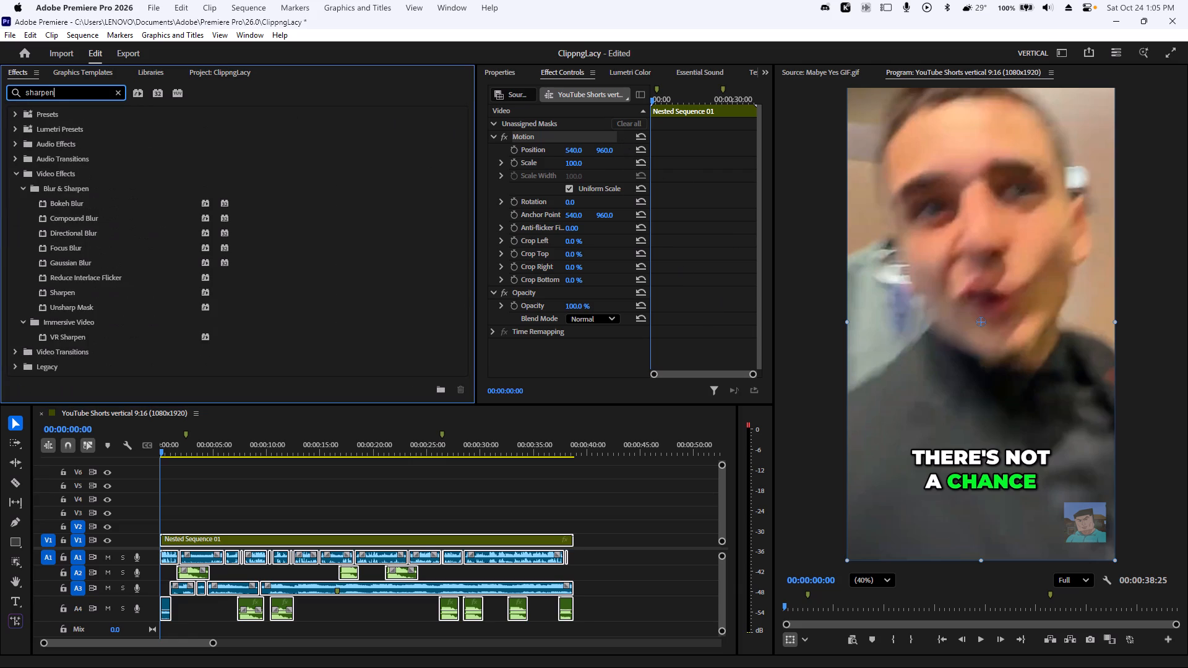
pyautogui.moveTo(60, 295); pyautogui.dragTo(138, 369)
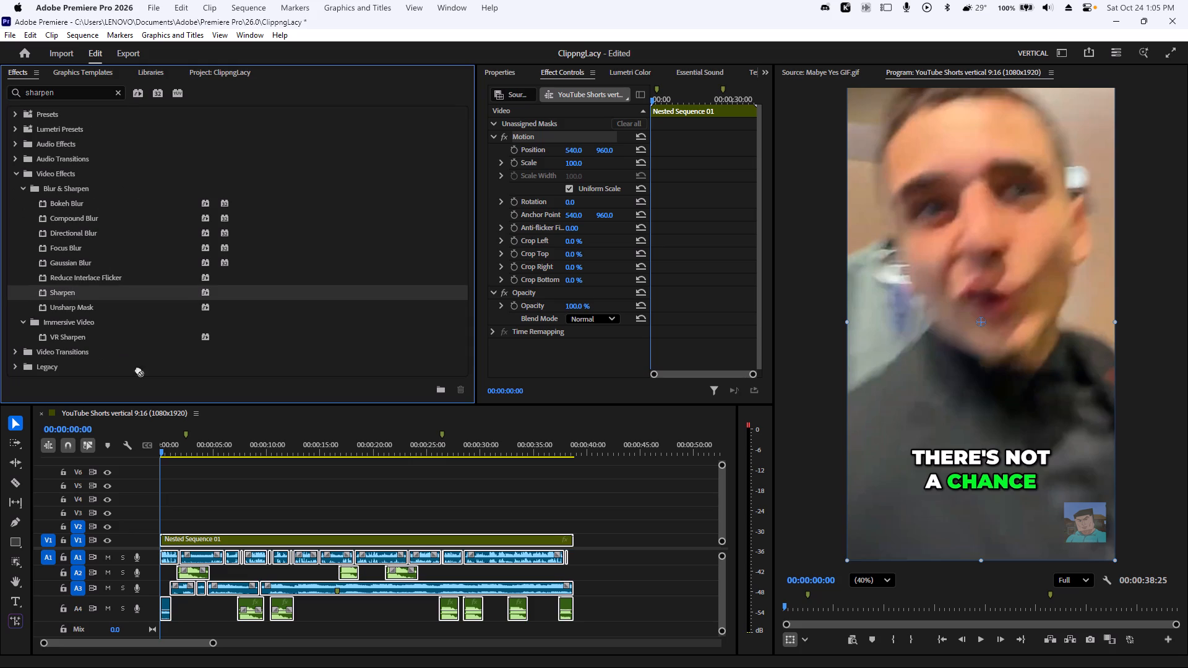
pyautogui.moveTo(138, 369); pyautogui.dragTo(186, 539)
# Preview stronger sharpening on a frame about six seconds in, and set the nested clip's Sharpen Amount to 10.
pyautogui.moveTo(215, 445); pyautogui.dragTo(230, 444)
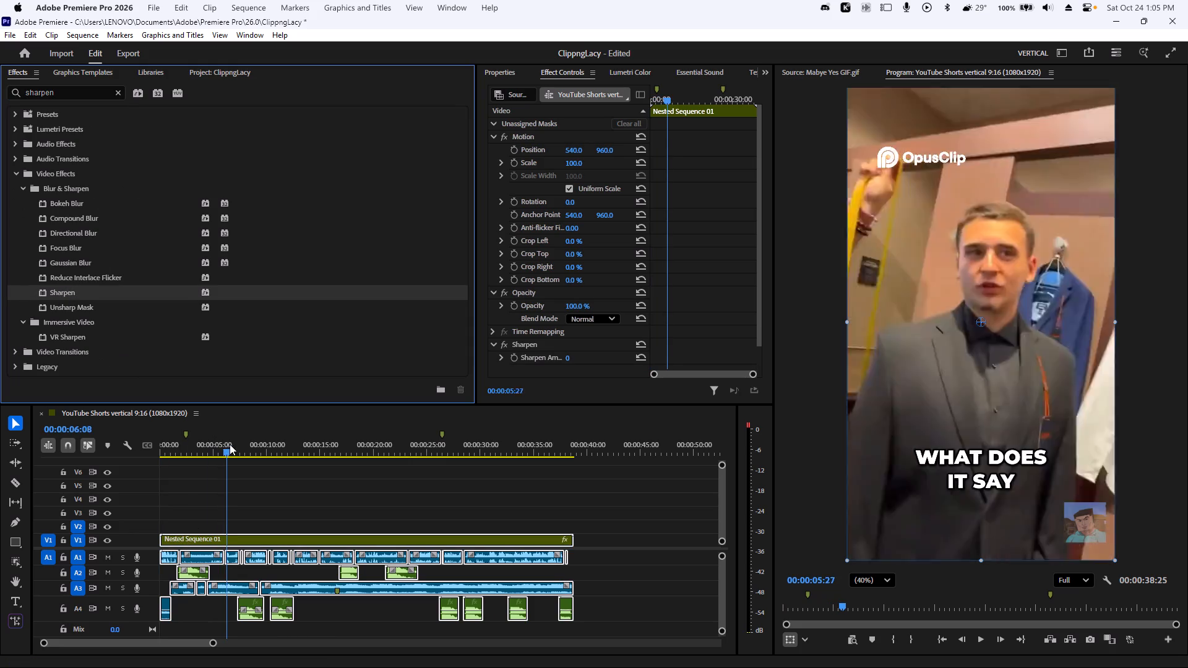
pyautogui.moveTo(230, 444); pyautogui.dragTo(231, 446)
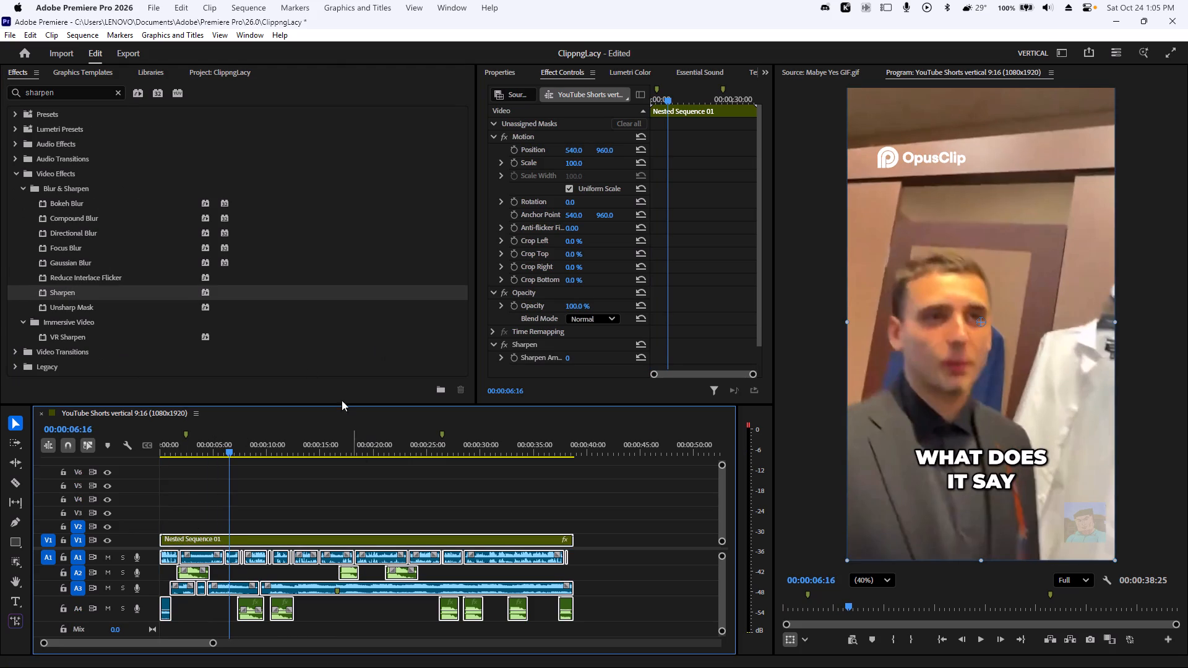
pyautogui.scroll(-1, 556, 298)
pyautogui.moveTo(568, 343); pyautogui.dragTo(624, 340)
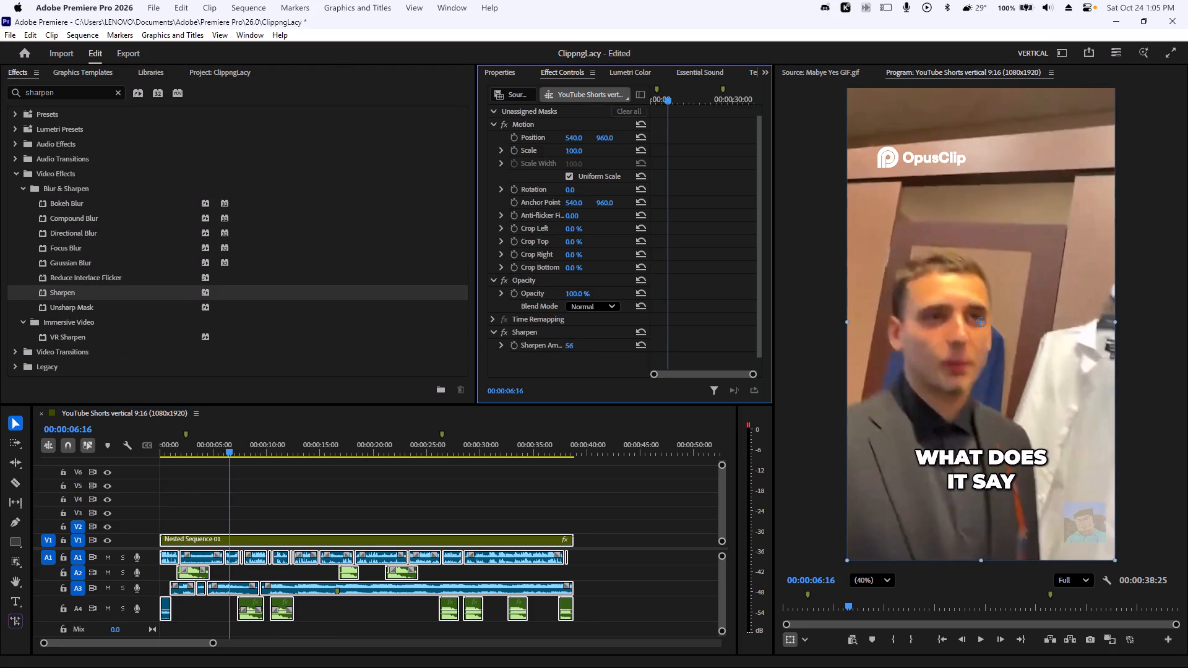
pyautogui.moveTo(624, 340); pyautogui.dragTo(998, 351)
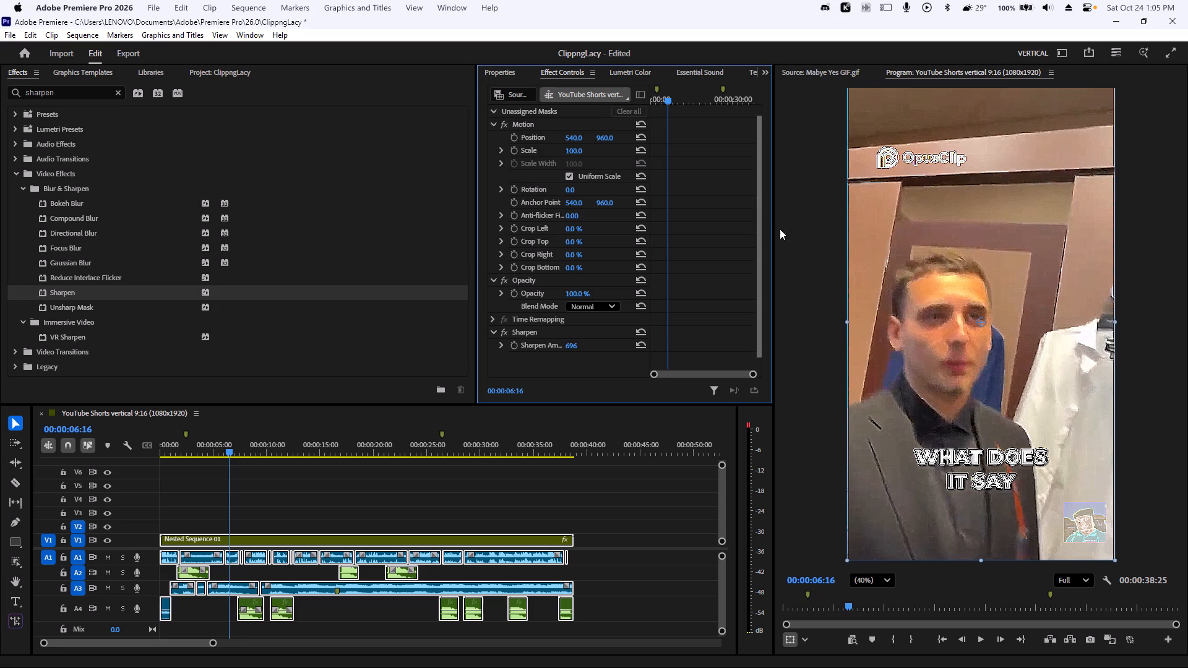
pyautogui.click(578, 349)
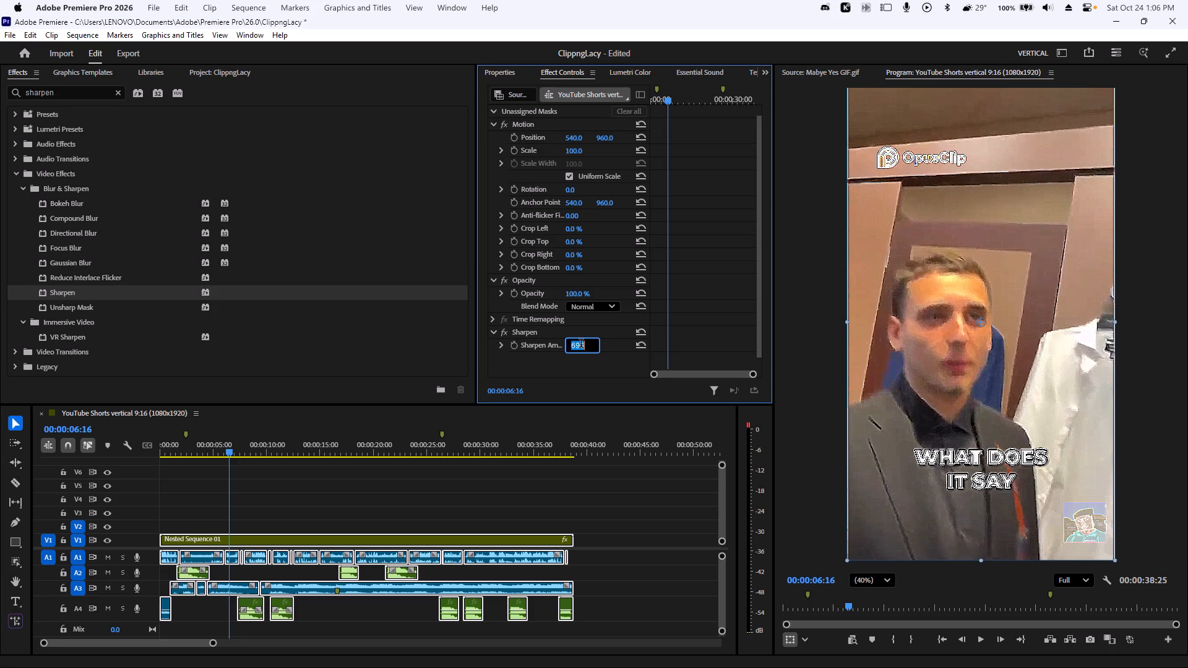
pyautogui.write('10')
pyautogui.press('Return')
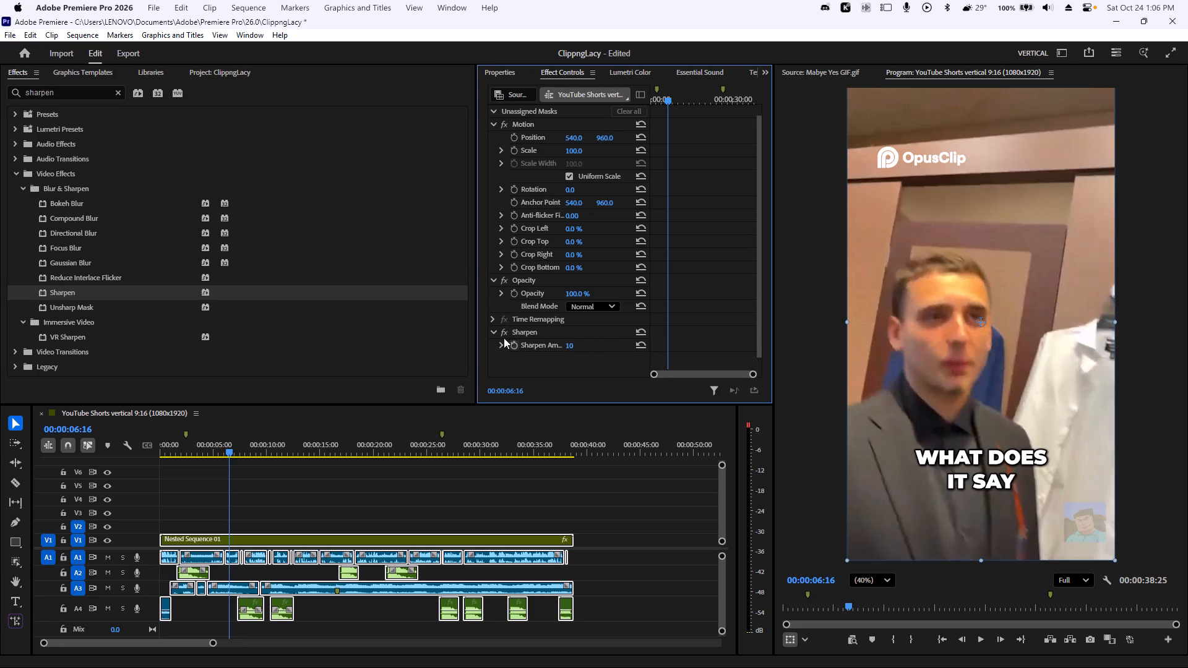
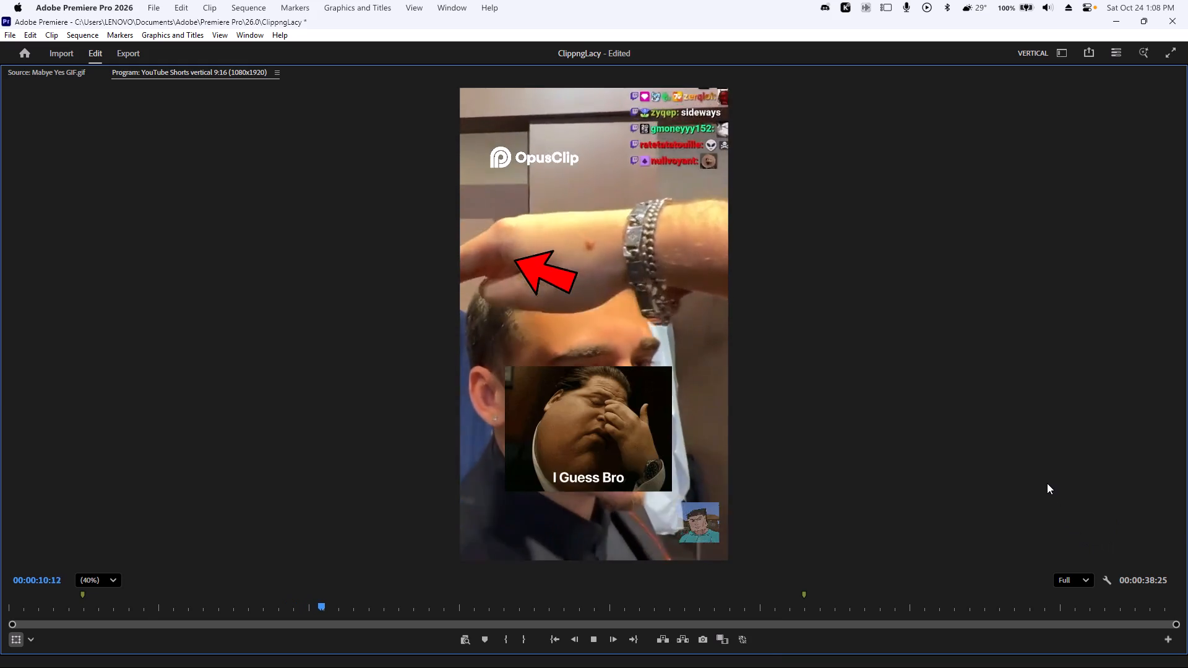
pyautogui.press('`')
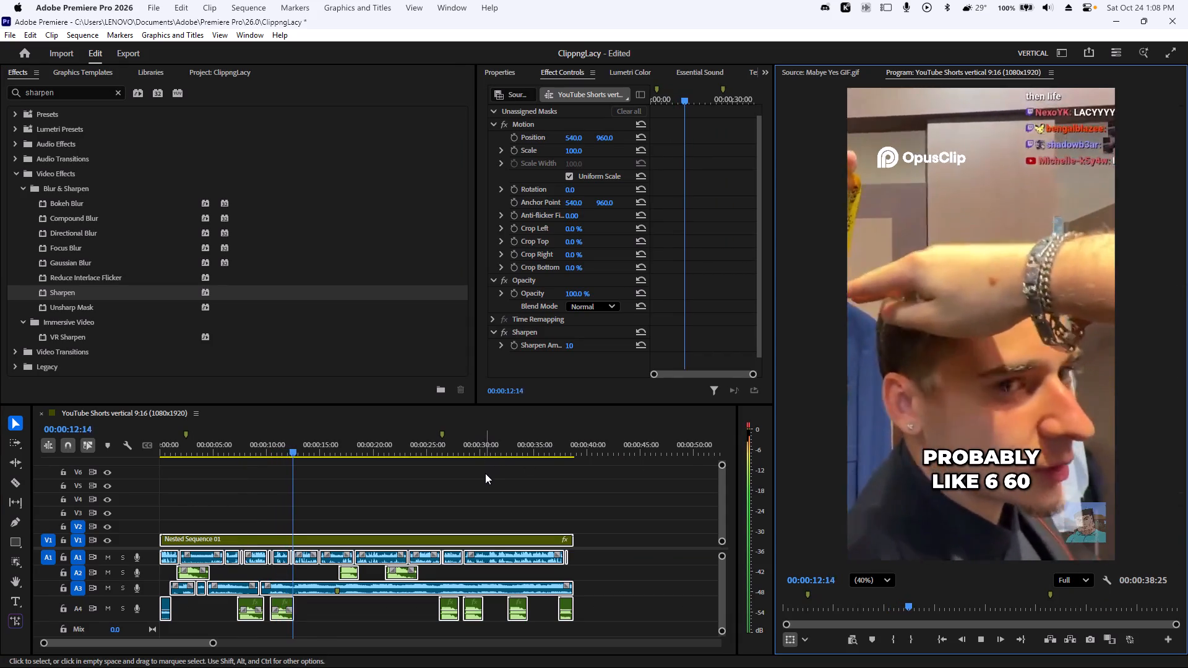
pyautogui.press('space')
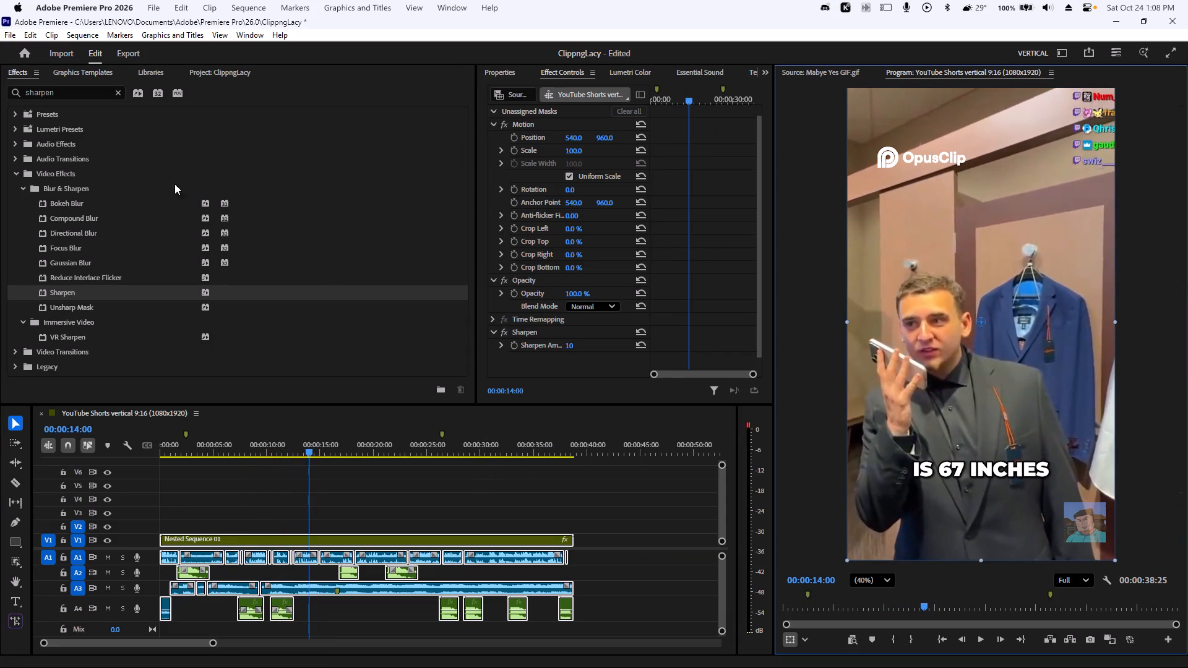
pyautogui.scroll(5, 75, 219)
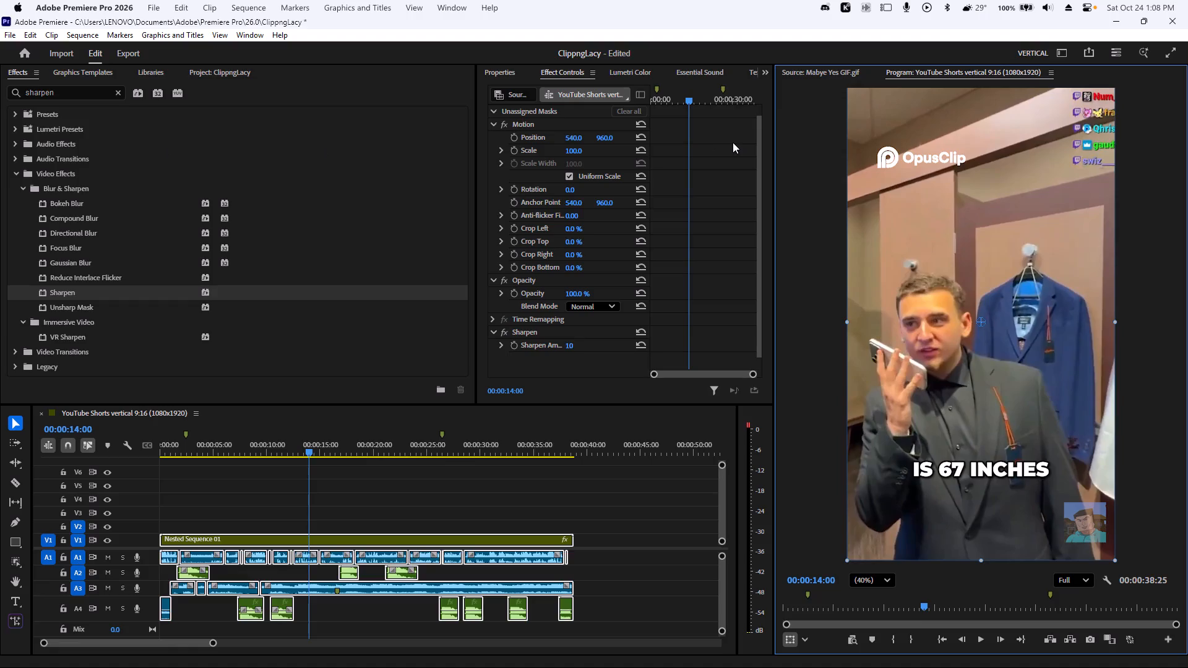
# Connect the paired Bluetooth headphones listed under Audio in the system's Bluetooth device settings.
pyautogui.click(950, 9)
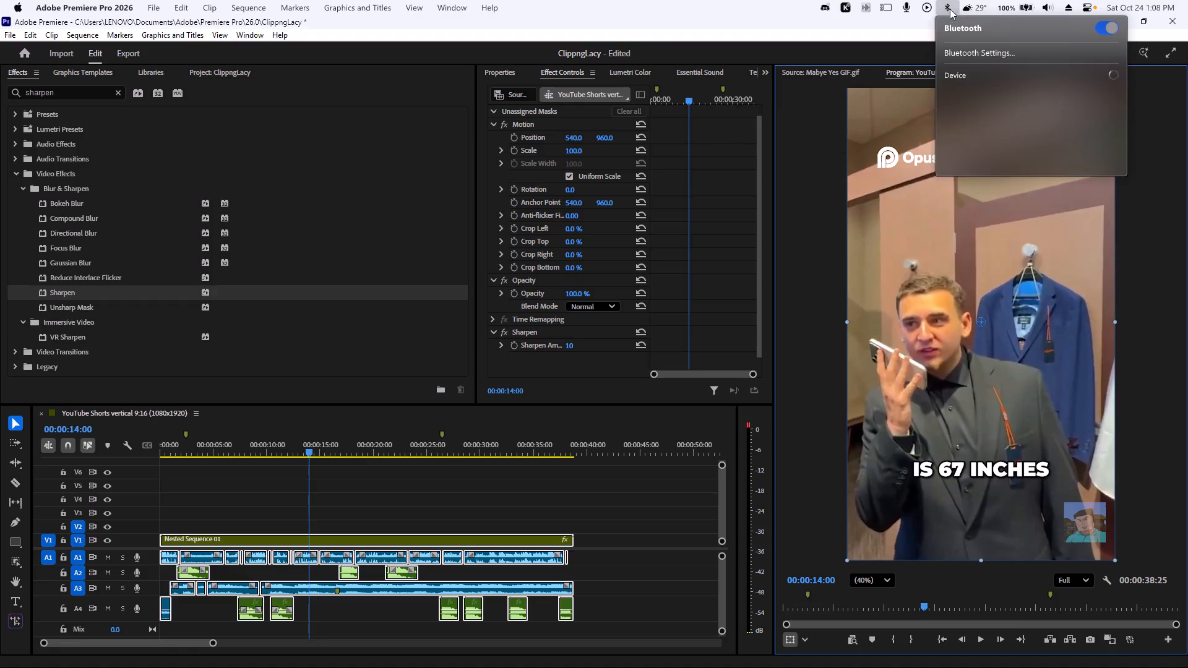
pyautogui.click(971, 49)
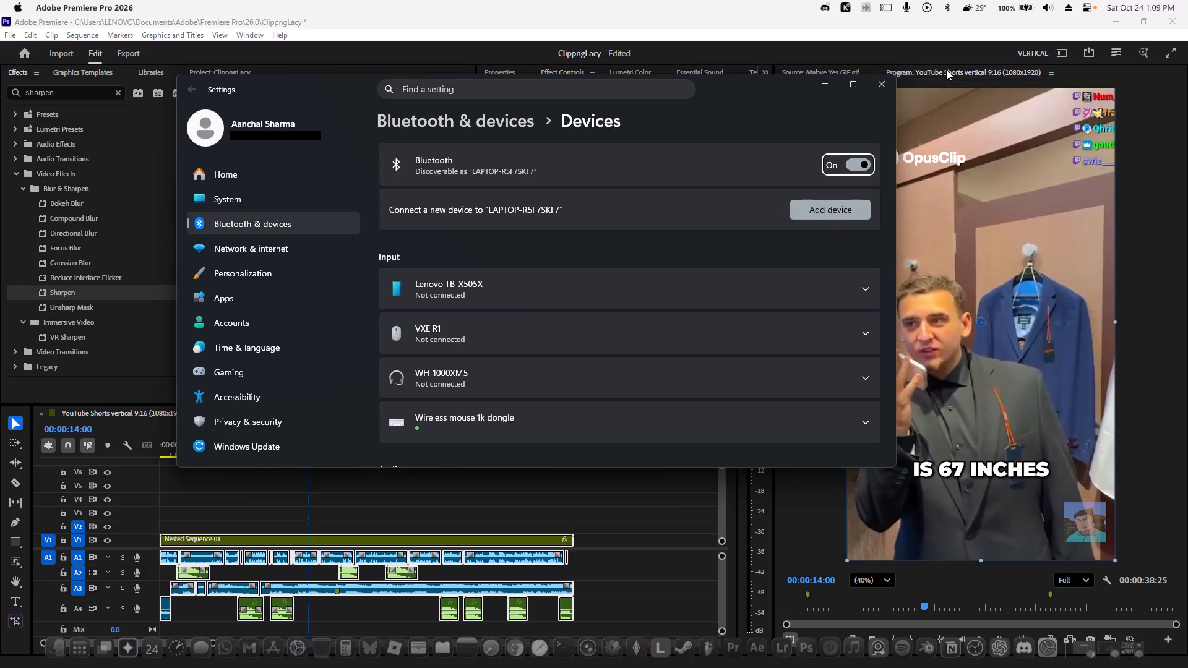
pyautogui.scroll(-2, 833, 267)
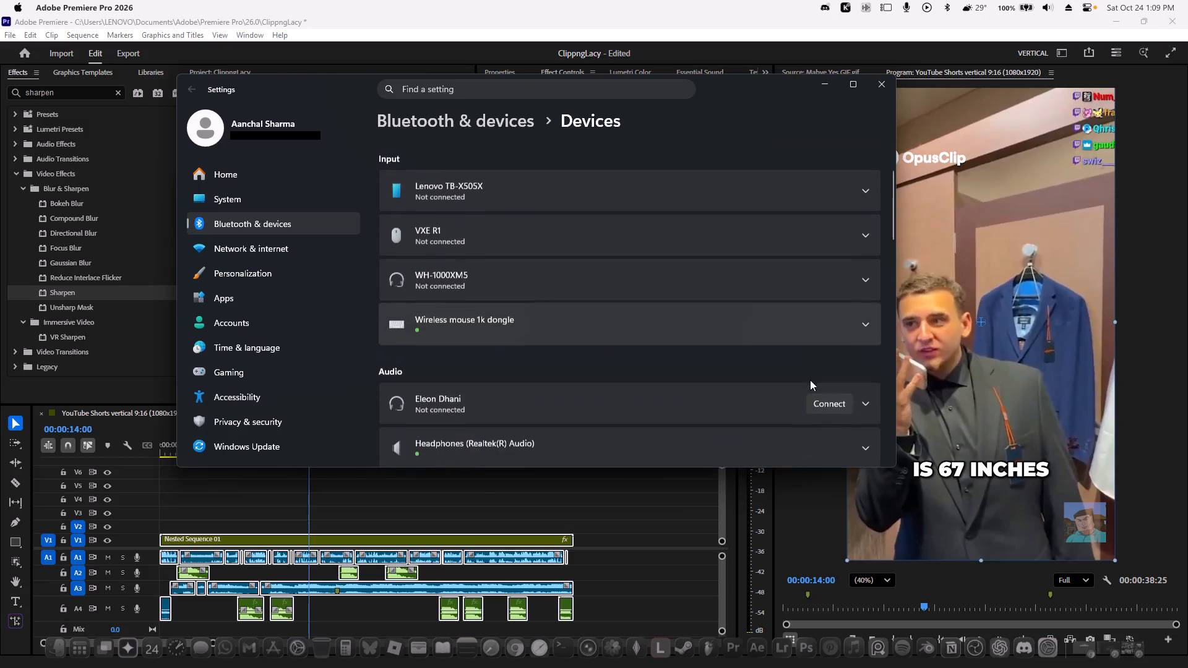
pyautogui.click(834, 406)
pyautogui.click(833, 405)
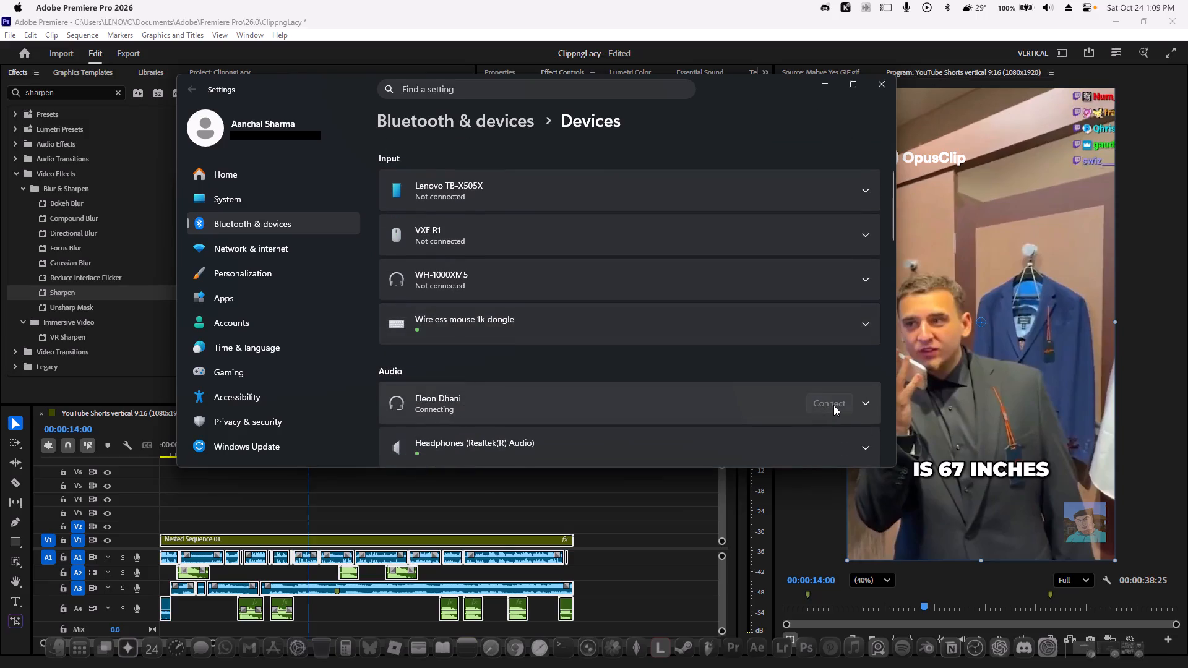
pyautogui.click(882, 83)
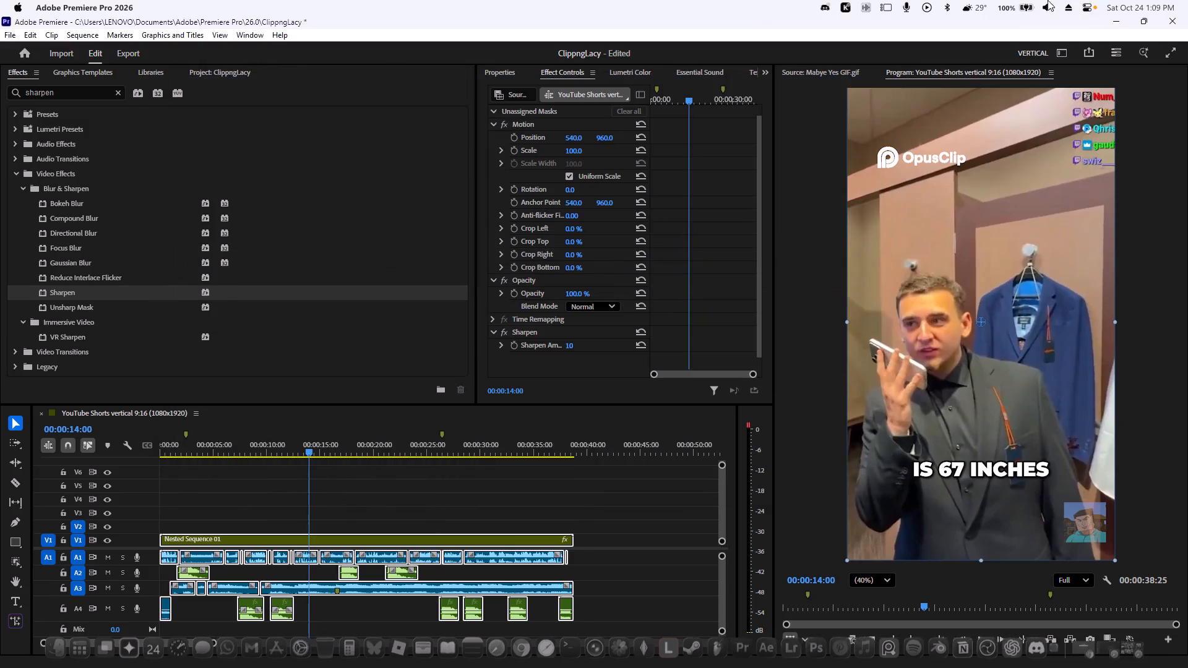
# Raise the system sound volume for the connected headphones to about 34.
pyautogui.click(1049, 0)
pyautogui.click(1048, 8)
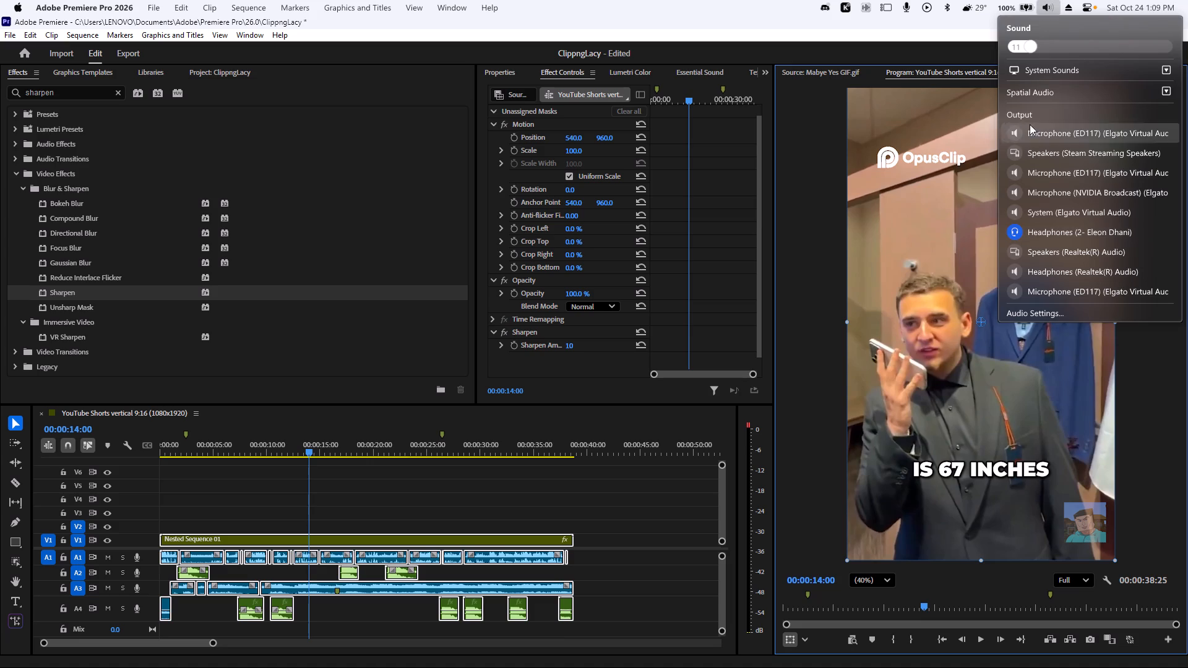
pyautogui.click(1031, 43)
pyautogui.moveTo(1035, 43); pyautogui.dragTo(1029, 44)
pyautogui.moveTo(1029, 44); pyautogui.dragTo(1068, 51)
# Play the sequence from its start to about 00:00:04:25 to check the sound through the headphones.
pyautogui.moveTo(306, 447); pyautogui.dragTo(61, 460)
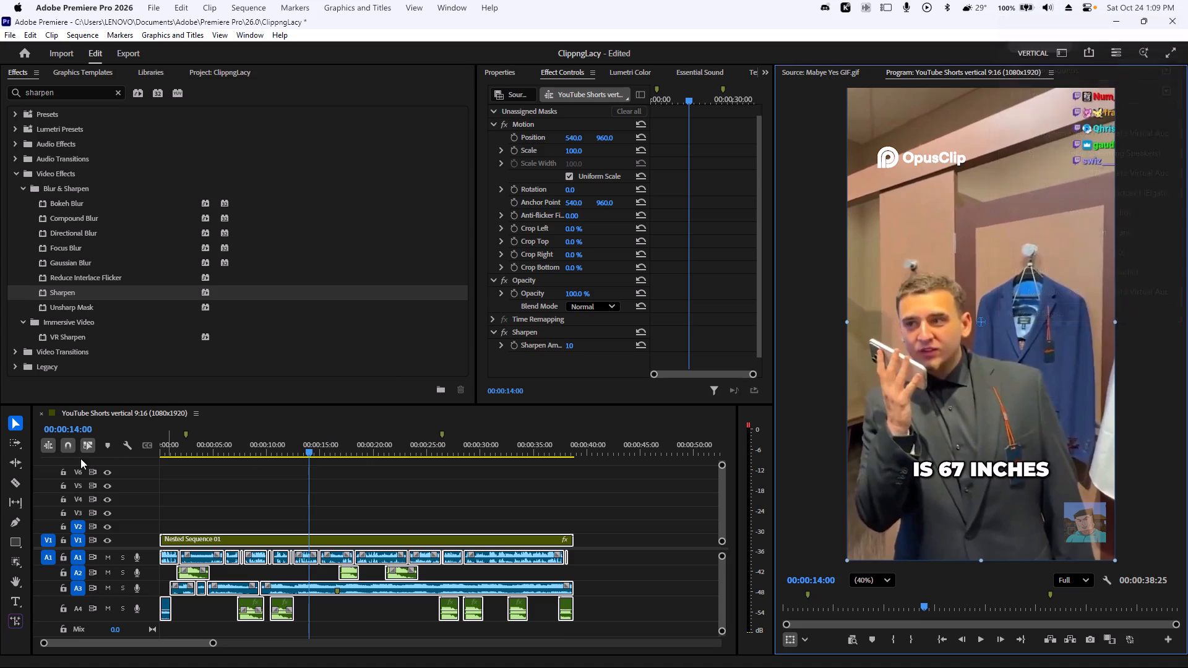
pyautogui.moveTo(194, 454); pyautogui.dragTo(77, 455)
pyautogui.press('space')
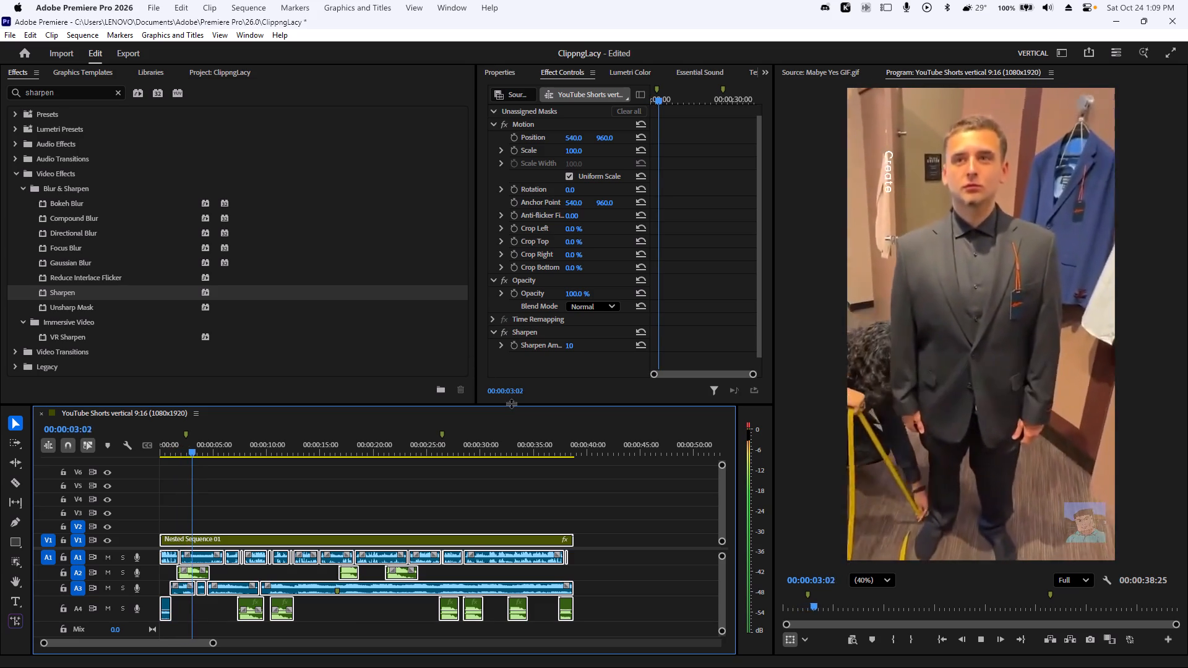
pyautogui.press('space')
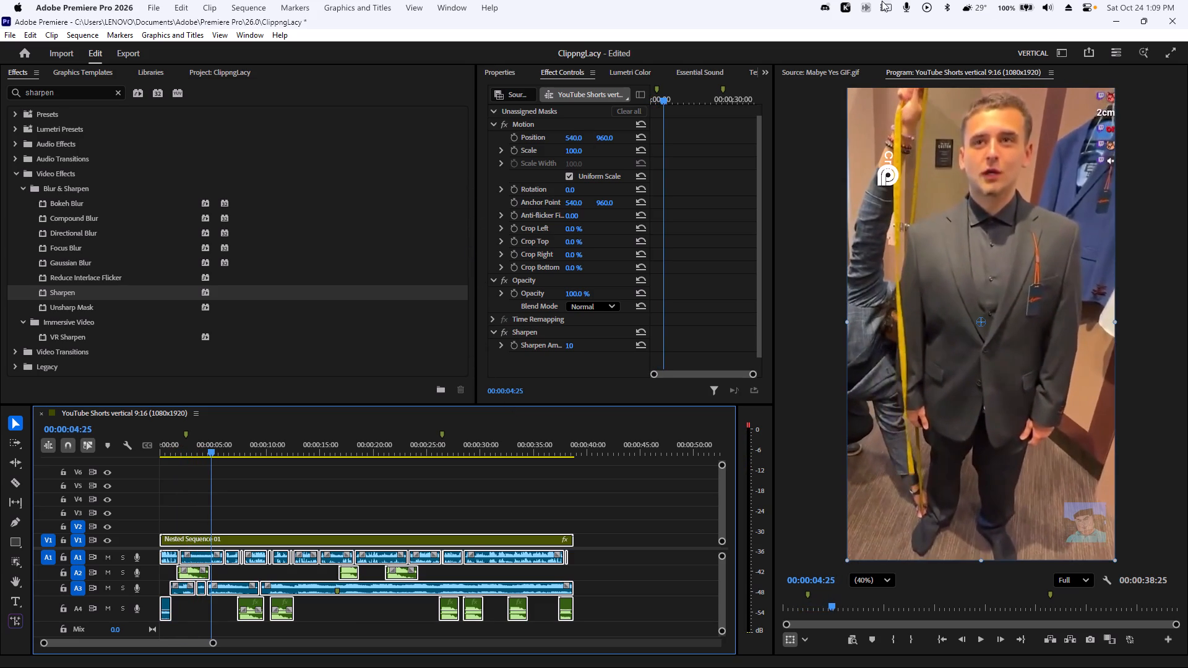
# Switch the system sound output to Speakers (Realtek(R) Audio).
pyautogui.click(1039, 0)
pyautogui.click(1044, 1)
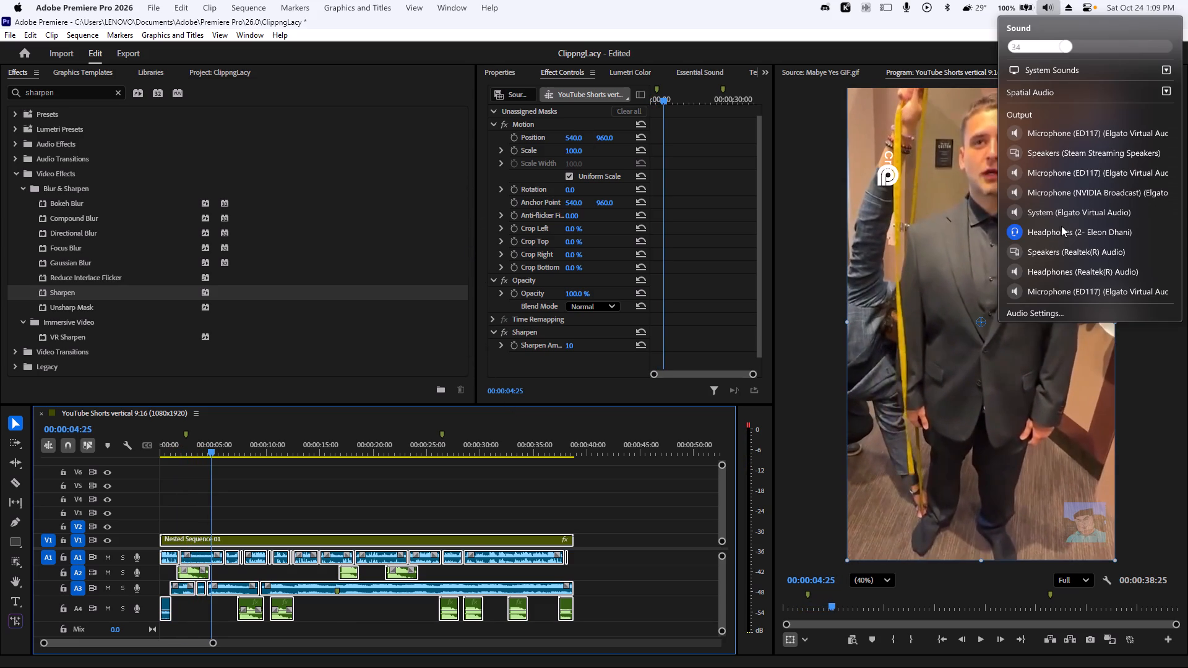
pyautogui.click(1062, 248)
# Play the opening of the sequence to check the sound through the speakers, stopping near 00:00:05:06.
pyautogui.moveTo(214, 452); pyautogui.dragTo(95, 458)
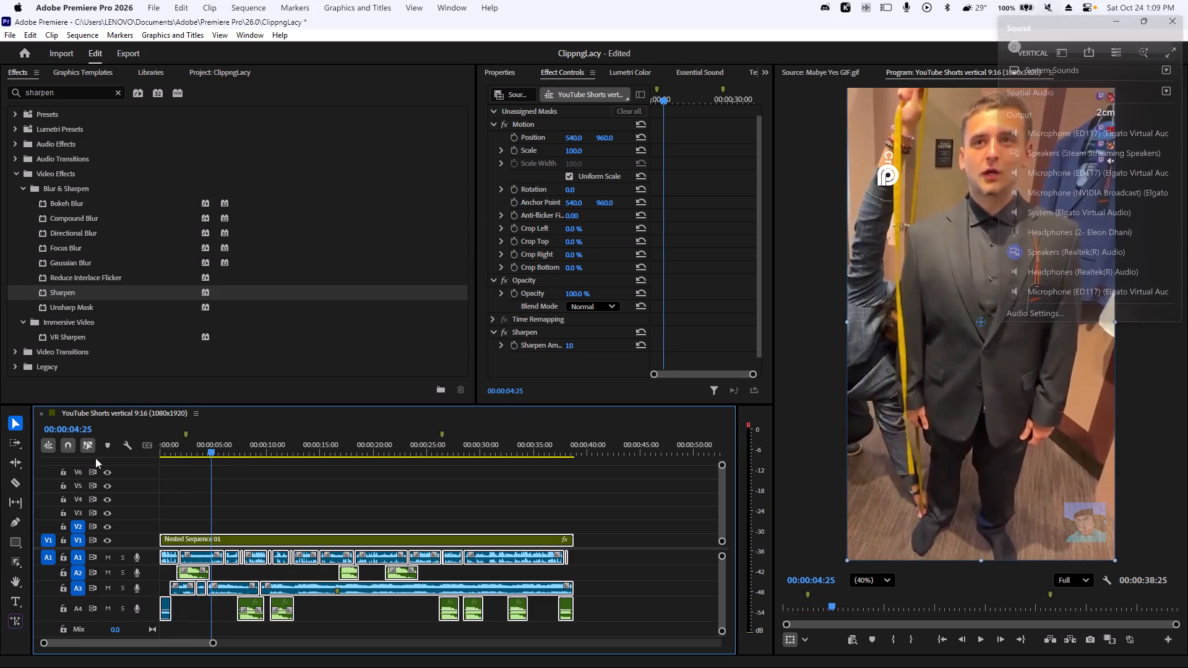
pyautogui.moveTo(95, 458); pyautogui.dragTo(48, 457)
pyautogui.press('space')
pyautogui.press('space')
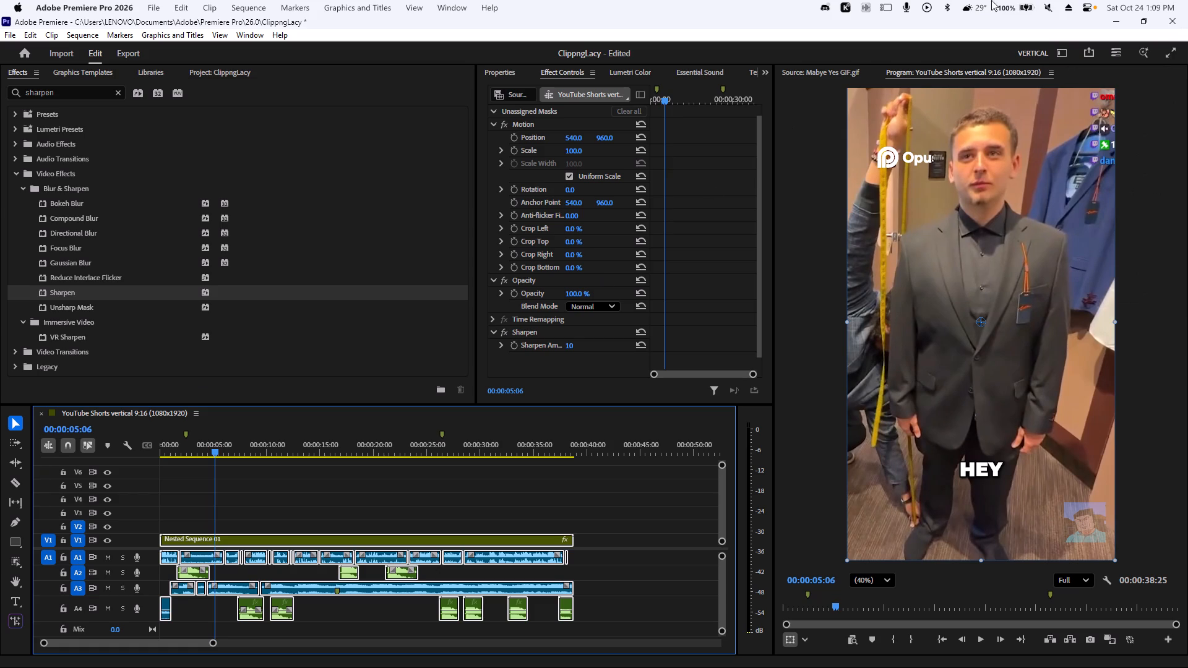
# Raise the speaker volume and replay the sequence from its start to about 00:00:08:16.
pyautogui.scroll(14, 1061, 0)
pyautogui.moveTo(226, 440); pyautogui.dragTo(65, 453)
pyautogui.press('space')
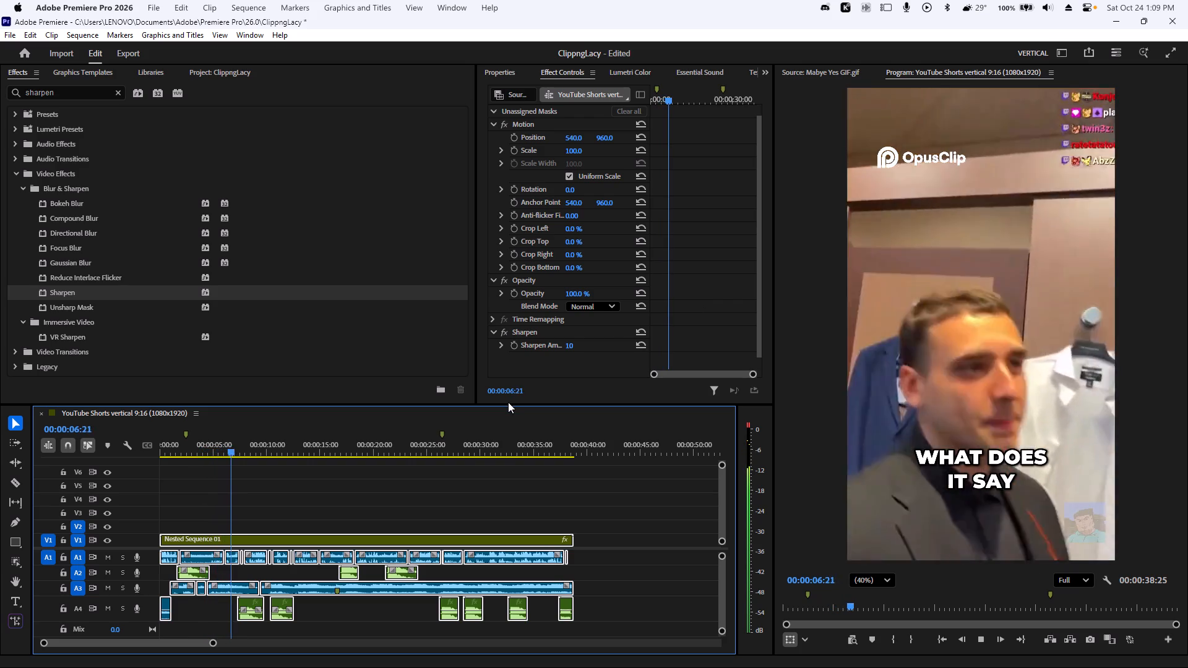
pyautogui.press('space')
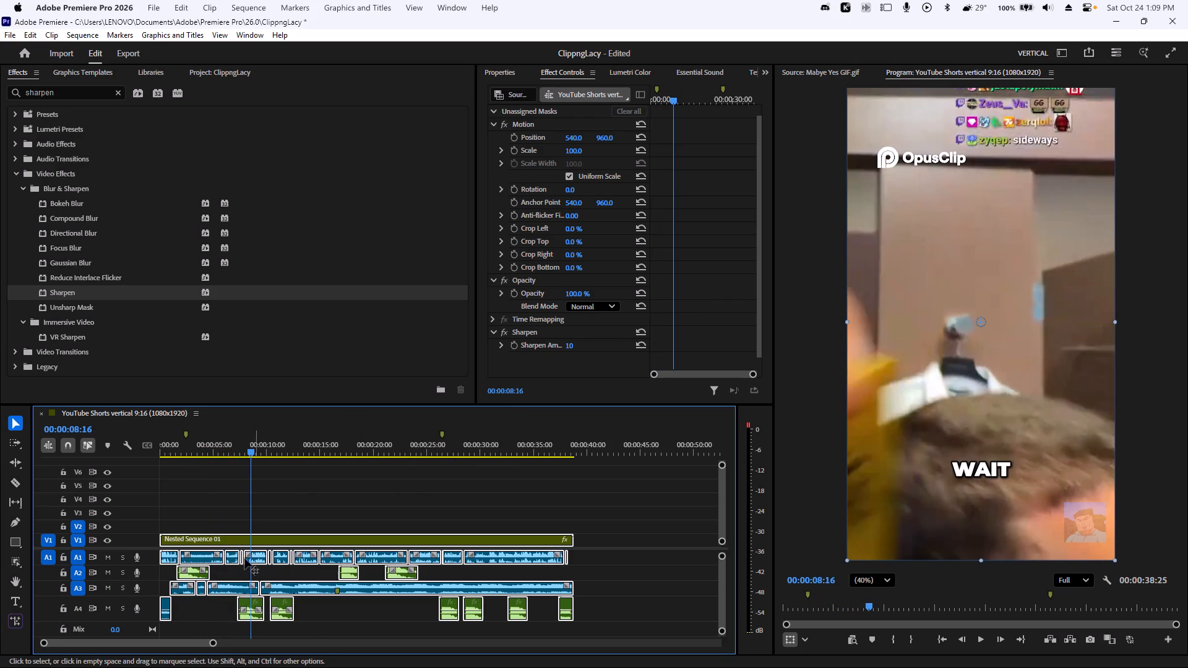
# Deselect the timeline clips, go to 00:00:04:12 and inspect the Yelda.mp4 music clip on track A3.
pyautogui.click(268, 497)
pyautogui.click(251, 490)
pyautogui.click(190, 492)
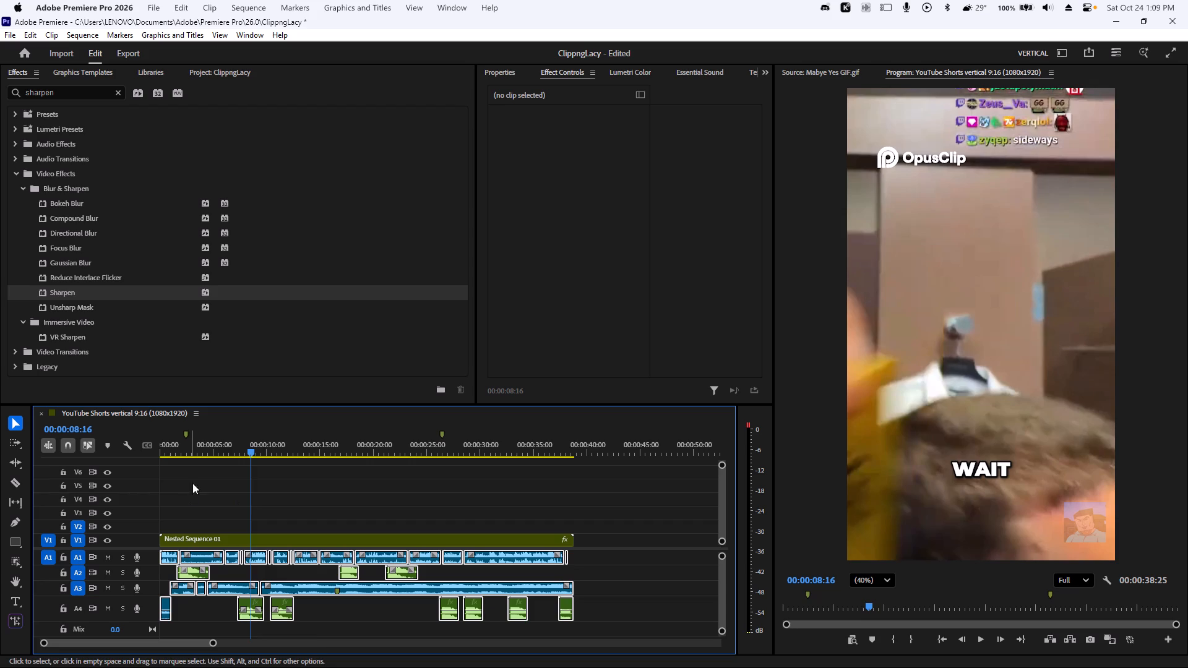
pyautogui.click(208, 442)
pyautogui.click(214, 604)
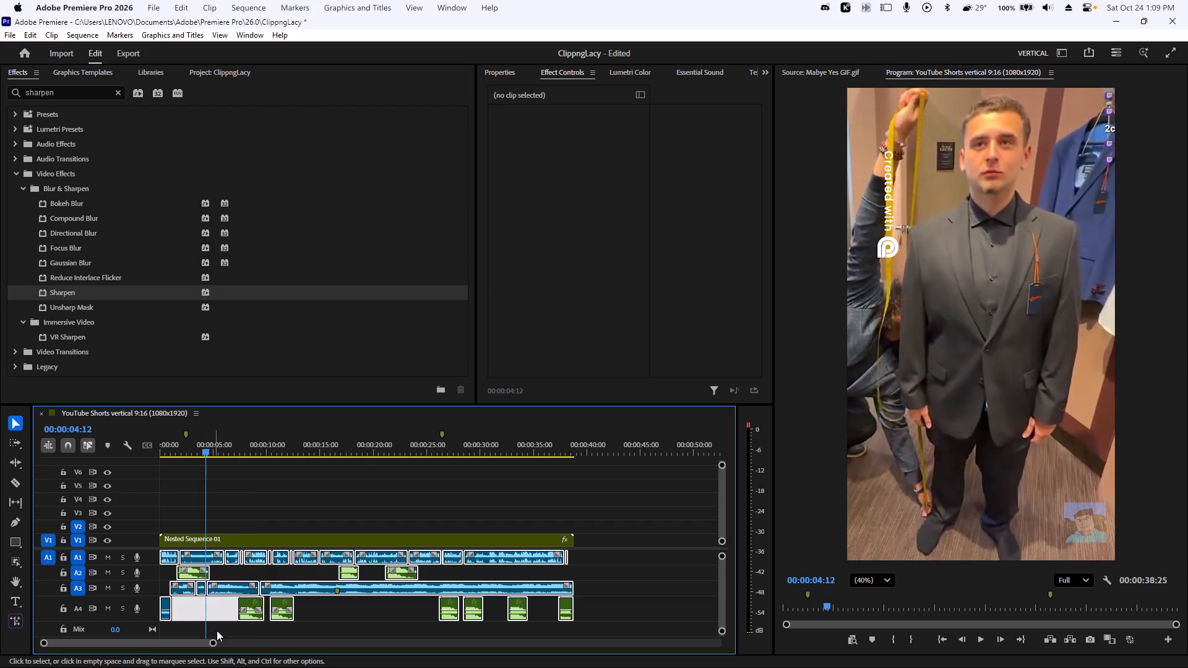
pyautogui.click(233, 586)
pyautogui.rightClick(246, 588)
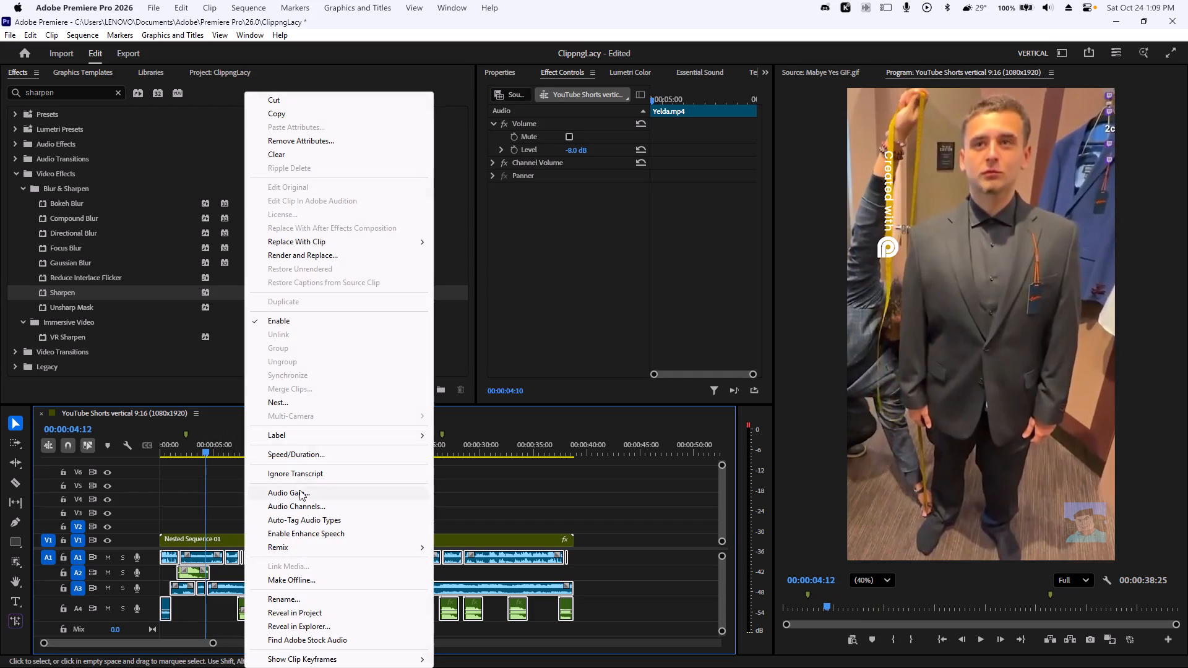
pyautogui.click(196, 609)
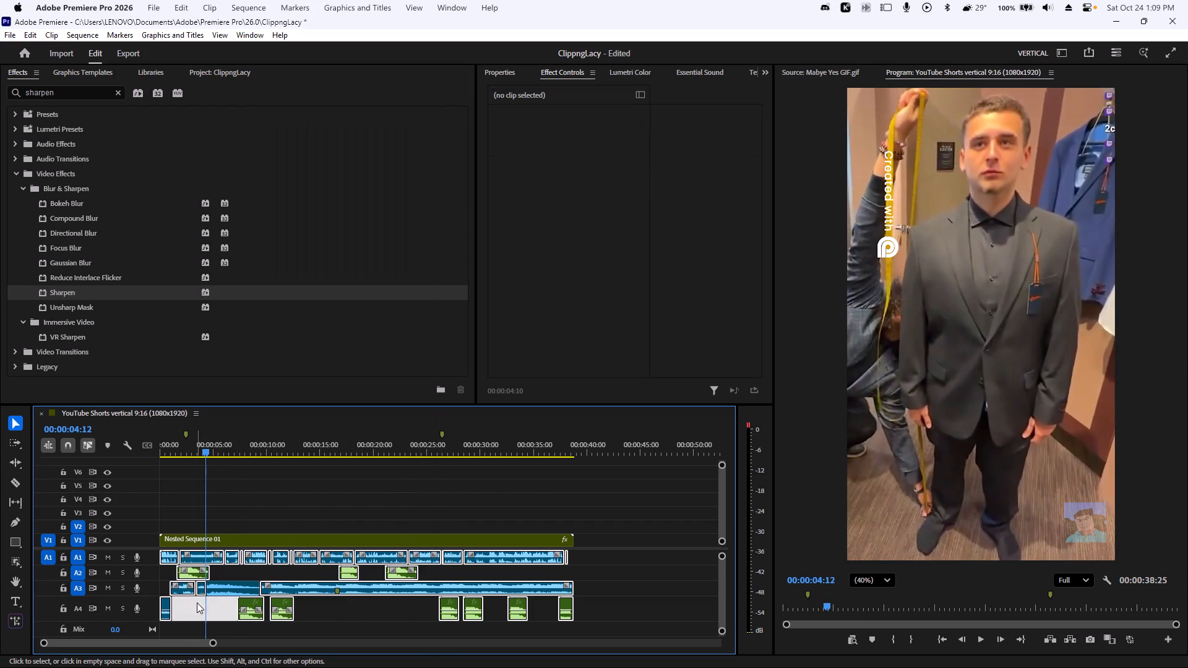
# Inspect the volume settings of the voice clip on track A1 around 00:00:04:12, and return to 00:00:02:18.
pyautogui.keyDown('alt'); pyautogui.scroll(6, 183, 591); pyautogui.keyUp('alt')
pyautogui.click(254, 582)
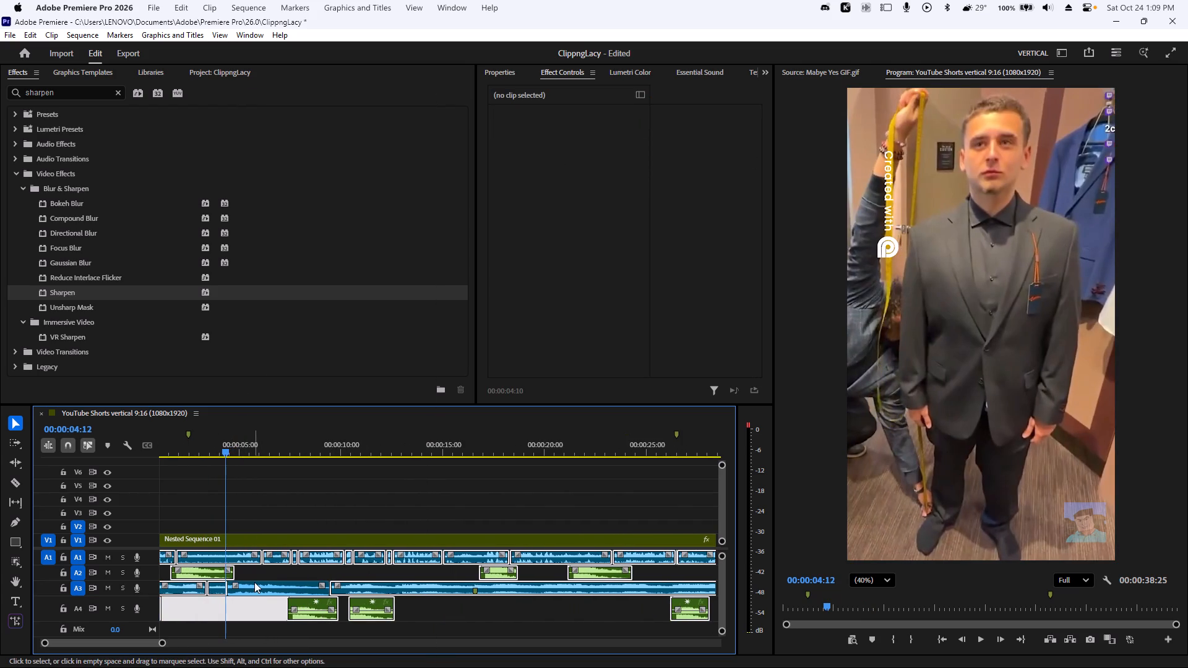
pyautogui.click(256, 585)
pyautogui.click(203, 564)
pyautogui.click(237, 505)
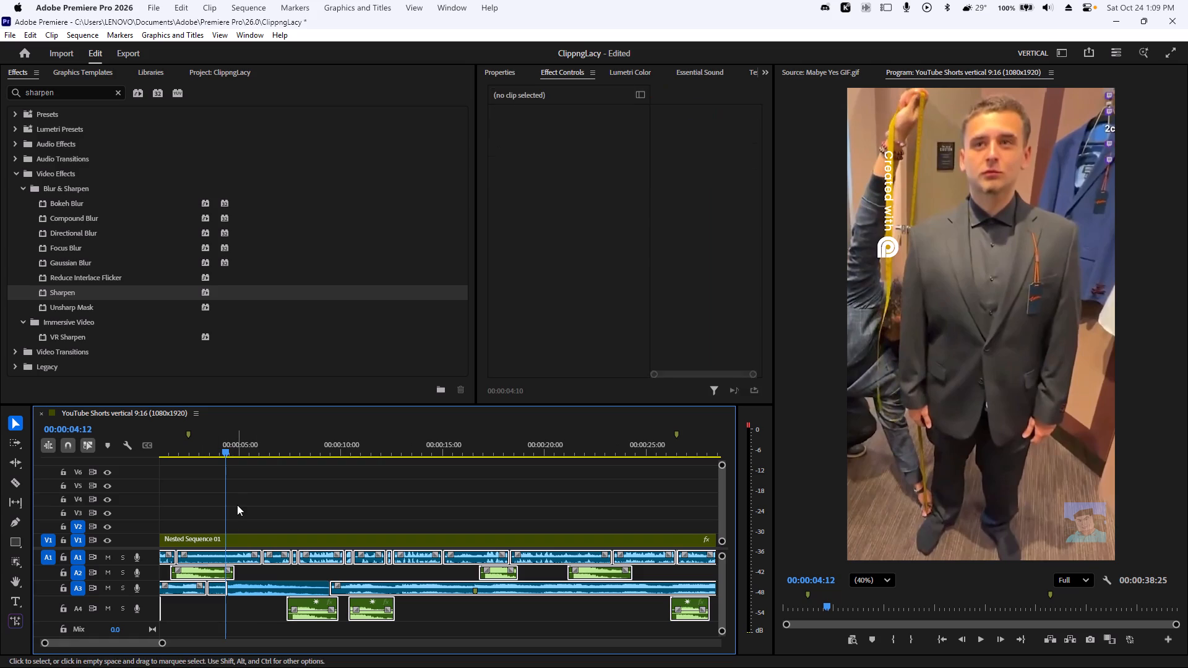
pyautogui.click(222, 536)
pyautogui.click(235, 560)
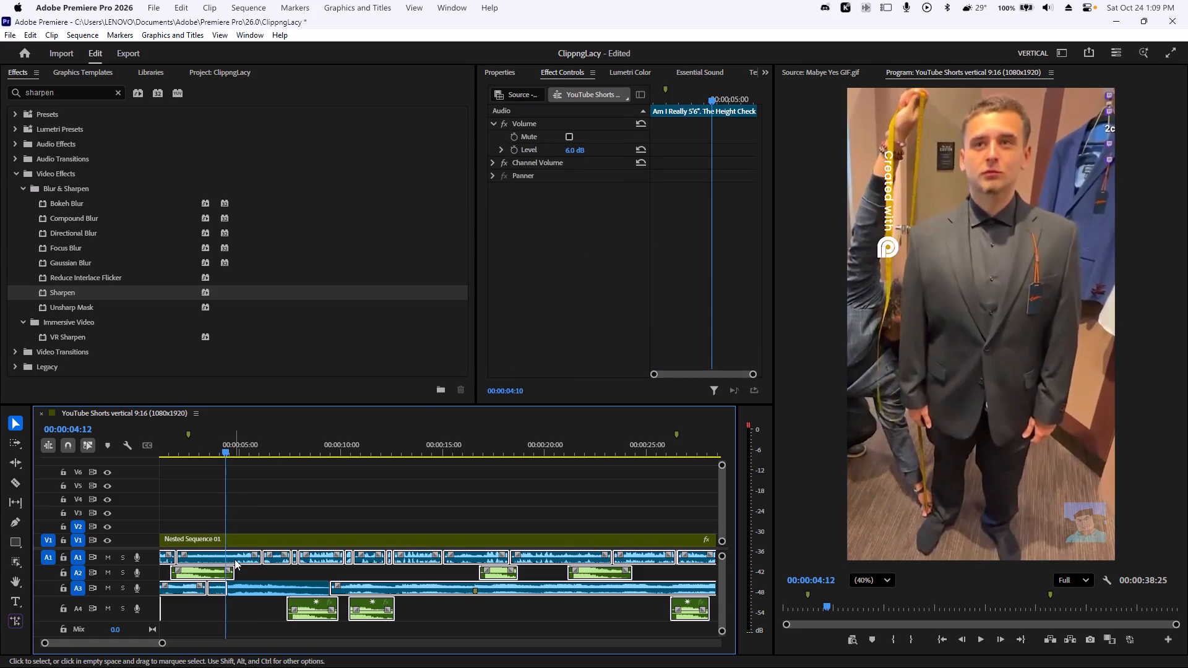
pyautogui.rightClick(235, 559)
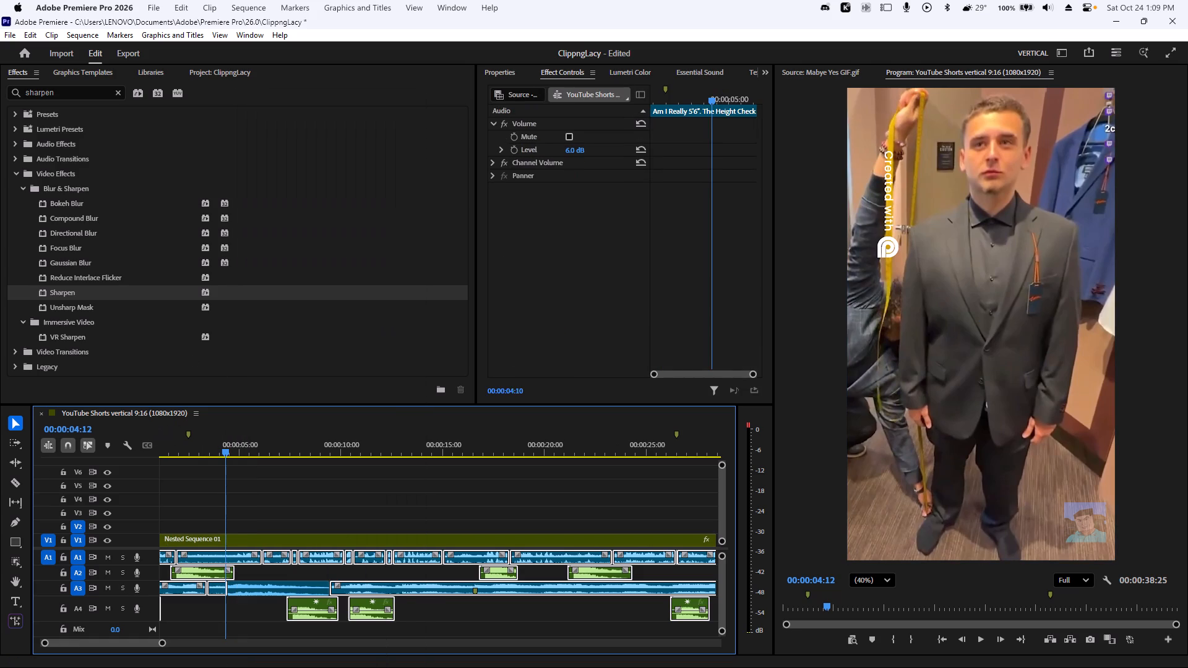
pyautogui.doubleClick(144, 430)
pyautogui.doubleClick(192, 433)
pyautogui.click(281, 427)
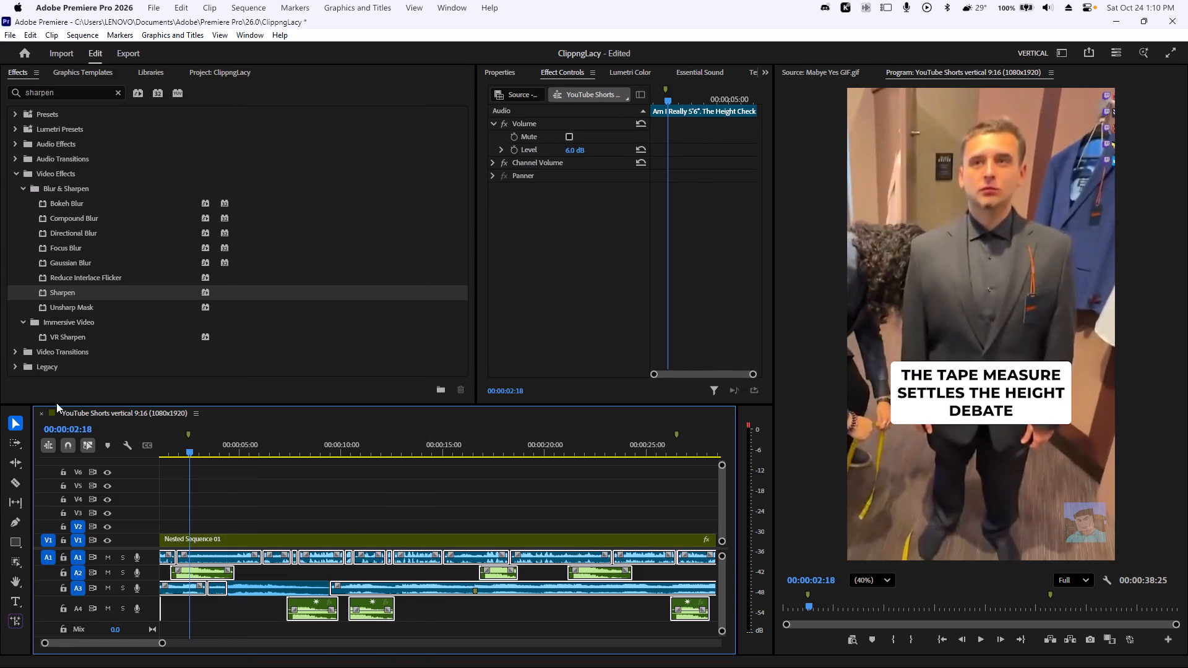
# Browse the project's media list and collapse the Trending SFX and Sequence bins.
pyautogui.scroll(-2, 127, 73)
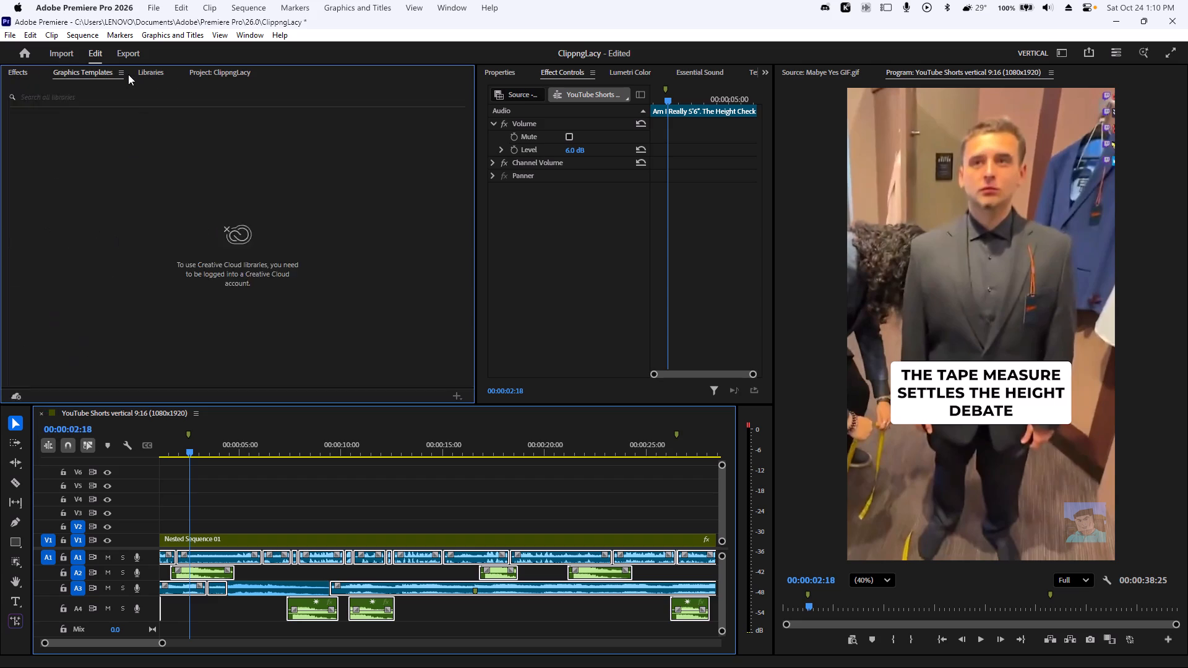
pyautogui.scroll(-2, 128, 74)
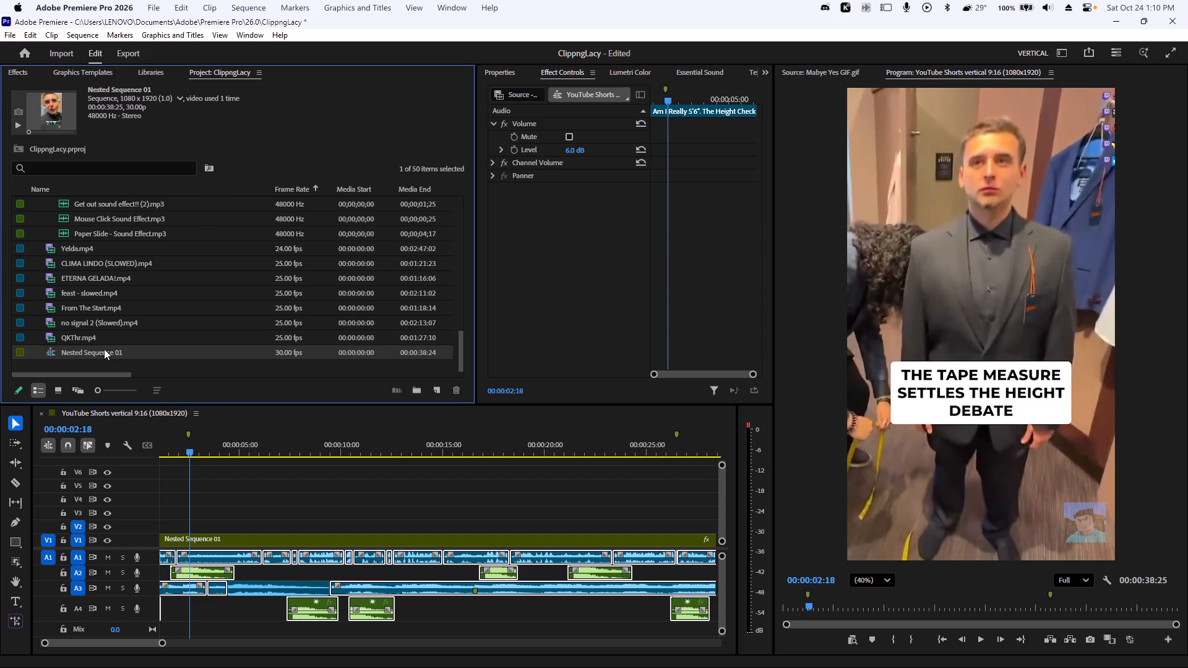
pyautogui.scroll(15, 110, 351)
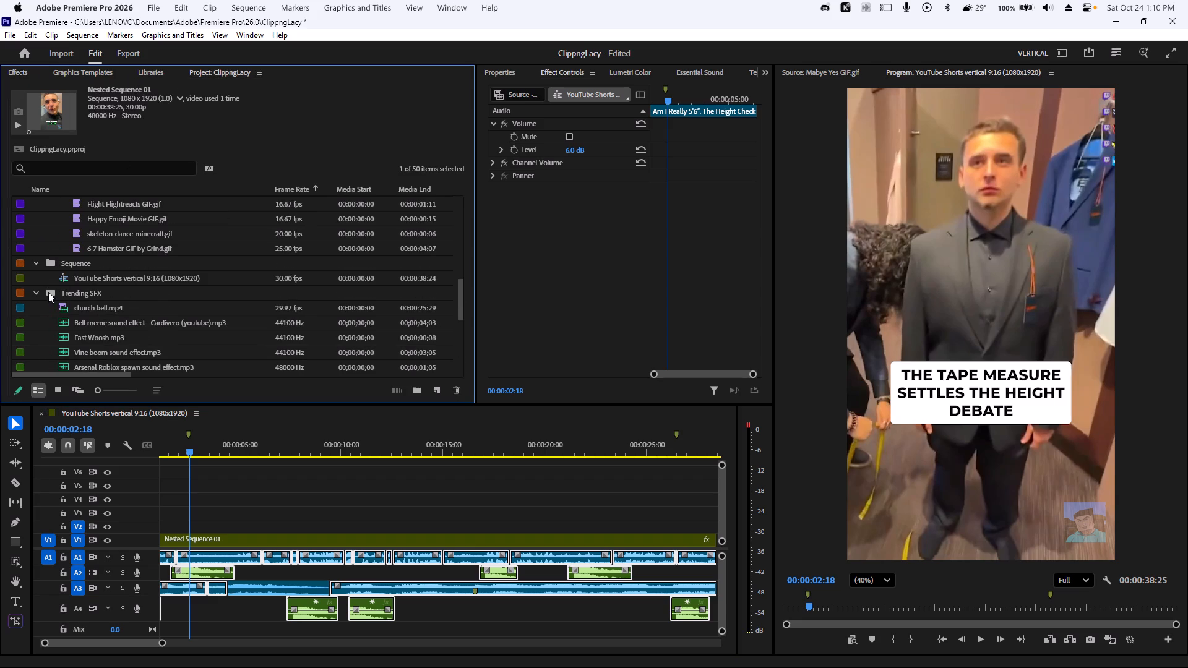
pyautogui.click(39, 293)
pyautogui.doubleClick(37, 260)
# Look inside the Sequence bin, return to the project's top level and collapse the Video bin under Editing Material.
pyautogui.click(43, 266)
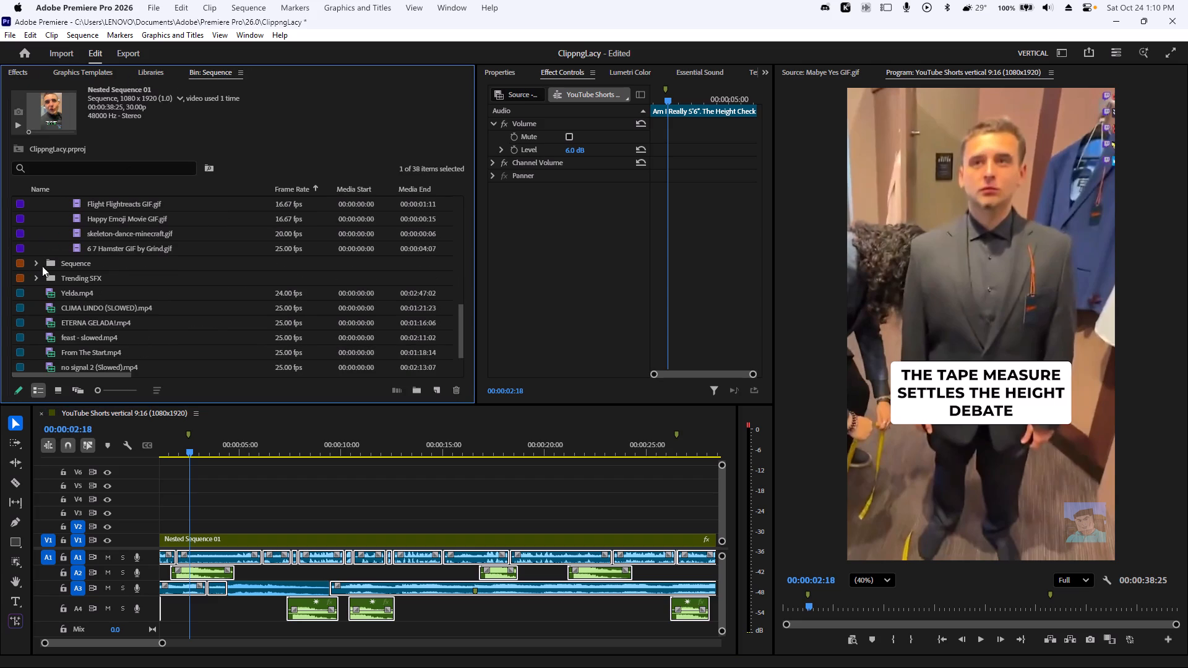
pyautogui.scroll(4, 46, 207)
pyautogui.click(82, 202)
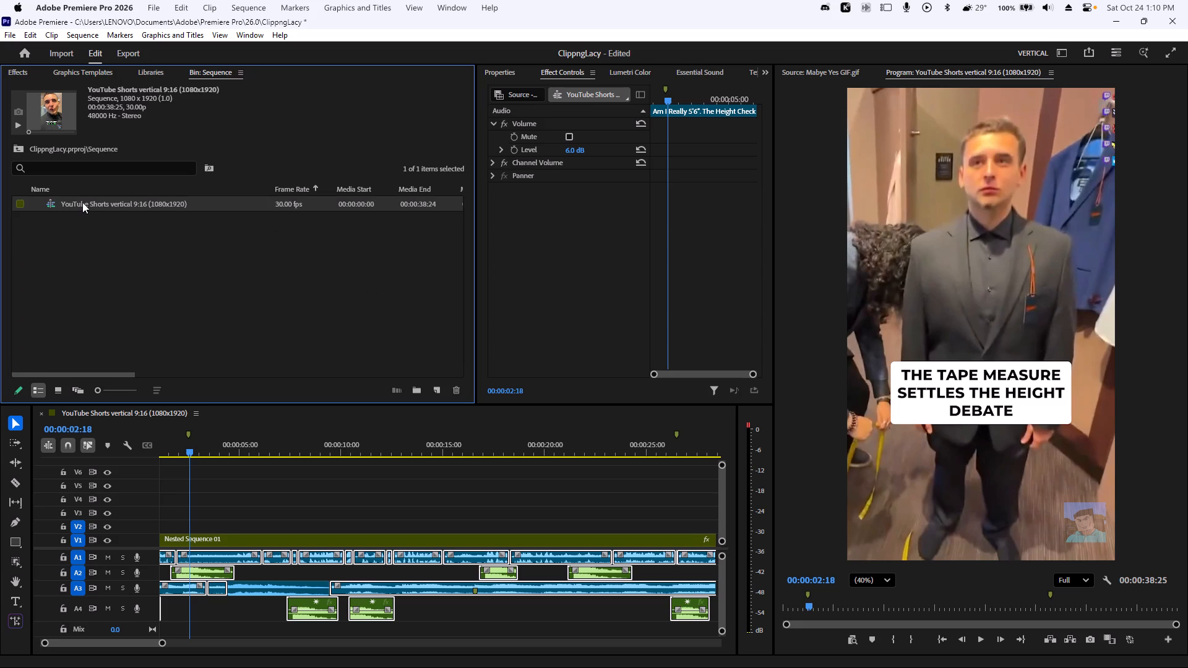
pyautogui.click(67, 232)
pyautogui.click(19, 148)
pyautogui.scroll(-17, 71, 263)
pyautogui.scroll(7, 101, 332)
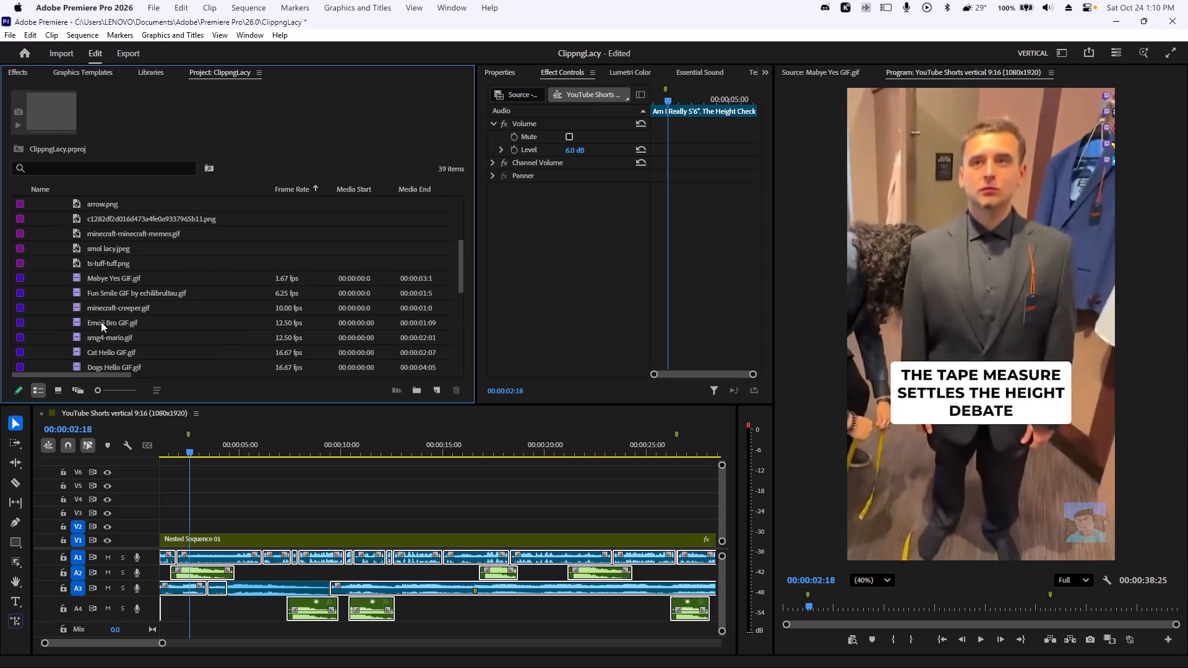
pyautogui.scroll(9, 101, 320)
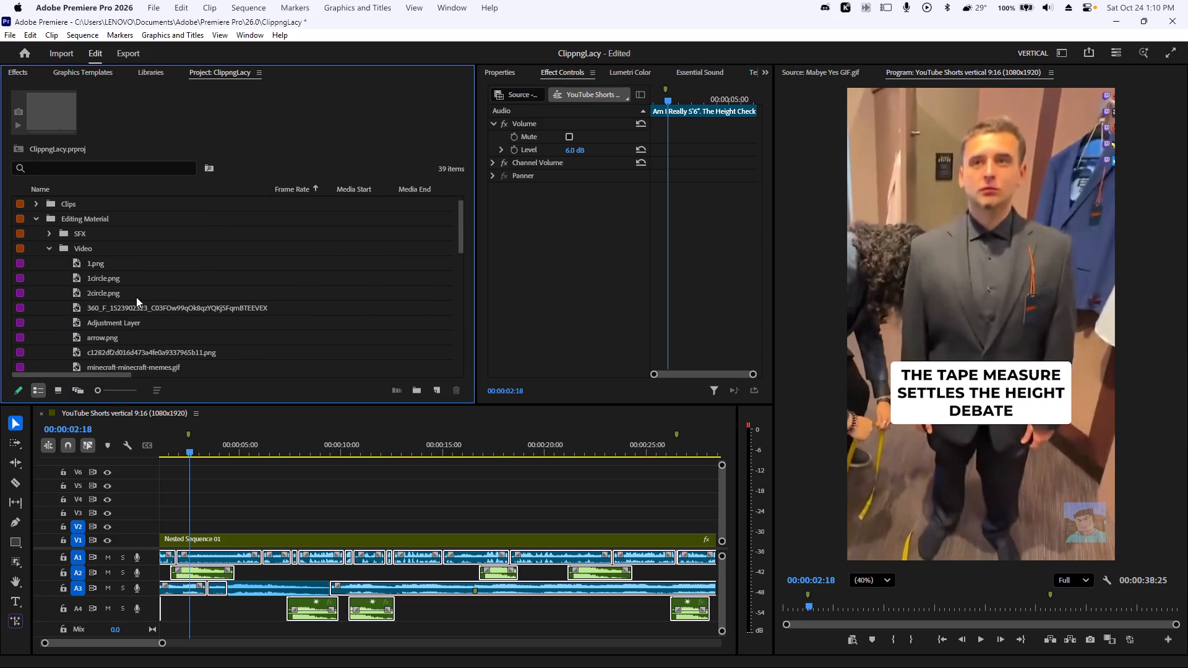
pyautogui.click(49, 247)
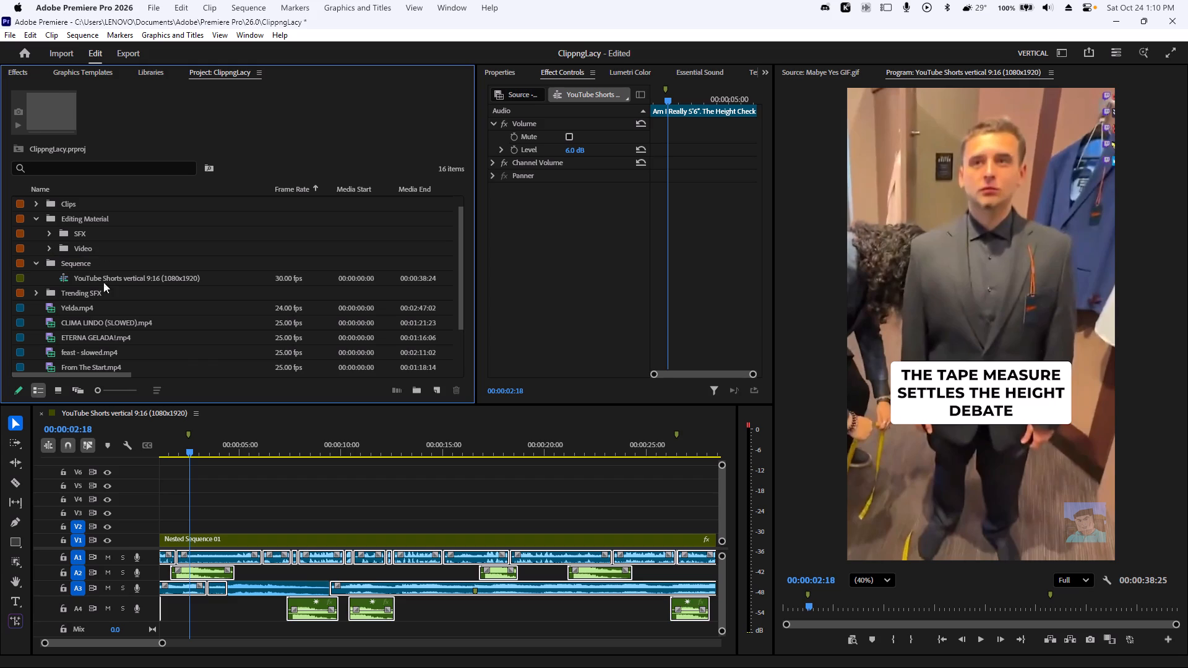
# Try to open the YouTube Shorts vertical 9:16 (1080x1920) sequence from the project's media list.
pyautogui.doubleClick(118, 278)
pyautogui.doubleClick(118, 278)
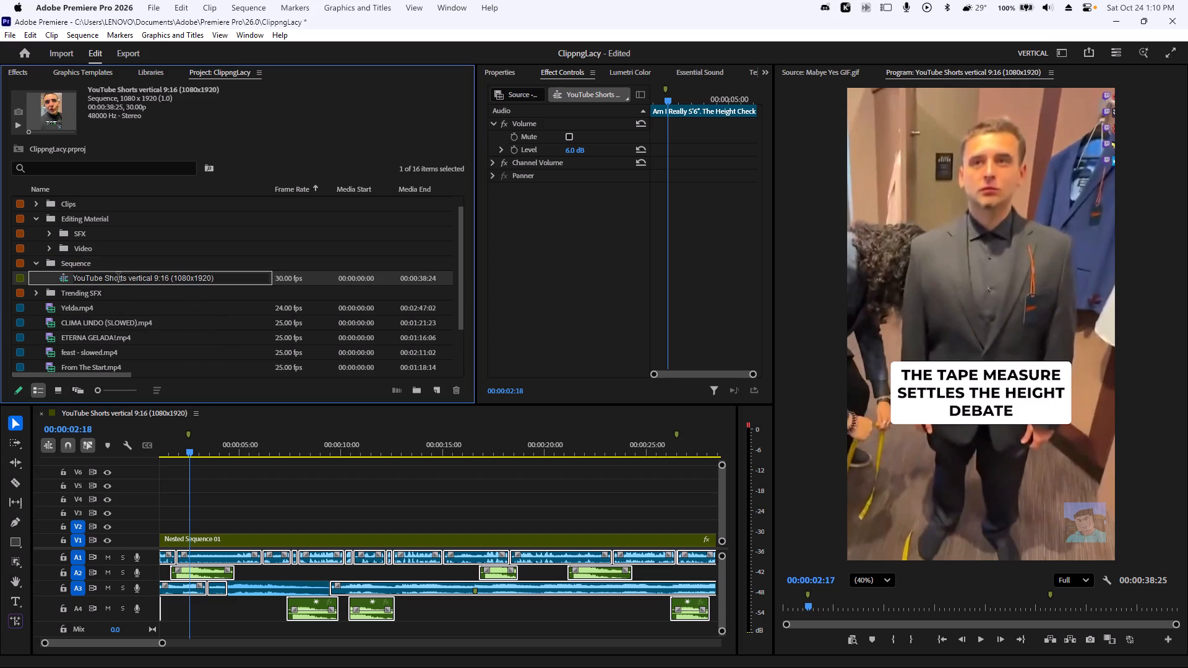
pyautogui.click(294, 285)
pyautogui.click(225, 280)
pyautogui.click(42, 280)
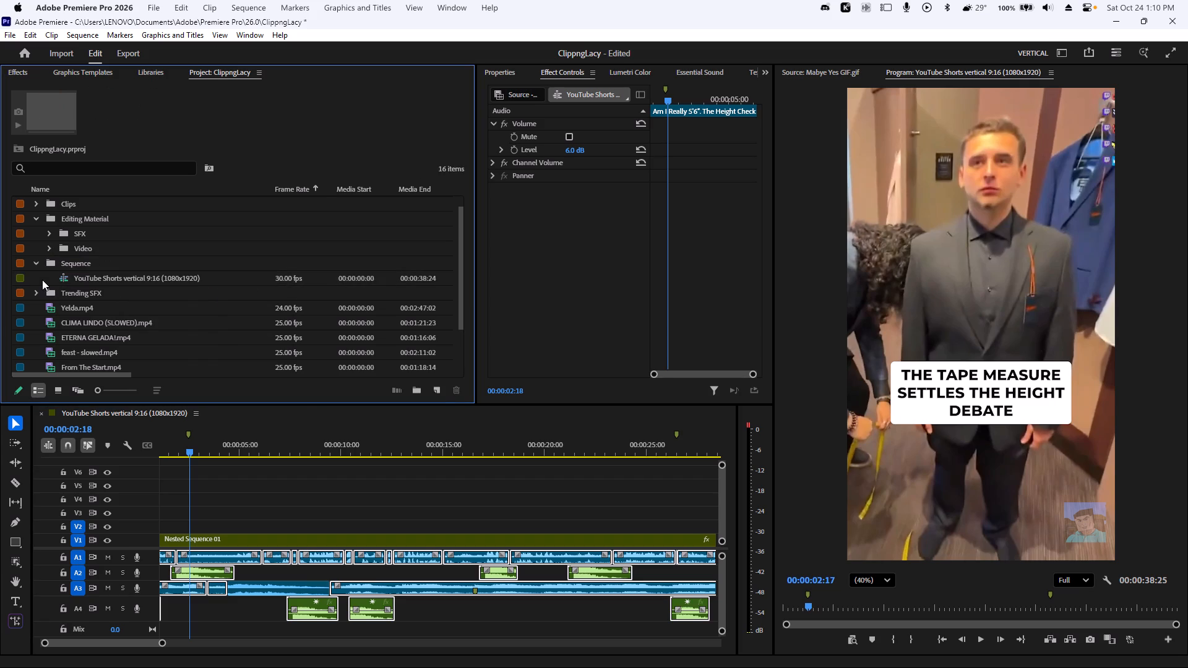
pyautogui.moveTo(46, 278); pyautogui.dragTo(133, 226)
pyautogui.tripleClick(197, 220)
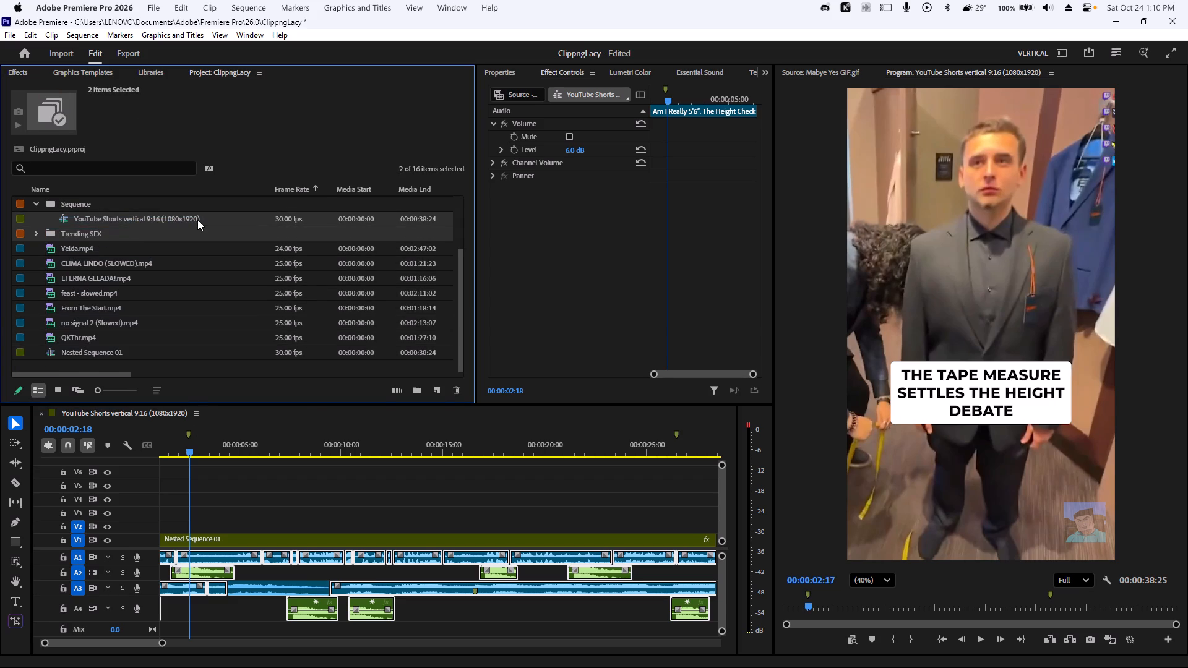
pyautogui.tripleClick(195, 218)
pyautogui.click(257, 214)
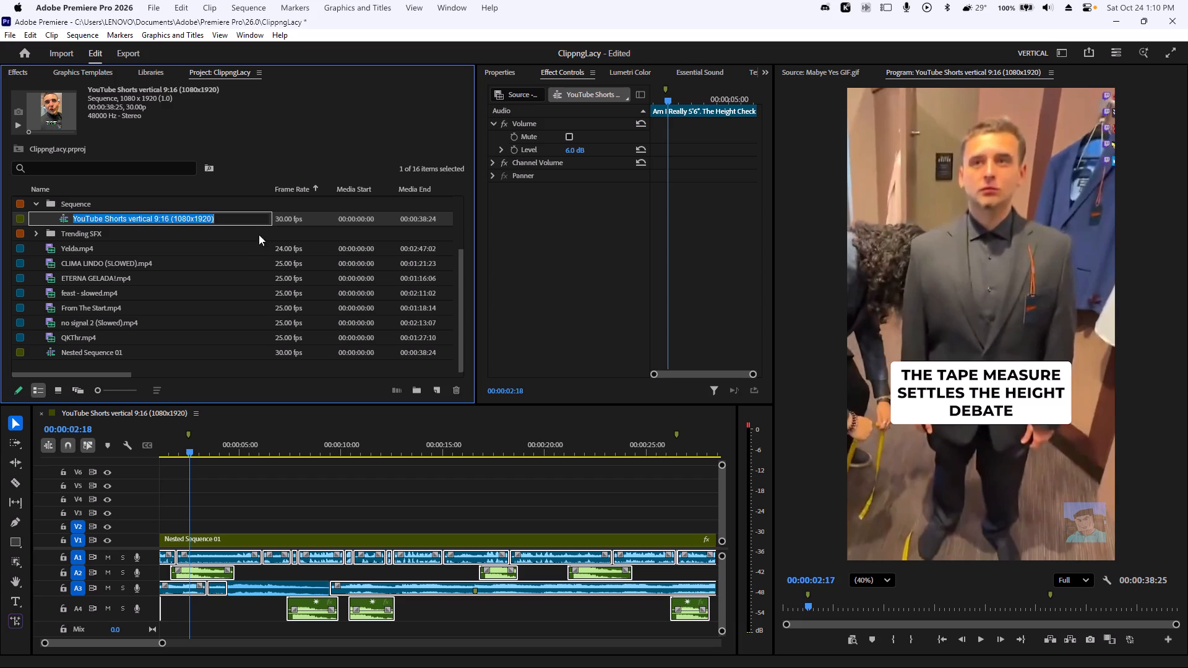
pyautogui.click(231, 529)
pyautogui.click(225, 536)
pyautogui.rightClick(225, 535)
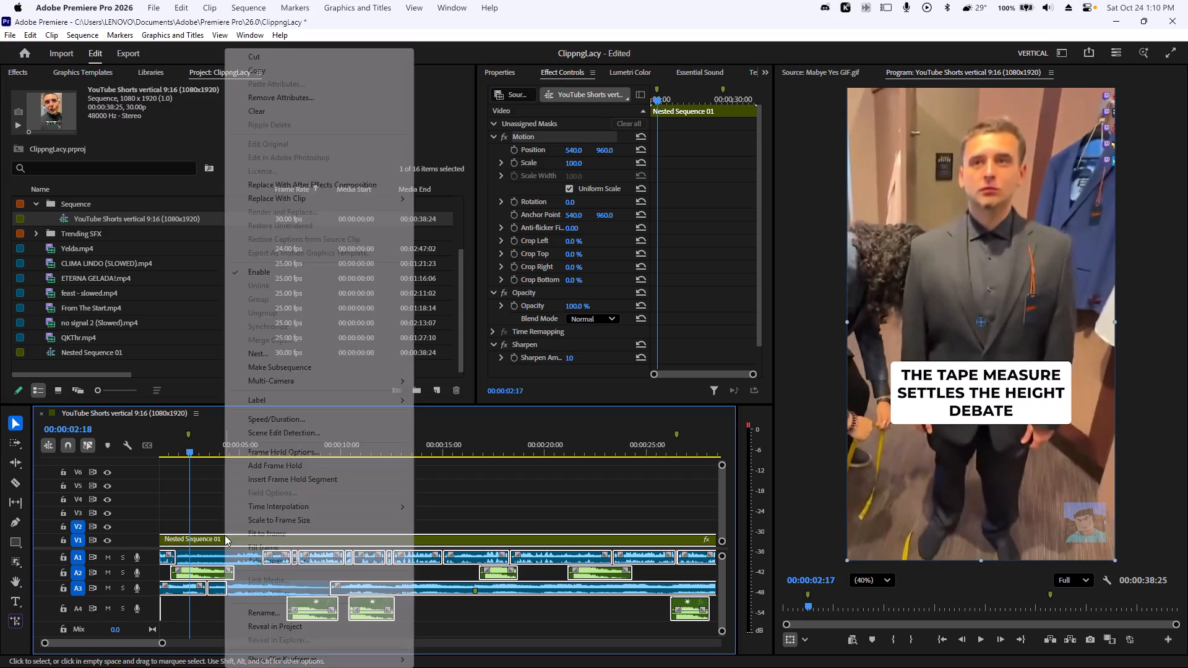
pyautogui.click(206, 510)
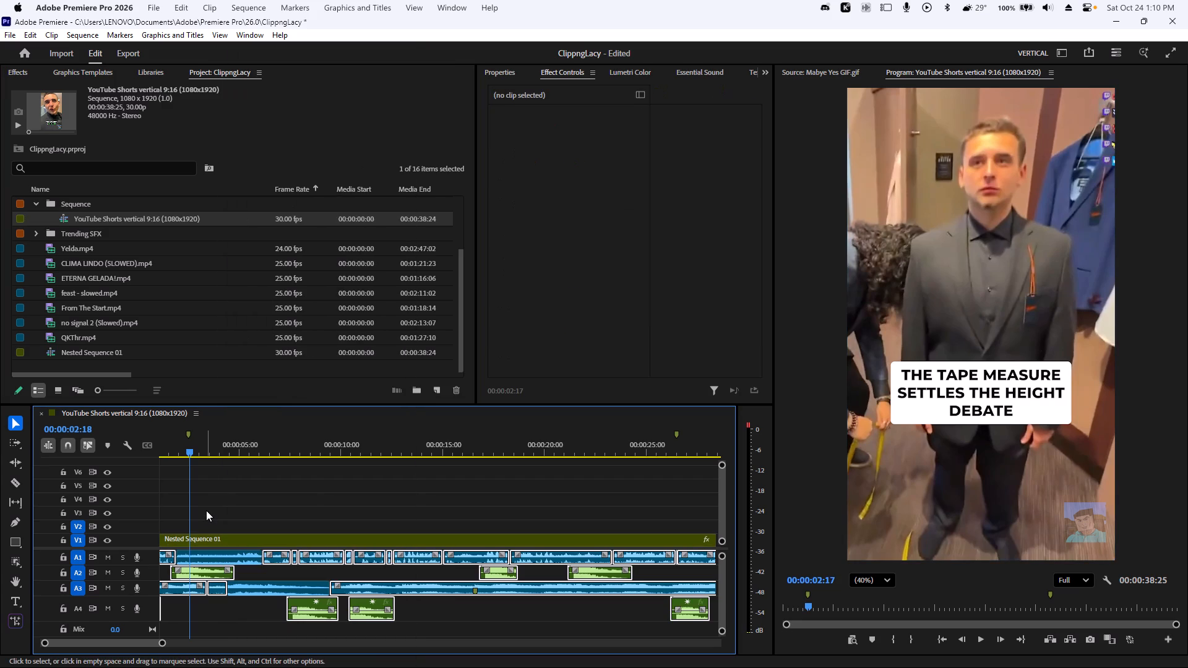
# Undo the nesting of the timeline's video clips into Nested Sequence 01 and leave the clips deselected.
pyautogui.hotkey('ctrl', 'z')
pyautogui.hotkey('ctrl', 'z')
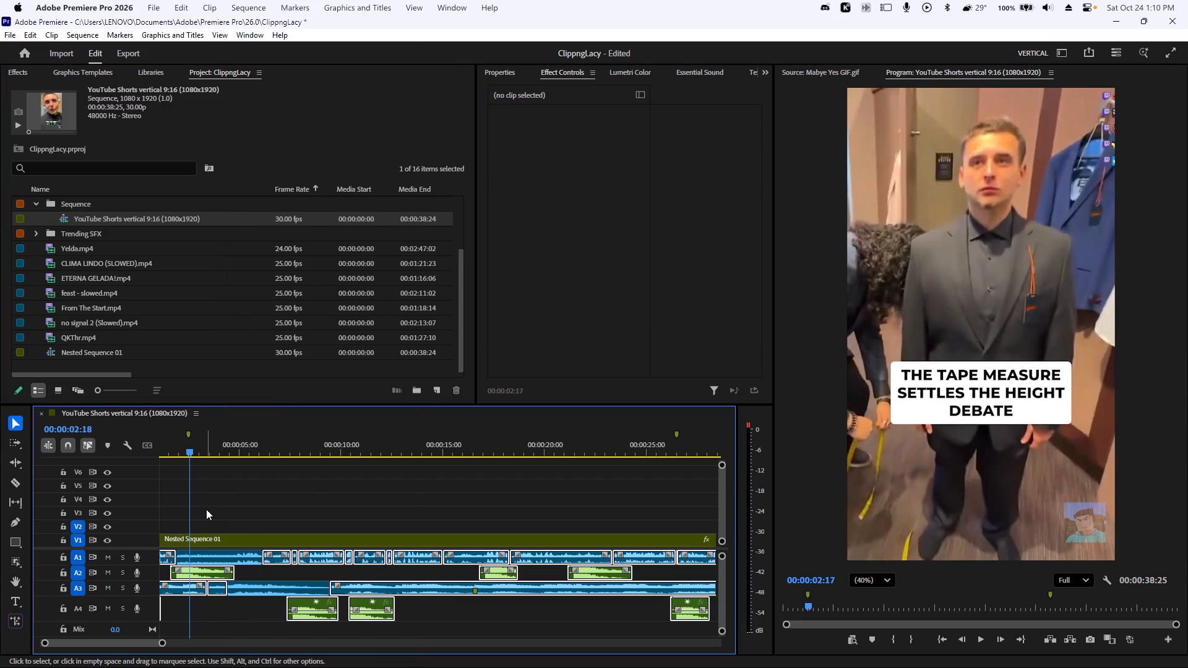
pyautogui.hotkey('ctrl', 'z')
pyautogui.hotkey('ctrl', 'z')
pyautogui.click(206, 508)
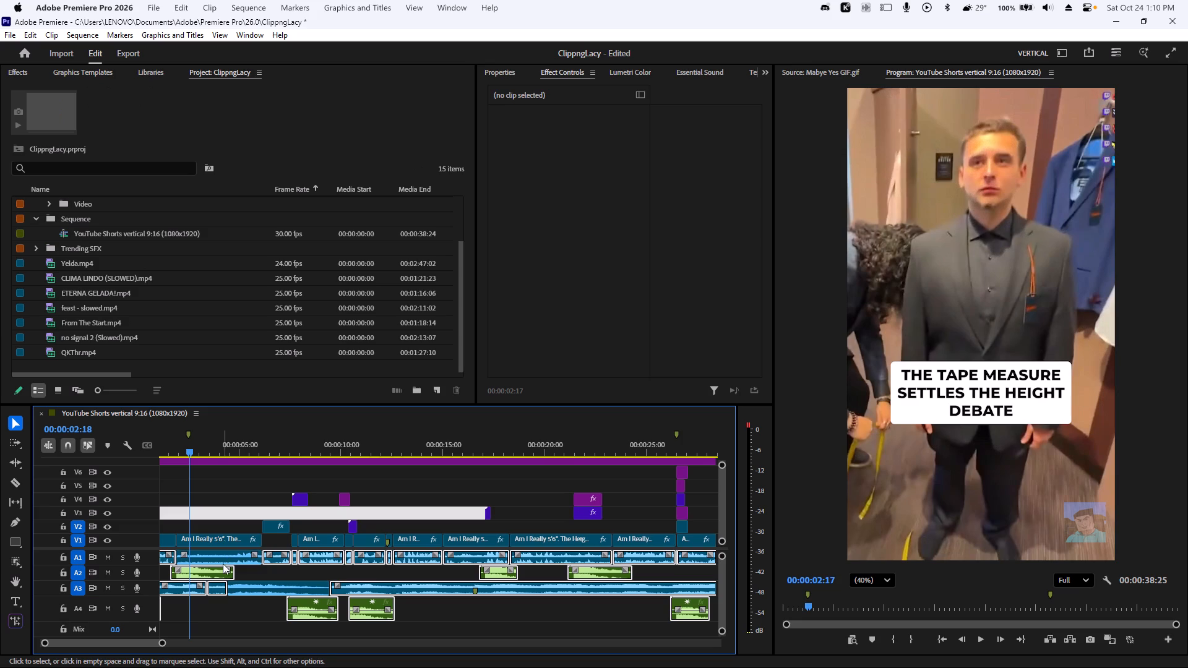
pyautogui.click(216, 555)
pyautogui.click(223, 516)
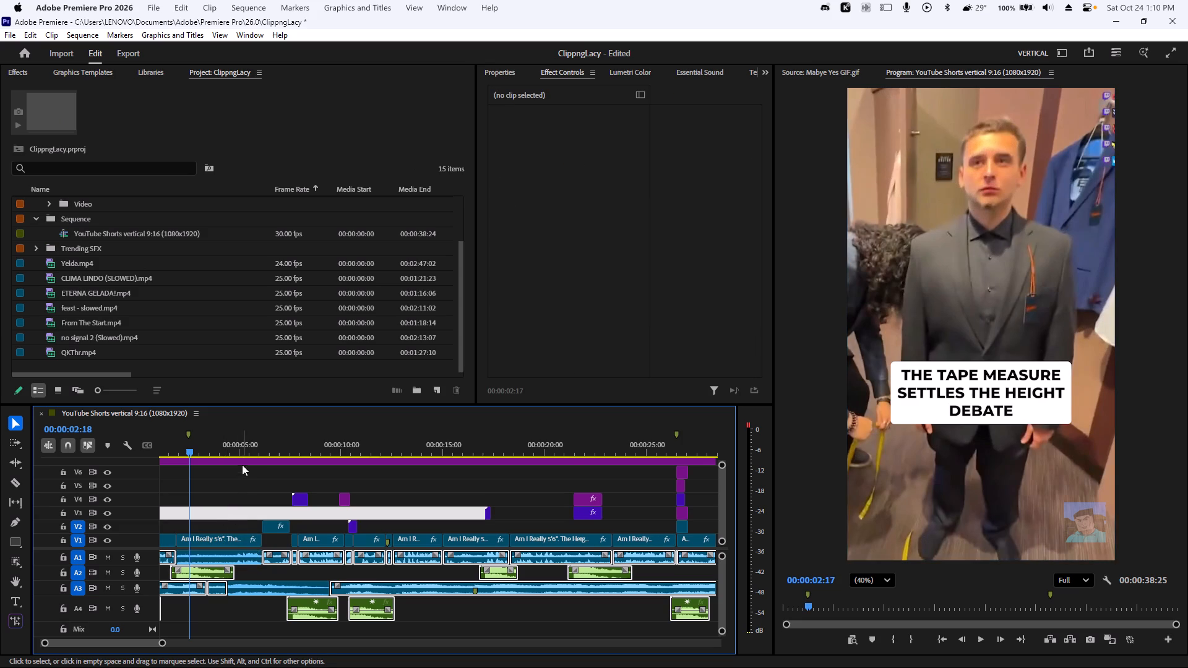
# Go to 00:00:05:11 and open the Yelda.mp4 music clip on track A3 in the source view to inspect its waveform.
pyautogui.click(248, 453)
pyautogui.click(249, 459)
pyautogui.click(312, 558)
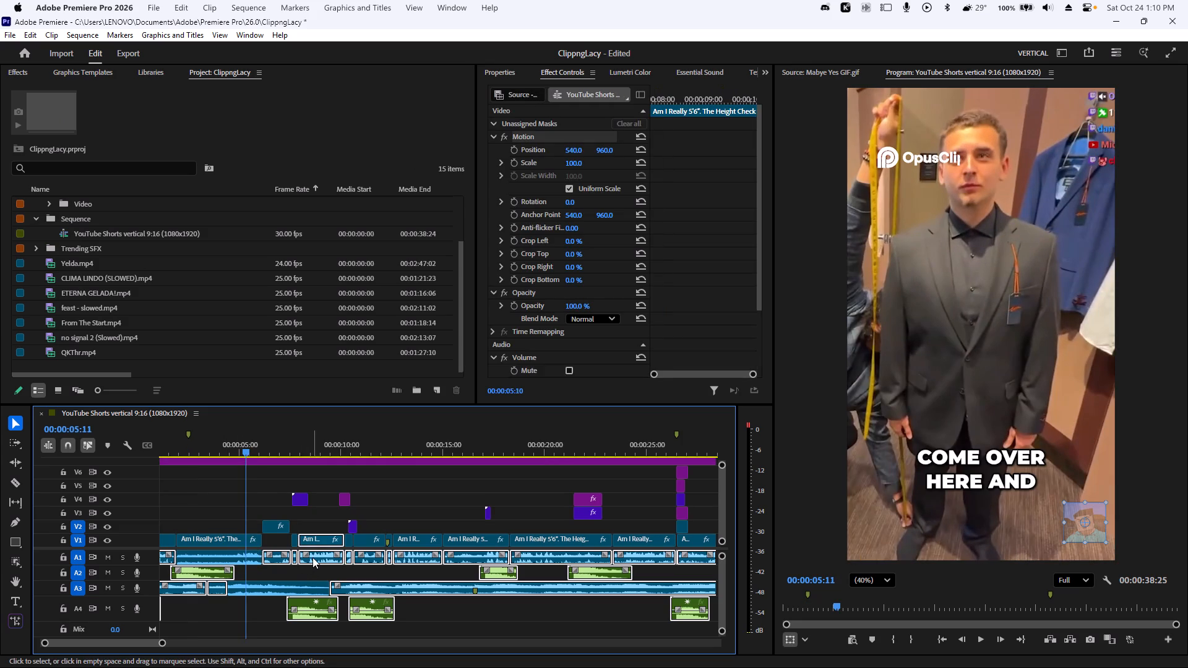
pyautogui.click(308, 567)
pyautogui.click(278, 589)
pyautogui.doubleClick(278, 589)
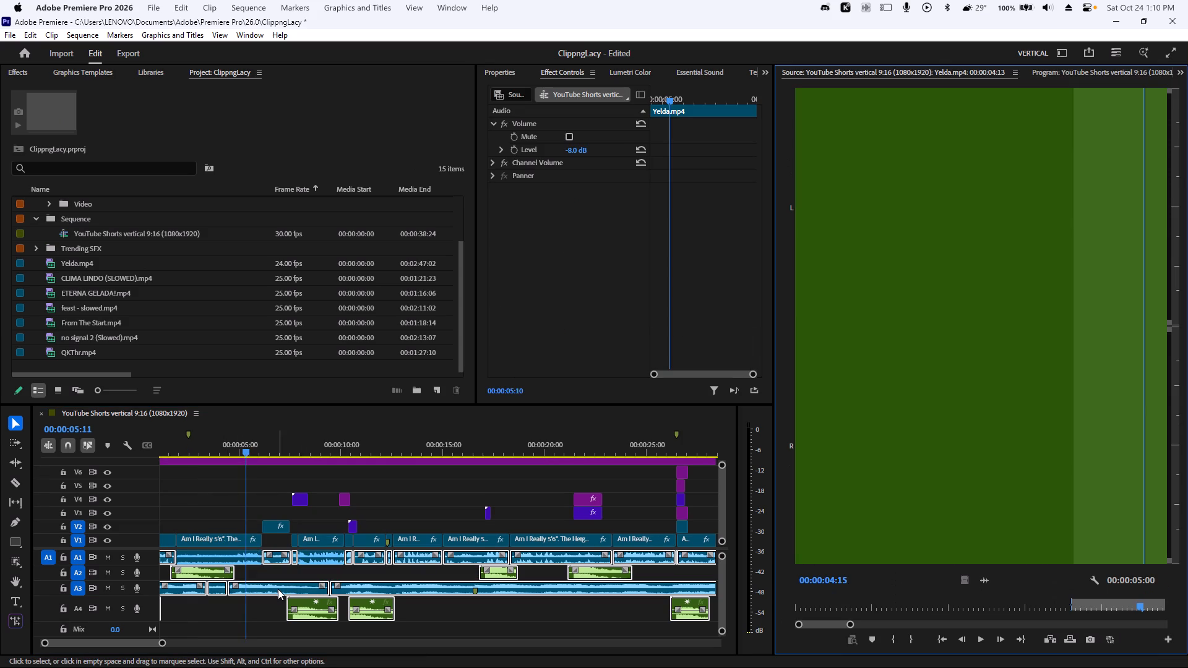
pyautogui.click(257, 618)
pyautogui.doubleClick(266, 586)
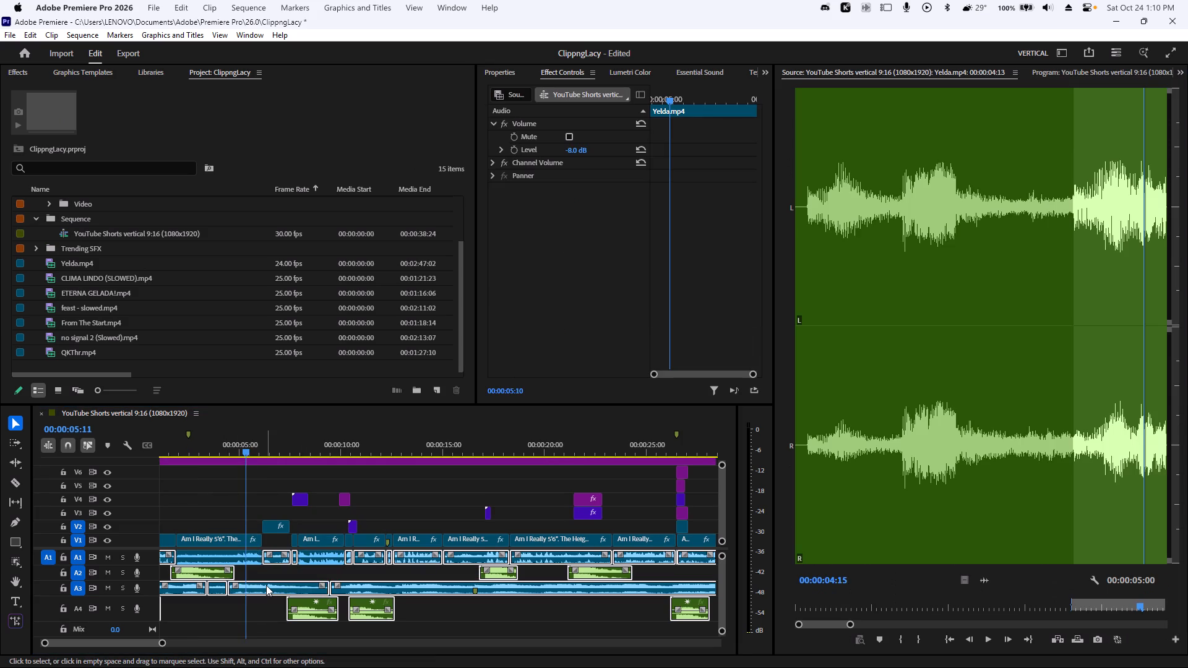
# Deselect the timeline clips and save the project.
pyautogui.click(512, 636)
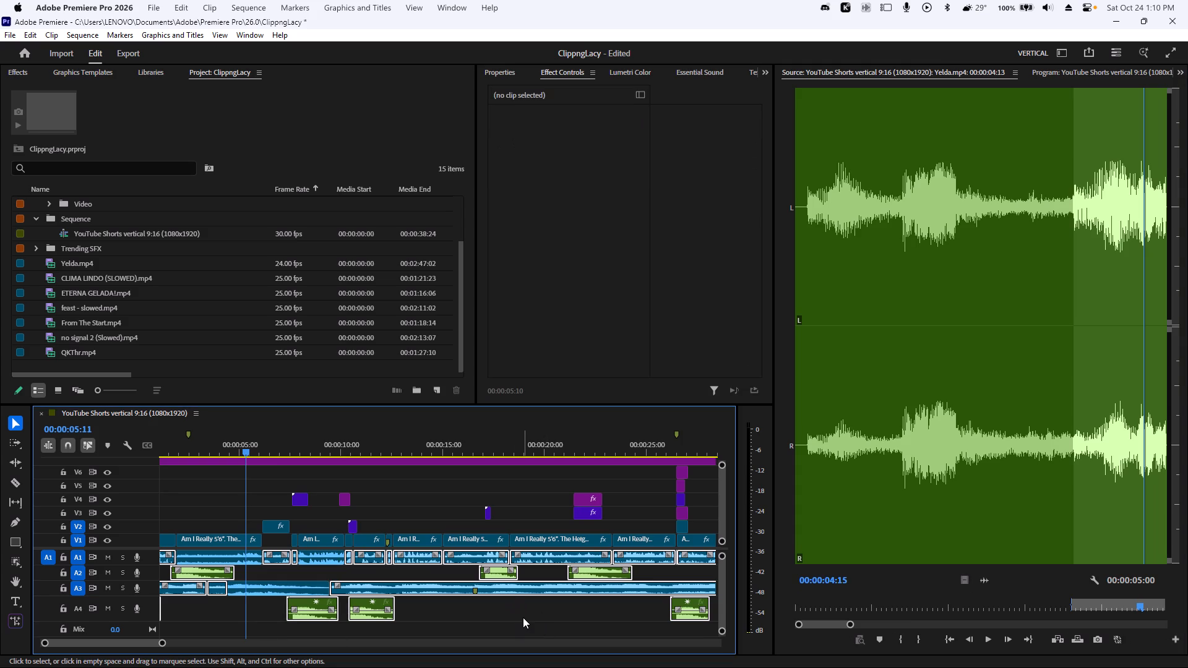
pyautogui.hotkey('ctrl', 's')
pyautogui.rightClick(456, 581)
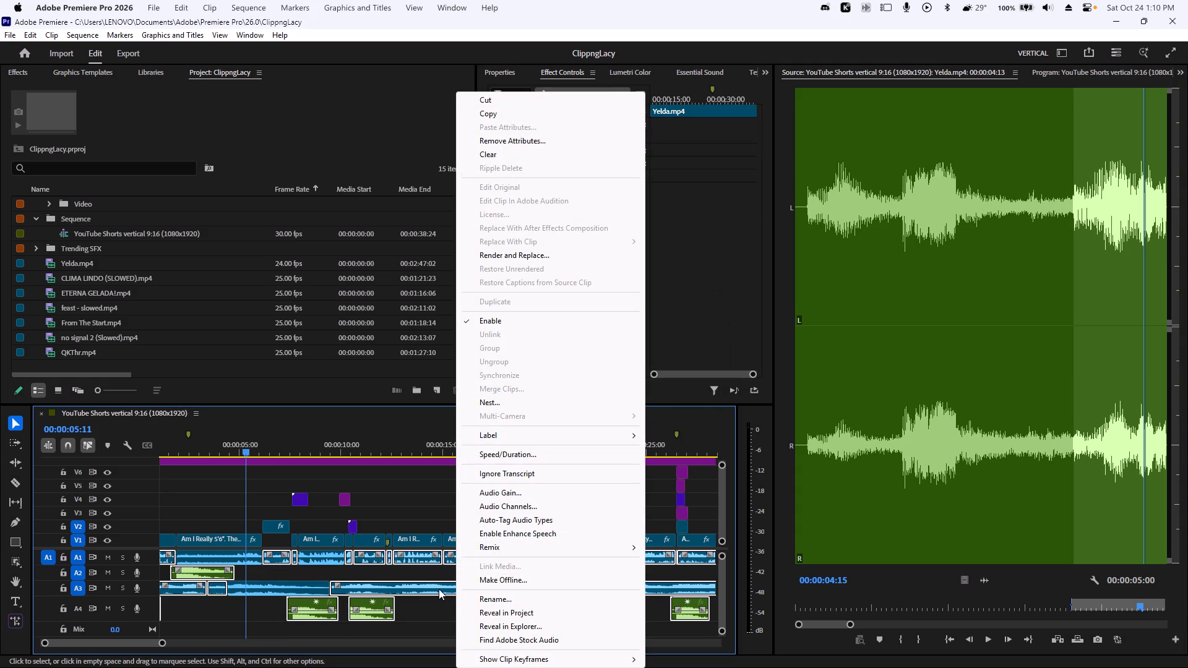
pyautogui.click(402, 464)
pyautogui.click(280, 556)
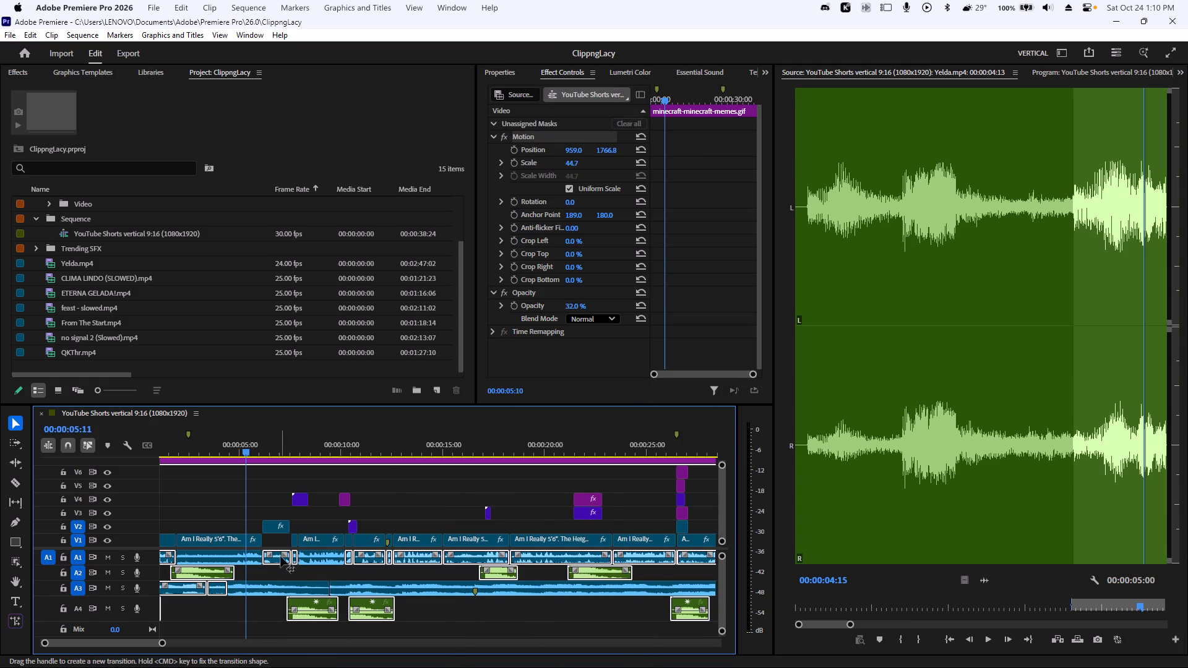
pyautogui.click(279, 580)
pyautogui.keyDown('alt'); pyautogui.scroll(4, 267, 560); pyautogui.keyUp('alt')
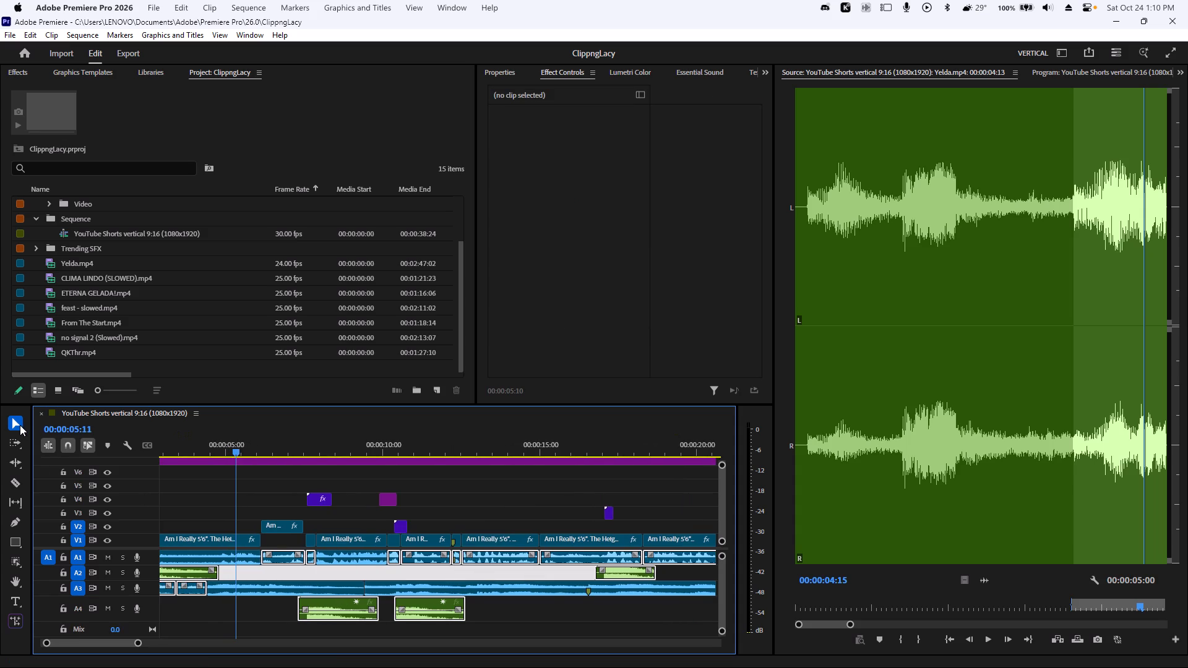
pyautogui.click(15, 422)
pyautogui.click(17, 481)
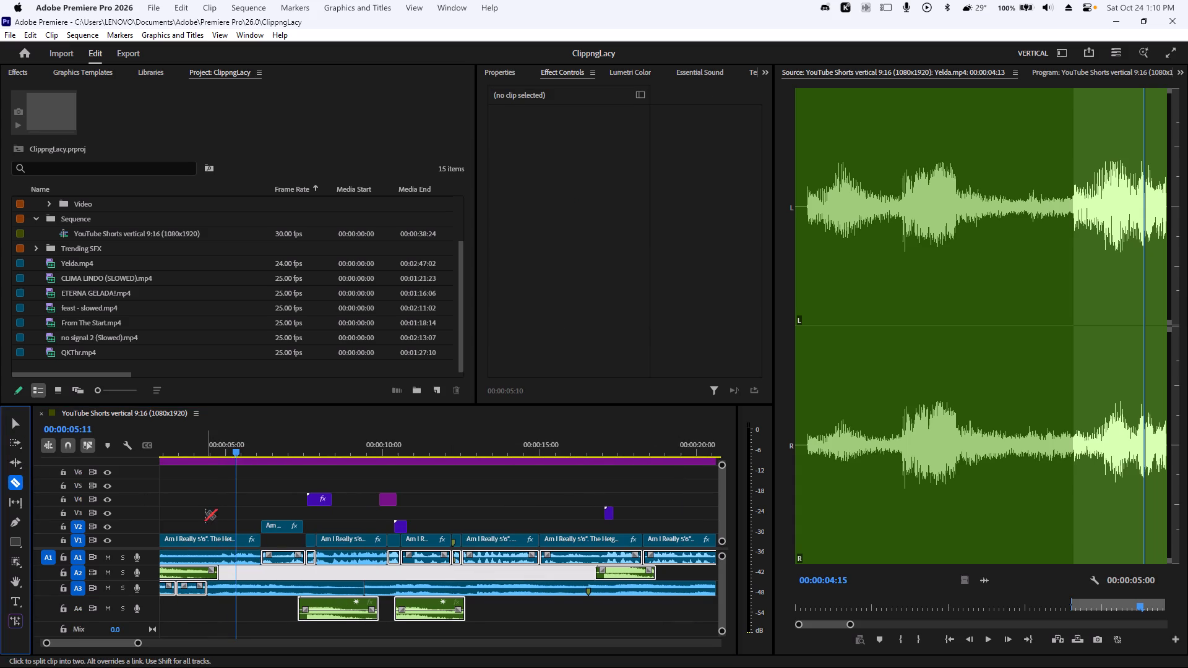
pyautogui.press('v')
# Go through the Emoji Bro GIF, first Vine boom effect, Yelda.mp4 music and voice clips up to about 00:00:20:00, inspecting their settings.
pyautogui.click(317, 497)
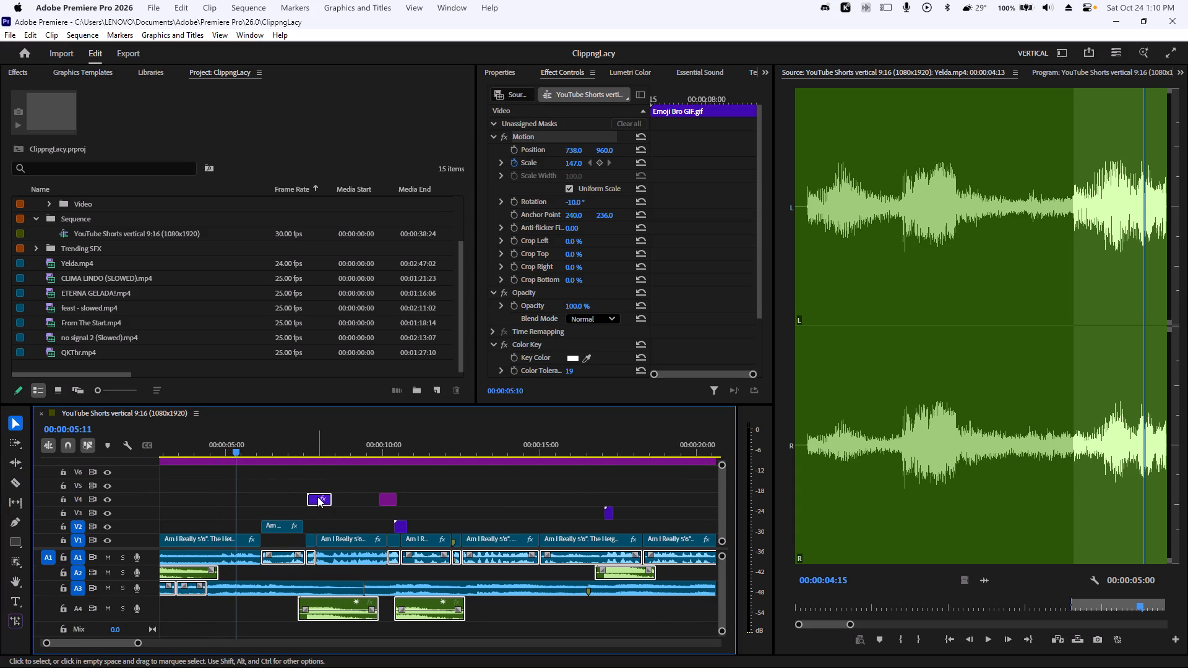
pyautogui.click(183, 572)
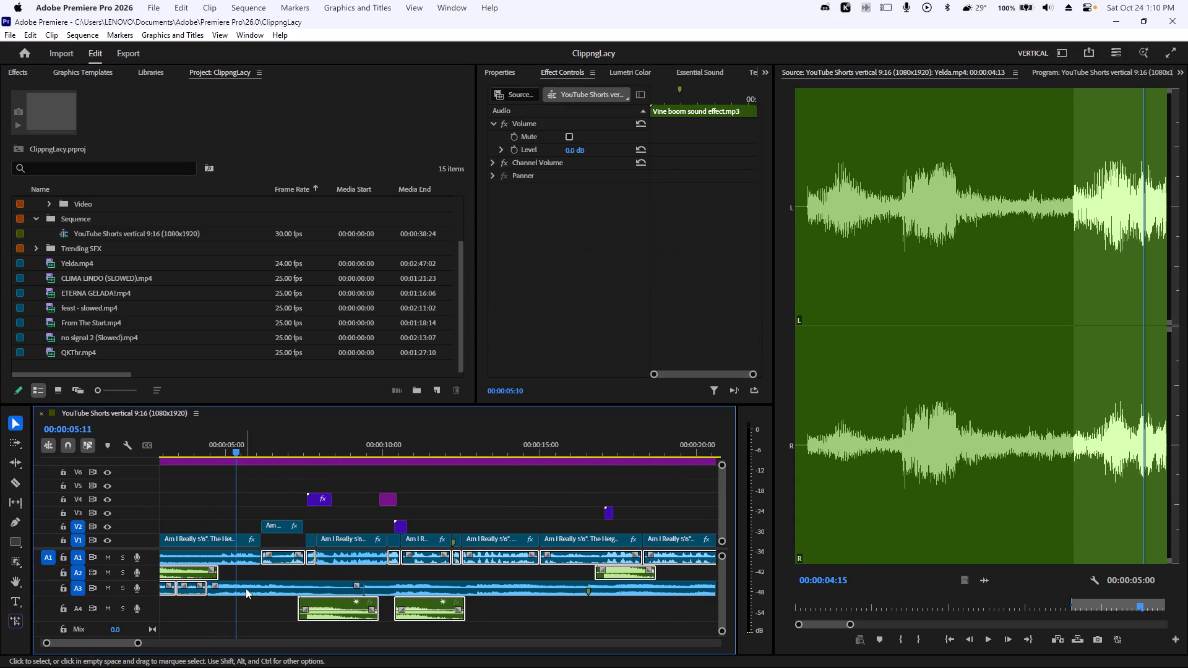
pyautogui.click(246, 588)
pyautogui.click(288, 556)
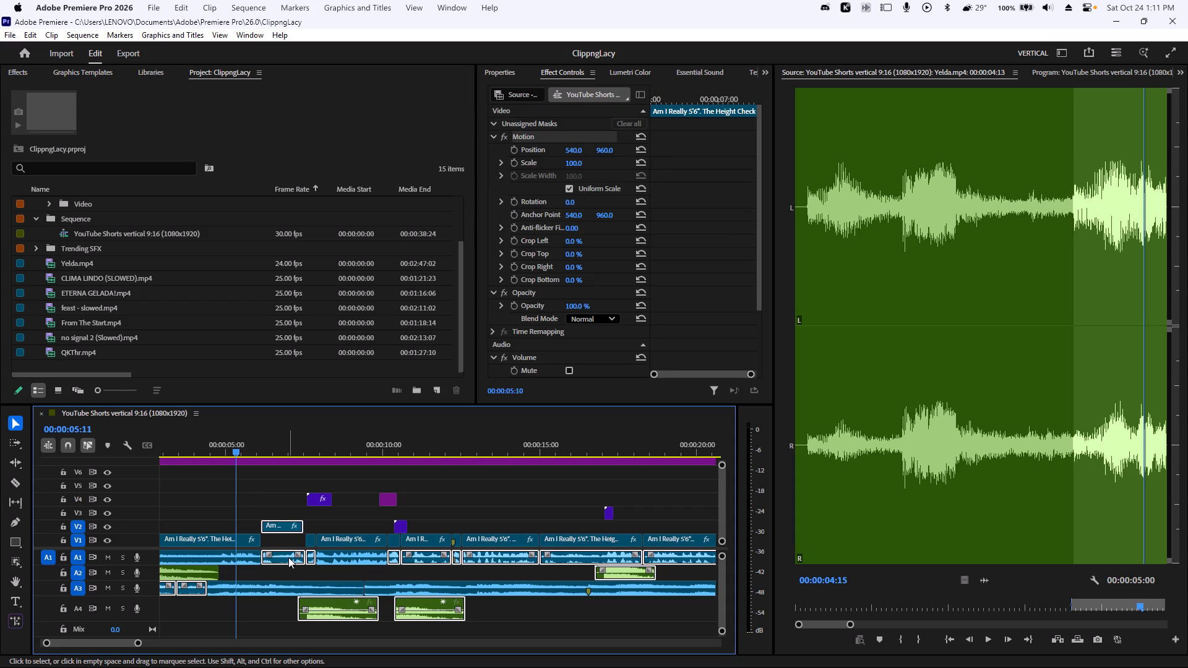
pyautogui.click(282, 525)
pyautogui.click(420, 558)
pyautogui.click(395, 560)
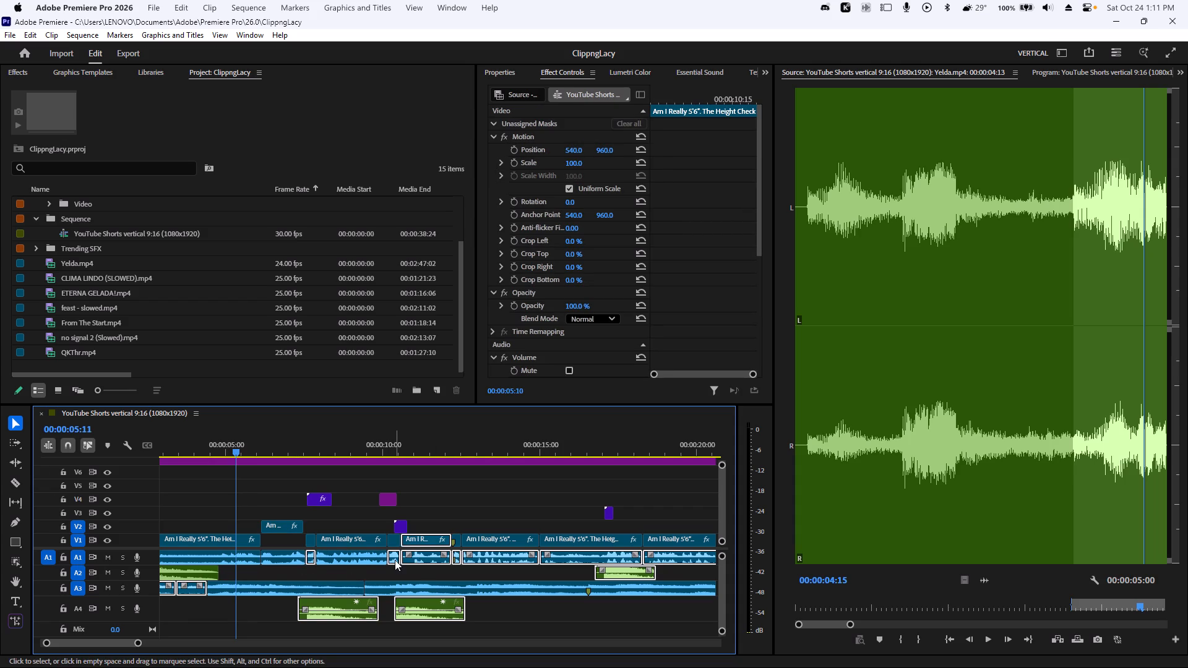
pyautogui.click(483, 557)
pyautogui.click(455, 559)
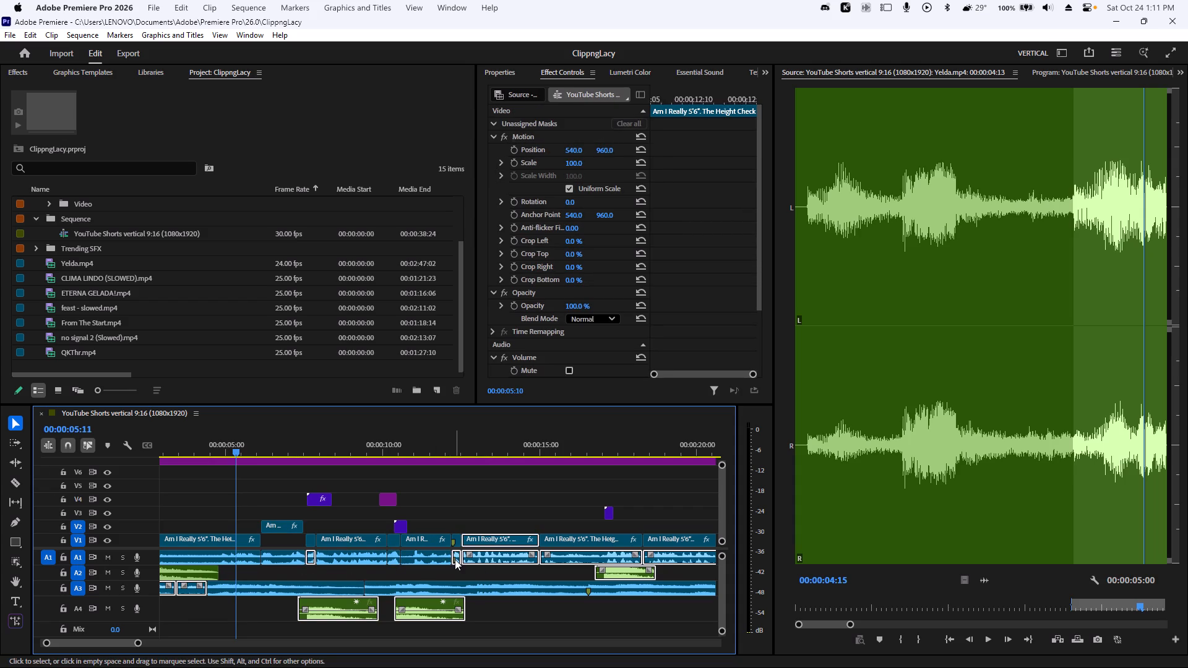
pyautogui.click(595, 557)
pyautogui.click(608, 573)
pyautogui.click(650, 555)
pyautogui.click(663, 560)
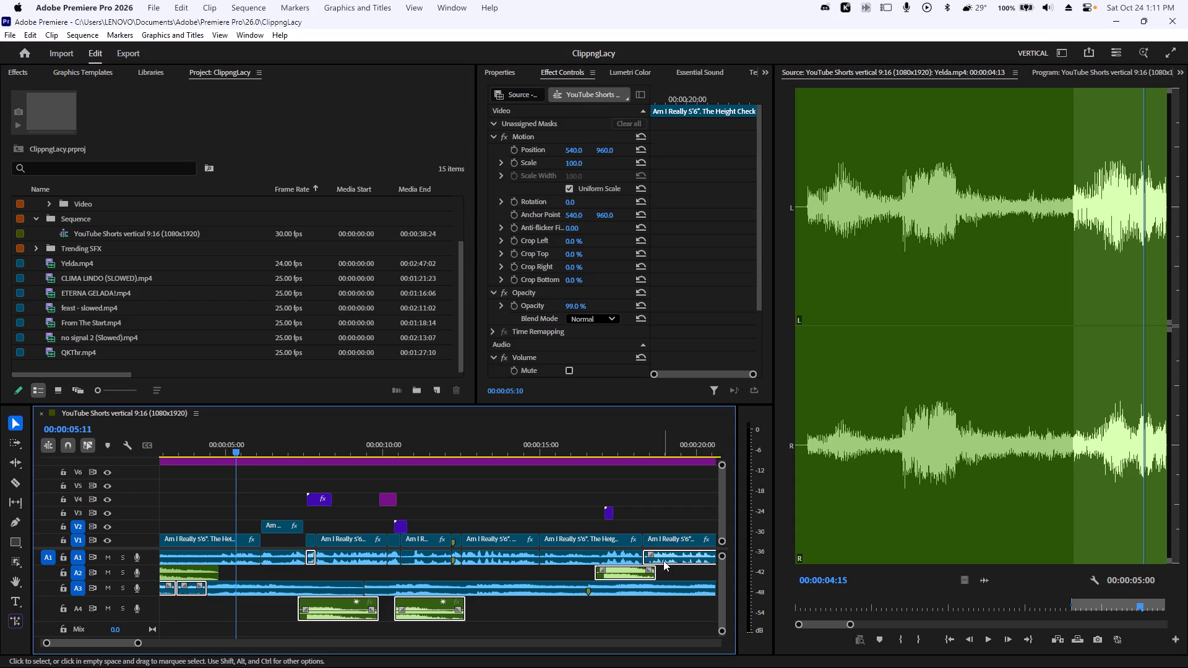
# Go through the voice clips, Yelda.mp4 music and sound effects in the later part of the timeline, inspecting their settings.
pyautogui.press('\\')
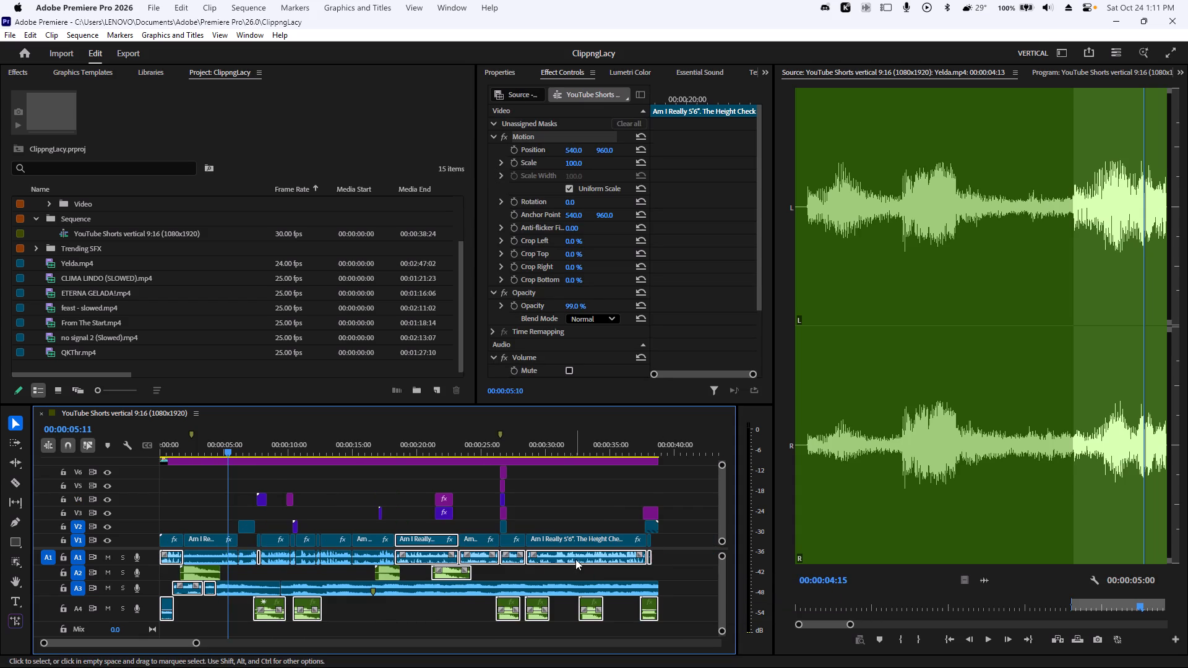
pyautogui.click(577, 552)
pyautogui.click(571, 589)
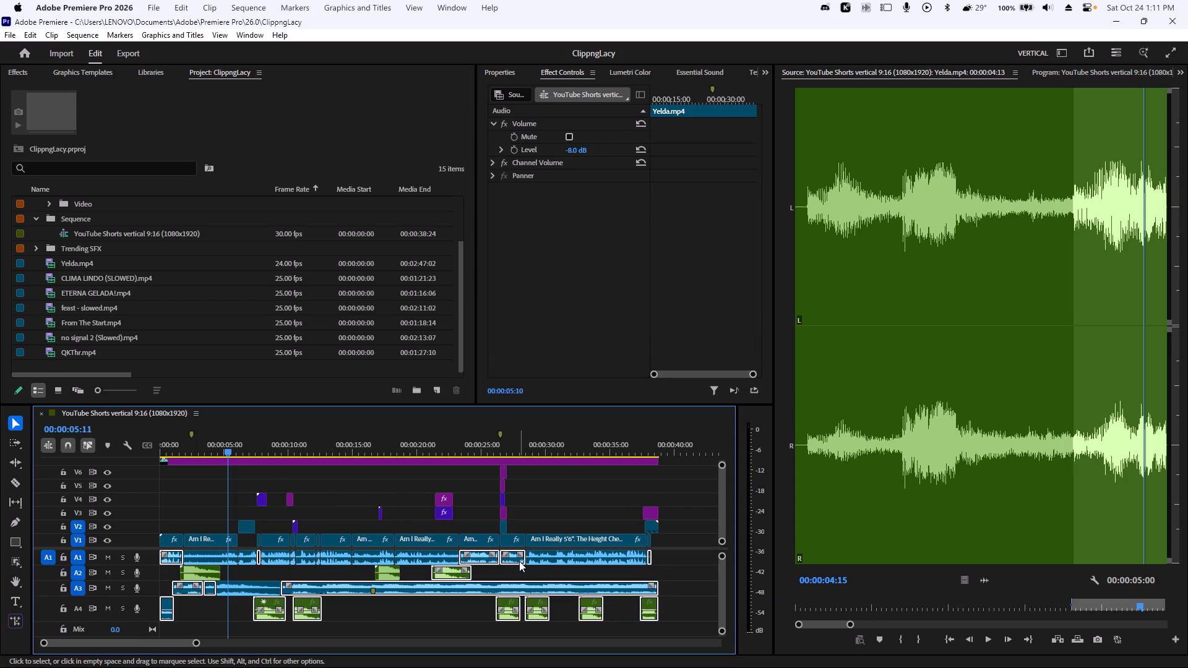
pyautogui.click(517, 560)
pyautogui.click(482, 561)
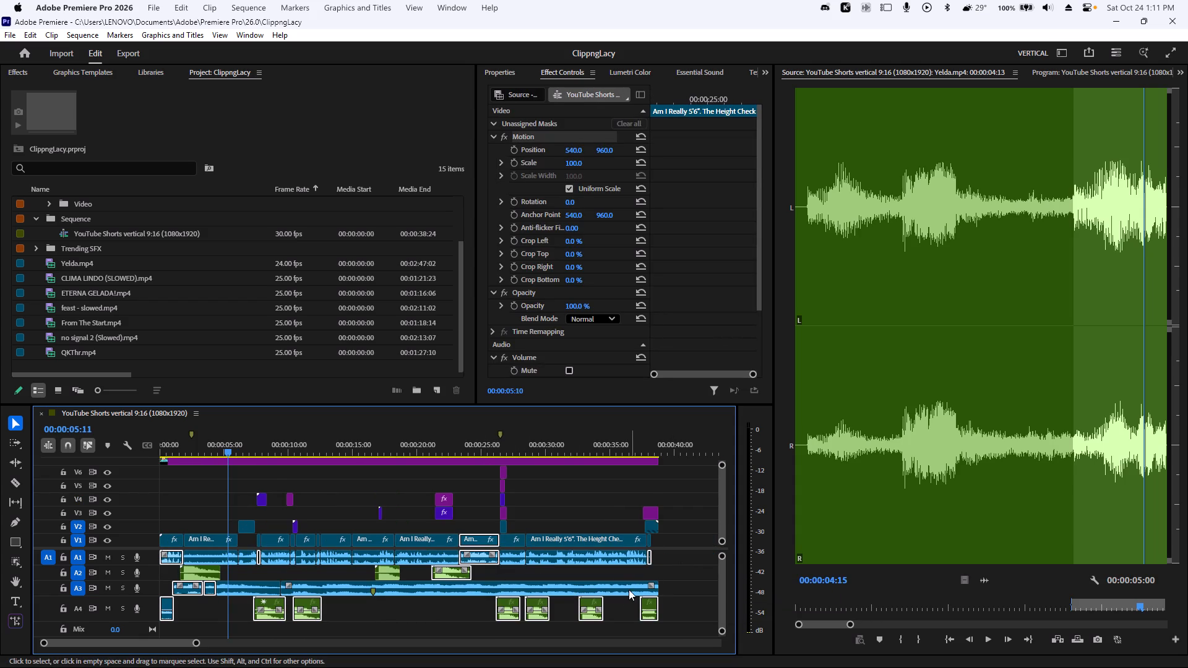
pyautogui.click(624, 594)
pyautogui.click(650, 559)
pyautogui.click(632, 587)
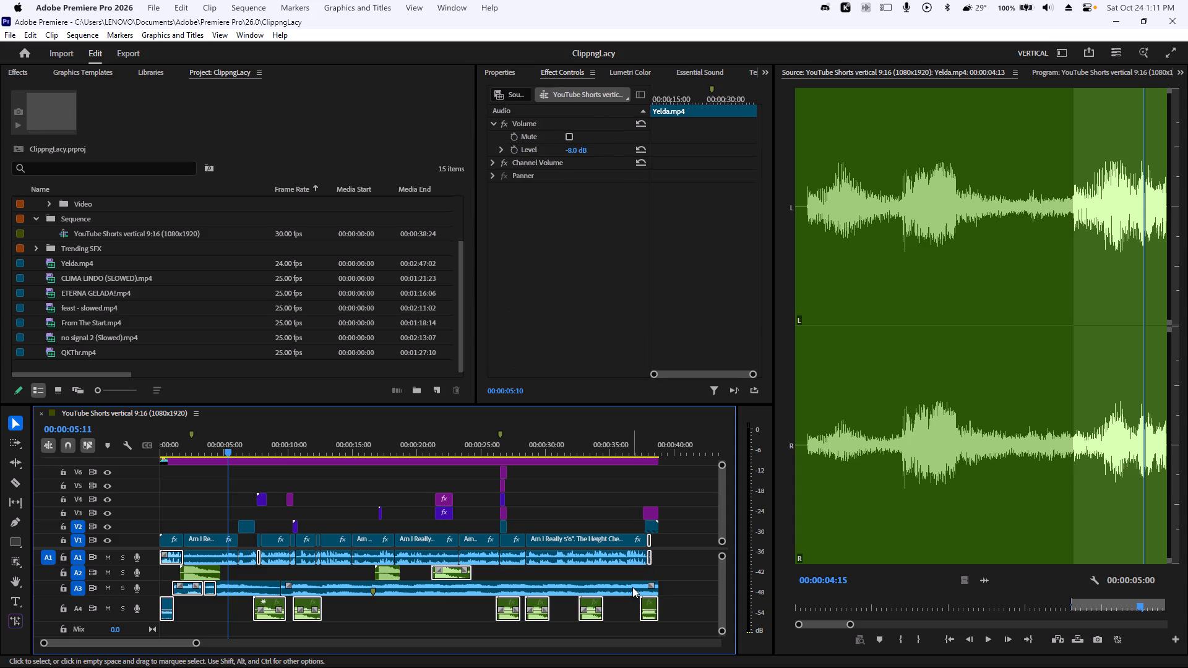
pyautogui.click(653, 615)
pyautogui.click(596, 617)
pyautogui.click(544, 615)
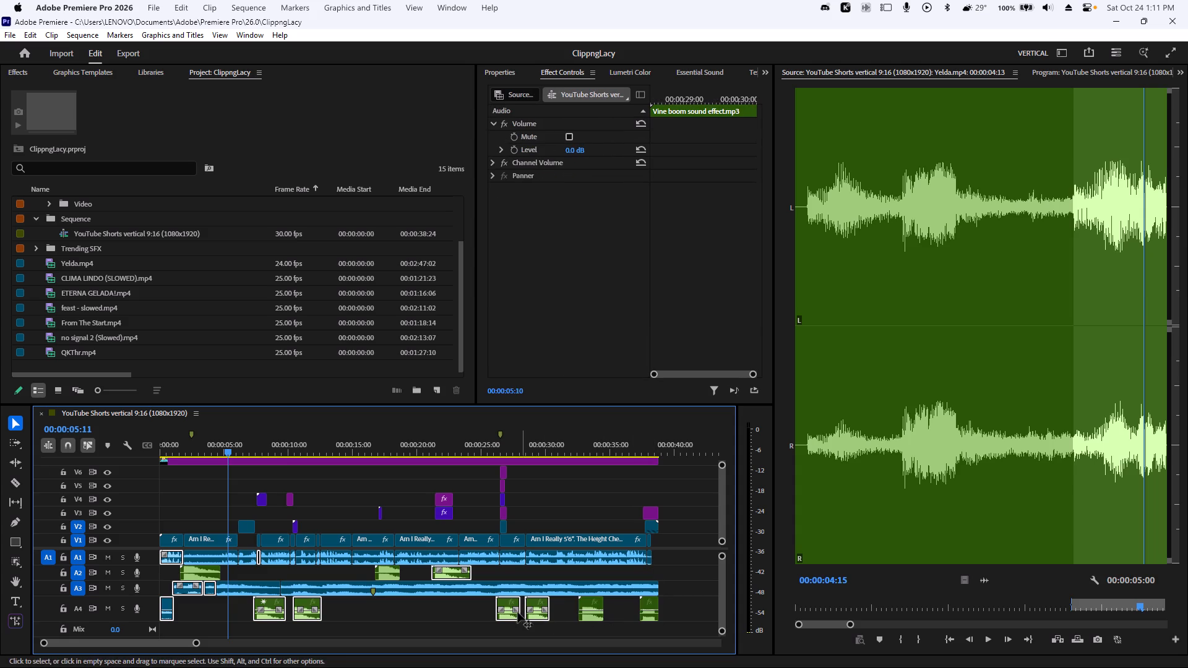
pyautogui.click(512, 612)
pyautogui.click(458, 569)
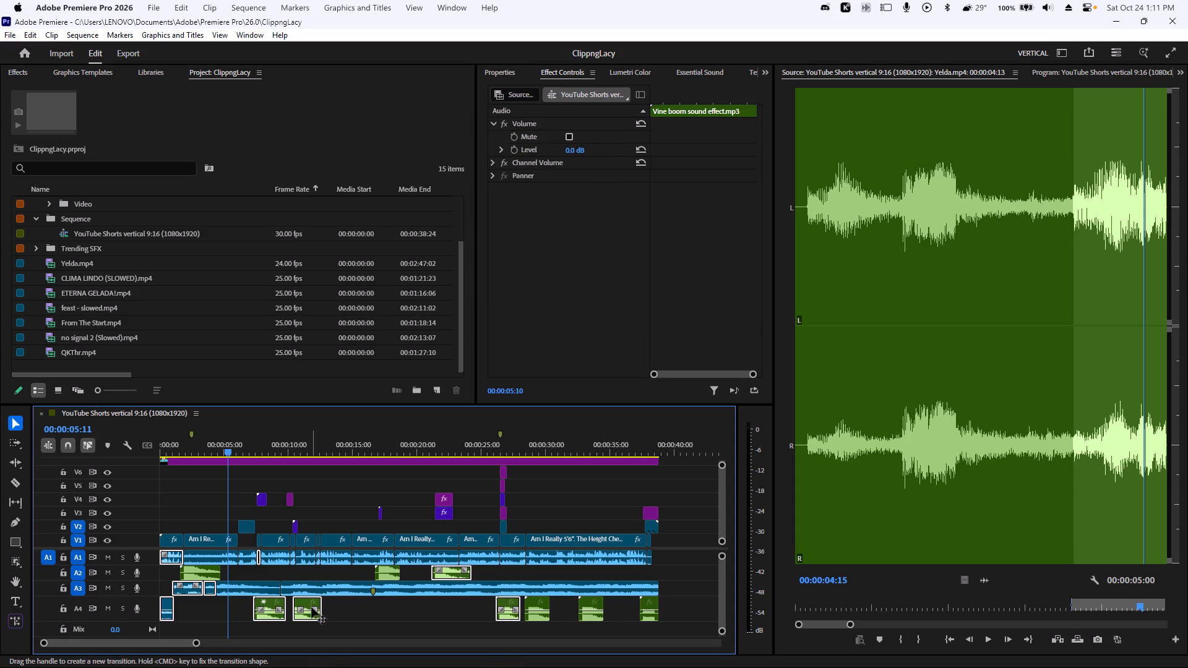
# Go through the Vine boom effects, Yelda.mp4 sections and voice clips in the early part of the timeline, inspecting their settings.
pyautogui.click(306, 613)
pyautogui.click(273, 600)
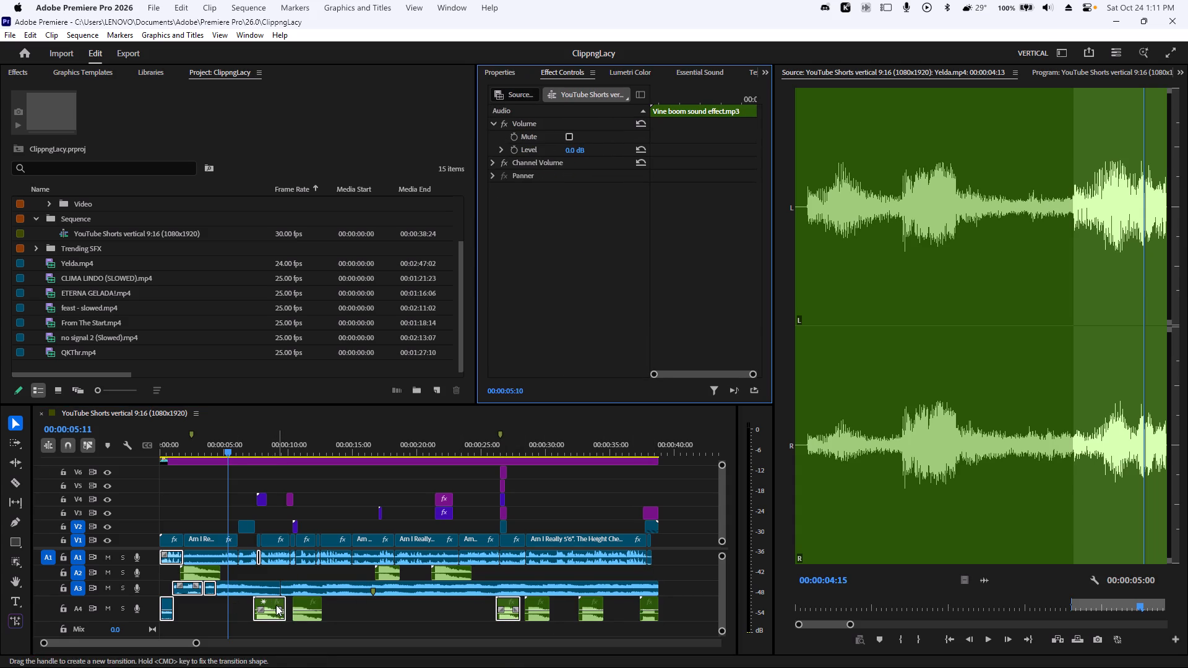
pyautogui.click(189, 584)
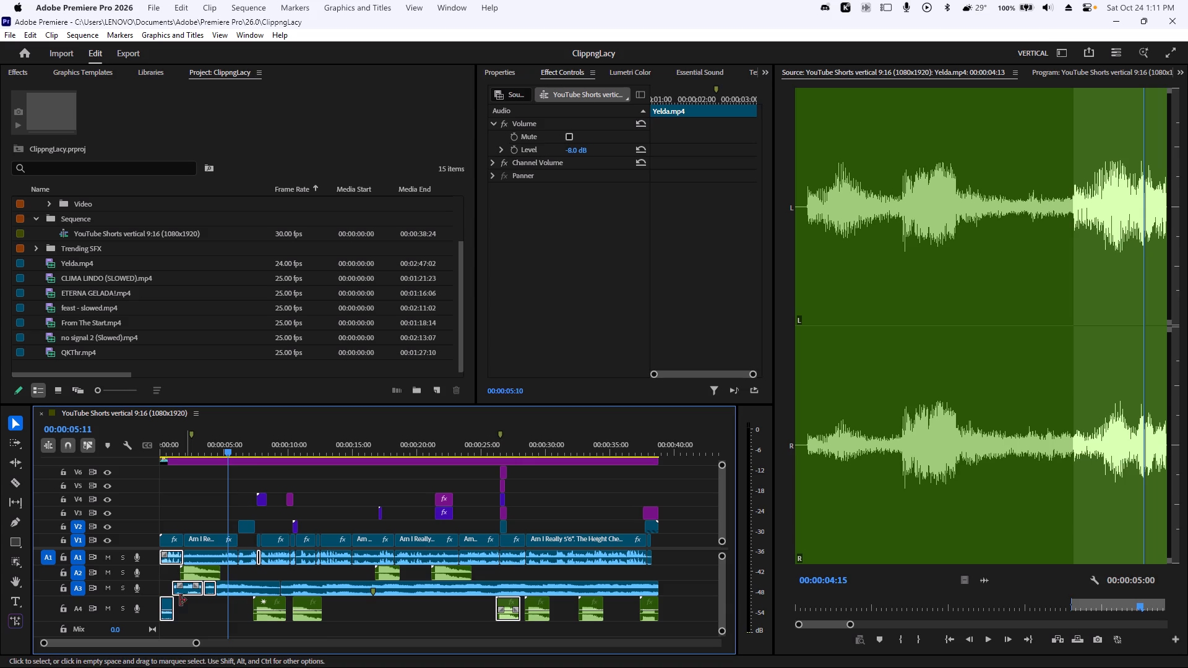
pyautogui.click(169, 608)
pyautogui.click(175, 563)
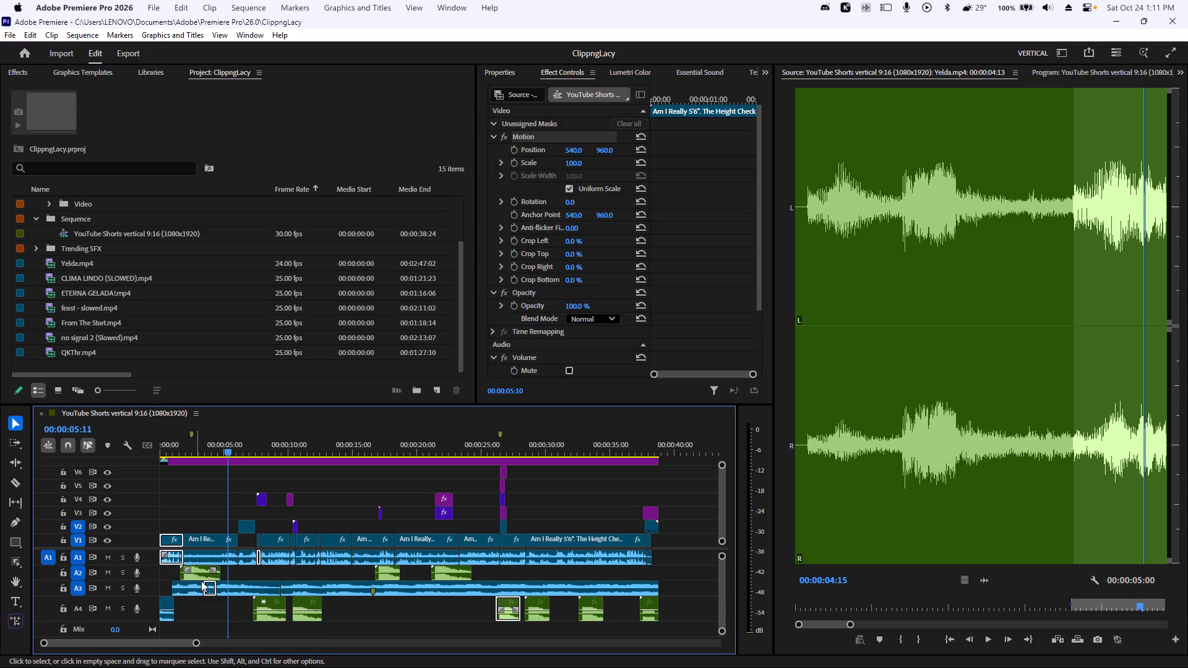
pyautogui.click(210, 587)
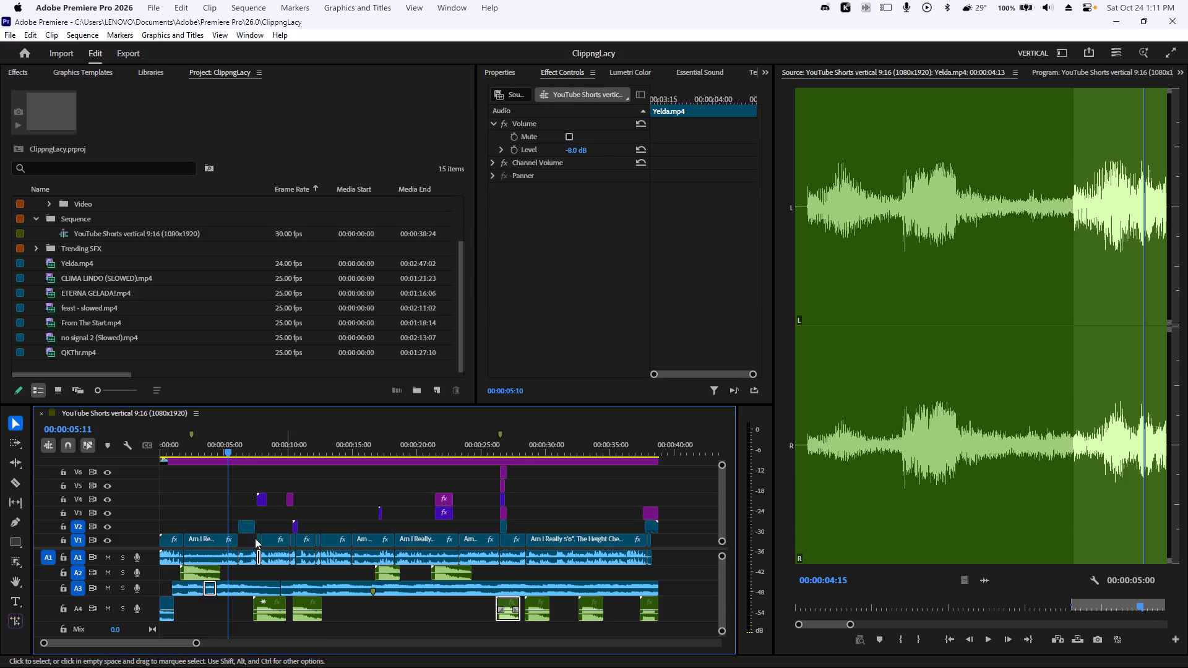
pyautogui.click(251, 560)
pyautogui.click(259, 560)
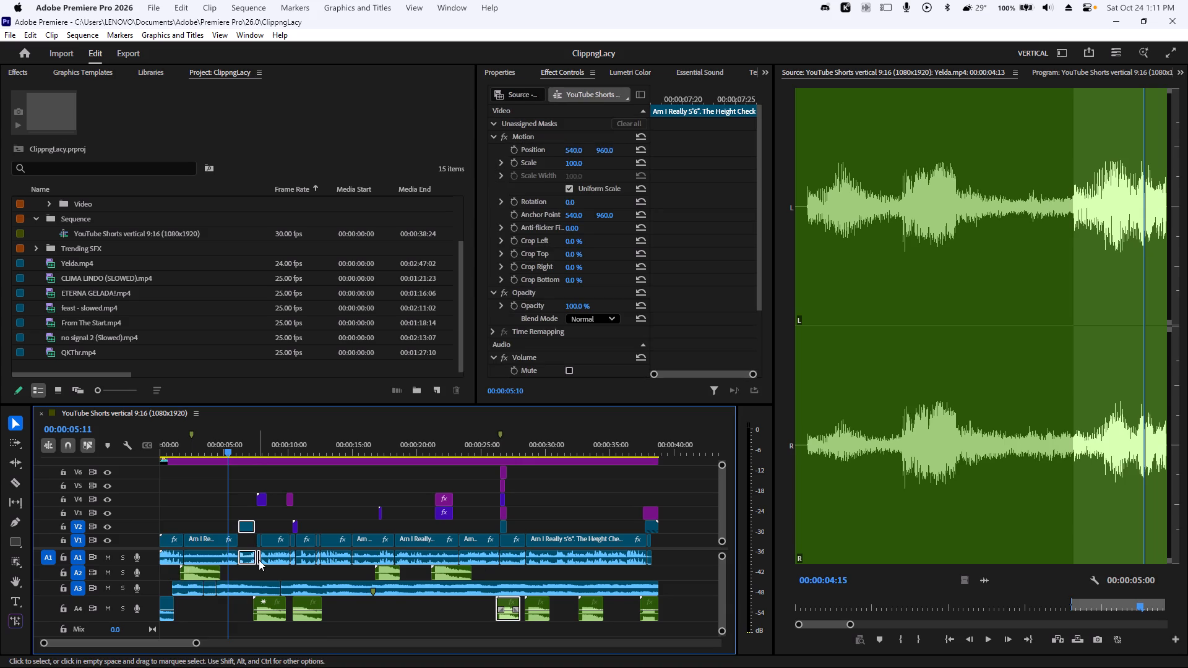
pyautogui.click(247, 559)
pyautogui.keyDown('alt'); pyautogui.scroll(6, 174, 580); pyautogui.keyUp('alt')
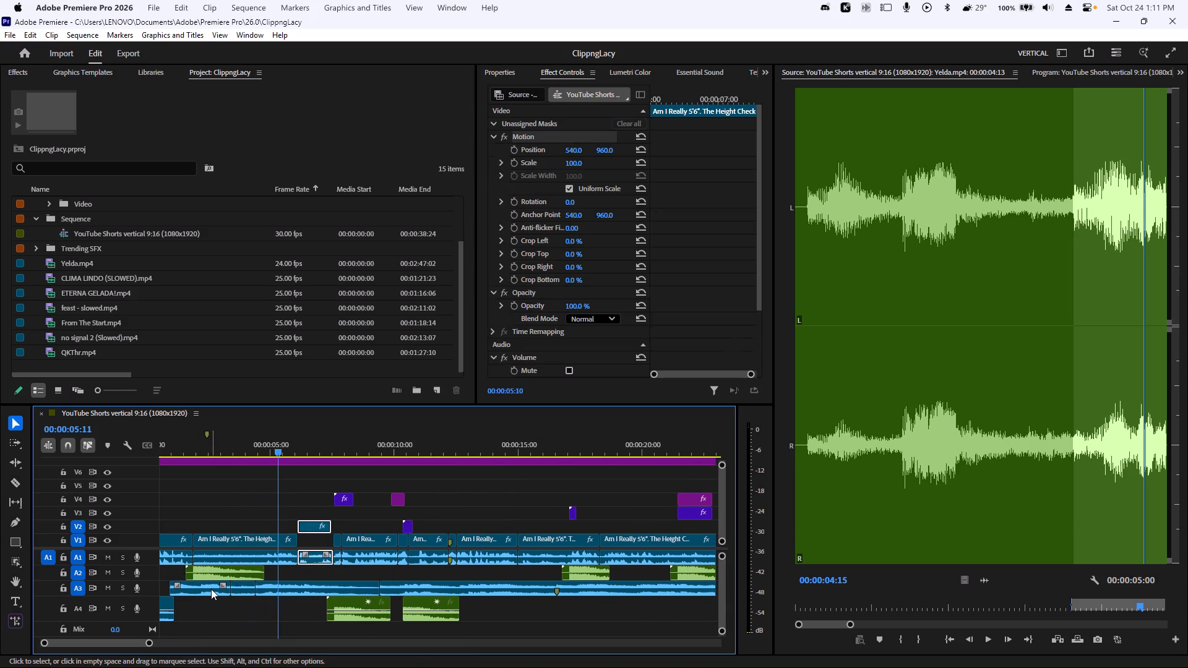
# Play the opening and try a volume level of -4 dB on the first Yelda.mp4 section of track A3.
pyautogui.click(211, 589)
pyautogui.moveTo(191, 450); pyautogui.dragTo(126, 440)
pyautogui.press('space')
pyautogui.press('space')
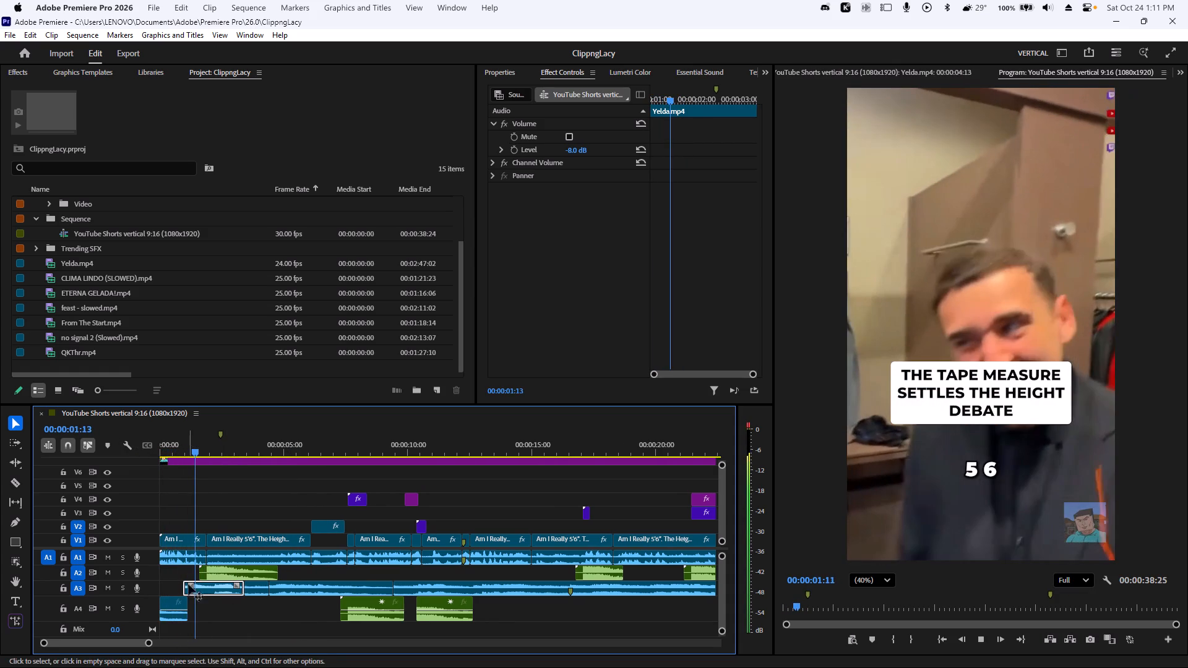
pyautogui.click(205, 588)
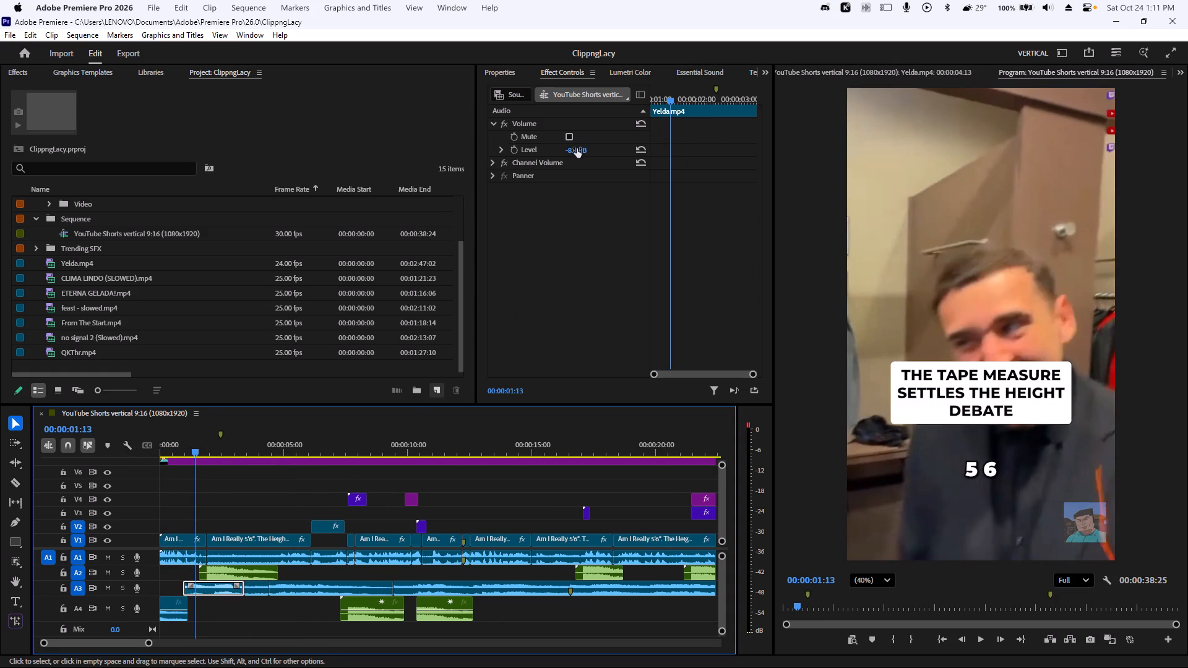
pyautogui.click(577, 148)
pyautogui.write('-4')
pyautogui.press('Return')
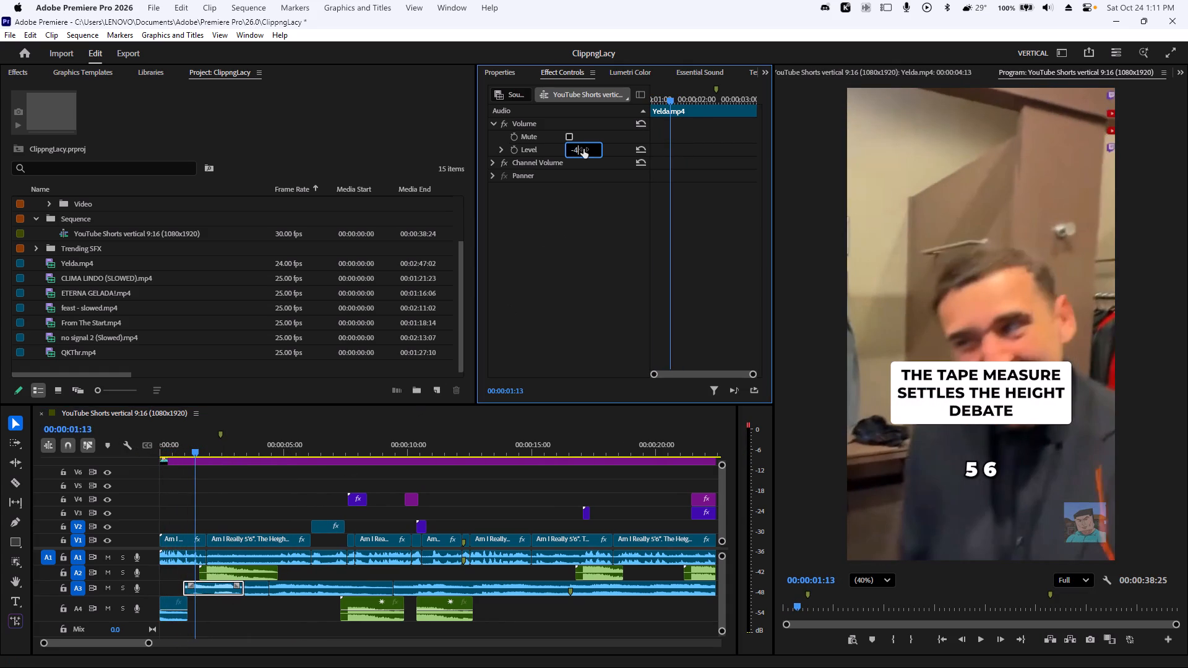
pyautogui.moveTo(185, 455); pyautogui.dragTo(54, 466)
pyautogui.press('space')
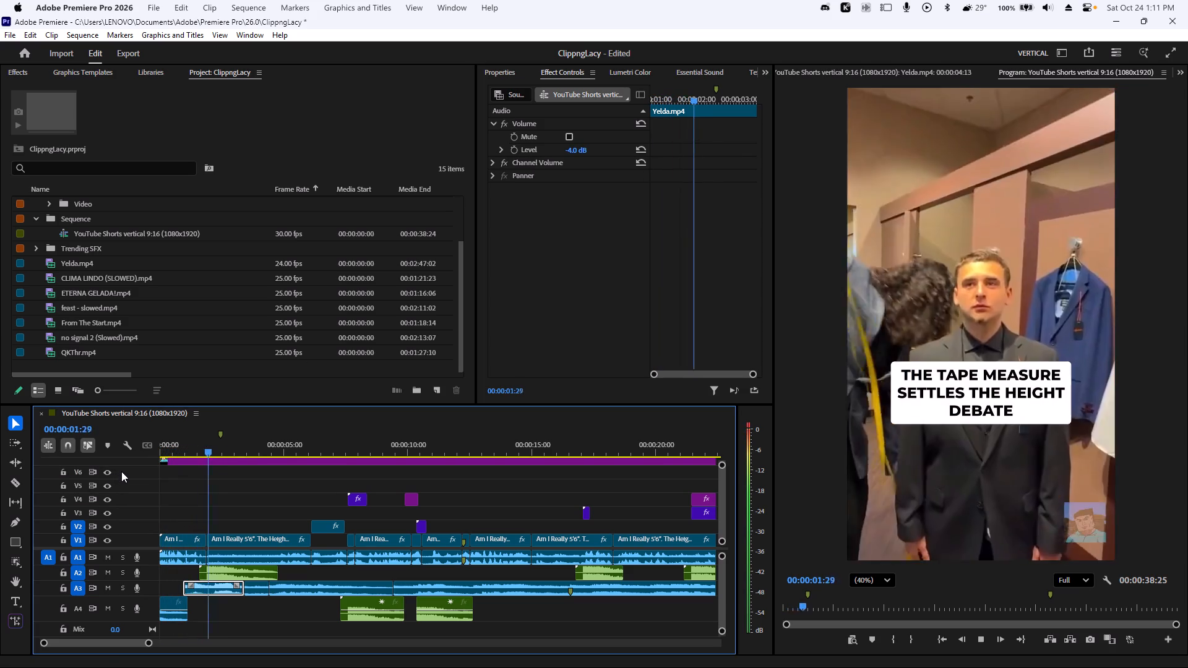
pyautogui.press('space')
# Set the first Yelda.mp4 section's volume level to -2 dB and play the opening to check it.
pyautogui.click(579, 147)
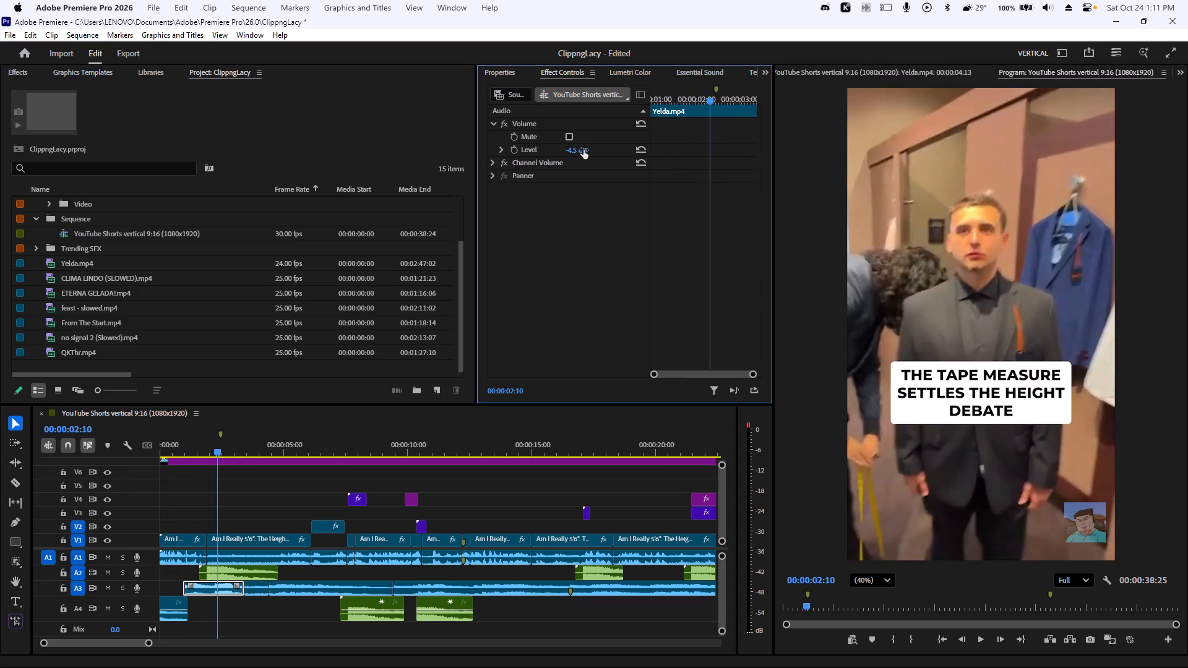
pyautogui.click(583, 148)
pyautogui.write('-2')
pyautogui.press('Return')
pyautogui.moveTo(210, 445); pyautogui.dragTo(178, 456)
pyautogui.press('space')
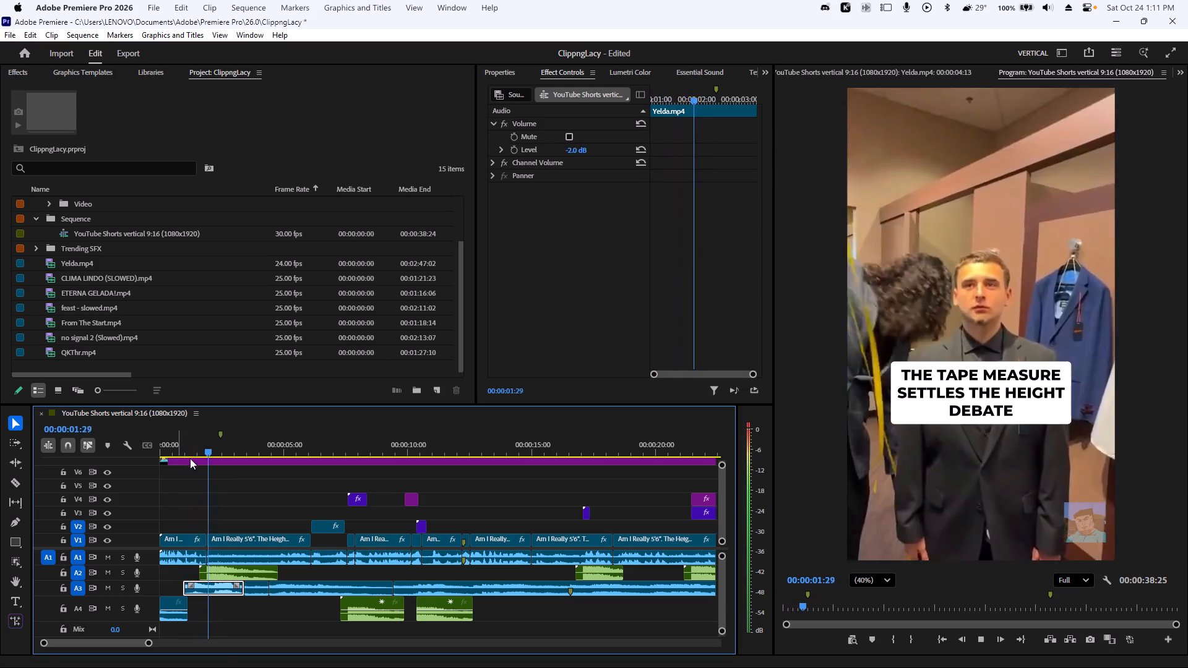
pyautogui.press('space')
# Set the volume level of the short second Yelda.mp4 section on track A3 to -2 dB.
pyautogui.click(256, 589)
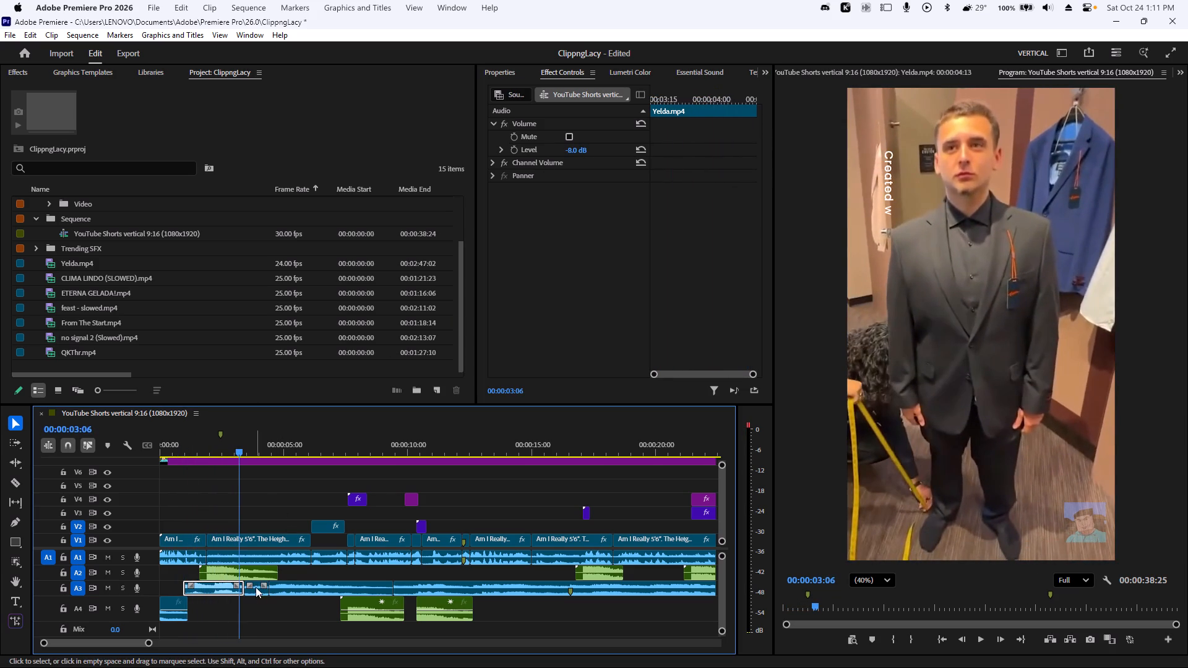
pyautogui.click(570, 148)
pyautogui.write('-2')
pyautogui.press('Return')
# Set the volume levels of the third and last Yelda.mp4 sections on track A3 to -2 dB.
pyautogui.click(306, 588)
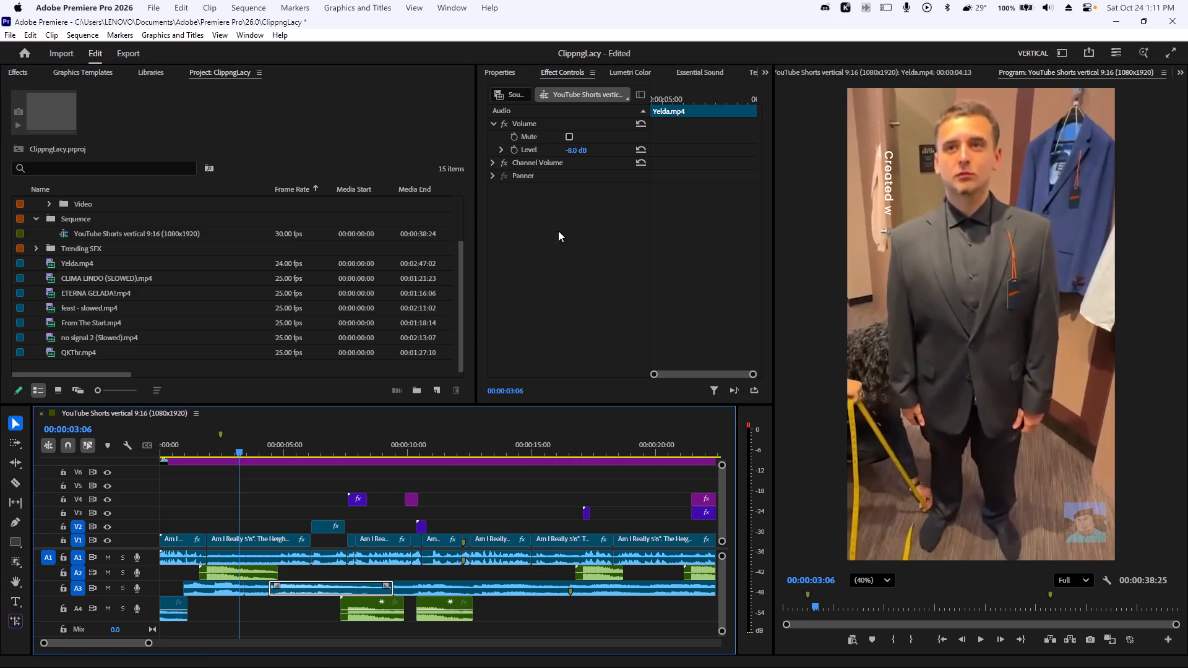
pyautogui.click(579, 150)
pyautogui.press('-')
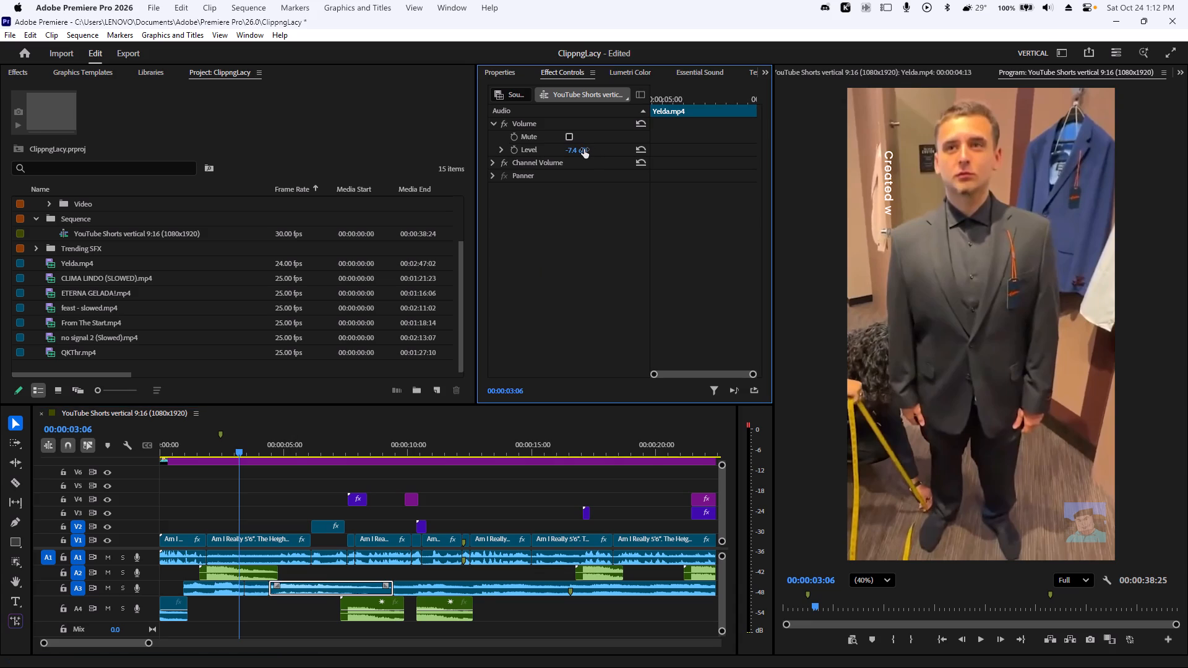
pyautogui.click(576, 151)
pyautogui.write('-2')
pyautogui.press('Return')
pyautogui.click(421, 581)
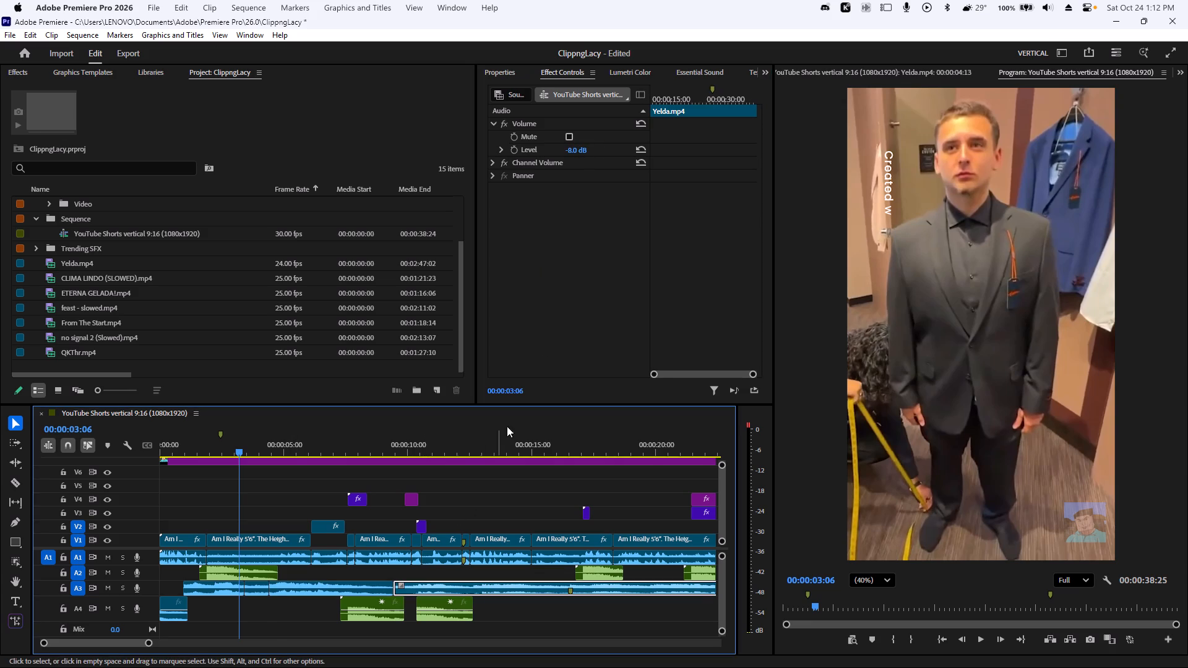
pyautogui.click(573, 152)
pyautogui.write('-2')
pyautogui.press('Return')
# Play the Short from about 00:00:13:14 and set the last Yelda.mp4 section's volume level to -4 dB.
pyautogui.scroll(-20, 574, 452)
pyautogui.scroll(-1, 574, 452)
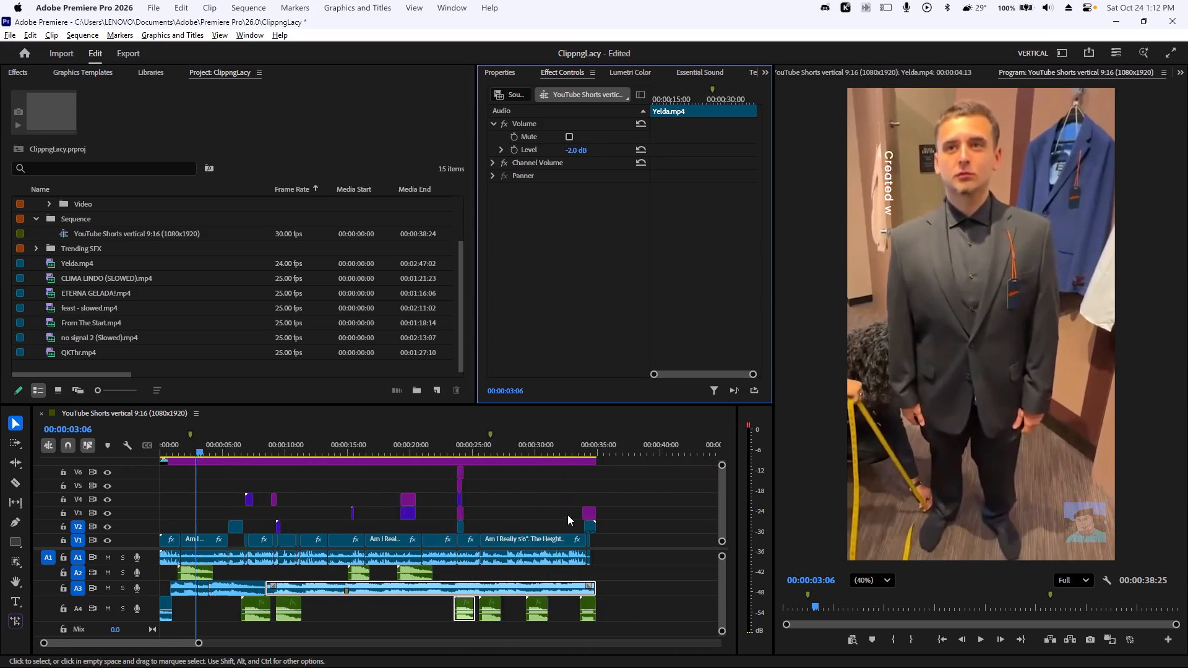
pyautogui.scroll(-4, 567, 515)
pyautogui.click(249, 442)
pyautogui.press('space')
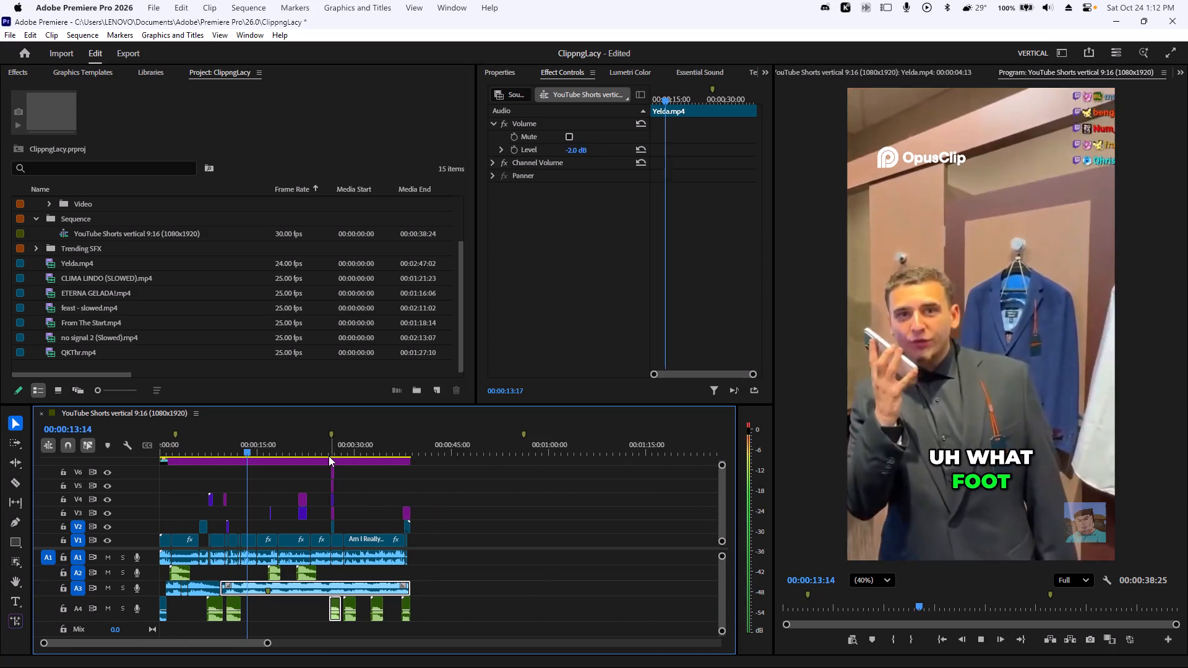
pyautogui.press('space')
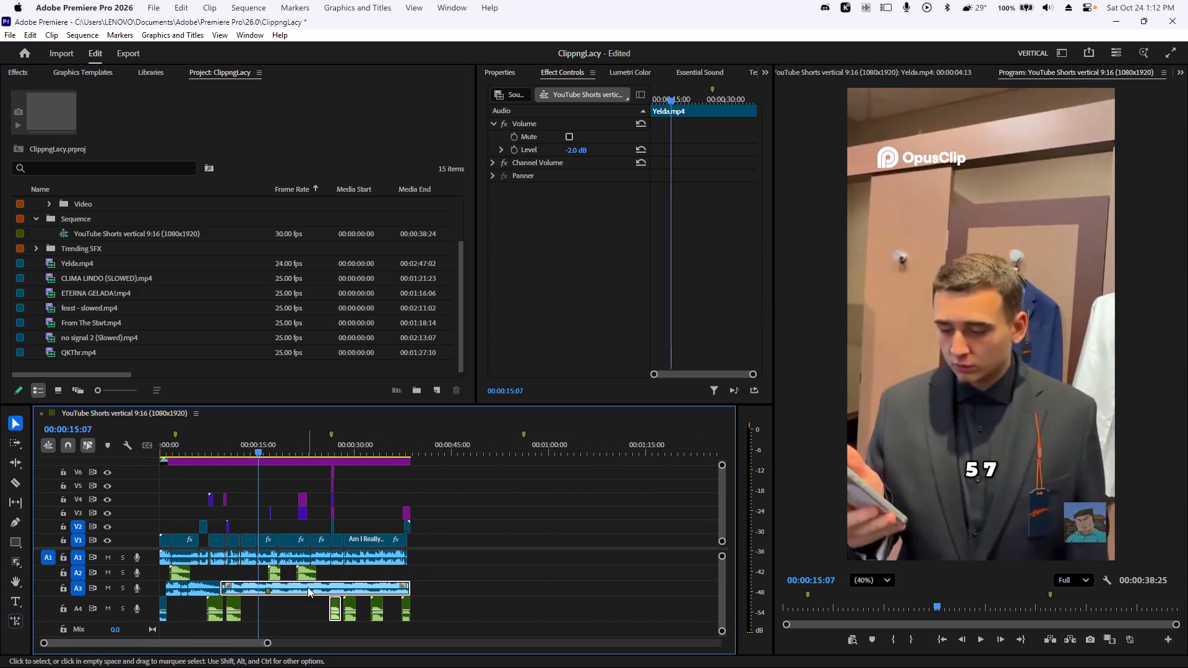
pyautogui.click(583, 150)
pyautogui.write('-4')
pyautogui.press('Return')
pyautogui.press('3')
# Set the third Yelda.mp4 section's volume level to -4 dB and play from about 00:00:08:06 to check the music.
pyautogui.click(215, 446)
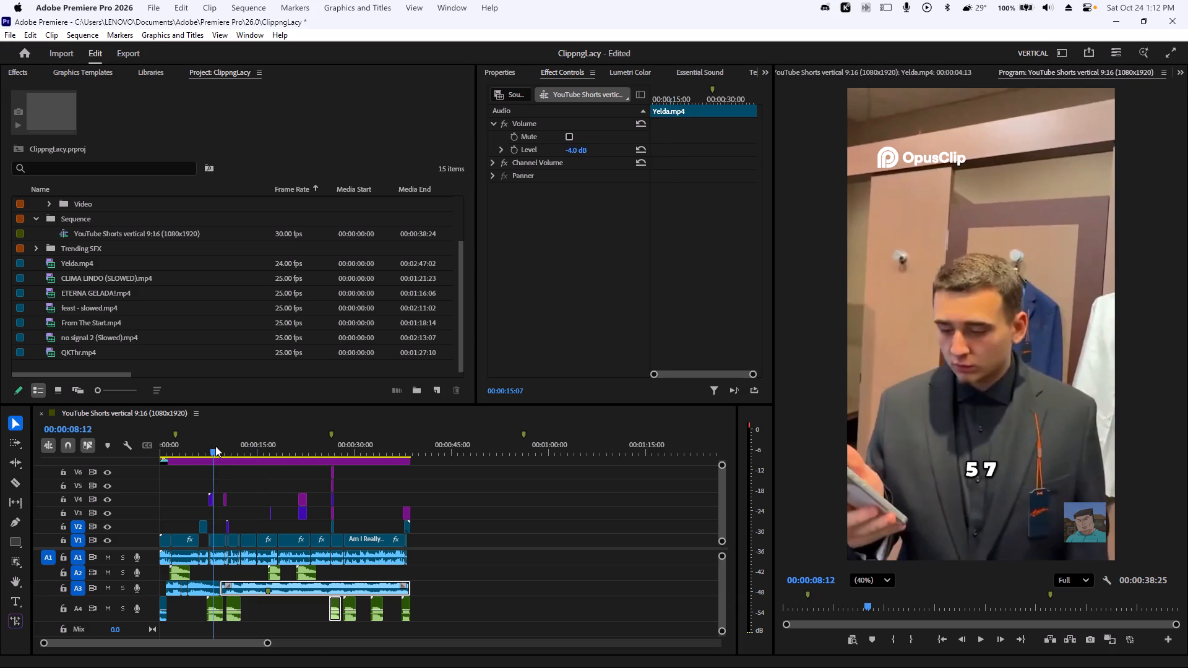
pyautogui.click(200, 589)
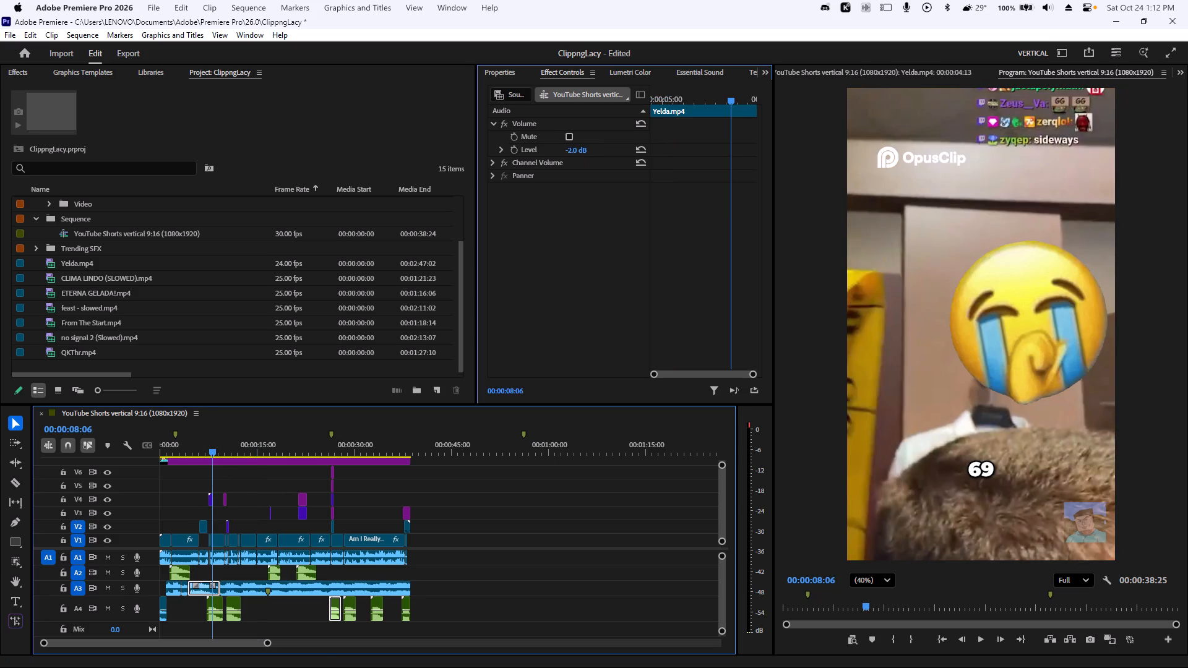
pyautogui.click(577, 152)
pyautogui.press('-')
pyautogui.press('4')
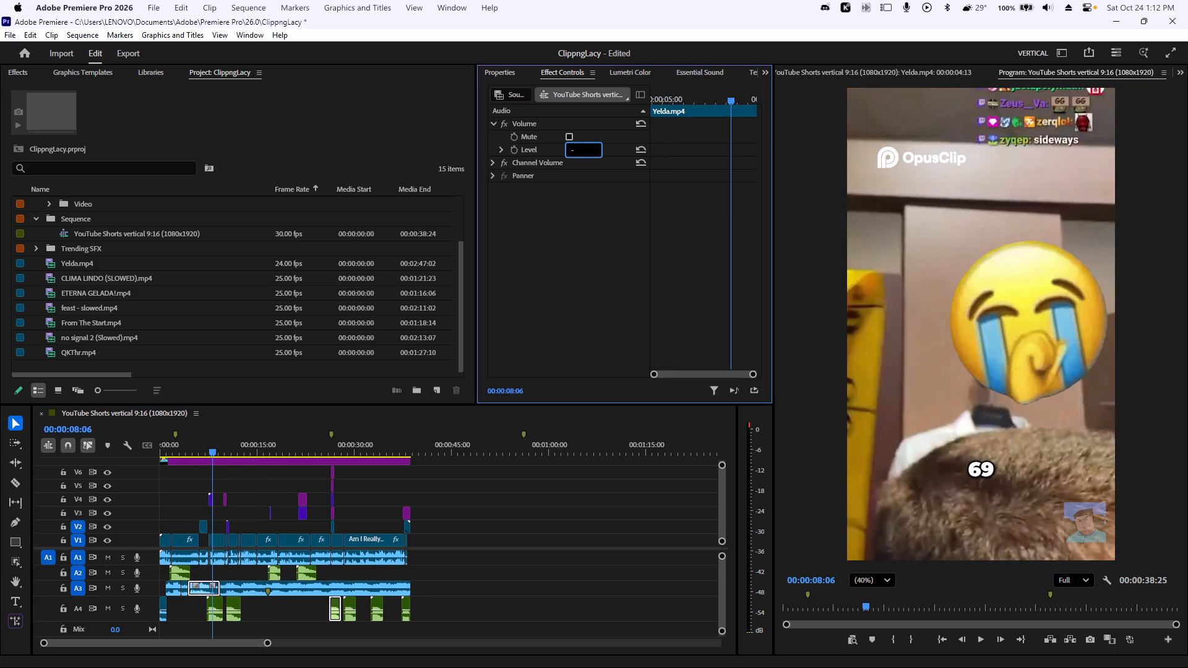
pyautogui.press('Return')
pyautogui.press('space')
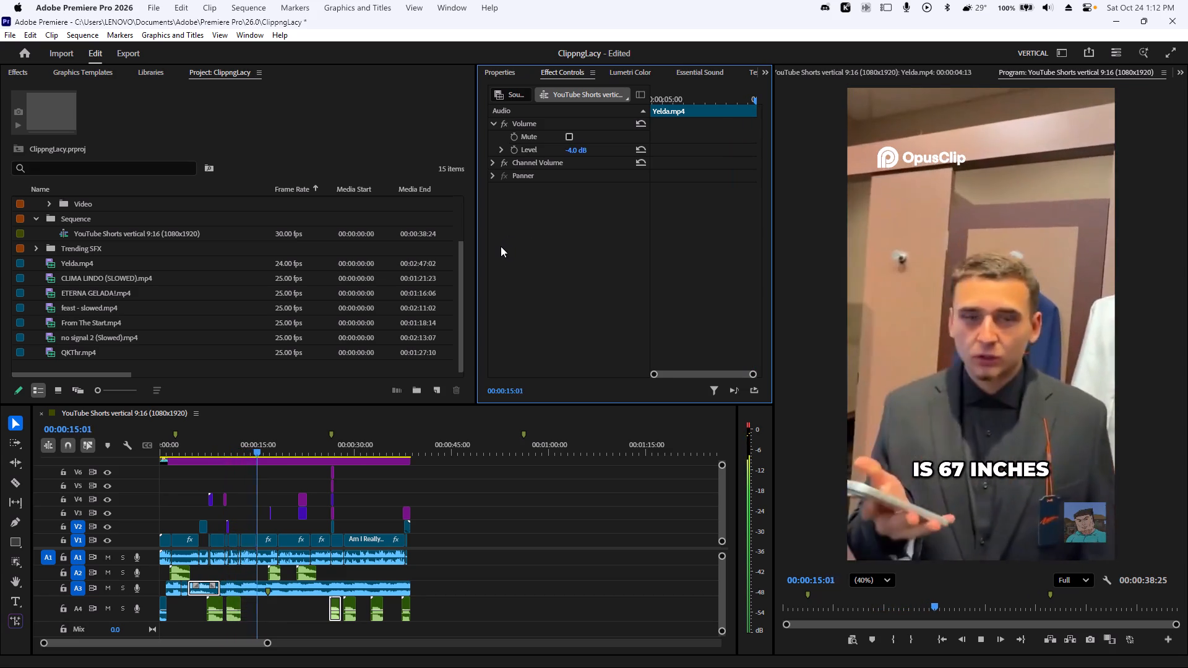
pyautogui.press('space')
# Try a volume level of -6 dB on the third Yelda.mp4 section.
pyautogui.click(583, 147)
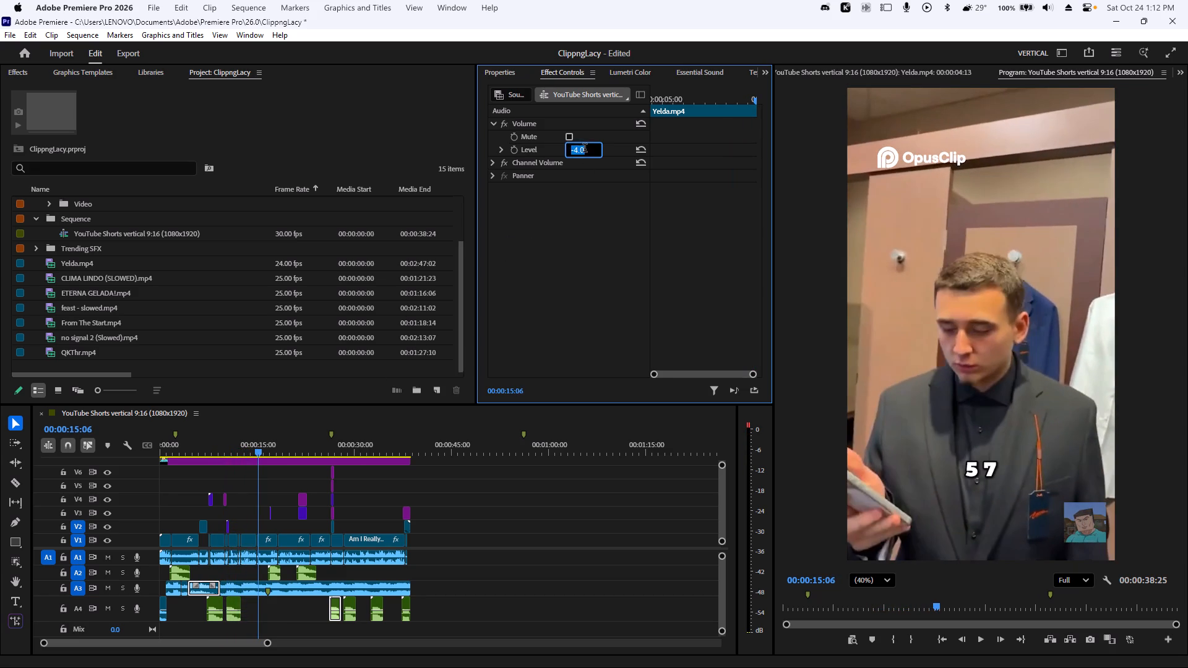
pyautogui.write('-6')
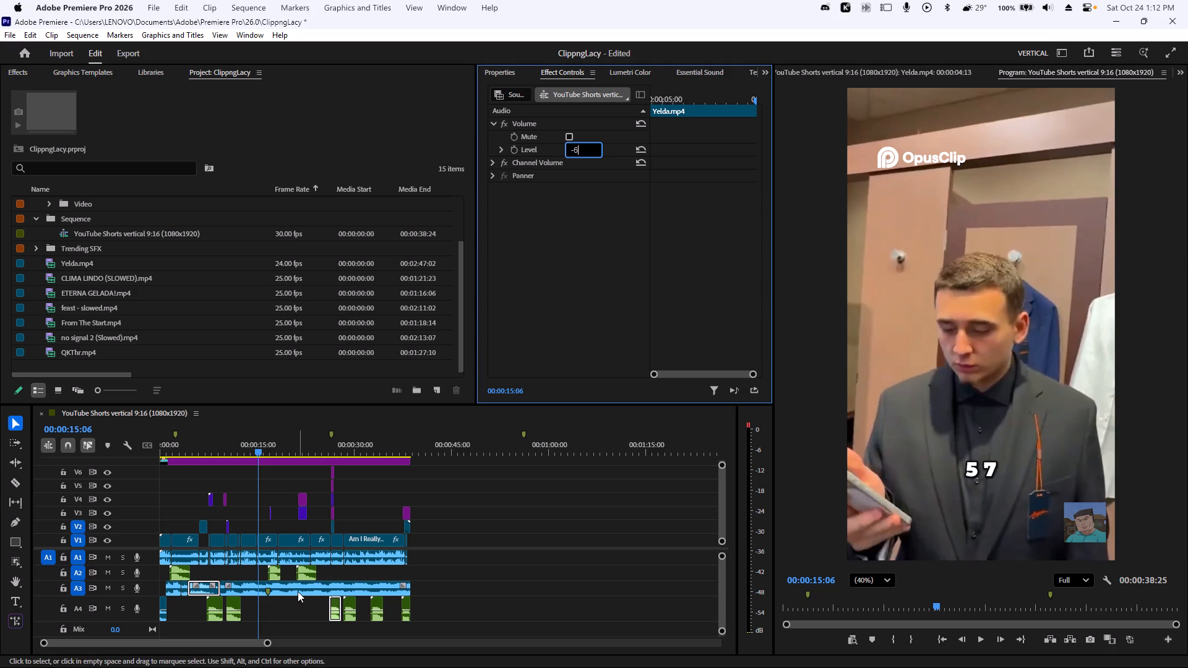
# Set the volume level of the long last Yelda.mp4 section on track A3 to -6 dB.
pyautogui.click(298, 591)
pyautogui.click(575, 148)
pyautogui.write('-6')
pyautogui.press('Return')
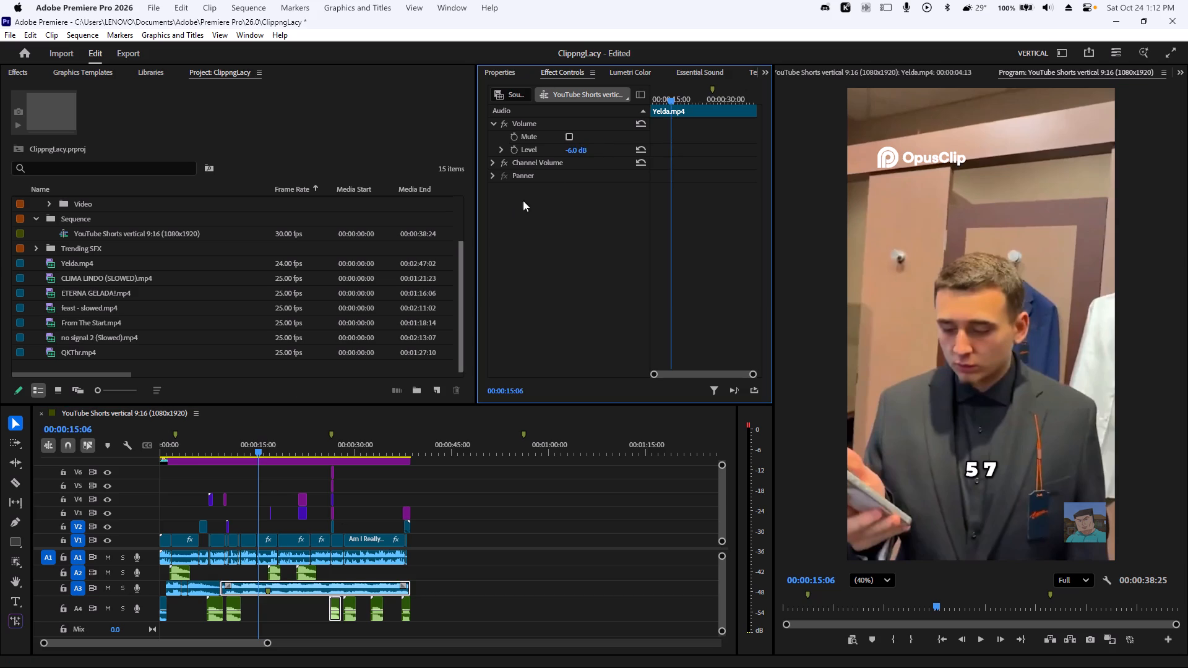
pyautogui.click(571, 151)
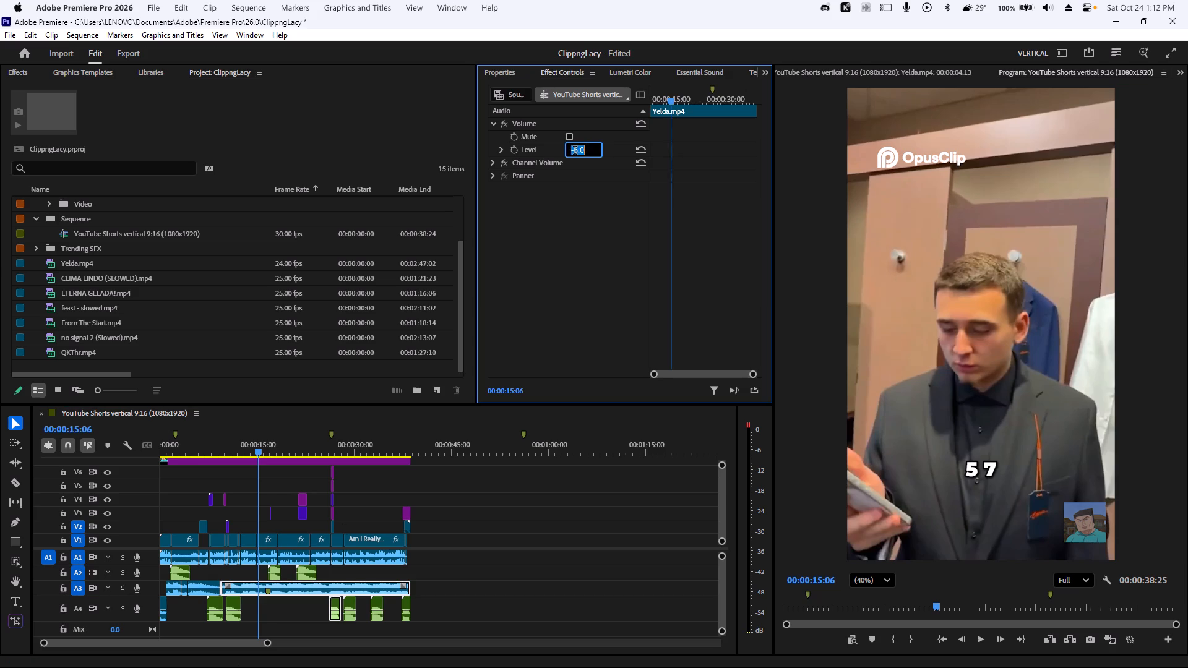
# Set the volume level of the Yelda.mp4 section on track A3 around 00:00:06:03 to -5 dB.
pyautogui.moveTo(224, 443); pyautogui.dragTo(201, 448)
pyautogui.click(204, 590)
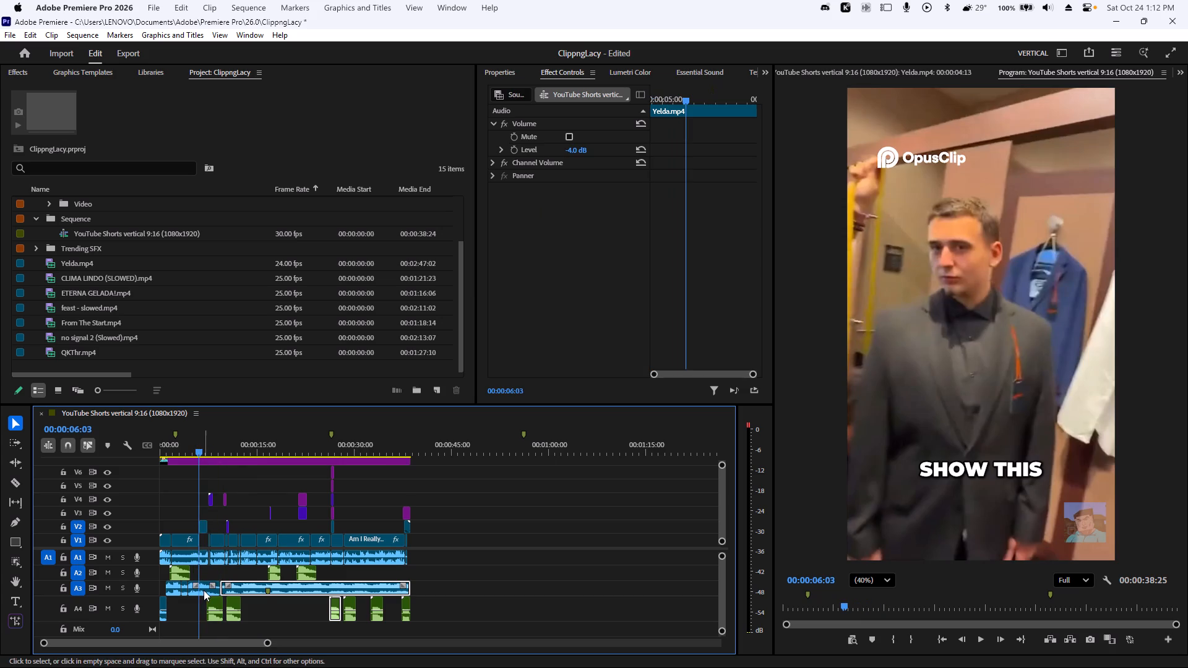
pyautogui.click(572, 150)
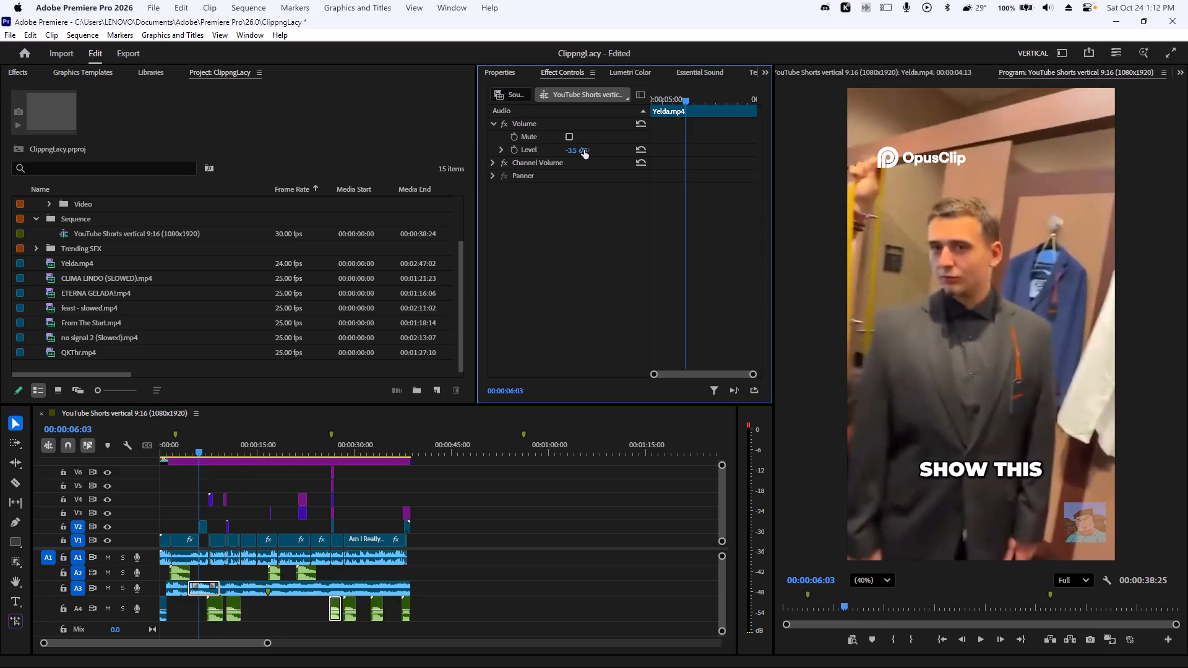
pyautogui.write('-5')
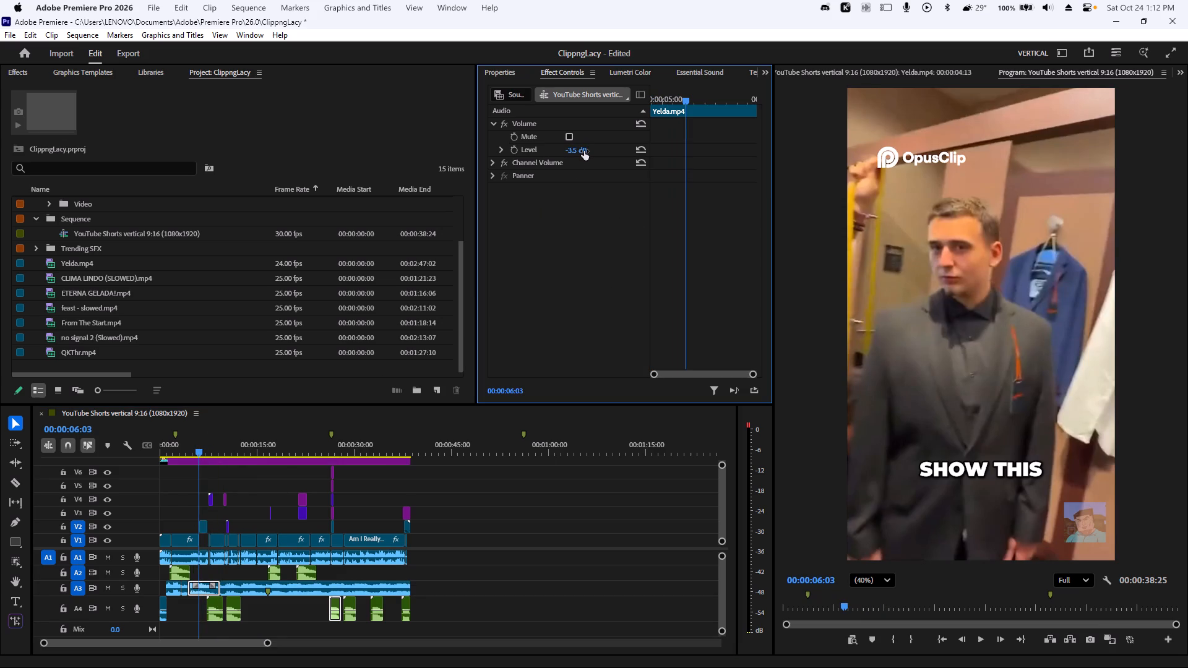
pyautogui.click(573, 151)
pyautogui.write('-5')
pyautogui.press('Return')
# Scrub through the Short from its start to about 00:00:34:11 and briefly play it there to check the result.
pyautogui.click(149, 422)
pyautogui.click(173, 435)
pyautogui.moveTo(190, 440); pyautogui.dragTo(308, 452)
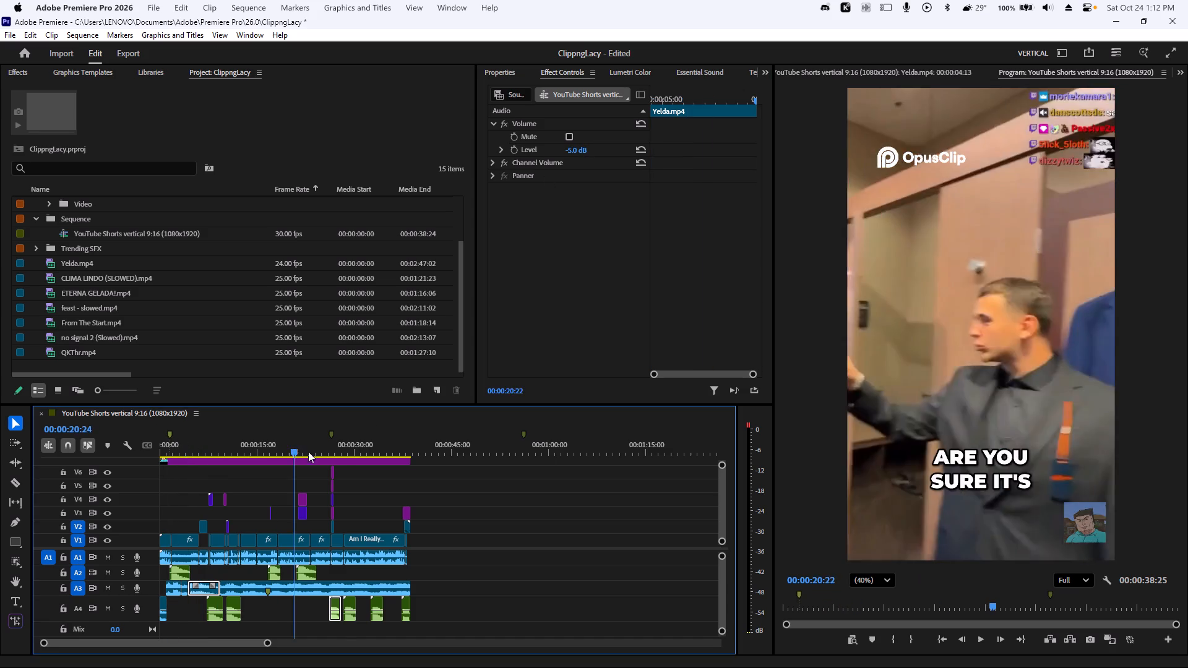
pyautogui.moveTo(308, 452); pyautogui.dragTo(381, 448)
pyautogui.press('space')
pyautogui.press('space')
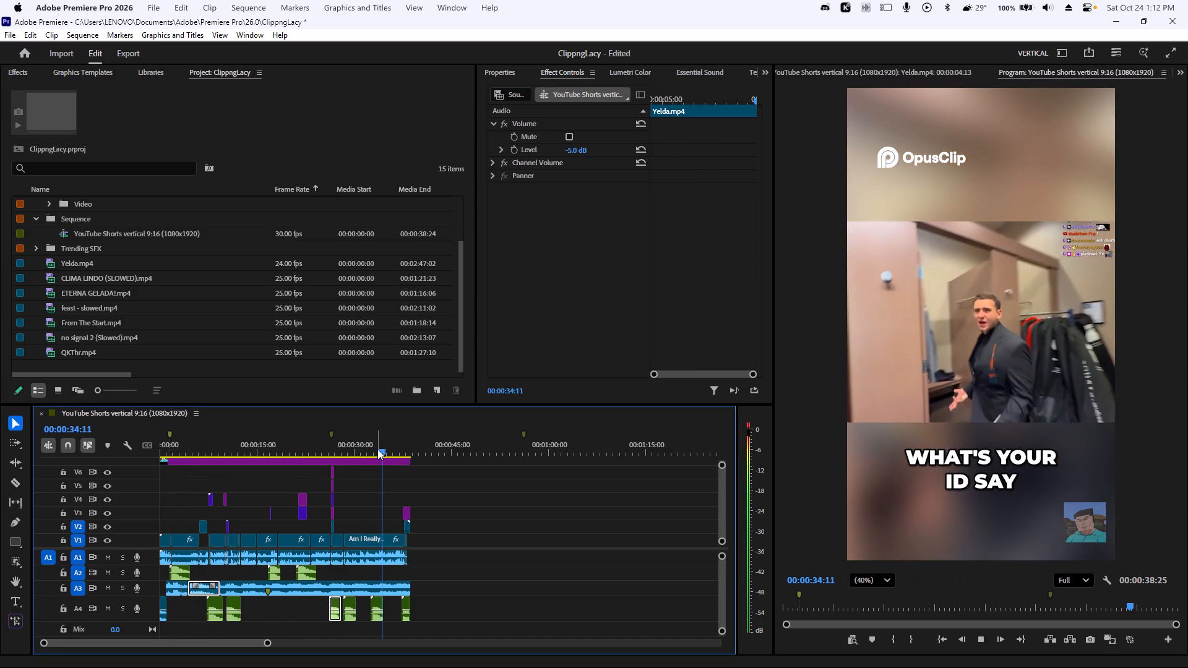
# Start a Quick Export of the Short and create and open a new folder named Shorts inside Videos as its save location.
pyautogui.click(1086, 51)
pyautogui.click(993, 118)
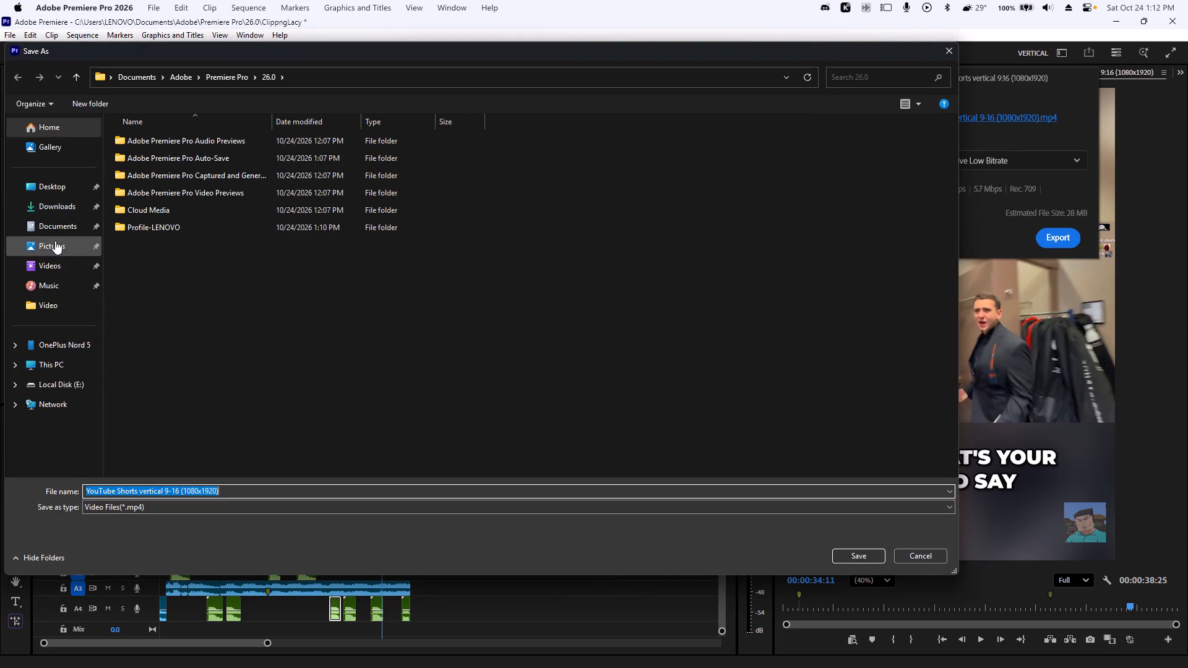
pyautogui.click(57, 268)
pyautogui.rightClick(211, 356)
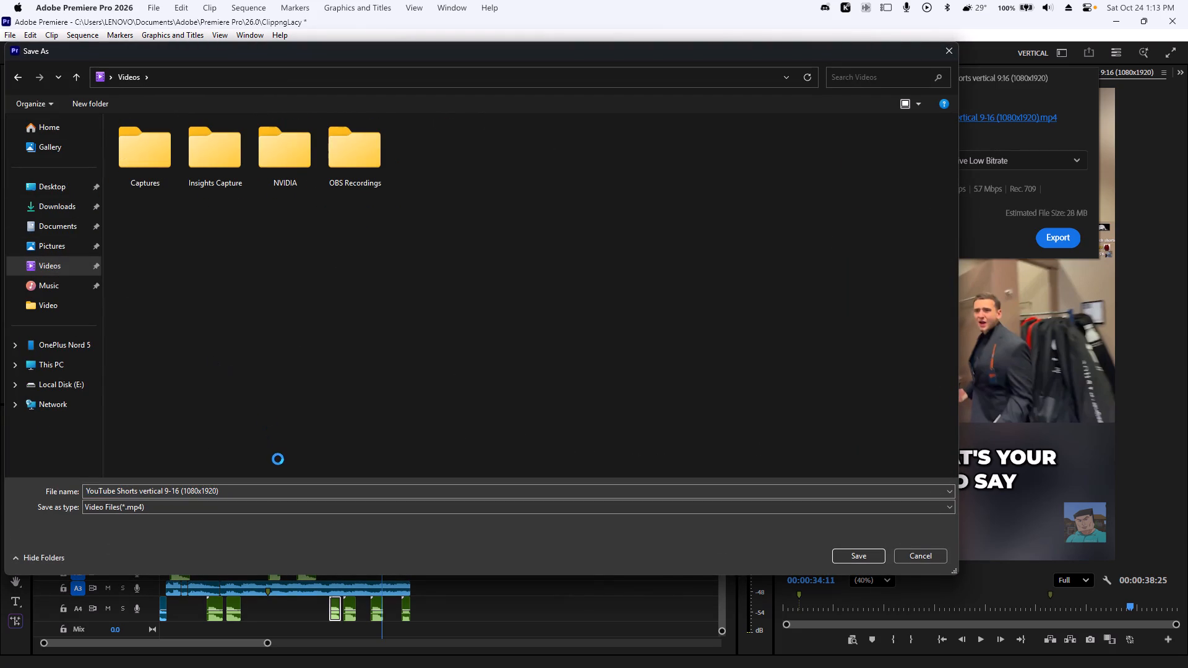
pyautogui.click(275, 495)
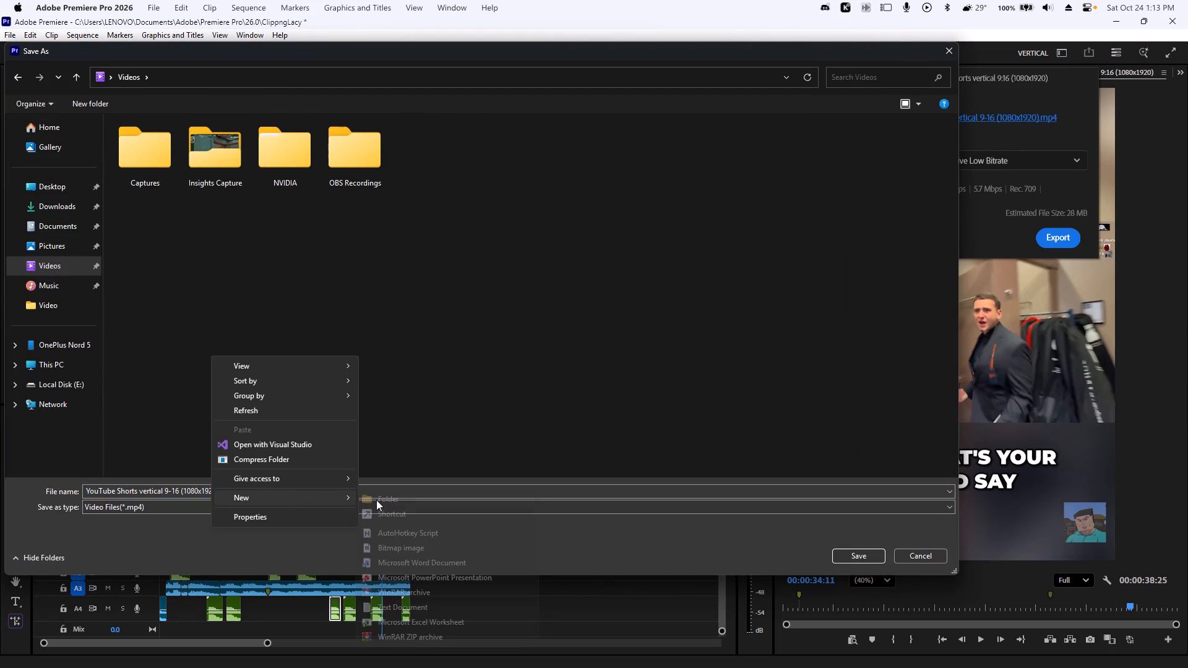
pyautogui.click(376, 500)
pyautogui.press('BackSpace')
pyautogui.write('Shorts')
pyautogui.press('Return')
pyautogui.doubleClick(436, 177)
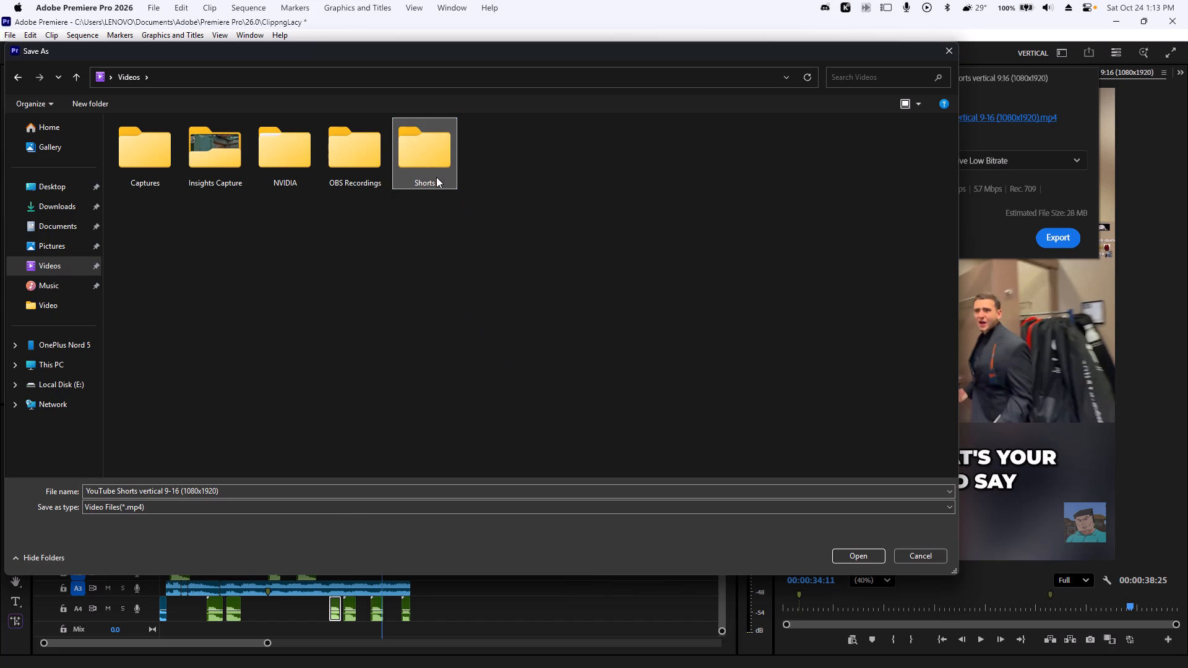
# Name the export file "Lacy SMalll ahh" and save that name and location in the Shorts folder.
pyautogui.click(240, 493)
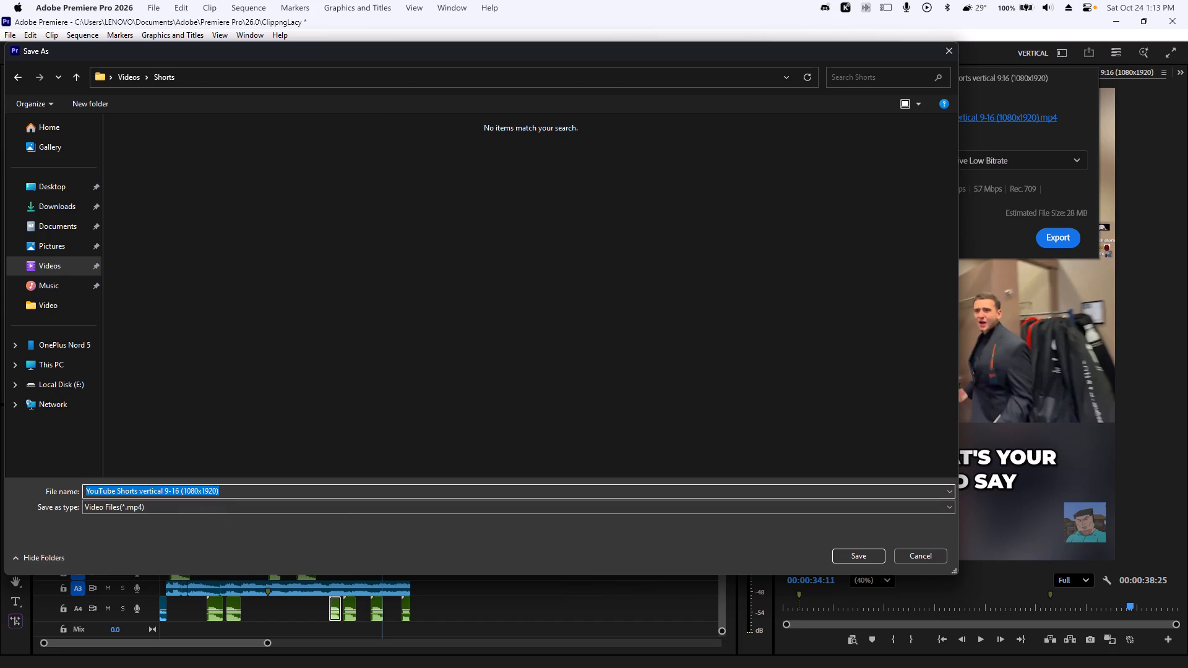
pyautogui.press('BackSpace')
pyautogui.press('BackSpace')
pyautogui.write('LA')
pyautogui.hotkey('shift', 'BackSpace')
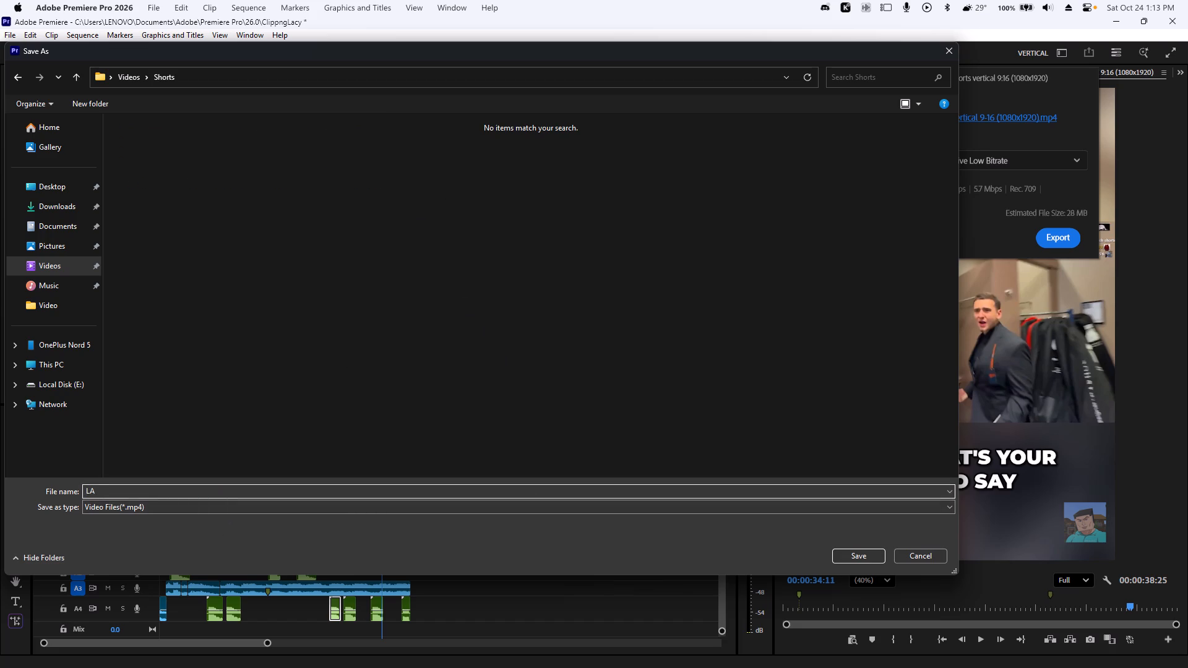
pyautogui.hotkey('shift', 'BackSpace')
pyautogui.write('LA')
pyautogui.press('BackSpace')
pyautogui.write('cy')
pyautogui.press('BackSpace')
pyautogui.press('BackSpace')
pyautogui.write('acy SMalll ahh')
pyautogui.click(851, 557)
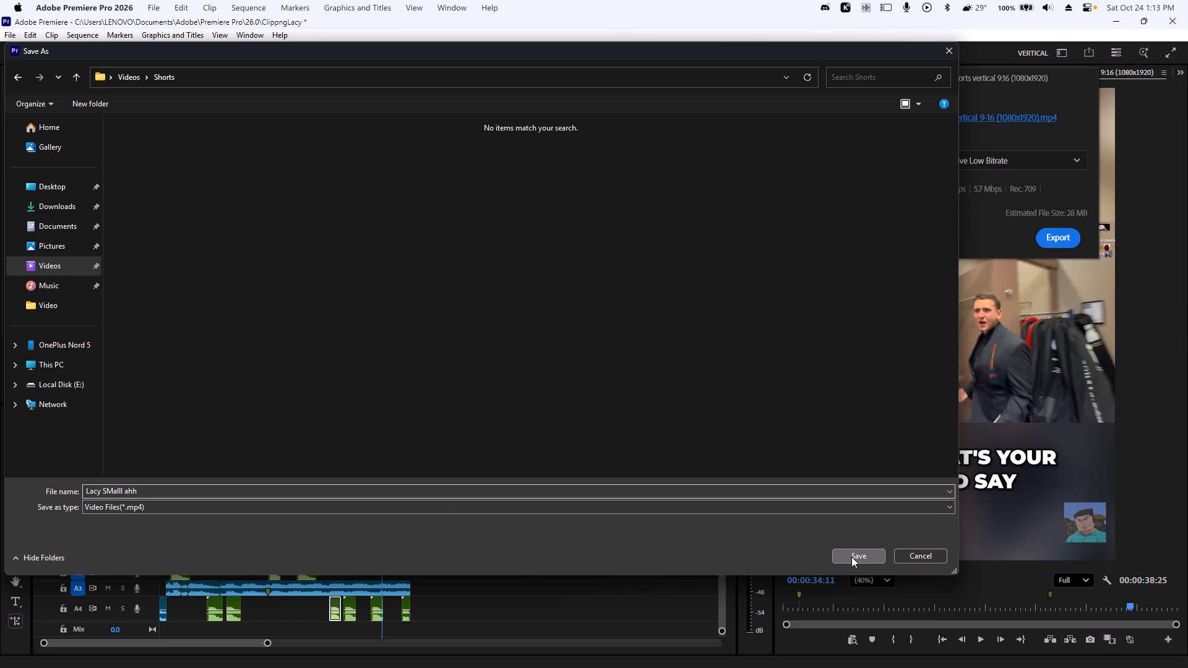
# Set the export preset to Match Source - Adaptive High Bitrate.
pyautogui.click(942, 160)
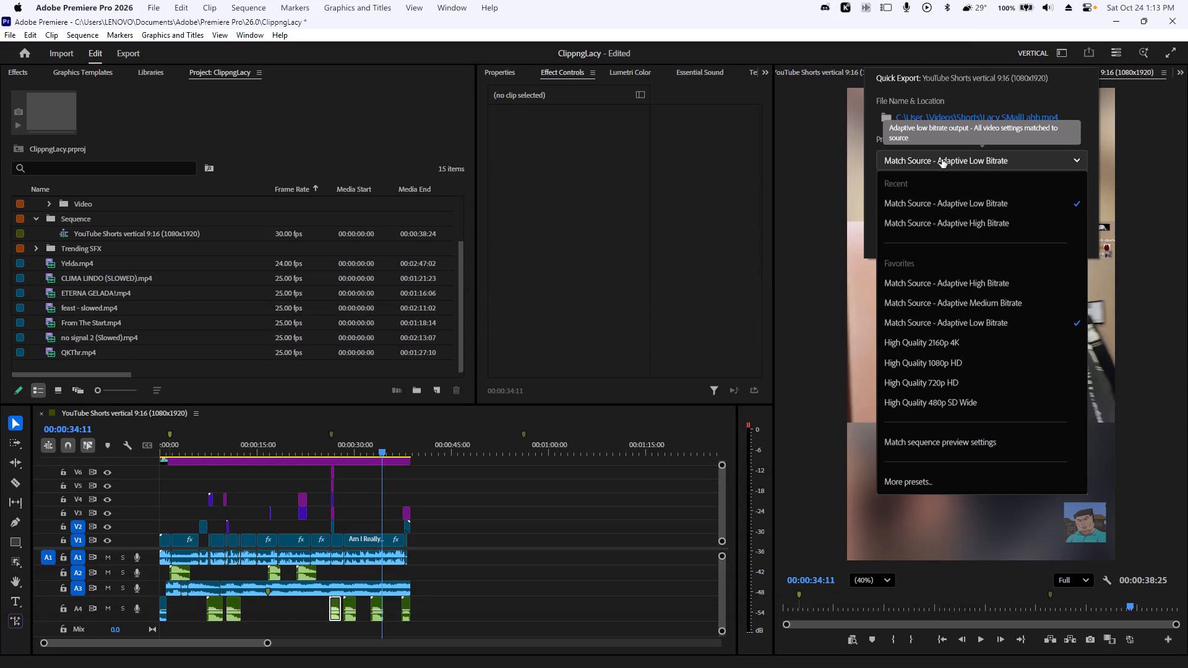
pyautogui.click(942, 159)
pyautogui.click(942, 159)
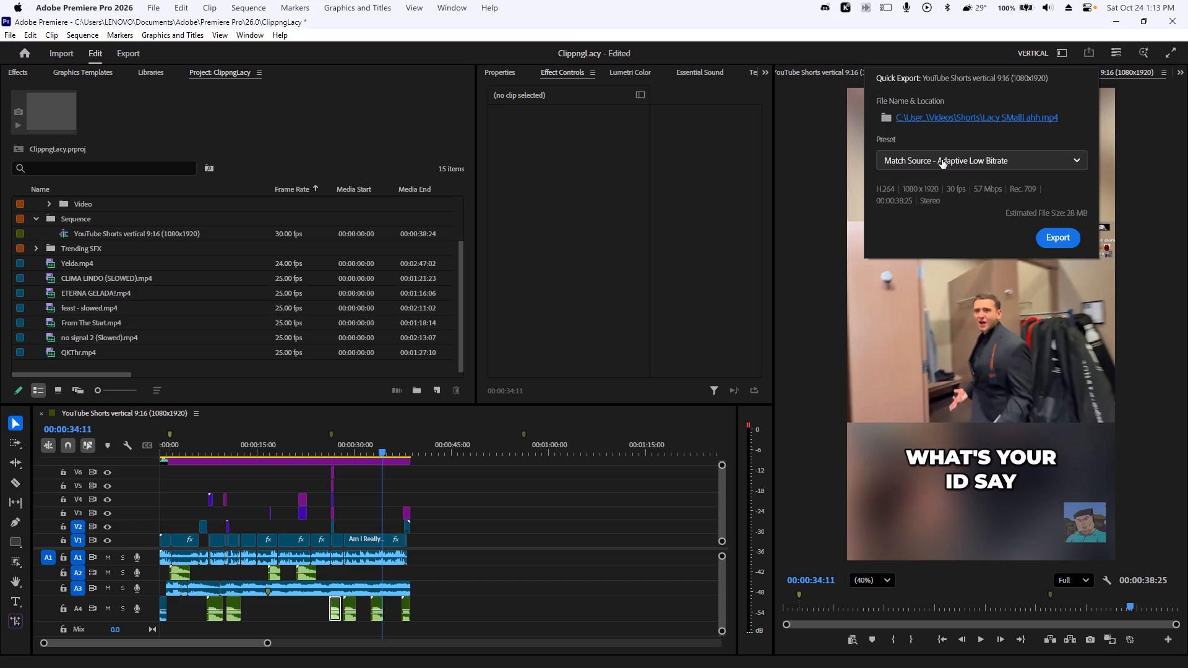
pyautogui.click(941, 160)
pyautogui.click(940, 225)
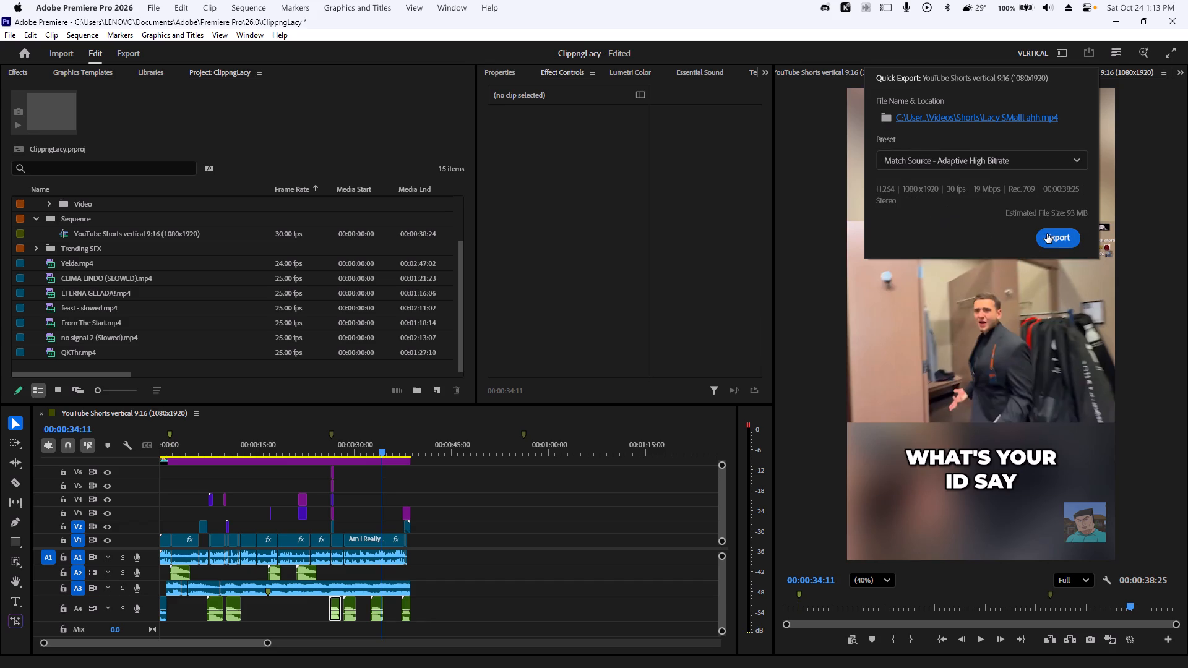
# Close the Quick Export settings and reopen them for the Short.
pyautogui.click(651, 333)
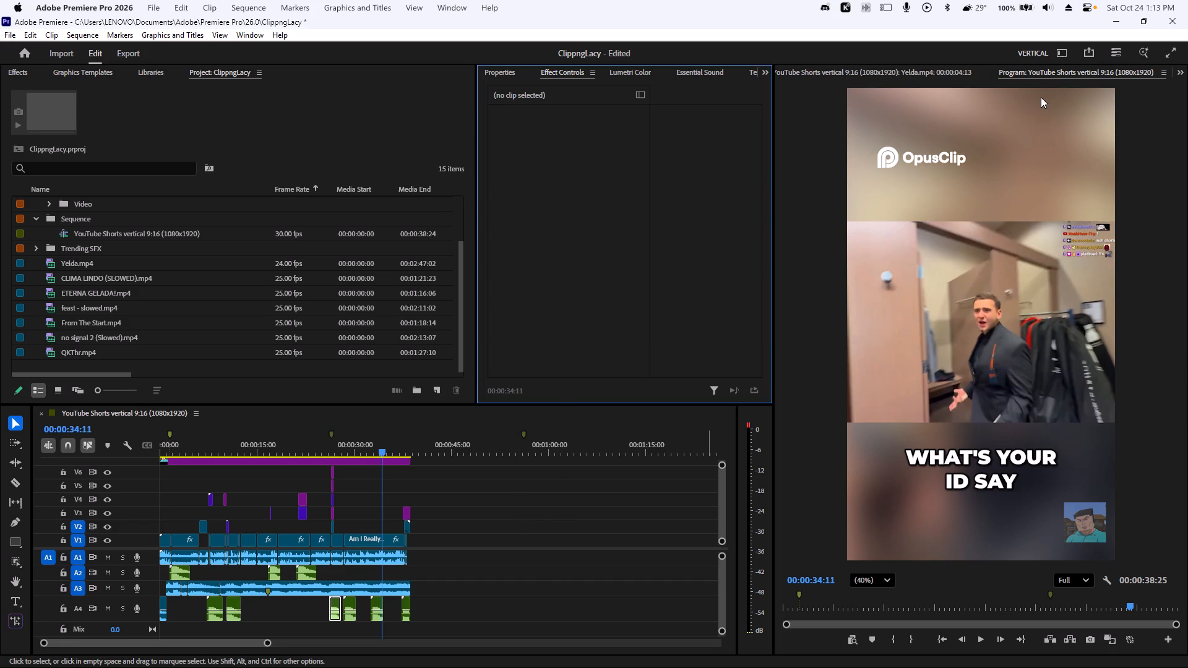
pyautogui.click(1100, 51)
pyautogui.click(1088, 51)
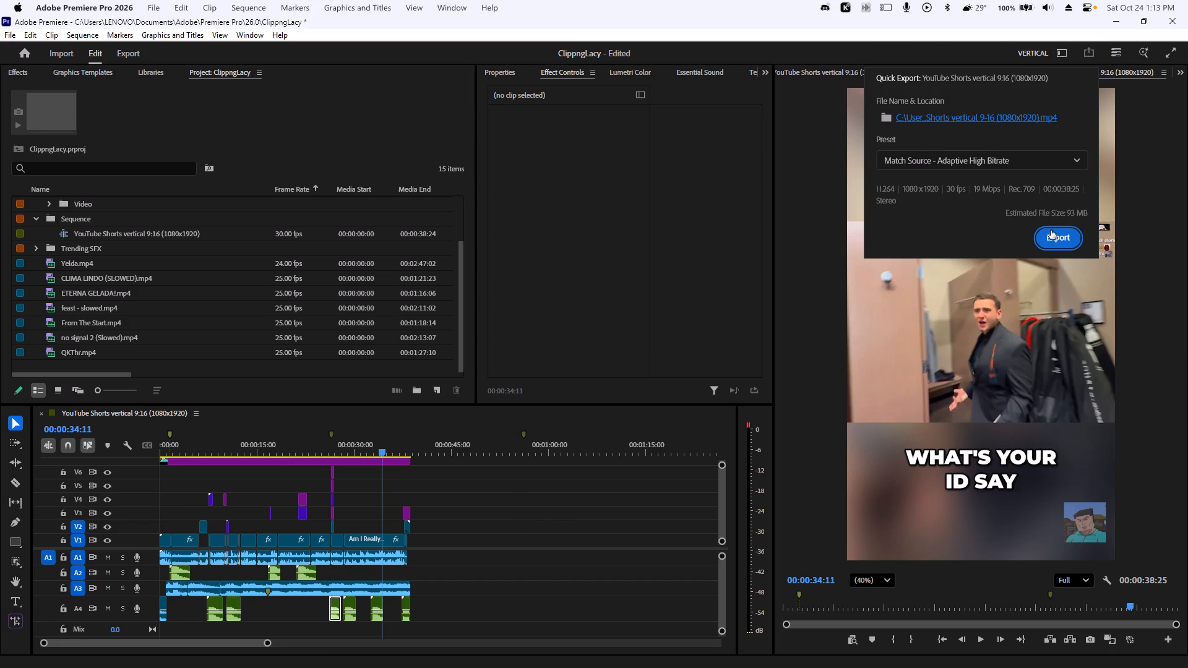